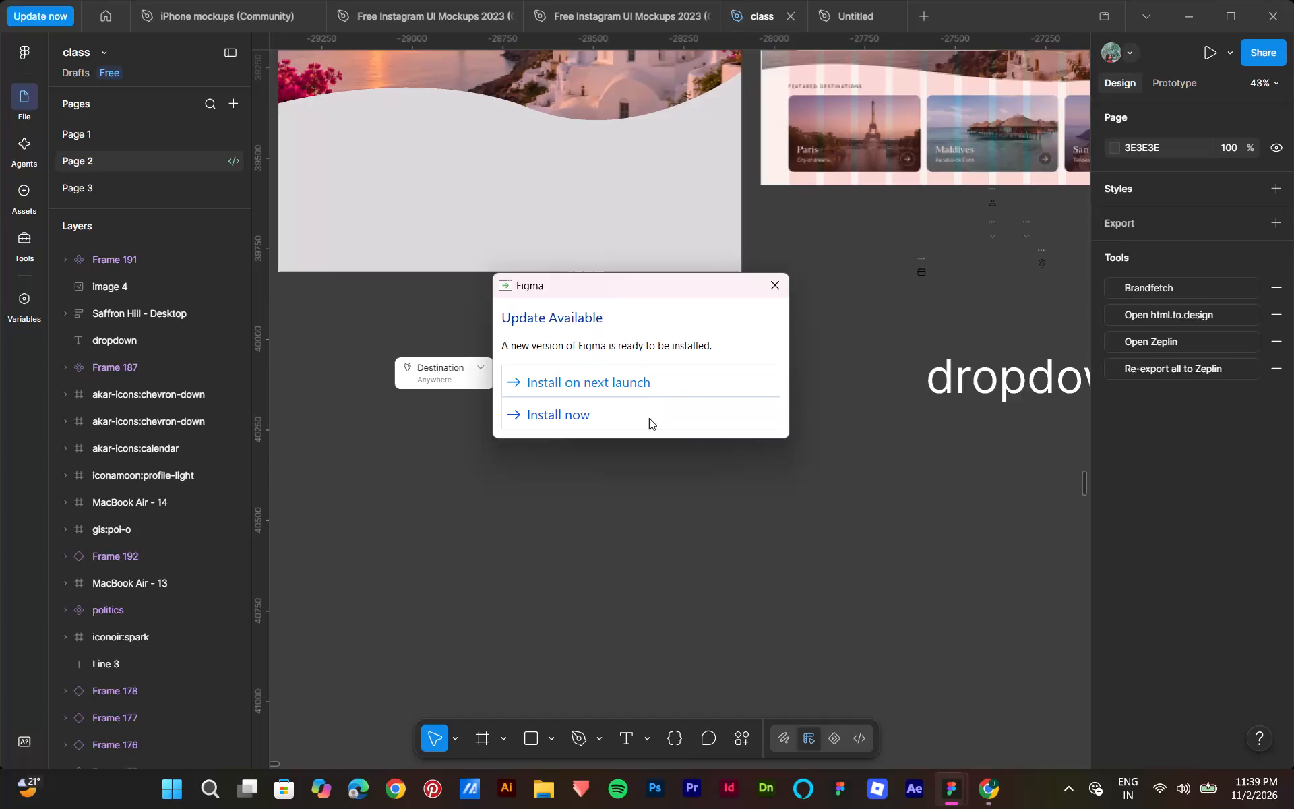
Schedule the available Figma update to install on the next launch.
{"action": "left_click", "coordinate": [638, 388]}
Examine the MacBook Air - 13 and MacBook Air - 14 frames and the Destination dropdown component beside them.
{"action": "scroll", "coordinate": [680, 410], "scroll_direction": "down", "scroll_amount": 3}
{"action": "scroll", "coordinate": [680, 410], "scroll_direction": "up", "scroll_amount": 6}
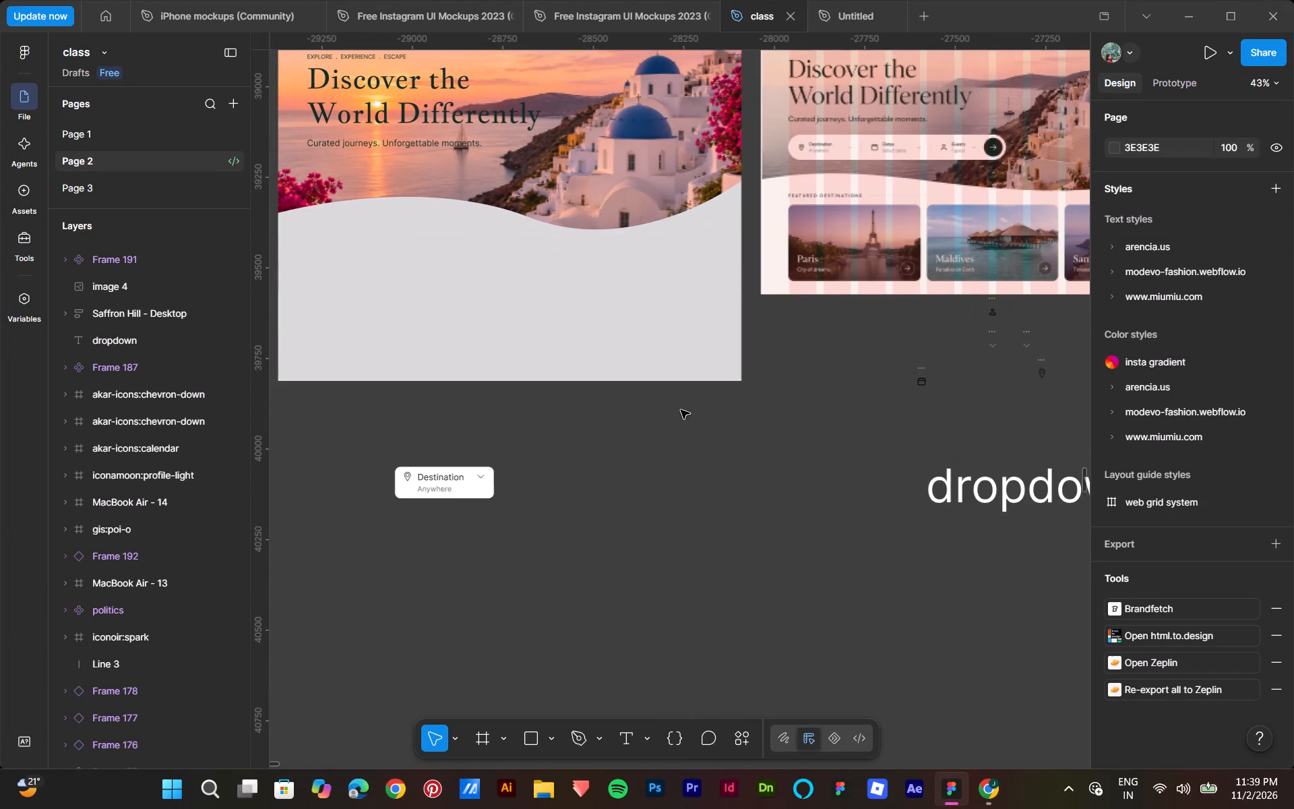
{"action": "middle_click_drag", "start_coordinate": [703, 576], "coordinate": [889, 593]}
{"action": "scroll", "coordinate": [850, 568], "scroll_direction": "up", "scroll_amount": 4}
{"action": "scroll", "coordinate": [850, 568], "scroll_direction": "down", "scroll_amount": 3}
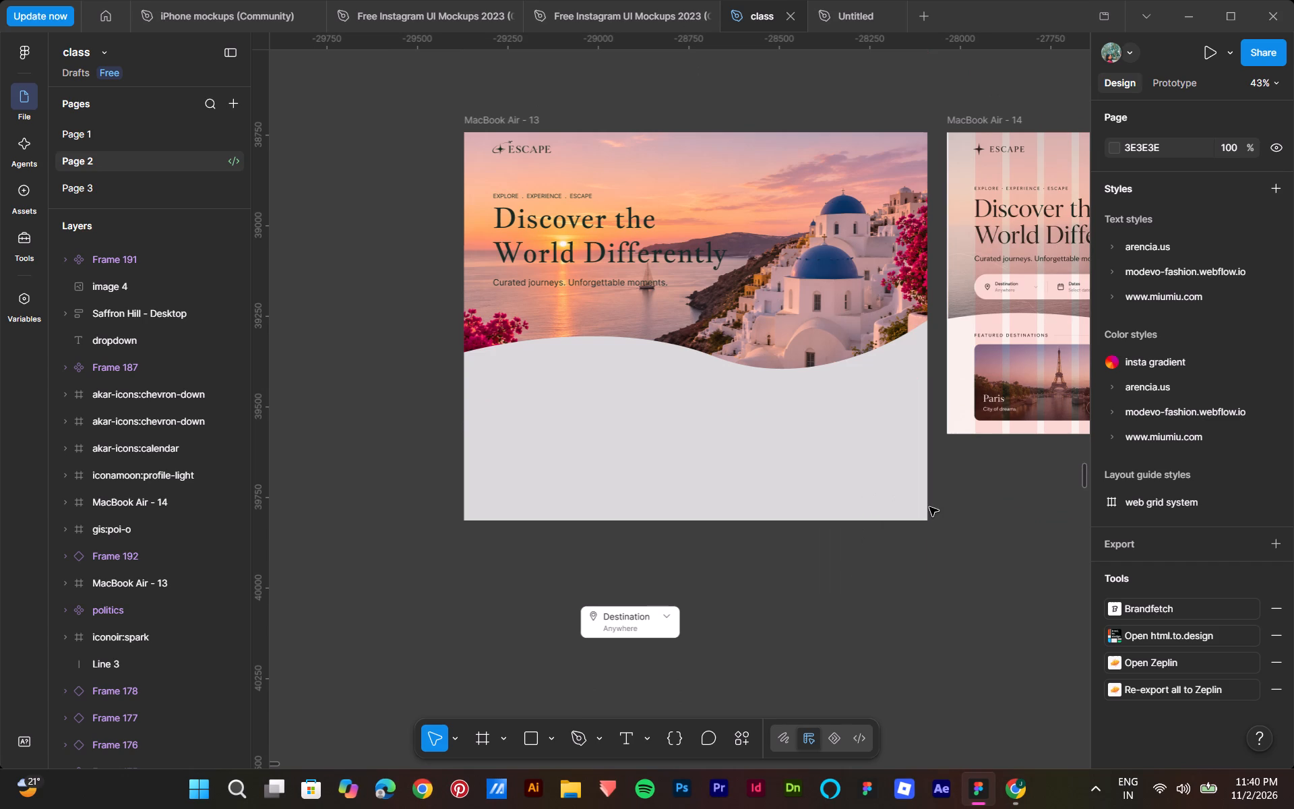
{"action": "middle_click_drag", "start_coordinate": [979, 527], "coordinate": [566, 544]}
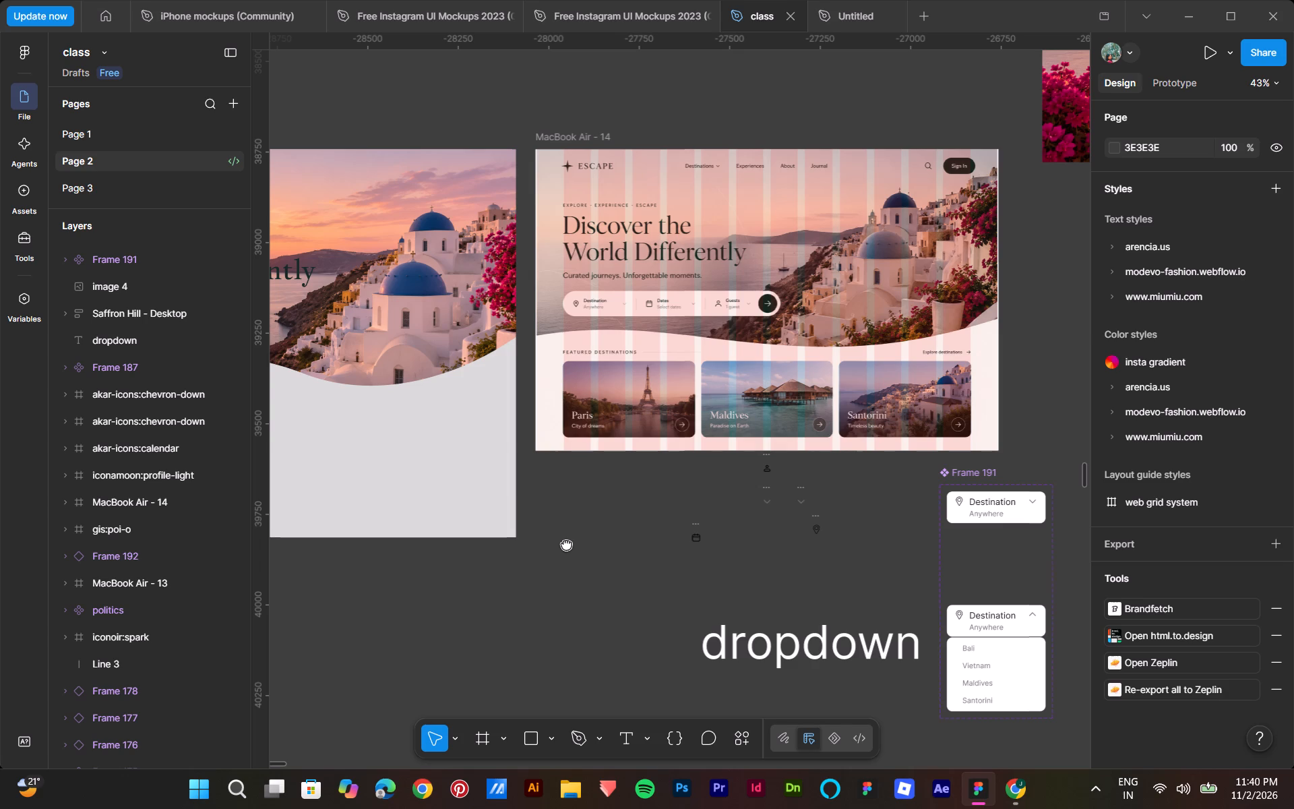
{"action": "middle_click_drag", "start_coordinate": [566, 544], "coordinate": [675, 550]}
{"action": "scroll", "coordinate": [776, 442], "scroll_direction": "up", "scroll_amount": 4}
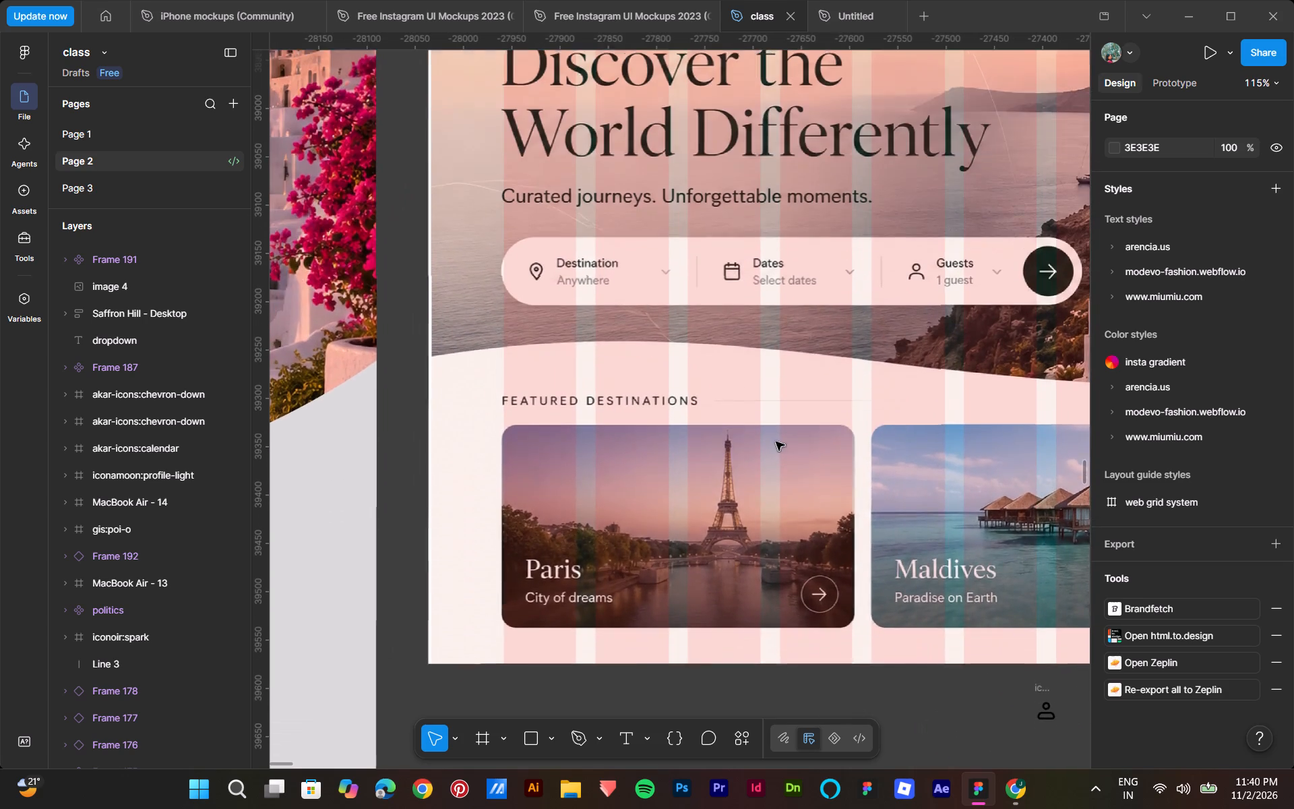
{"action": "scroll", "coordinate": [776, 442], "scroll_direction": "up", "scroll_amount": 1}
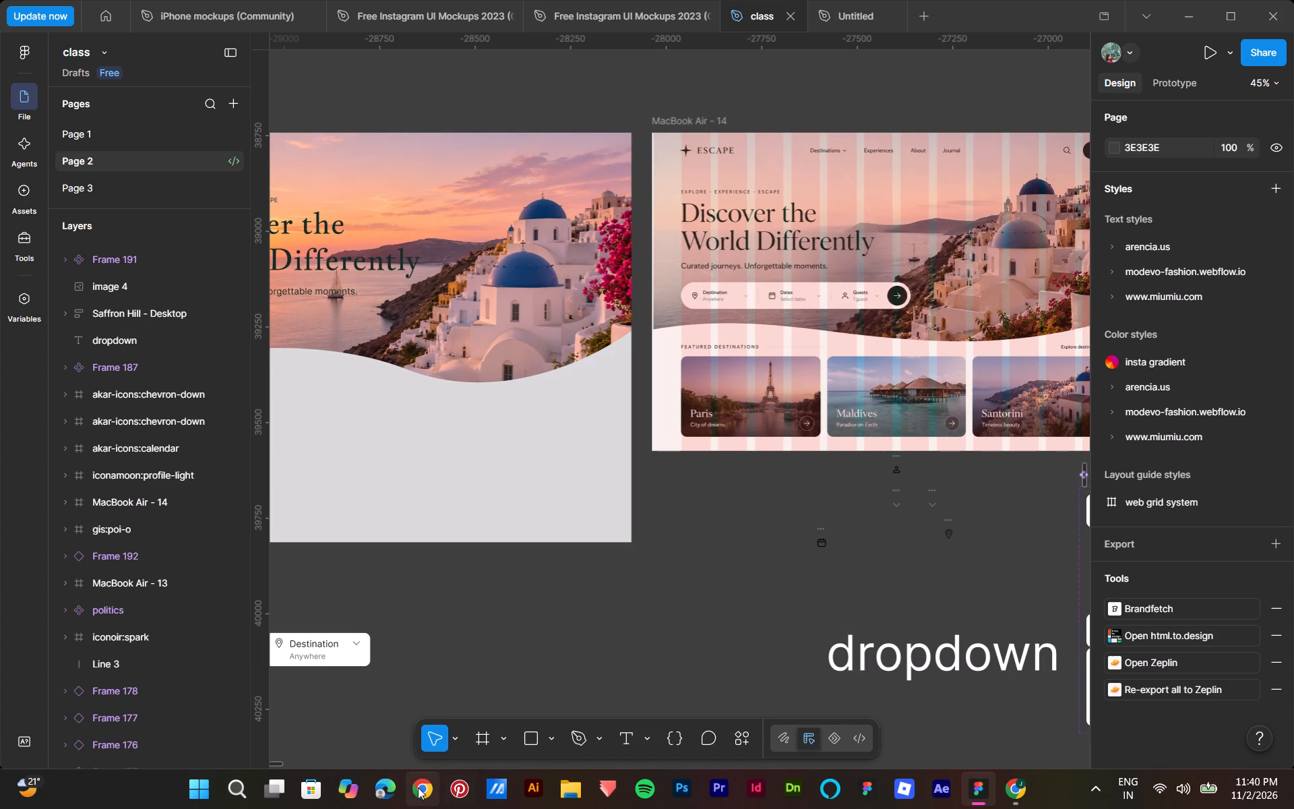
{"action": "left_click", "coordinate": [1016, 789]}
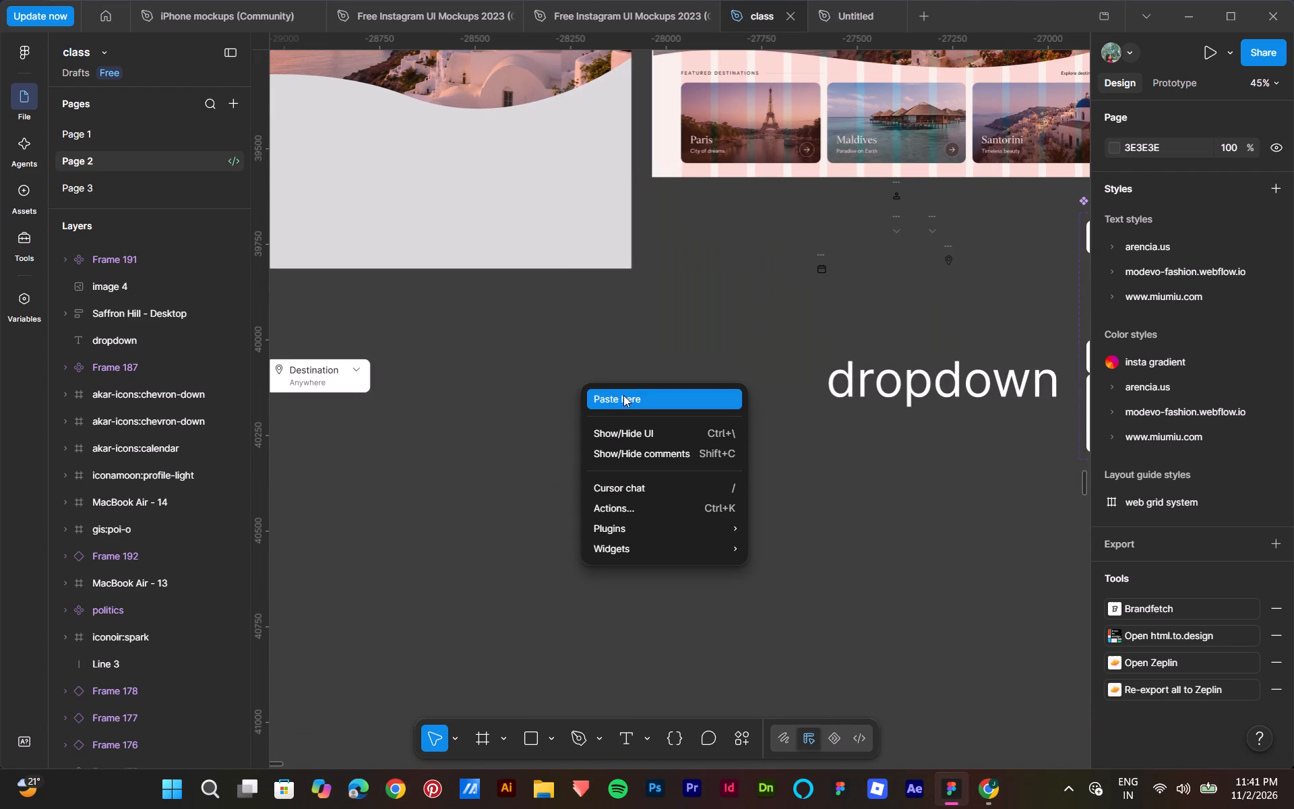
Scale the calendar image down to about 465 × 310 and place it diagonally below the Destination card.
{"action": "left_click_drag", "start_coordinate": [738, 465], "coordinate": [516, 404]}
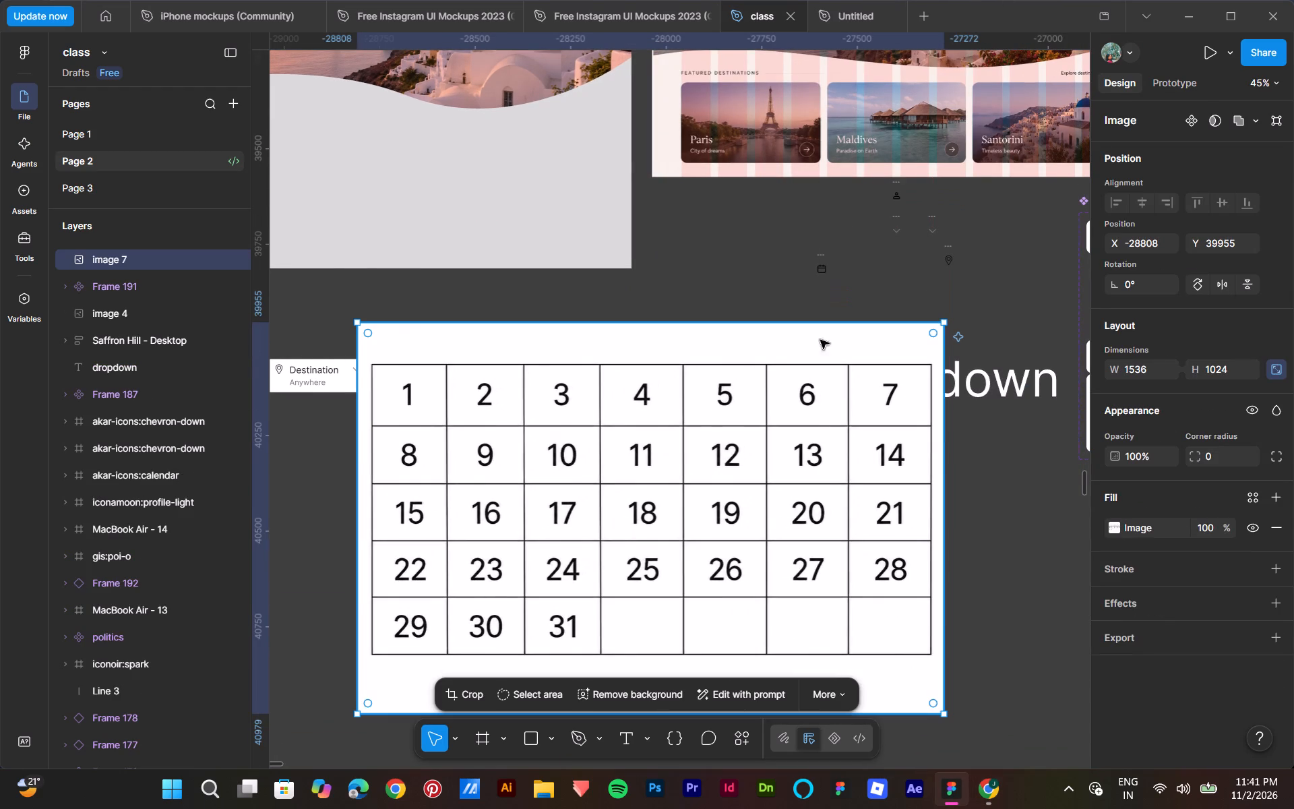
{"action": "left_click_drag", "start_coordinate": [942, 324], "coordinate": [586, 500]}
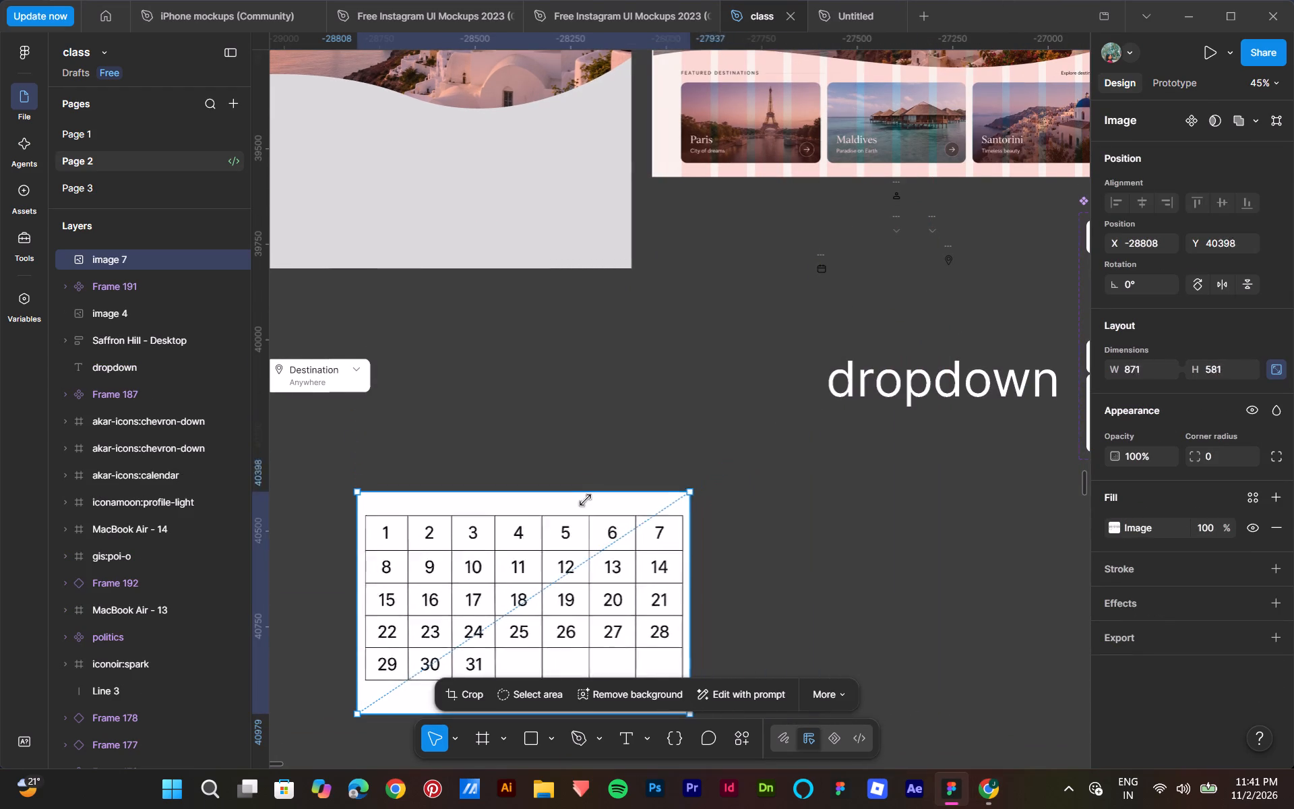
{"action": "left_click_drag", "start_coordinate": [586, 500], "coordinate": [425, 595]}
{"action": "left_click_drag", "start_coordinate": [439, 631], "coordinate": [544, 520]}
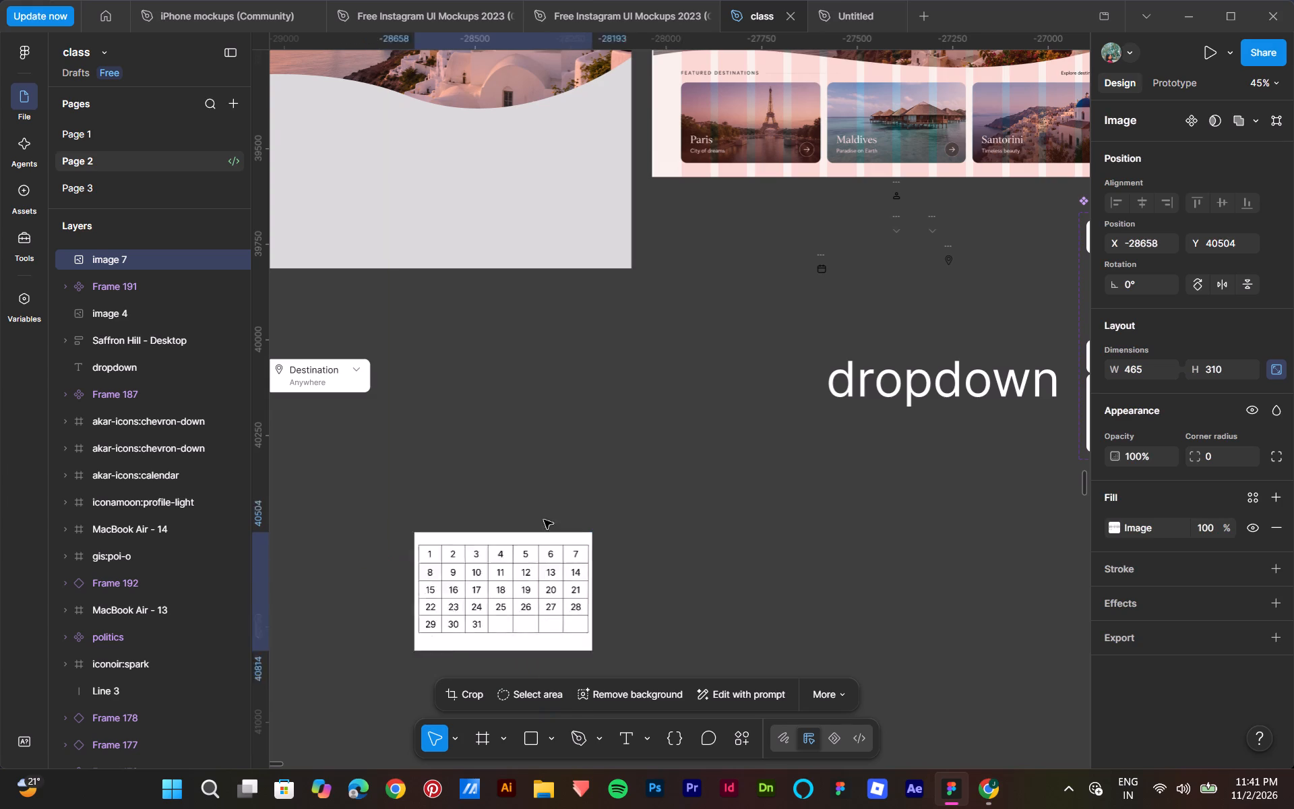
{"action": "left_click_drag", "start_coordinate": [544, 520], "coordinate": [580, 469]}
{"action": "middle_click_drag", "start_coordinate": [538, 394], "coordinate": [646, 461]}
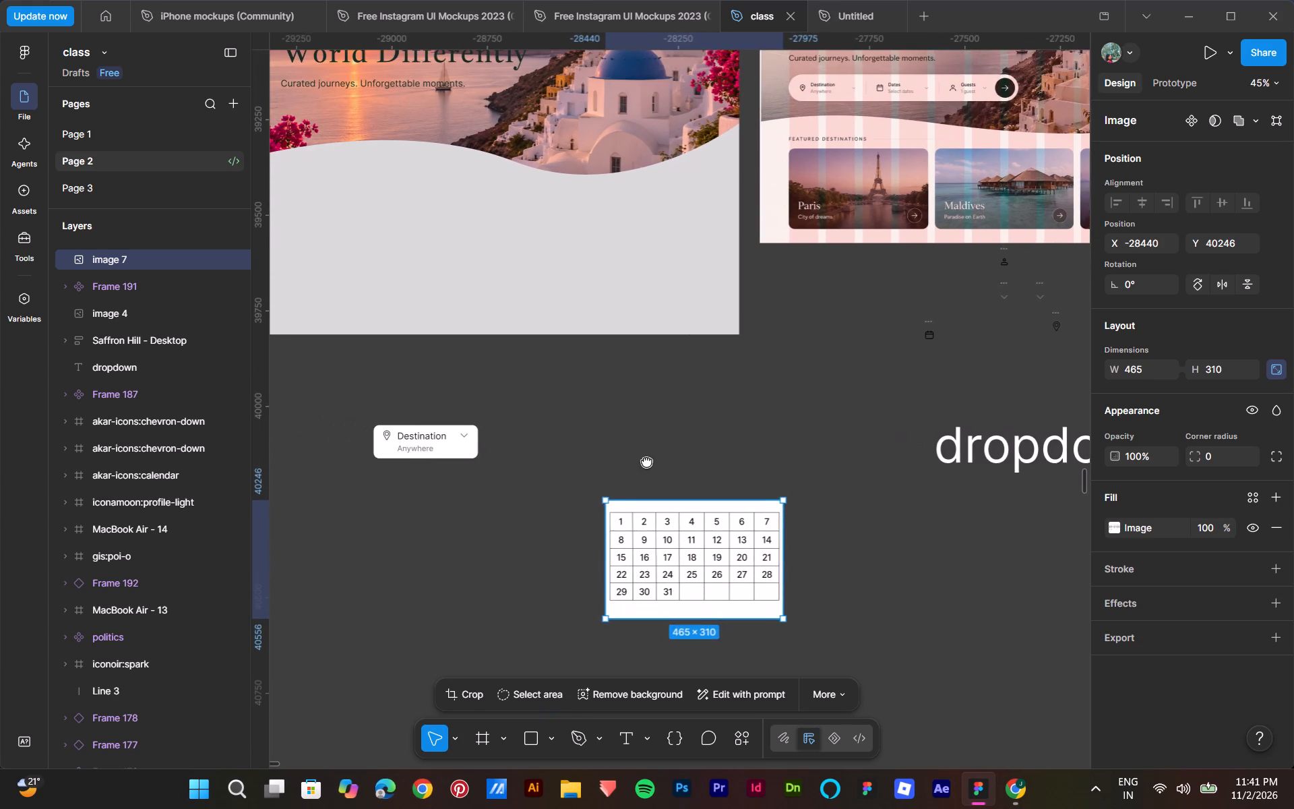
{"action": "middle_click_drag", "start_coordinate": [646, 461], "coordinate": [727, 475]}
{"action": "left_click_drag", "start_coordinate": [776, 554], "coordinate": [718, 541]}
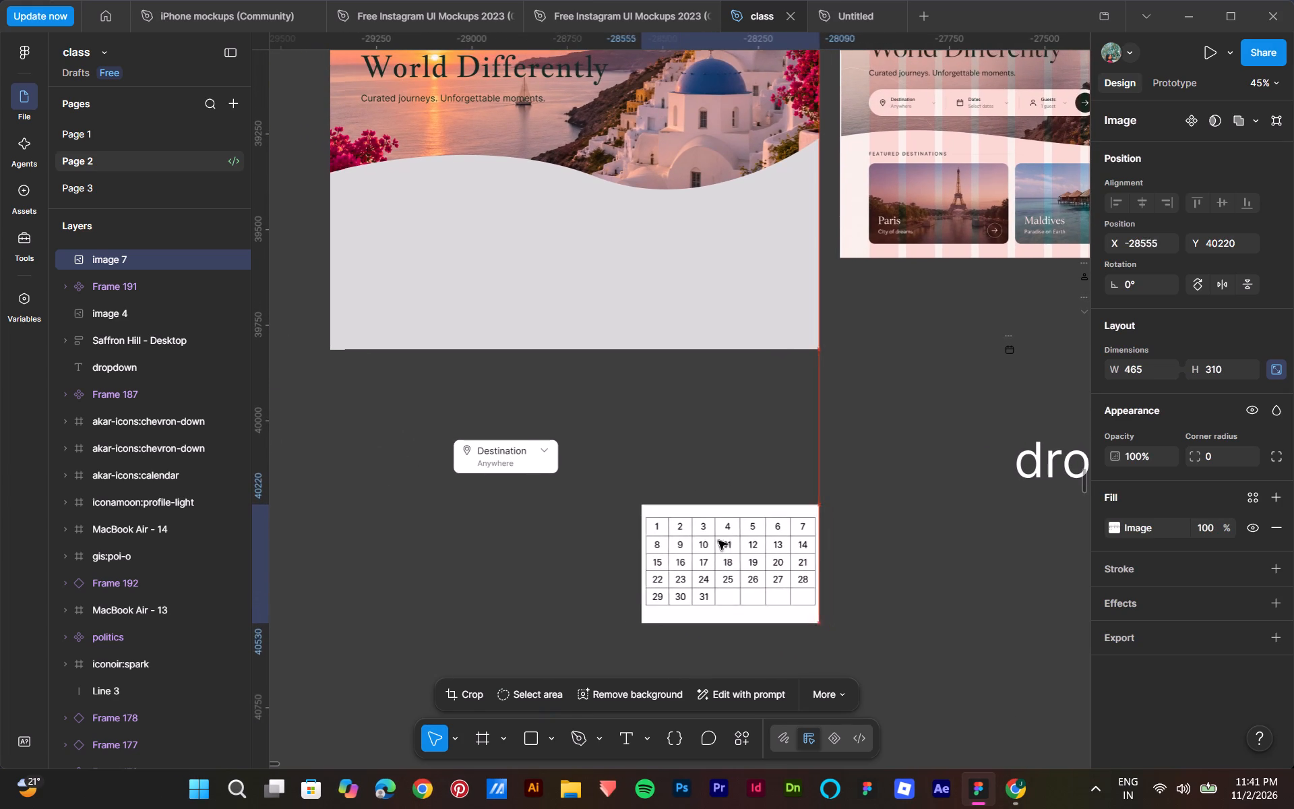
{"action": "left_click_drag", "start_coordinate": [718, 541], "coordinate": [692, 542]}
Add a text layer reading "Dates" above the calendar image, beside the Destination card.
{"action": "middle_click_drag", "start_coordinate": [770, 458], "coordinate": [622, 478]}
{"action": "scroll", "coordinate": [857, 422], "scroll_direction": "up", "scroll_amount": 2}
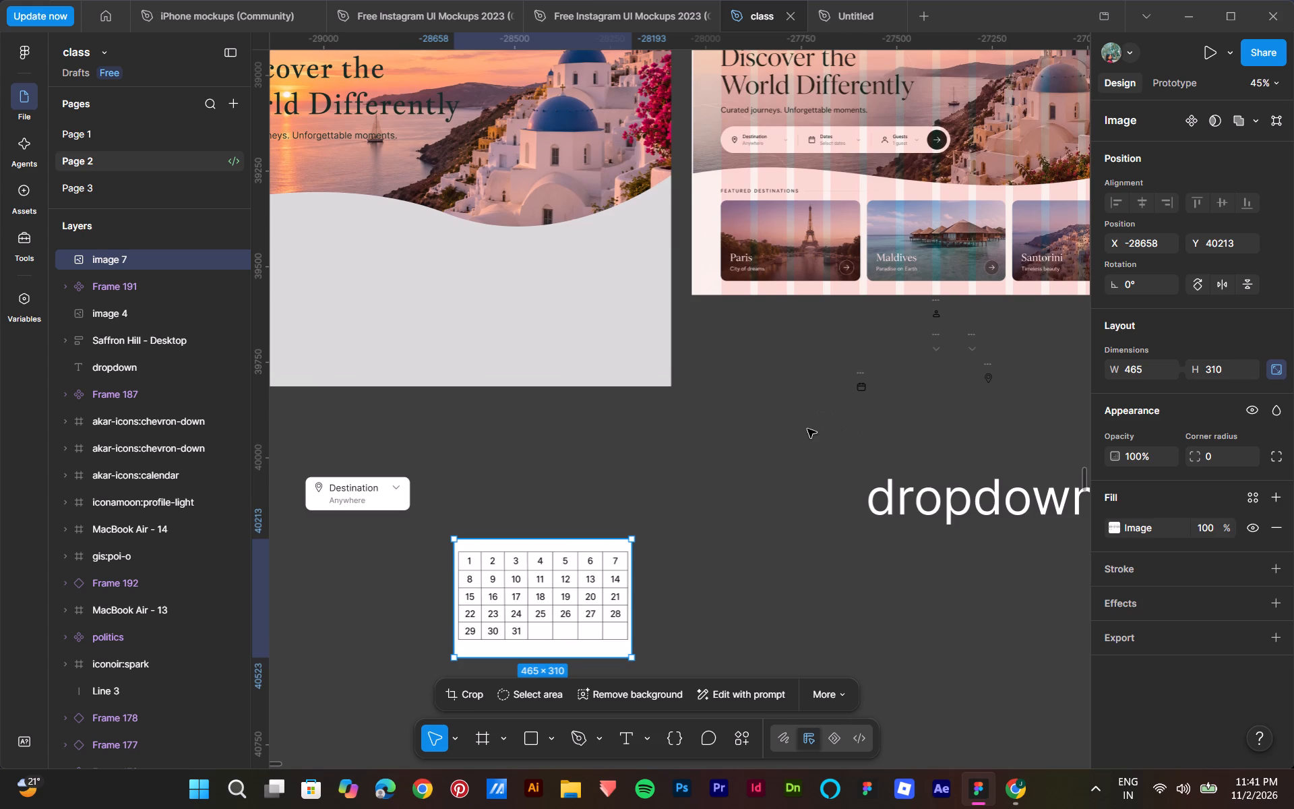
{"action": "left_click", "coordinate": [618, 731]}
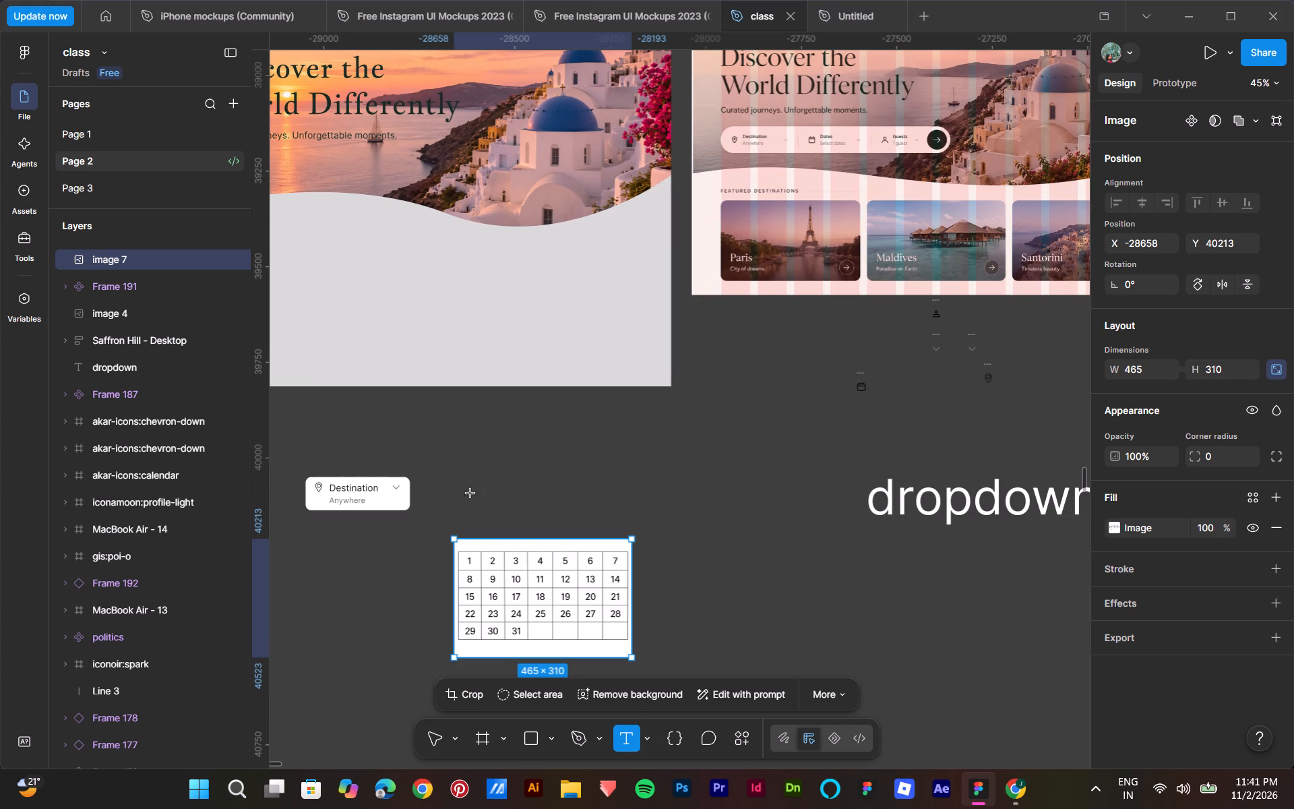
{"action": "left_click", "coordinate": [503, 478]}
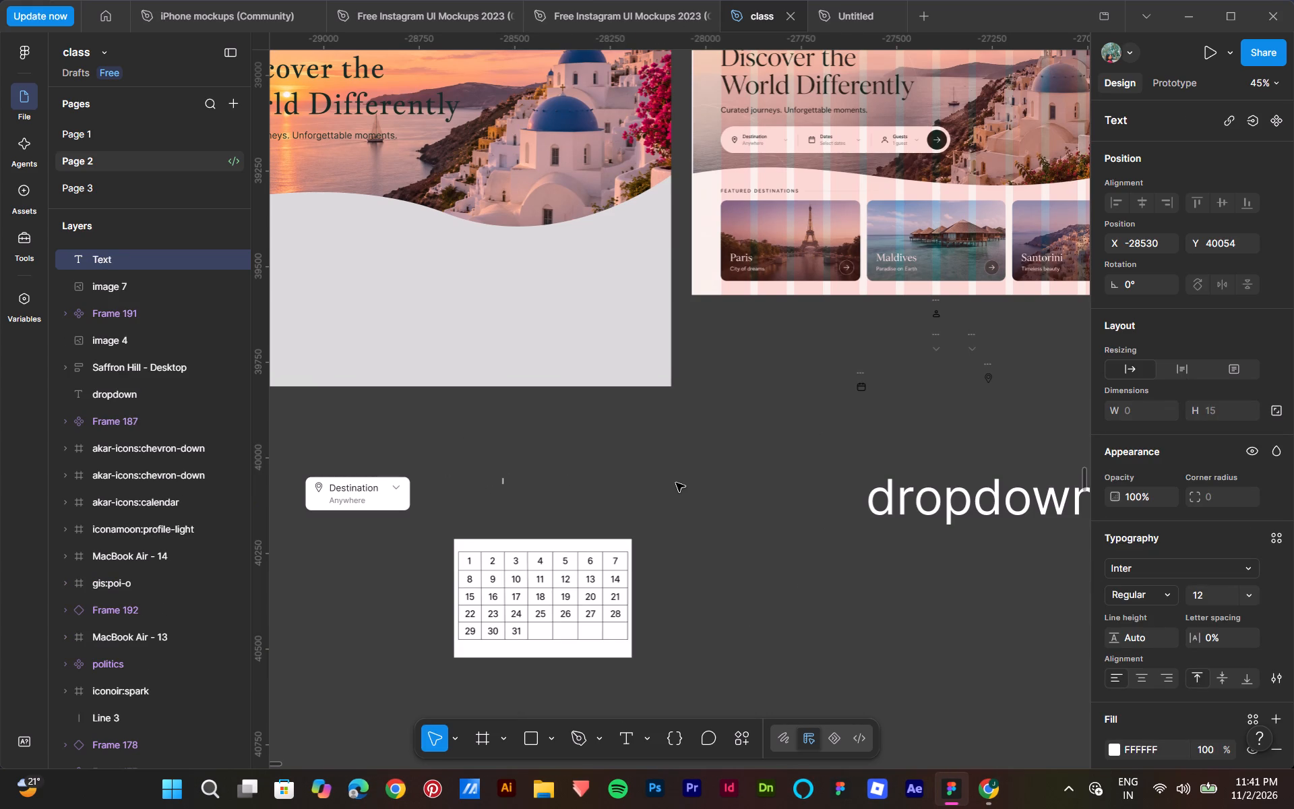
{"action": "type", "text": "Da"}
{"action": "type", "text": "tes"}
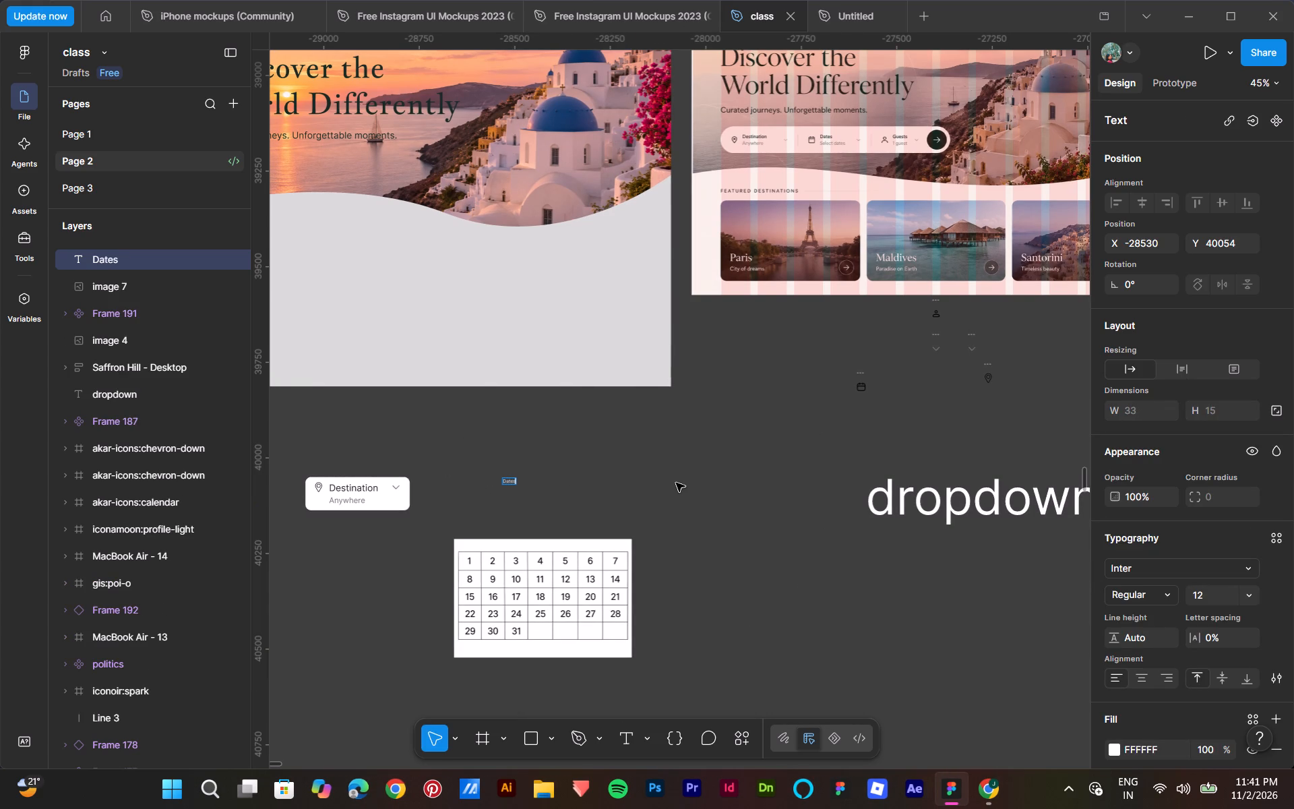
Check the Destination label's text settings and set the Dates text's font size to 24.
{"action": "left_click", "coordinate": [369, 487]}
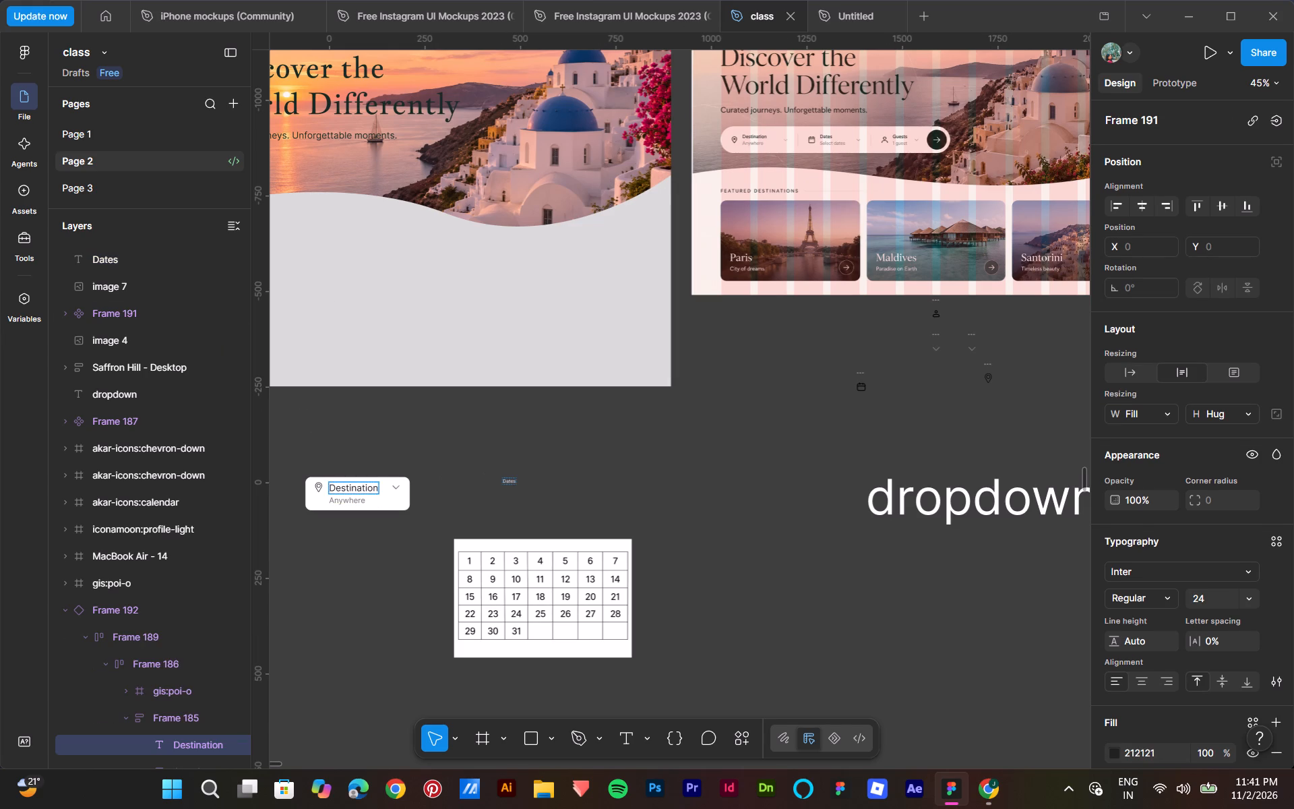
{"action": "double_click", "coordinate": [512, 481]}
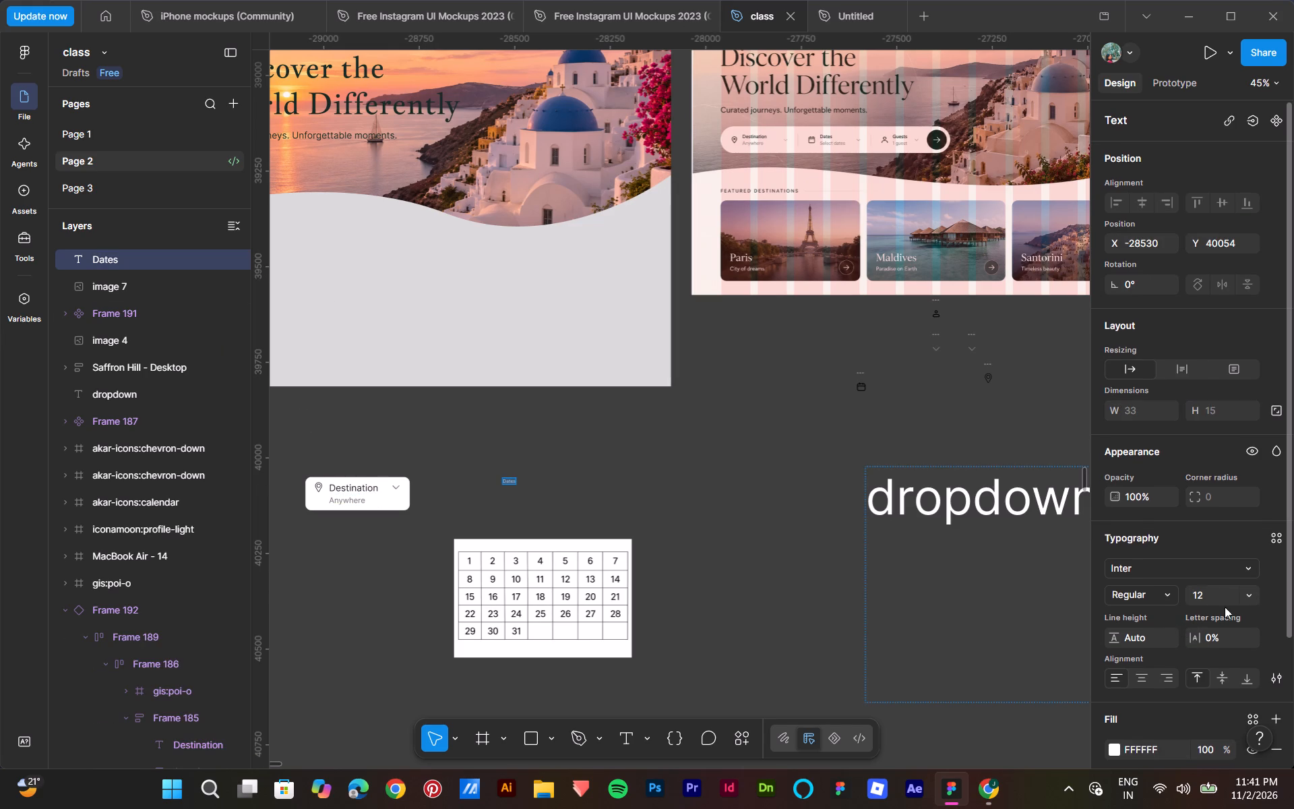
{"action": "left_click", "coordinate": [1250, 597]}
{"action": "left_click", "coordinate": [1235, 574]}
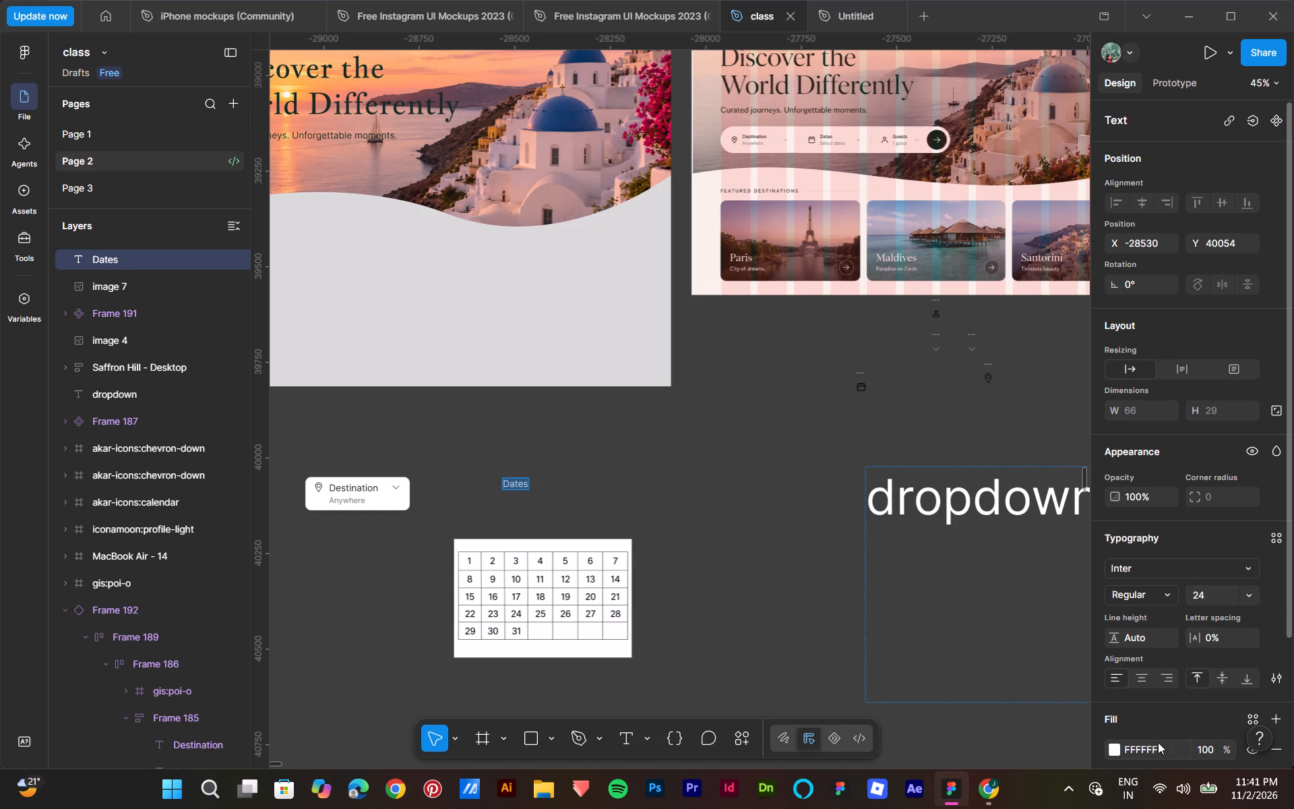
Set the Dates text's fill to 212121 by sampling the colour of the Destination label.
{"action": "left_click", "coordinate": [1109, 751]}
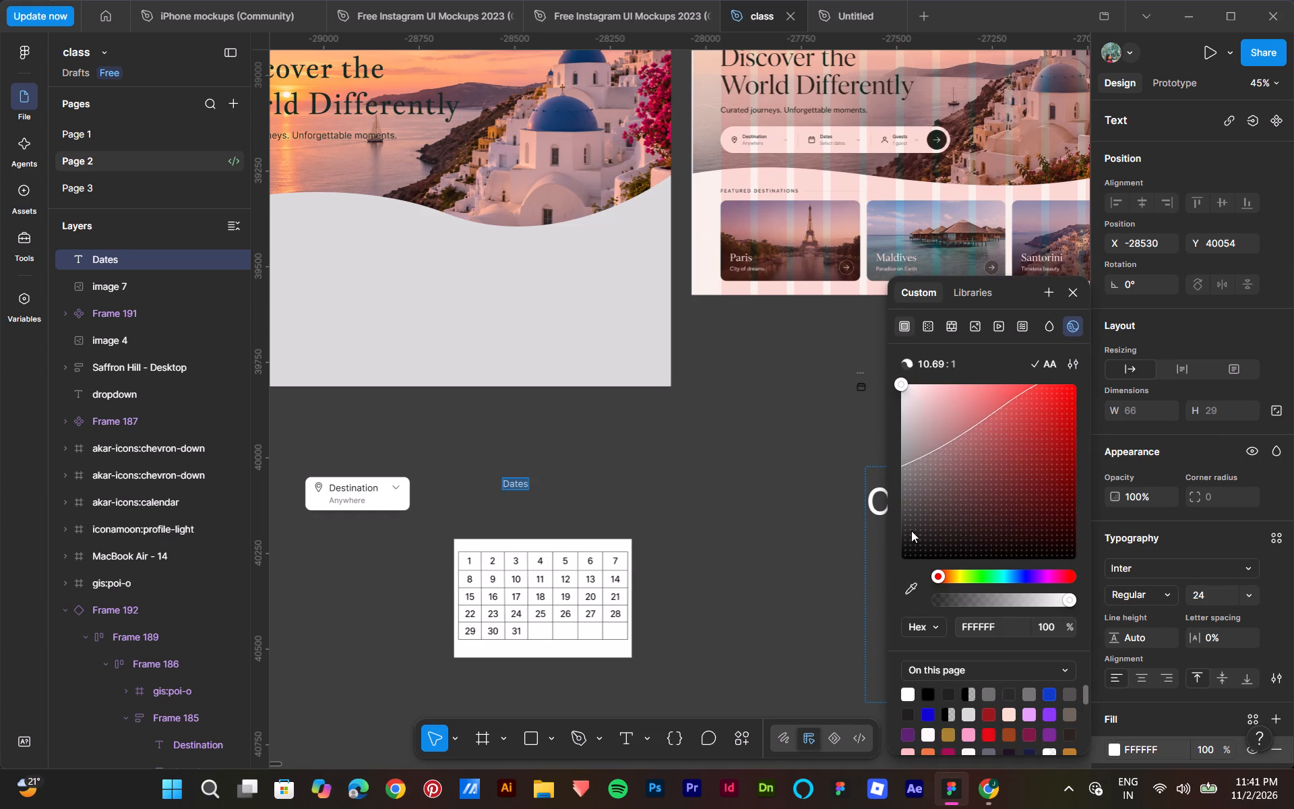
{"action": "left_click_drag", "start_coordinate": [915, 527], "coordinate": [892, 544]}
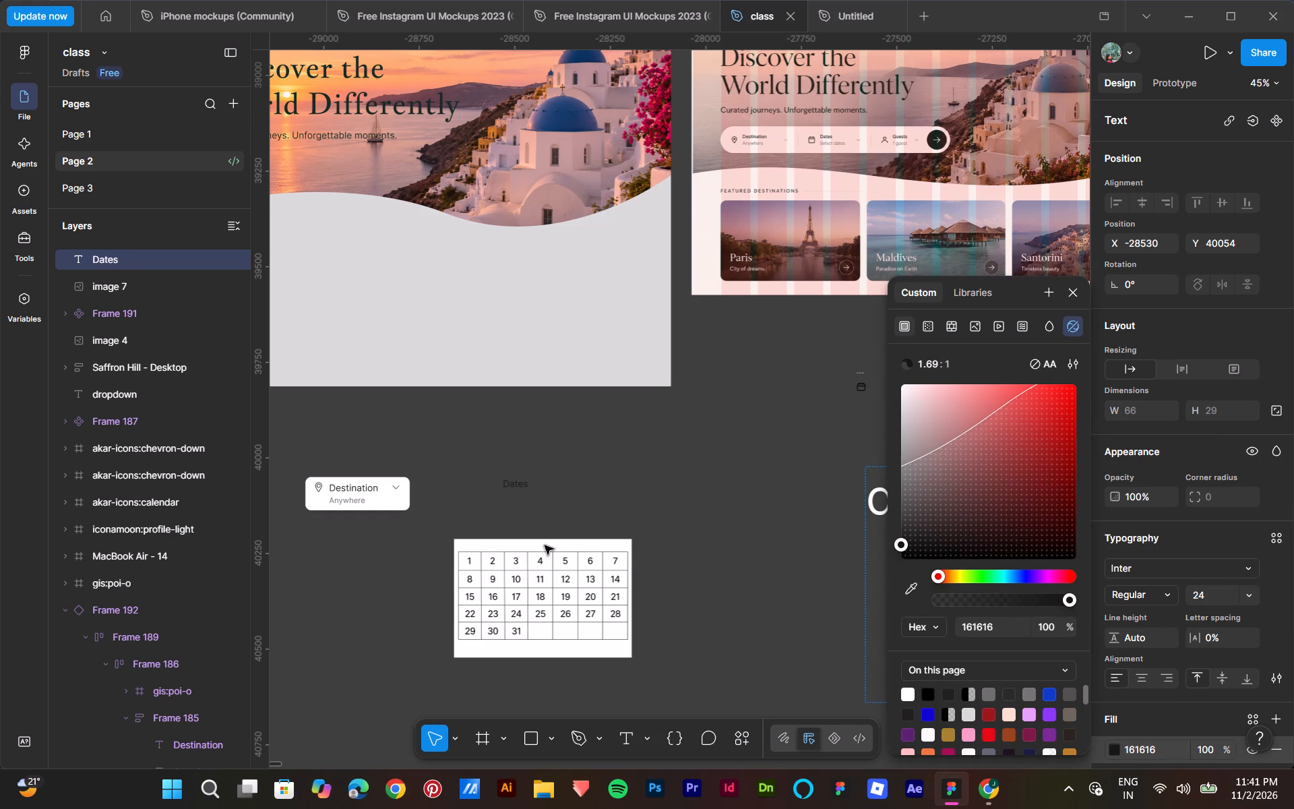
{"action": "left_click", "coordinate": [910, 586]}
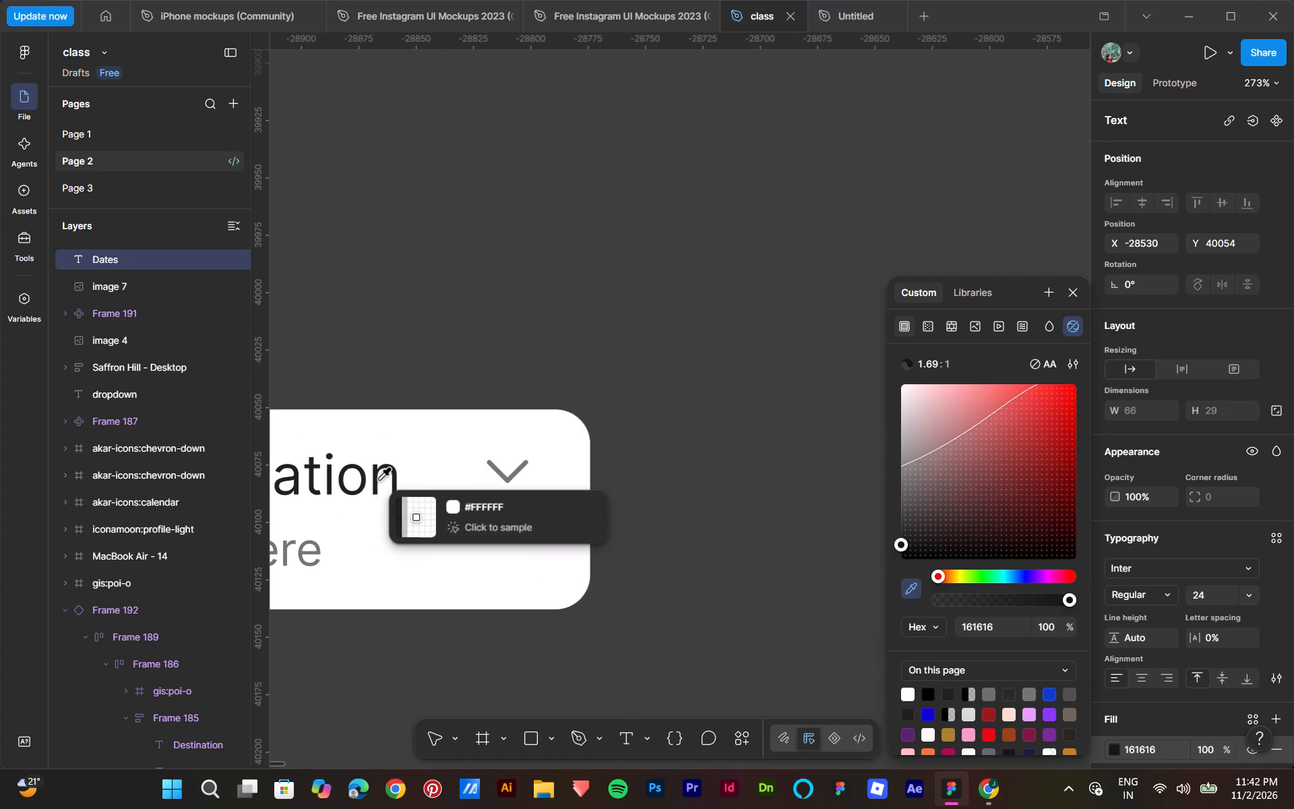
{"action": "left_click", "coordinate": [375, 479]}
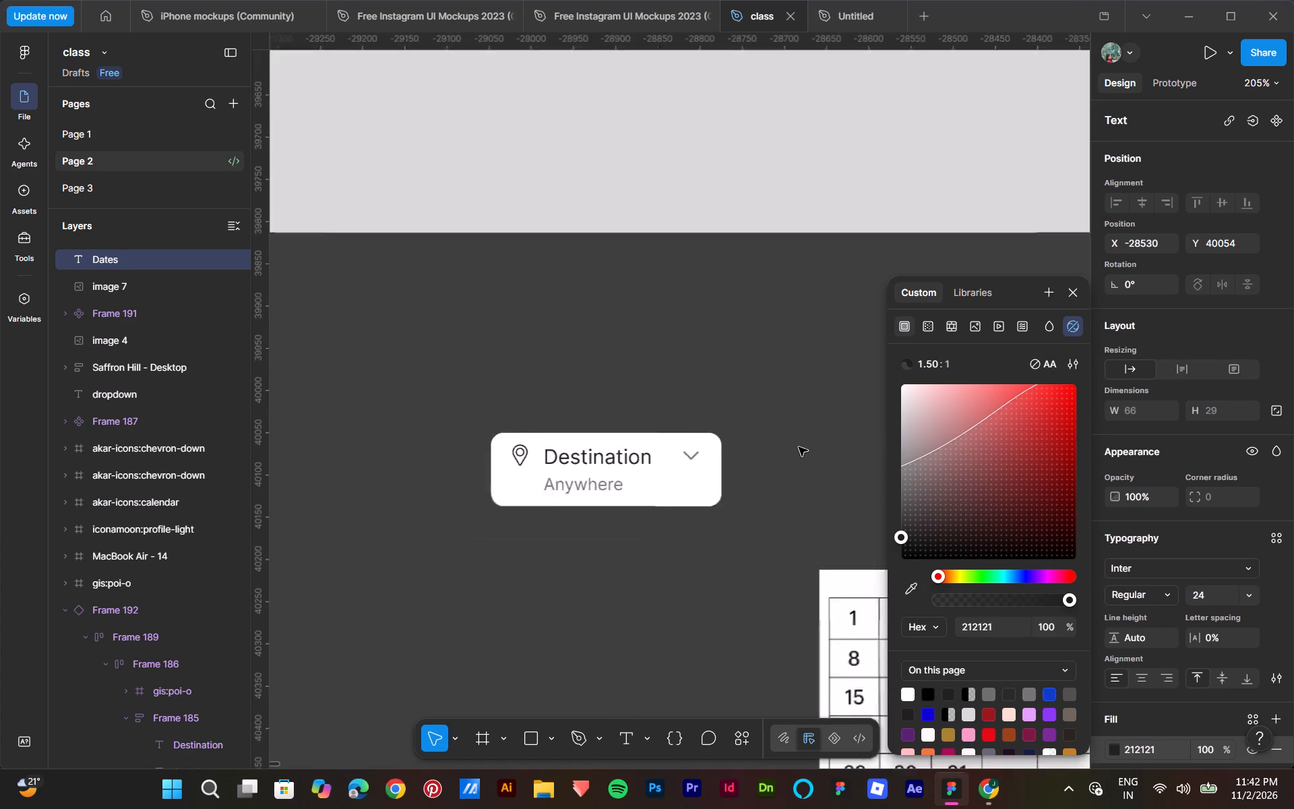
{"action": "left_click", "coordinate": [1072, 290]}
Move the 24 × 24 calendar icon in front of the Dates text, vertically centred with it at about X -28578, Y 40057.
{"action": "scroll", "coordinate": [1047, 302], "scroll_direction": "left", "scroll_amount": 3}
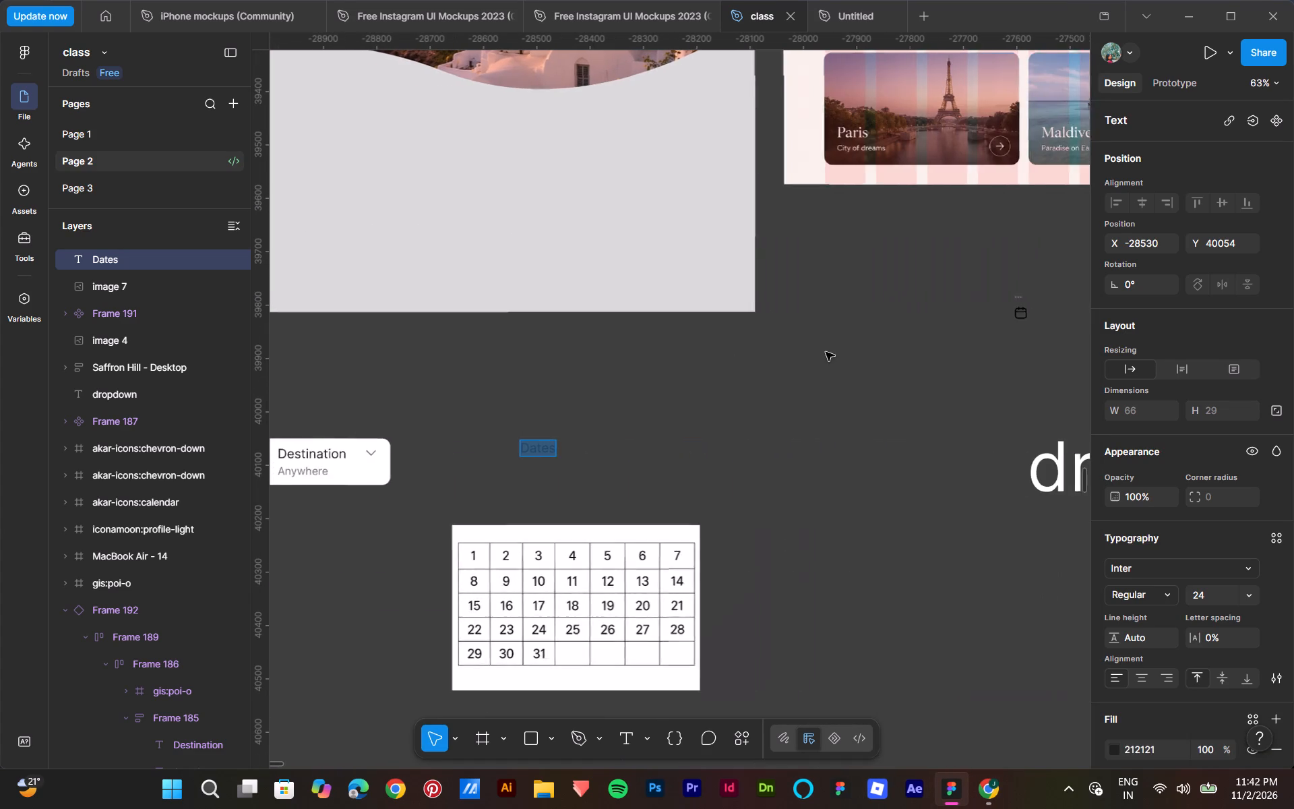
{"action": "scroll", "coordinate": [826, 352], "scroll_direction": "left", "scroll_amount": 3}
{"action": "scroll", "coordinate": [720, 338], "scroll_direction": "up", "scroll_amount": 5}
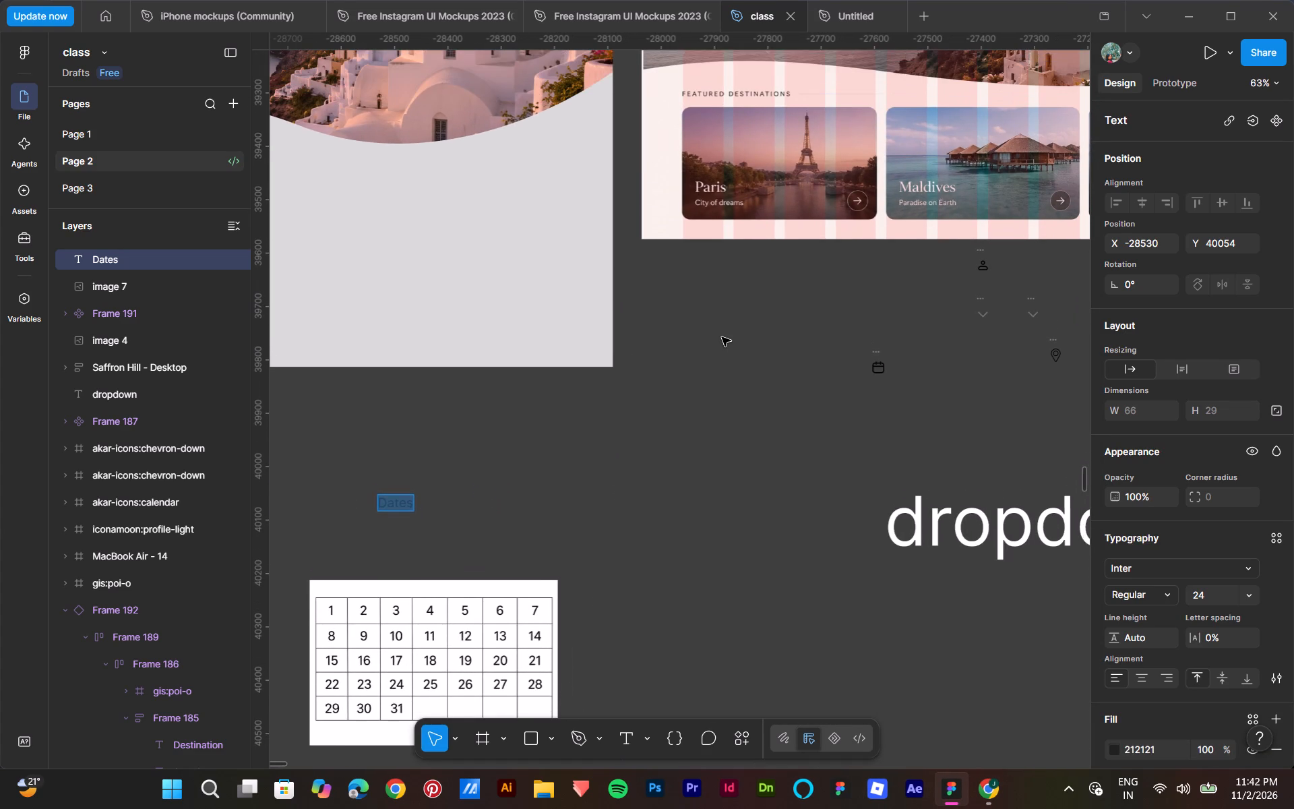
{"action": "scroll", "coordinate": [724, 334], "scroll_direction": "up", "scroll_amount": 3}
{"action": "scroll", "coordinate": [726, 332], "scroll_direction": "right", "scroll_amount": 1}
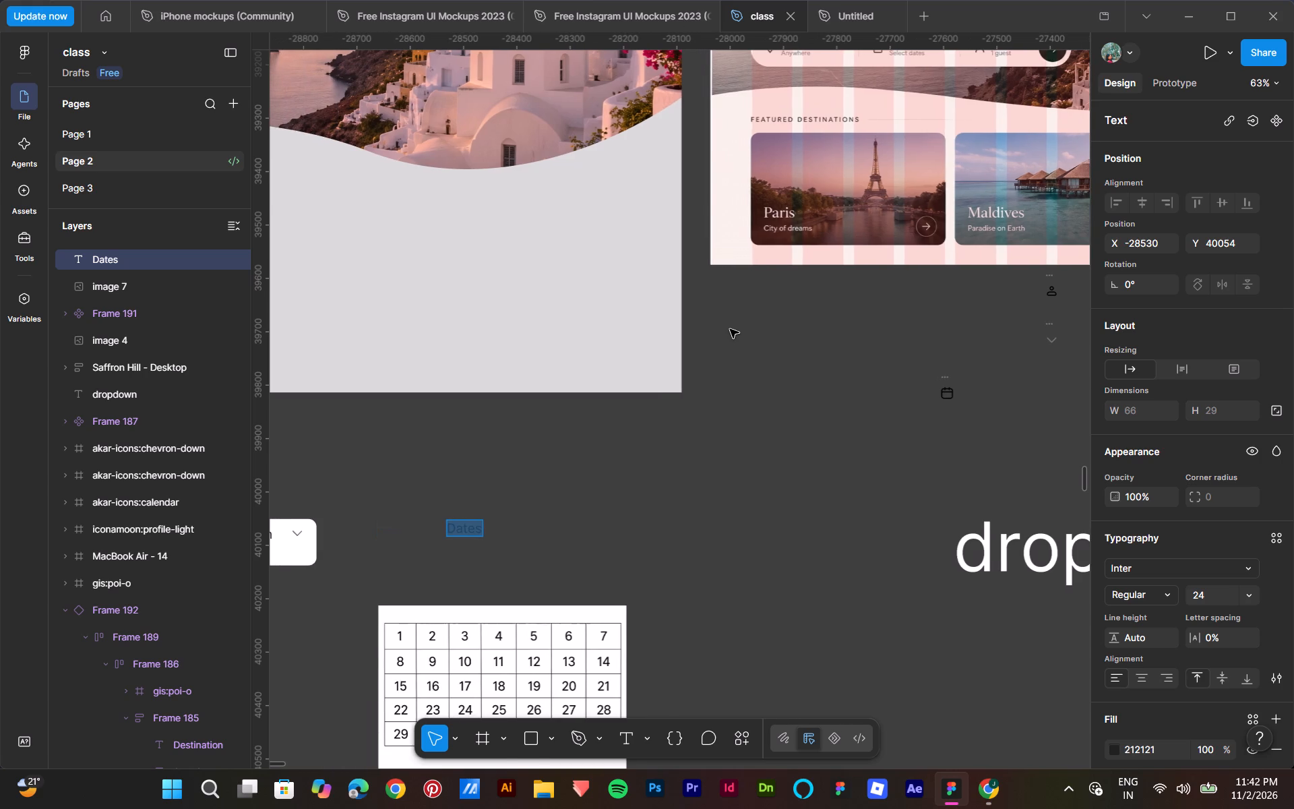
{"action": "scroll", "coordinate": [730, 329], "scroll_direction": "right", "scroll_amount": 1}
{"action": "scroll", "coordinate": [735, 328], "scroll_direction": "up", "scroll_amount": 3}
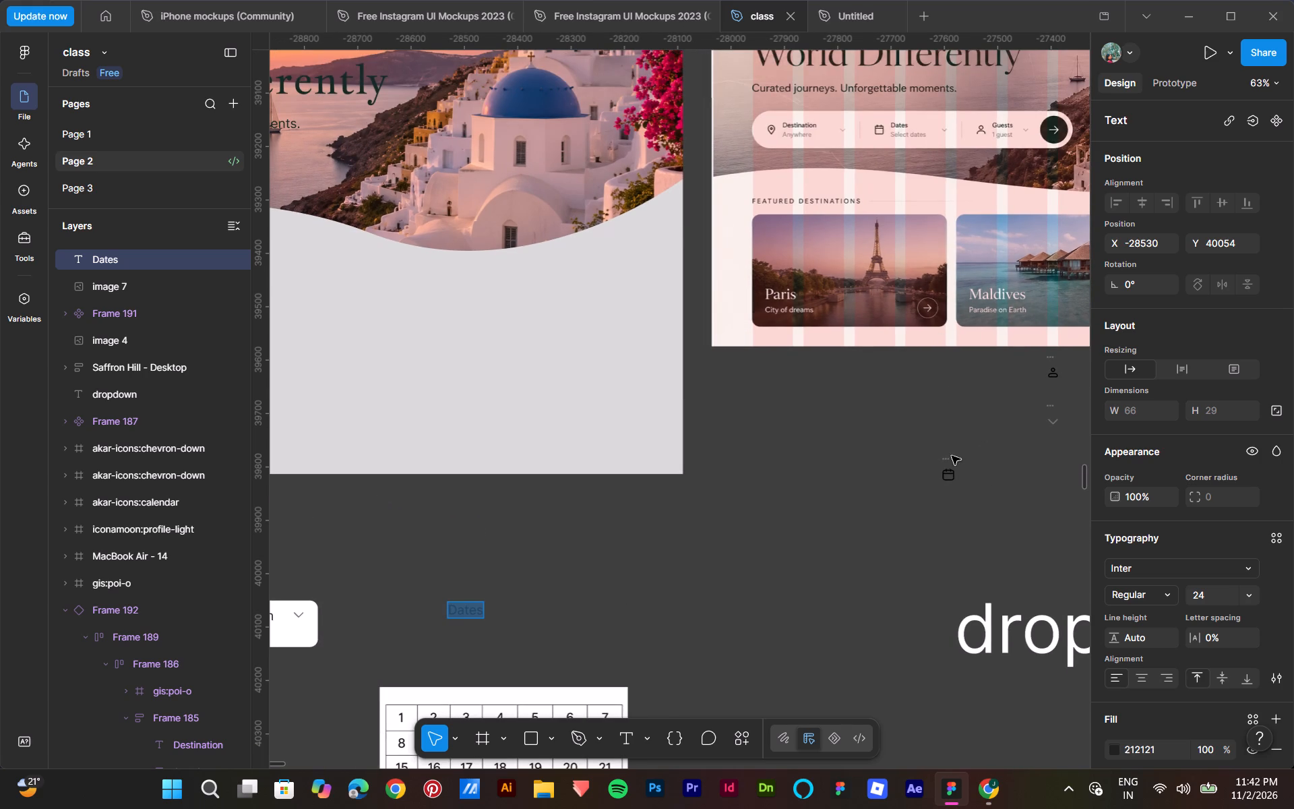
{"action": "left_click", "coordinate": [942, 473]}
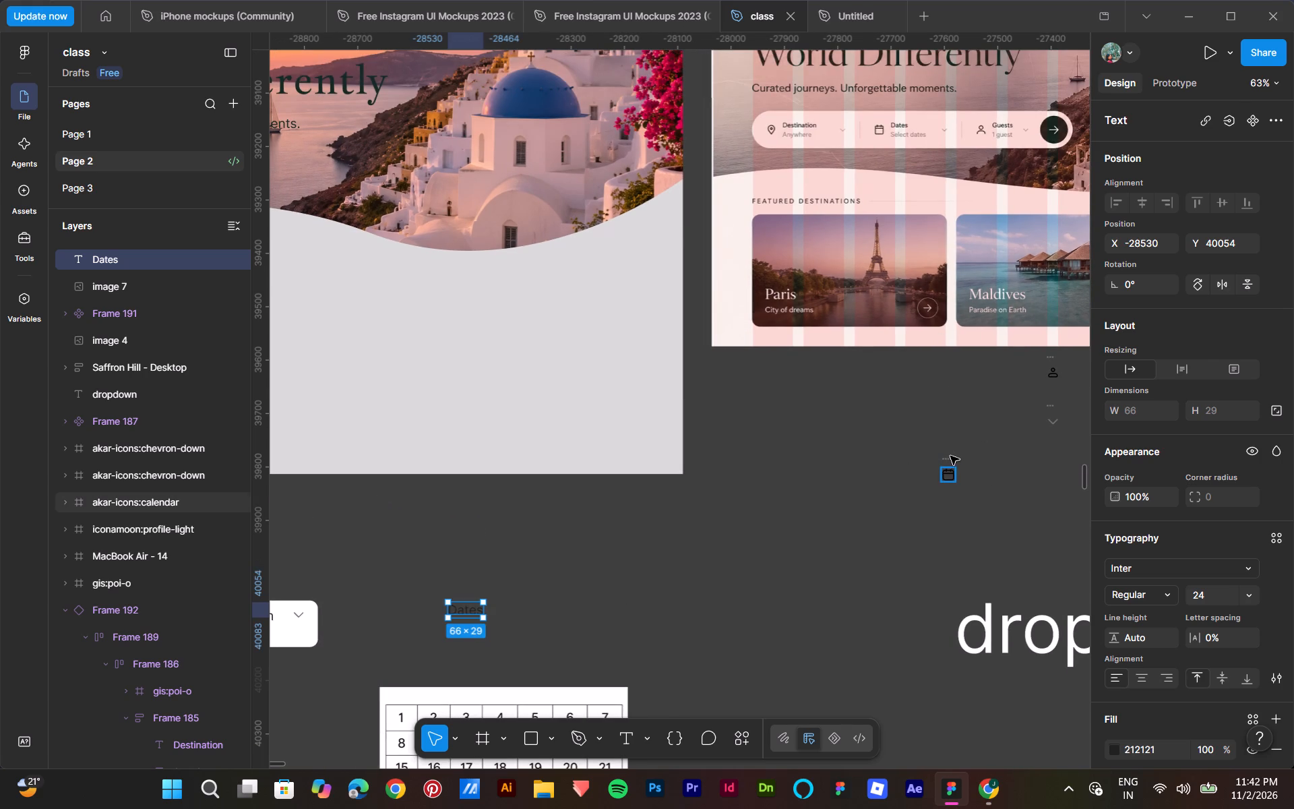
{"action": "left_click_drag", "start_coordinate": [948, 456], "coordinate": [417, 586]}
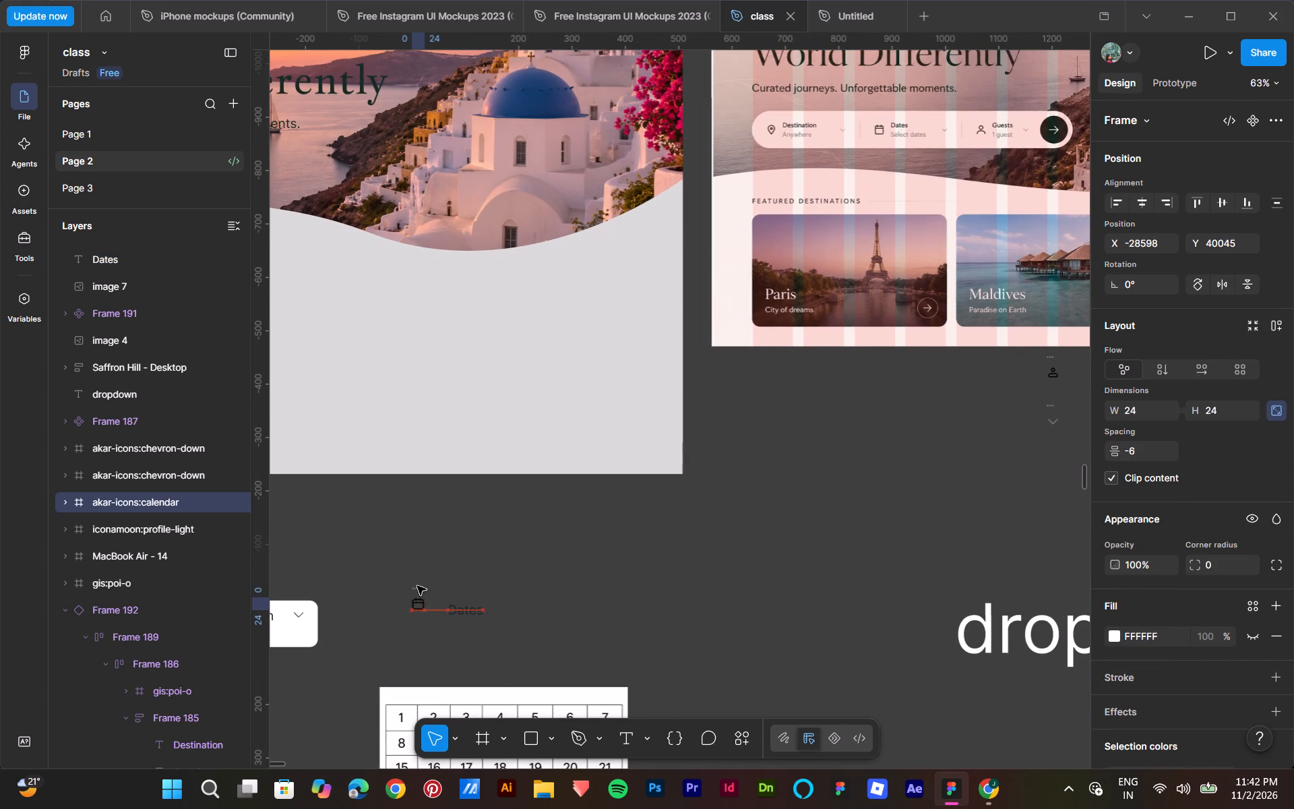
{"action": "left_click_drag", "start_coordinate": [417, 586], "coordinate": [428, 591]}
Move one of the spare chevron-down icons to the right of the Dates text, level with the calendar icon.
{"action": "scroll", "coordinate": [473, 578], "scroll_direction": "up", "scroll_amount": 1}
{"action": "middle_click_drag", "start_coordinate": [473, 578], "coordinate": [590, 518]}
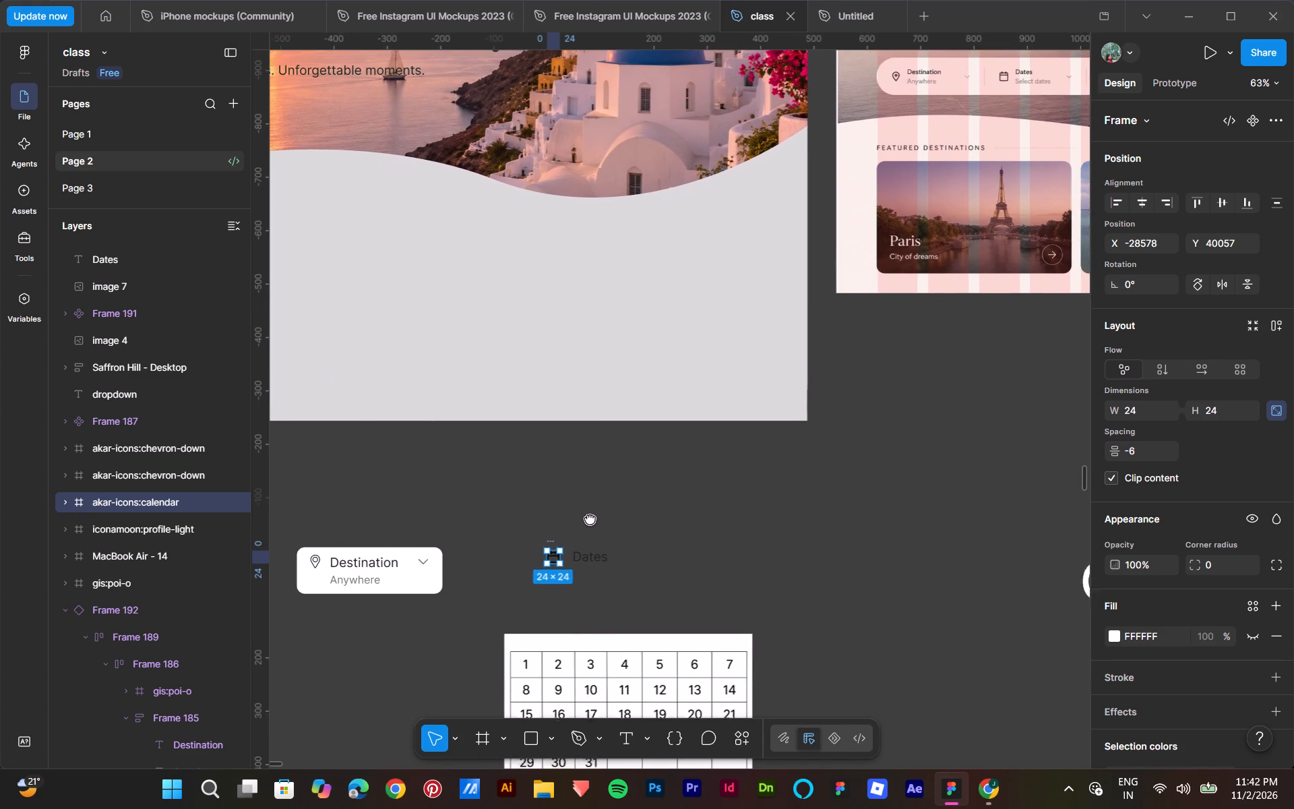
{"action": "middle_click_drag", "start_coordinate": [590, 518], "coordinate": [533, 531]}
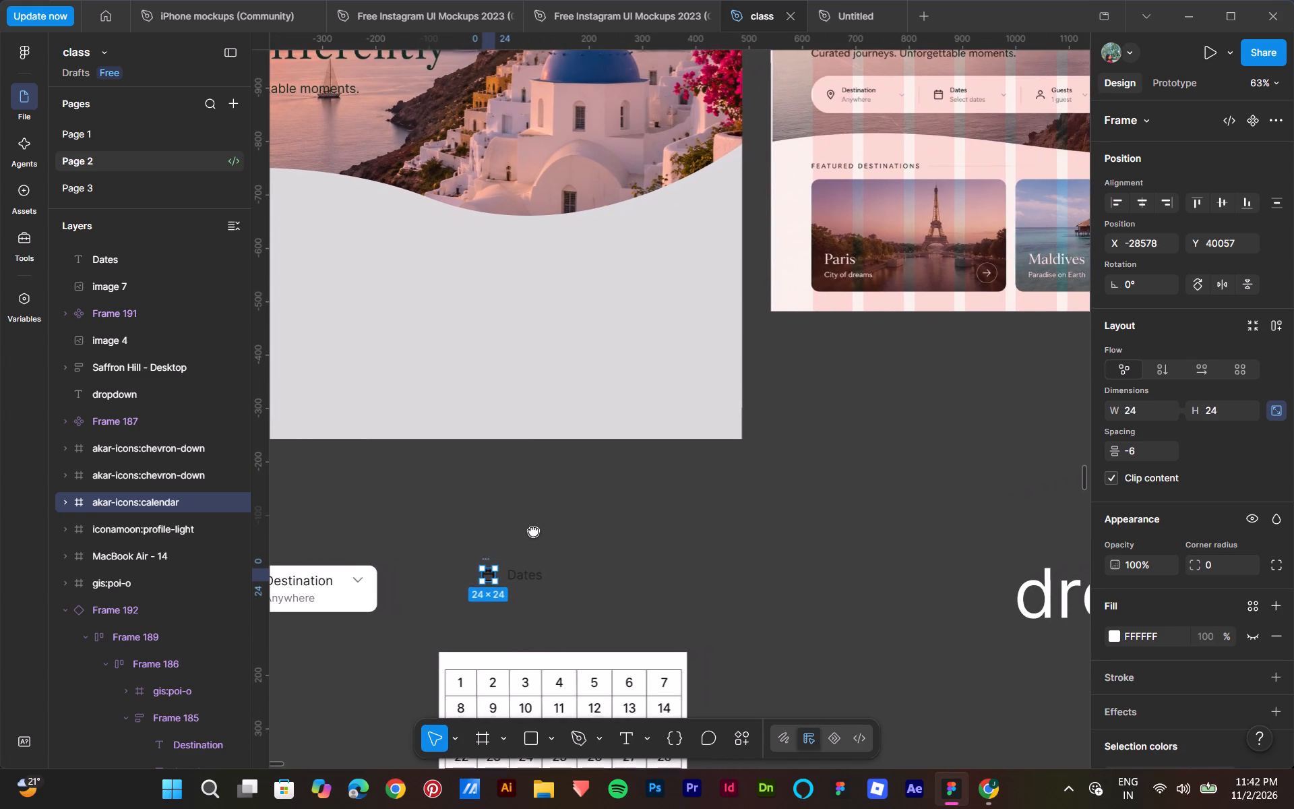
{"action": "middle_click_drag", "start_coordinate": [533, 531], "coordinate": [551, 496]}
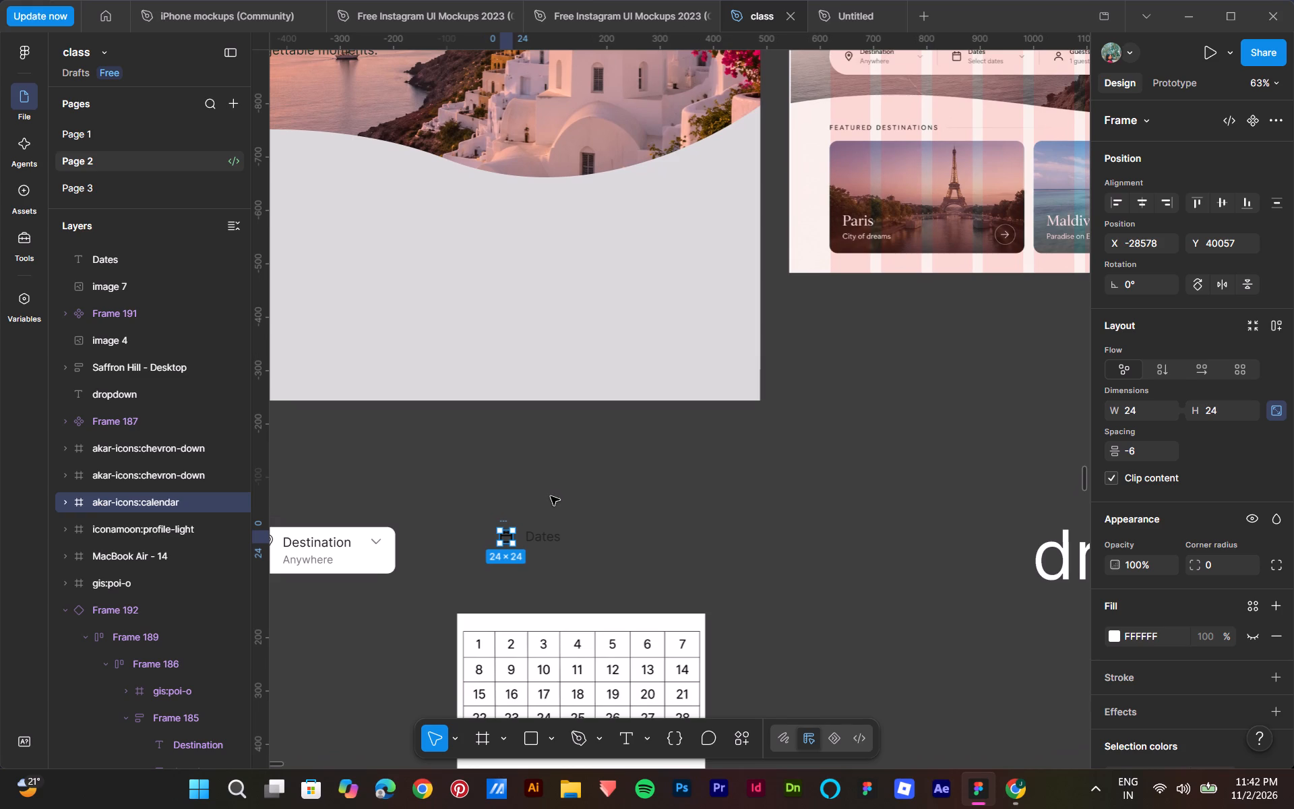
{"action": "middle_click_drag", "start_coordinate": [802, 502], "coordinate": [704, 512]}
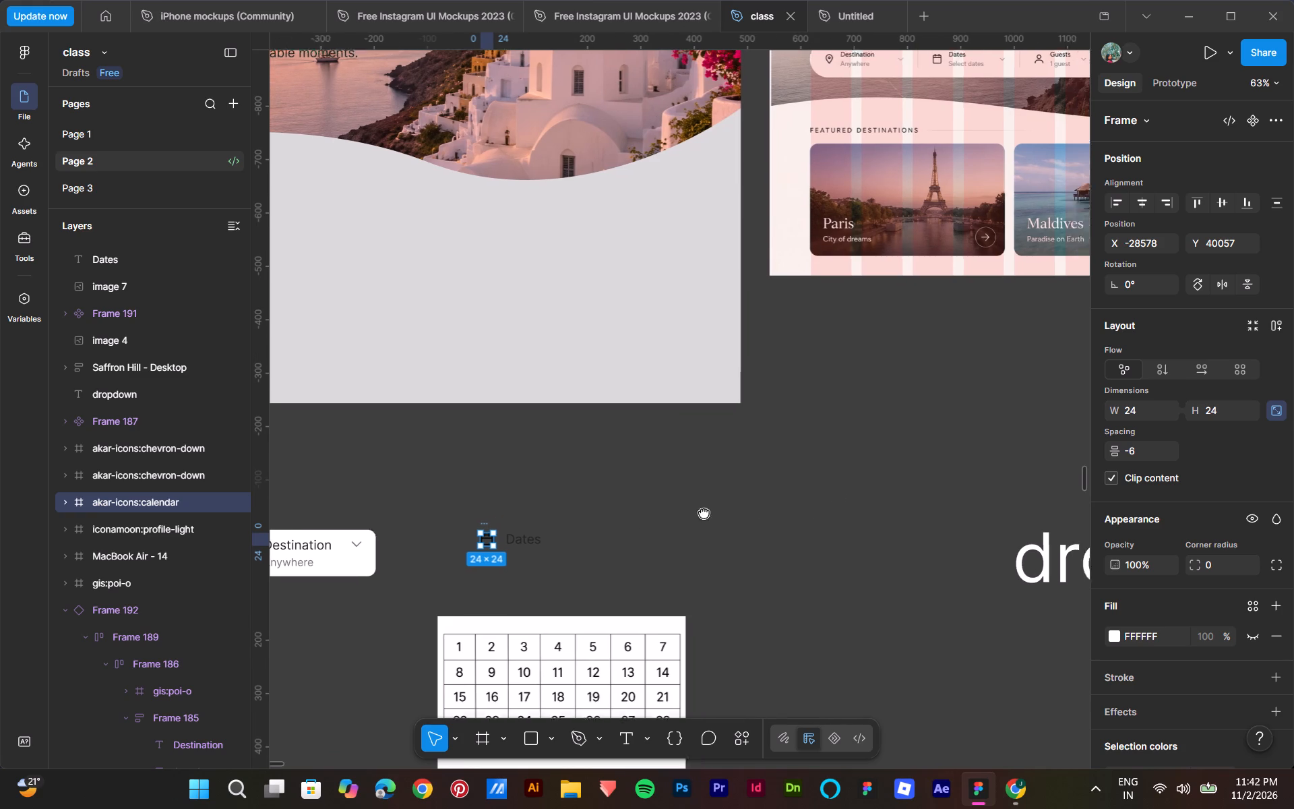
{"action": "middle_click_drag", "start_coordinate": [704, 512], "coordinate": [480, 525]}
{"action": "left_click_drag", "start_coordinate": [807, 351], "coordinate": [485, 473]}
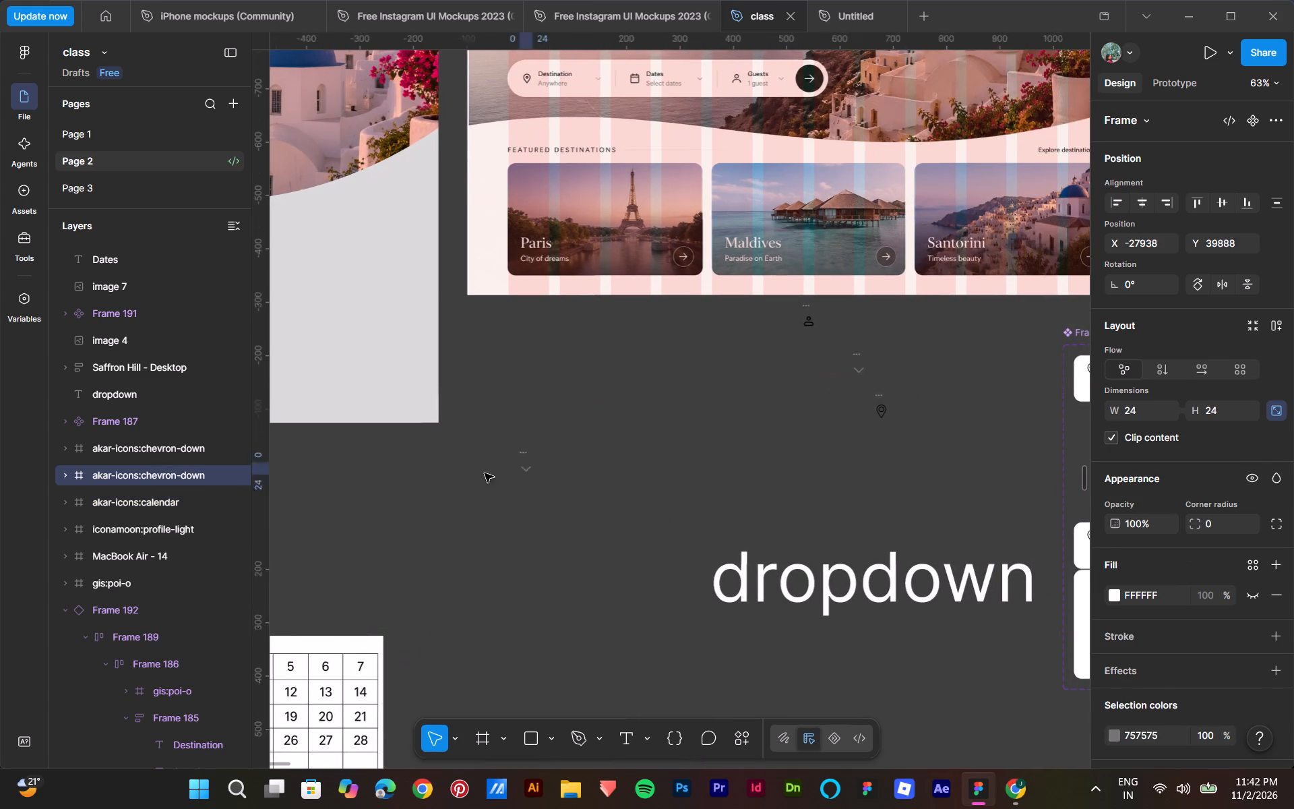
{"action": "left_click_drag", "start_coordinate": [485, 473], "coordinate": [259, 553]}
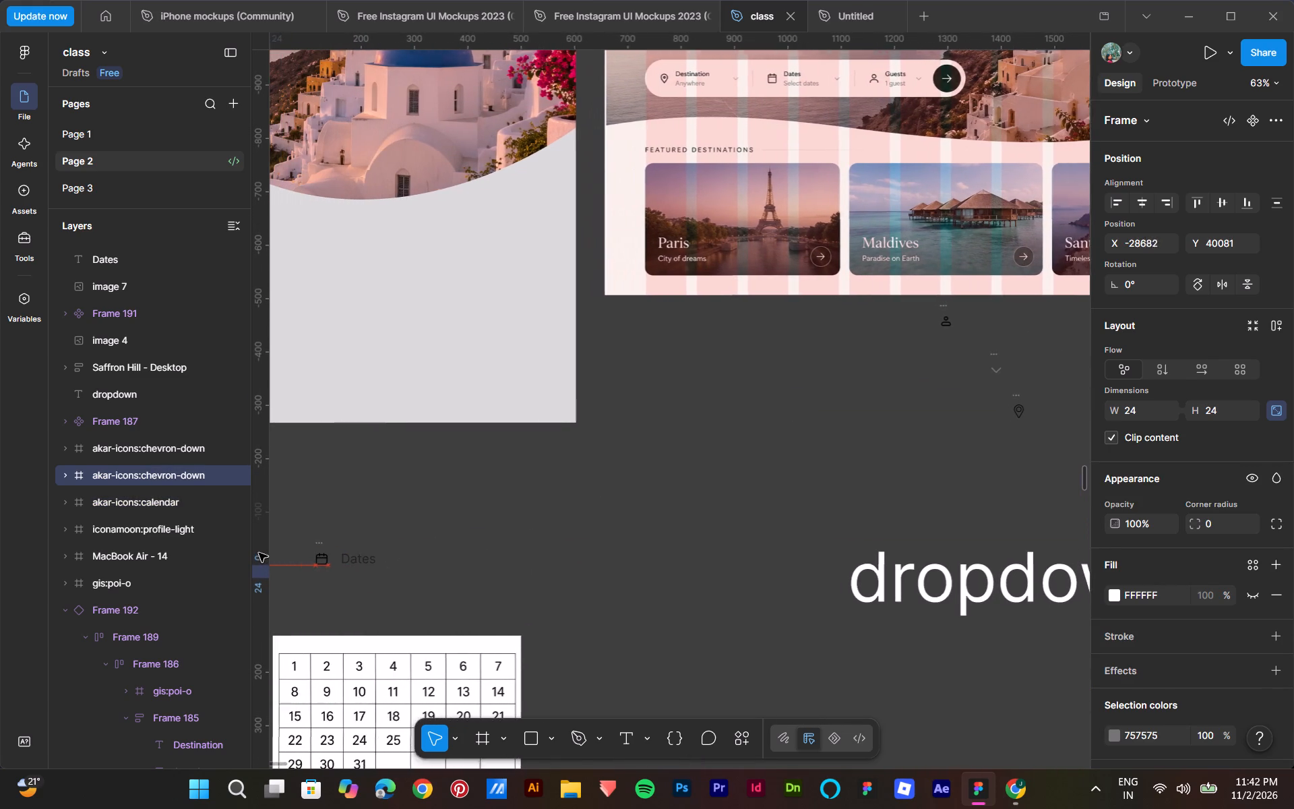
{"action": "left_click_drag", "start_coordinate": [259, 553], "coordinate": [481, 541]}
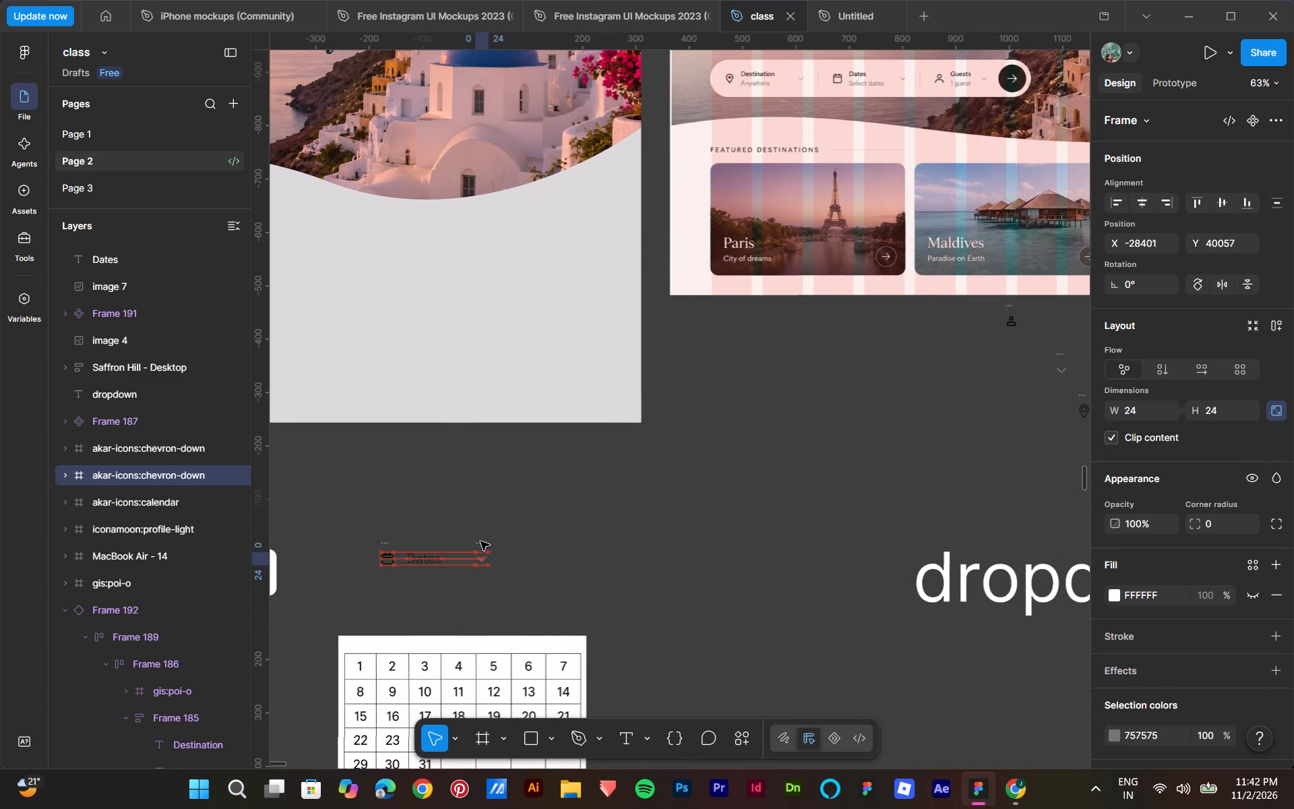
{"action": "left_click_drag", "start_coordinate": [481, 541], "coordinate": [497, 542]}
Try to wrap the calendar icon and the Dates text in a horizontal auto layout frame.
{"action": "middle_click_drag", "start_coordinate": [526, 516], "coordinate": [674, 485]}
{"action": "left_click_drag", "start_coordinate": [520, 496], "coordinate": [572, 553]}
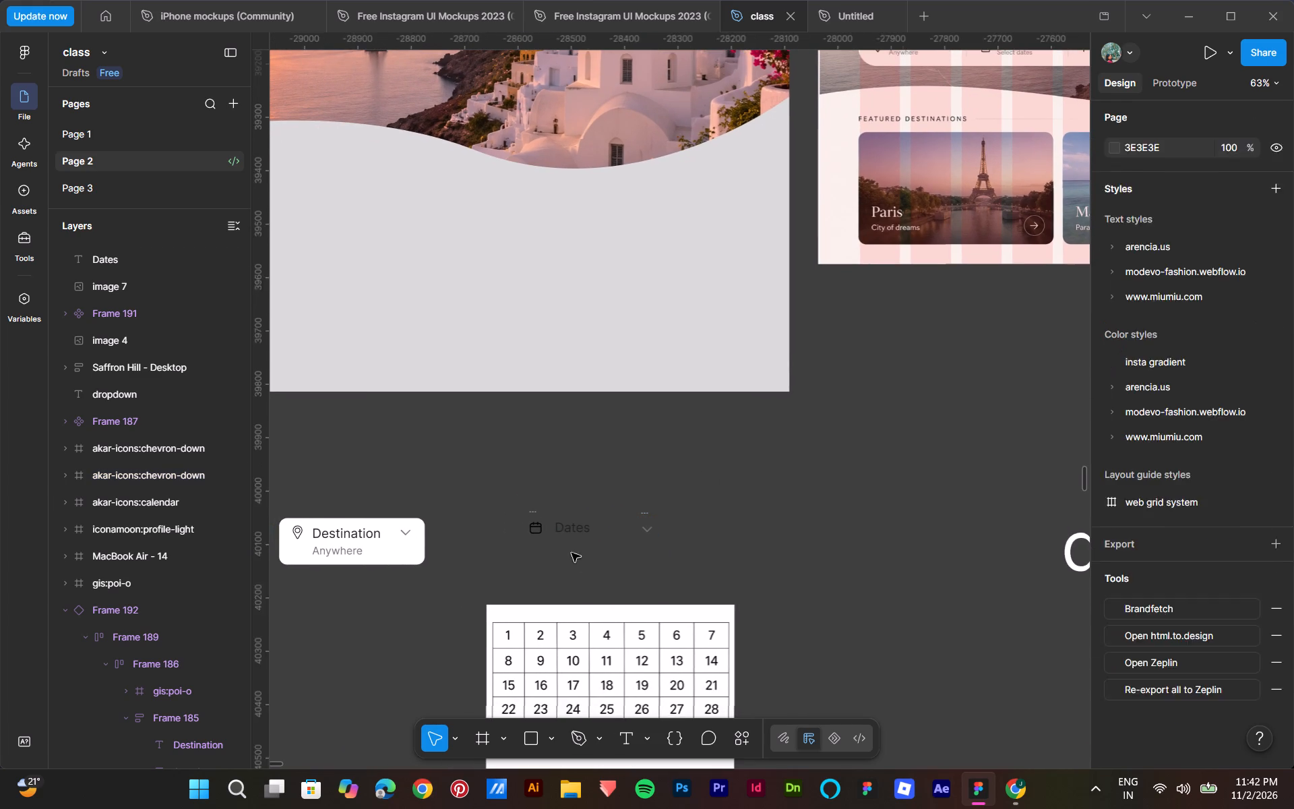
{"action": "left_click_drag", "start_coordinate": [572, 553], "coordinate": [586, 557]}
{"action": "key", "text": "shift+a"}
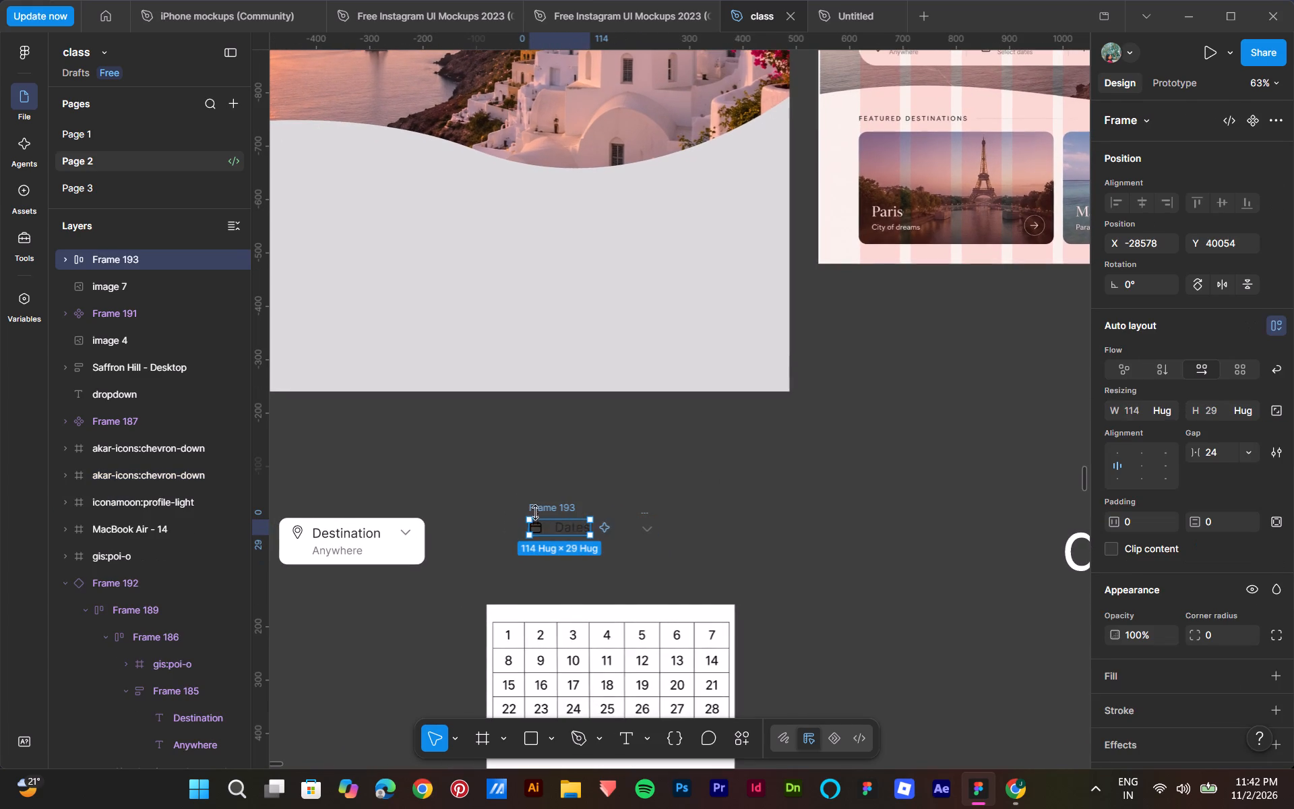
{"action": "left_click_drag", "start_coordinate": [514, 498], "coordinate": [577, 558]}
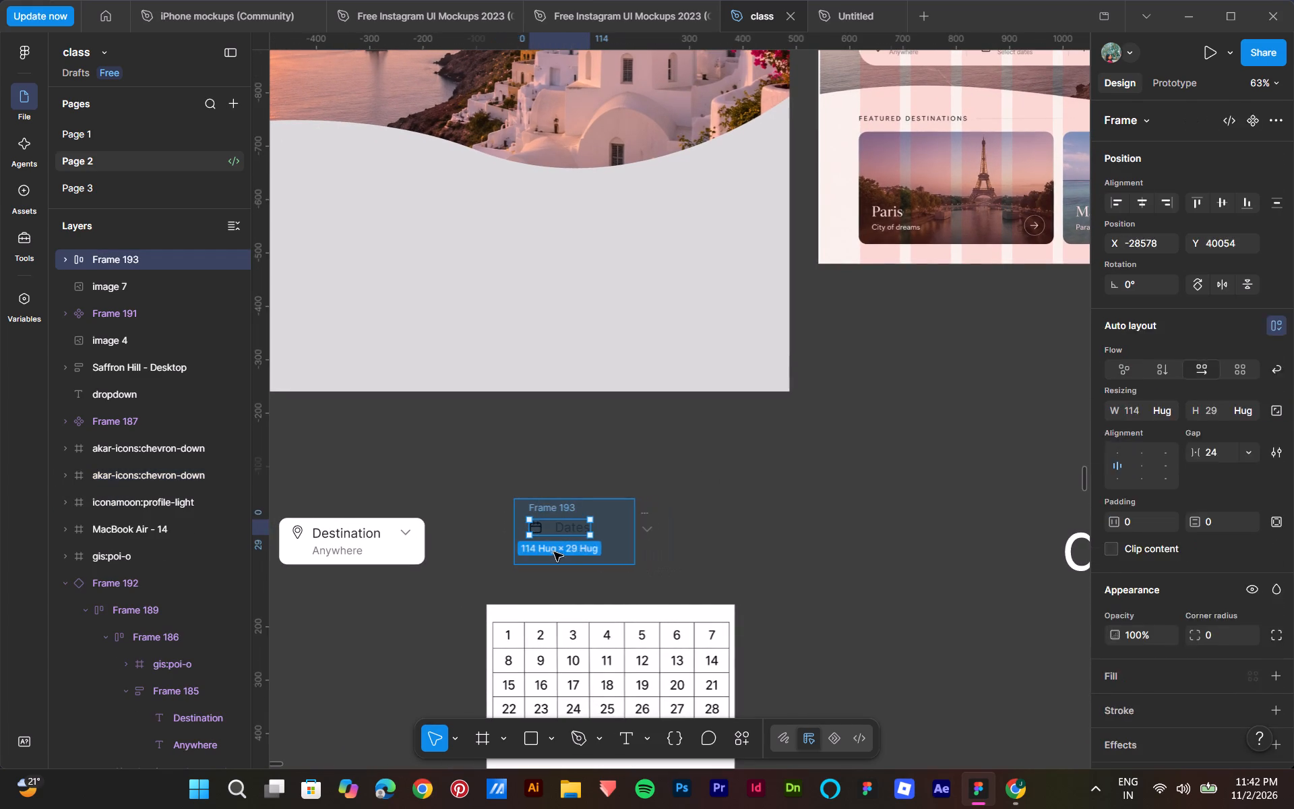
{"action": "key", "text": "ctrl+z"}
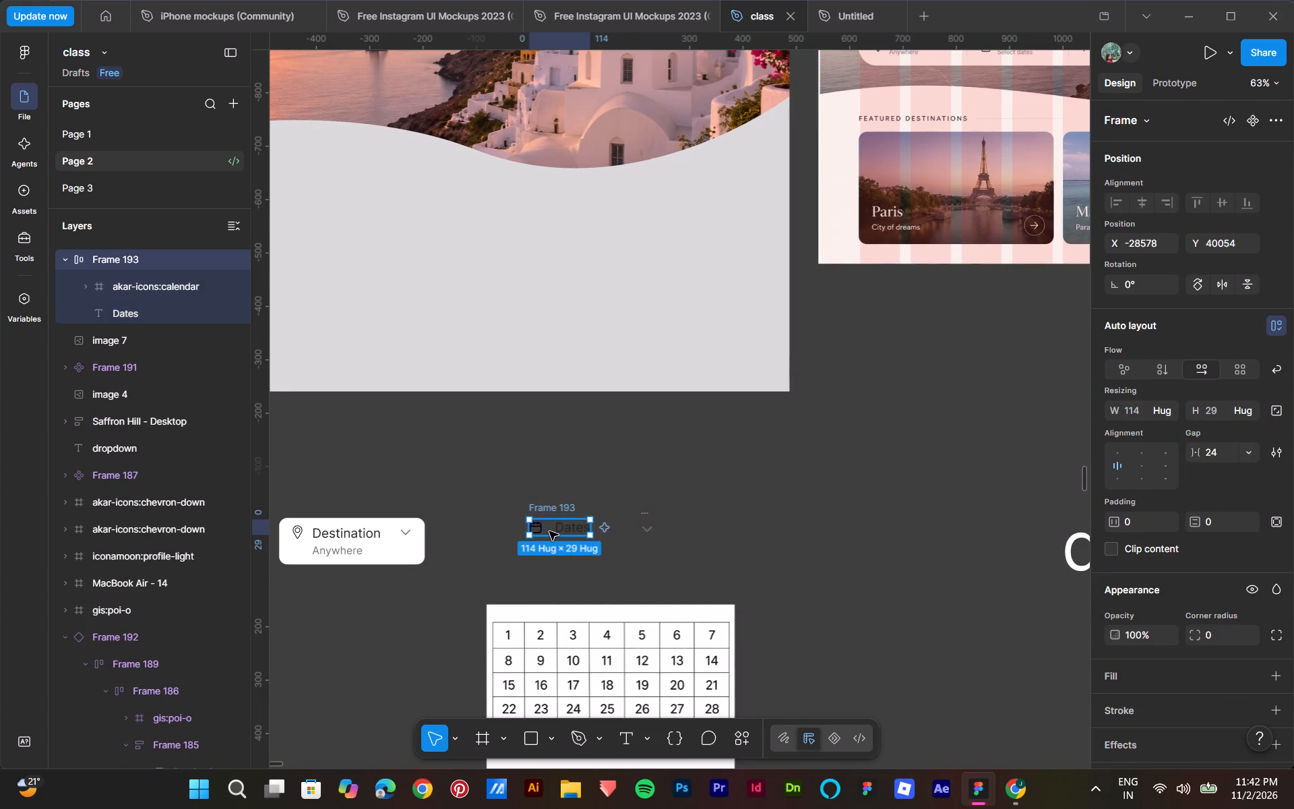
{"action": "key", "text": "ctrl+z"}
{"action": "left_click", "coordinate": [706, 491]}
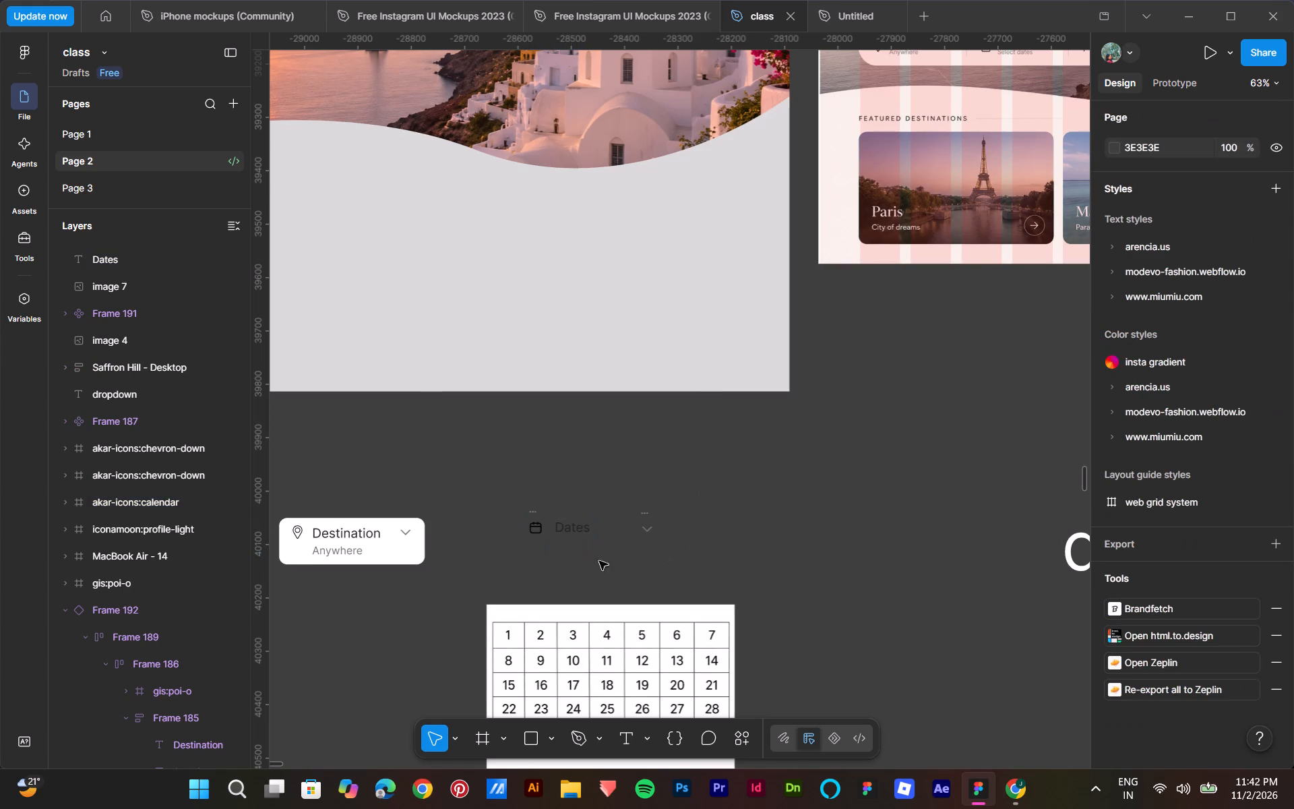
Duplicate the Dates text directly below itself at Y 40095 and replace the copy's wording with "Select Dates".
{"action": "left_click", "coordinate": [577, 528]}
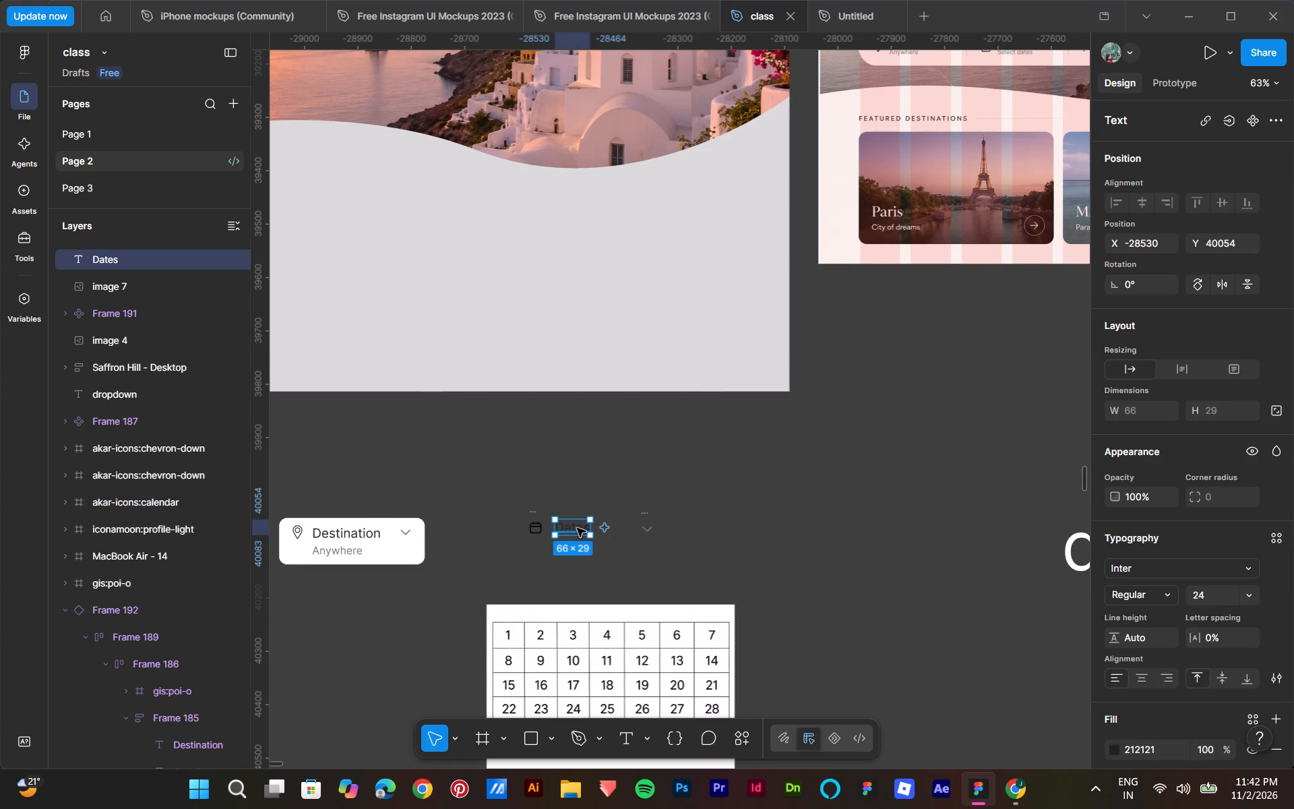
{"action": "left_click_drag", "start_coordinate": [578, 527], "coordinate": [578, 550], "text": "alt"}
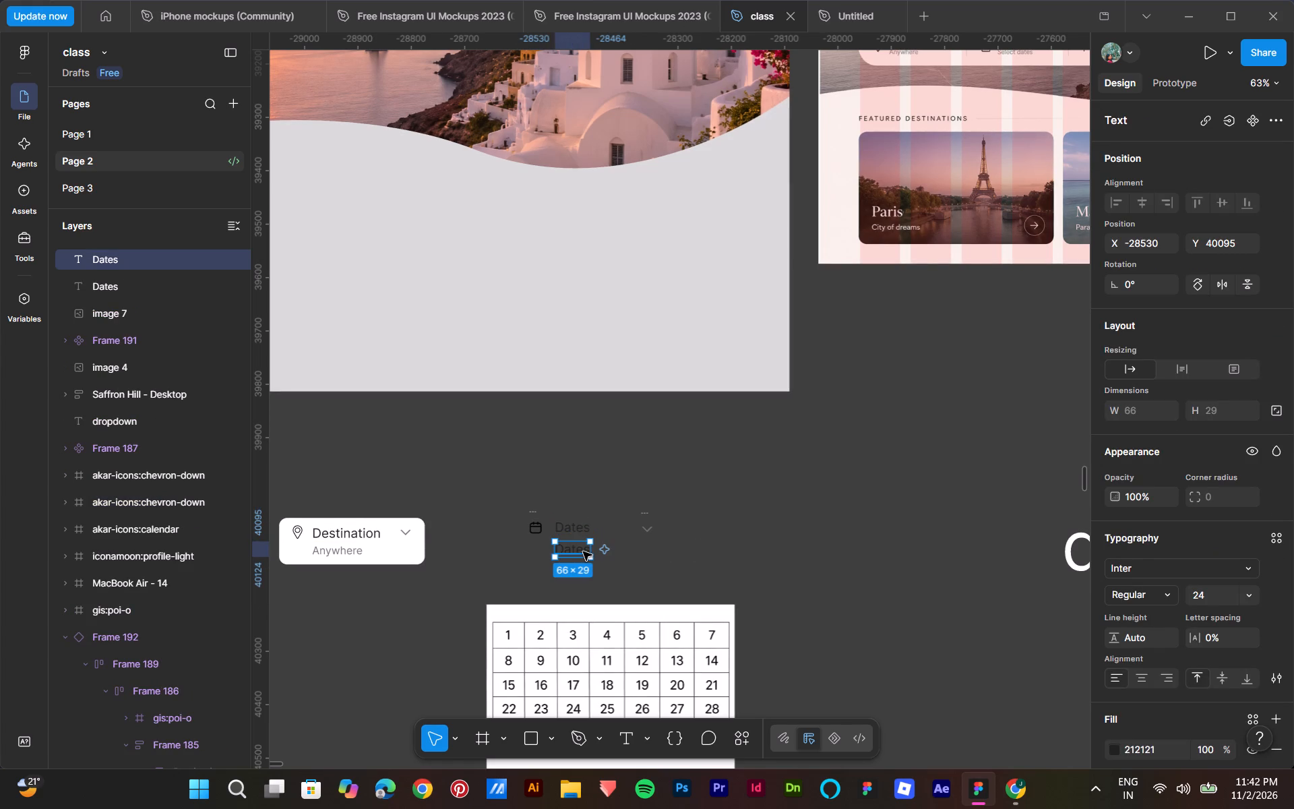
{"action": "double_click", "coordinate": [582, 551]}
{"action": "key", "text": "BackSpace"}
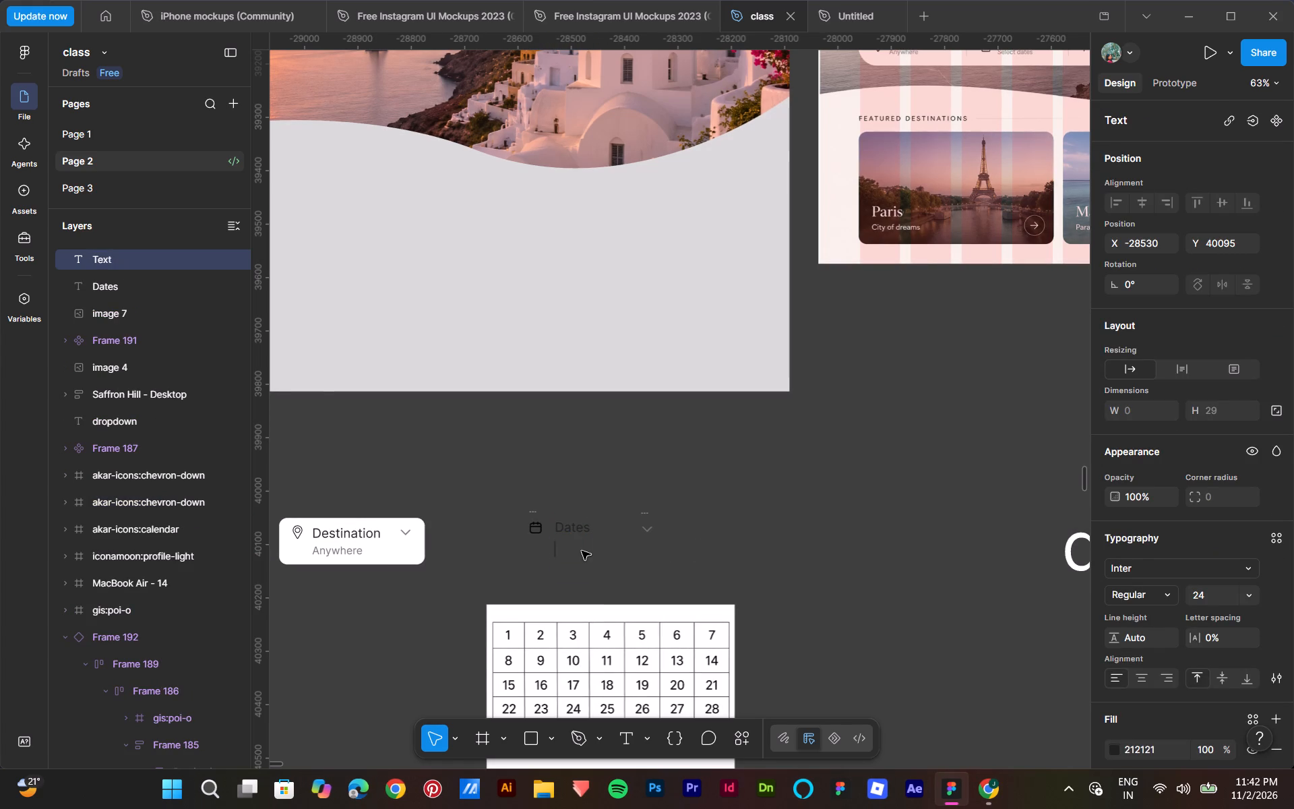
{"action": "middle_click_drag", "start_coordinate": [911, 465], "coordinate": [772, 499]}
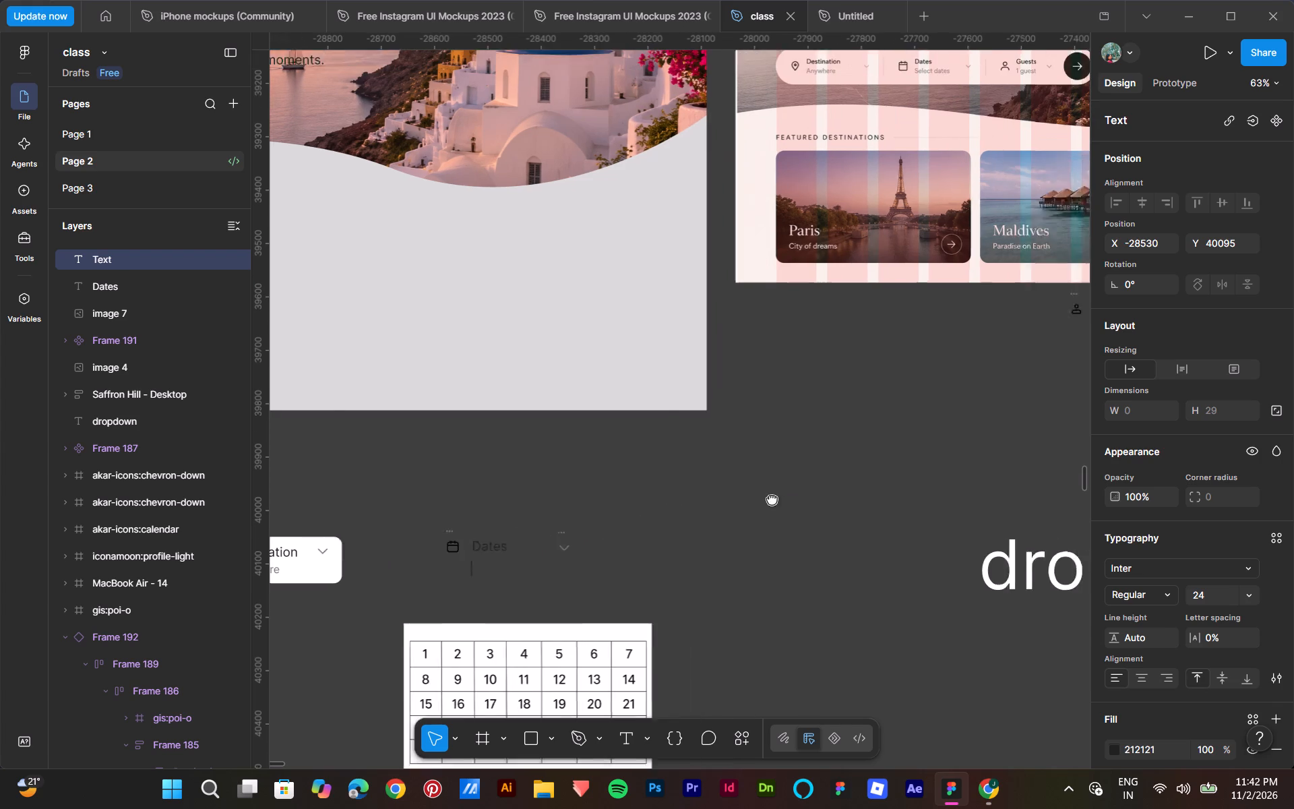
{"action": "middle_click_drag", "start_coordinate": [772, 499], "coordinate": [742, 500]}
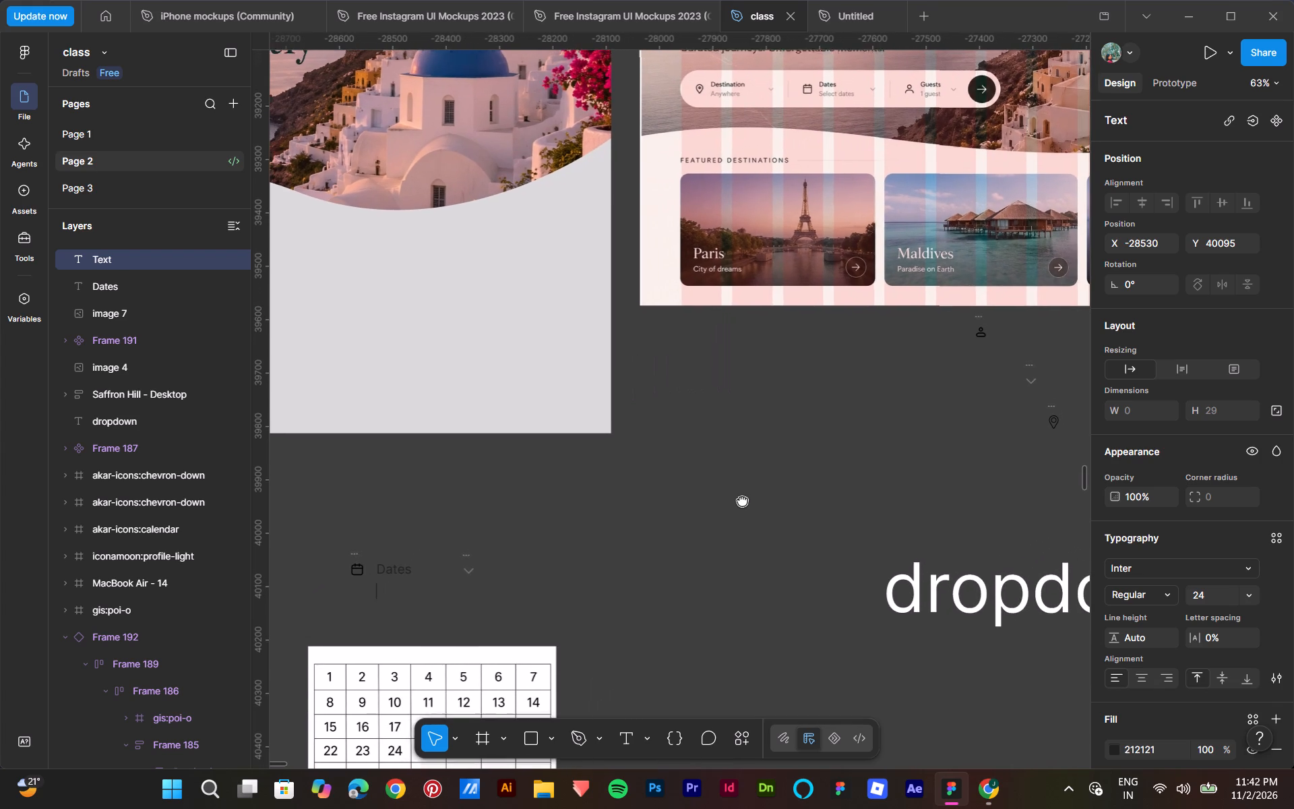
{"action": "middle_click_drag", "start_coordinate": [742, 500], "coordinate": [899, 448]}
{"action": "scroll", "coordinate": [904, 445], "scroll_direction": "up", "scroll_amount": 1}
{"action": "type", "text": "Se"}
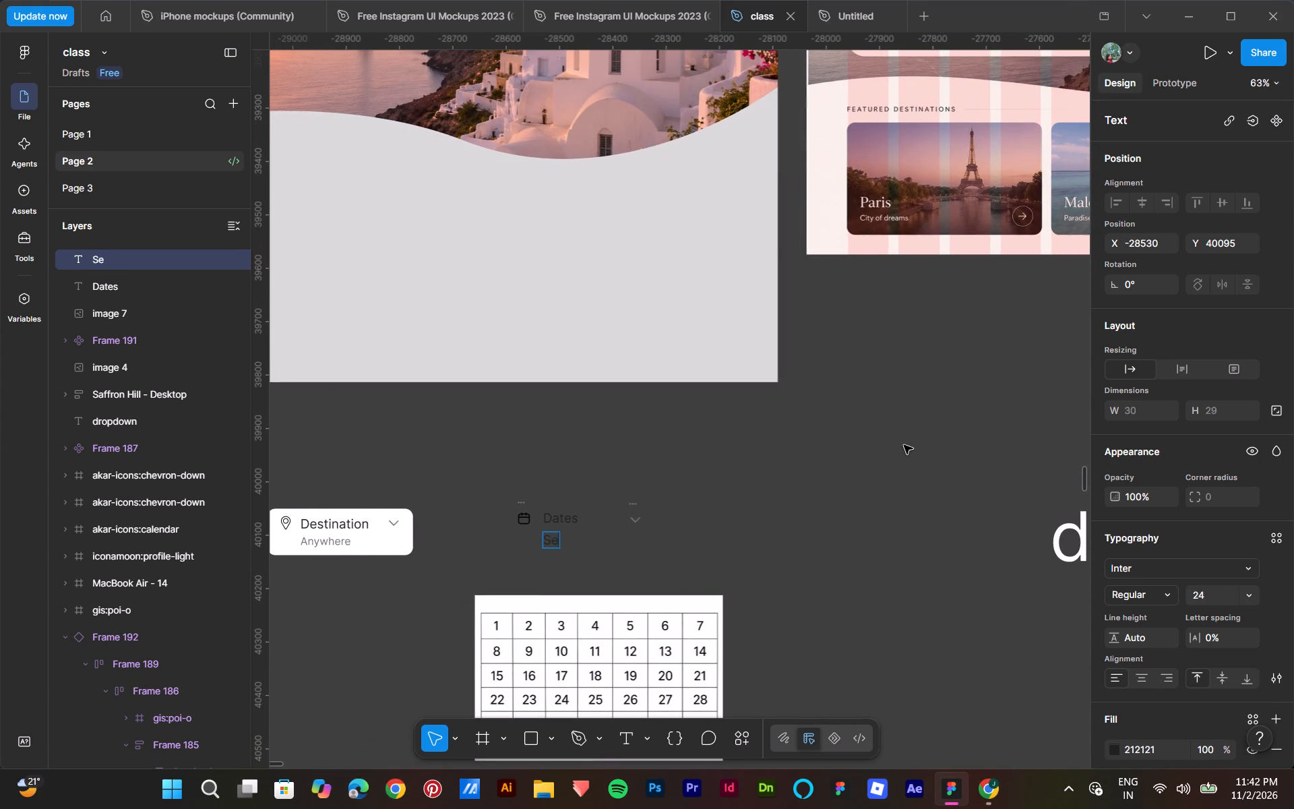
{"action": "type", "text": "lect"}
{"action": "key", "text": "space"}
{"action": "type", "text": "Dates"}
Change the capital D in the lower text so that it reads "Select dates".
{"action": "scroll", "coordinate": [981, 346], "scroll_direction": "up", "scroll_amount": 1}
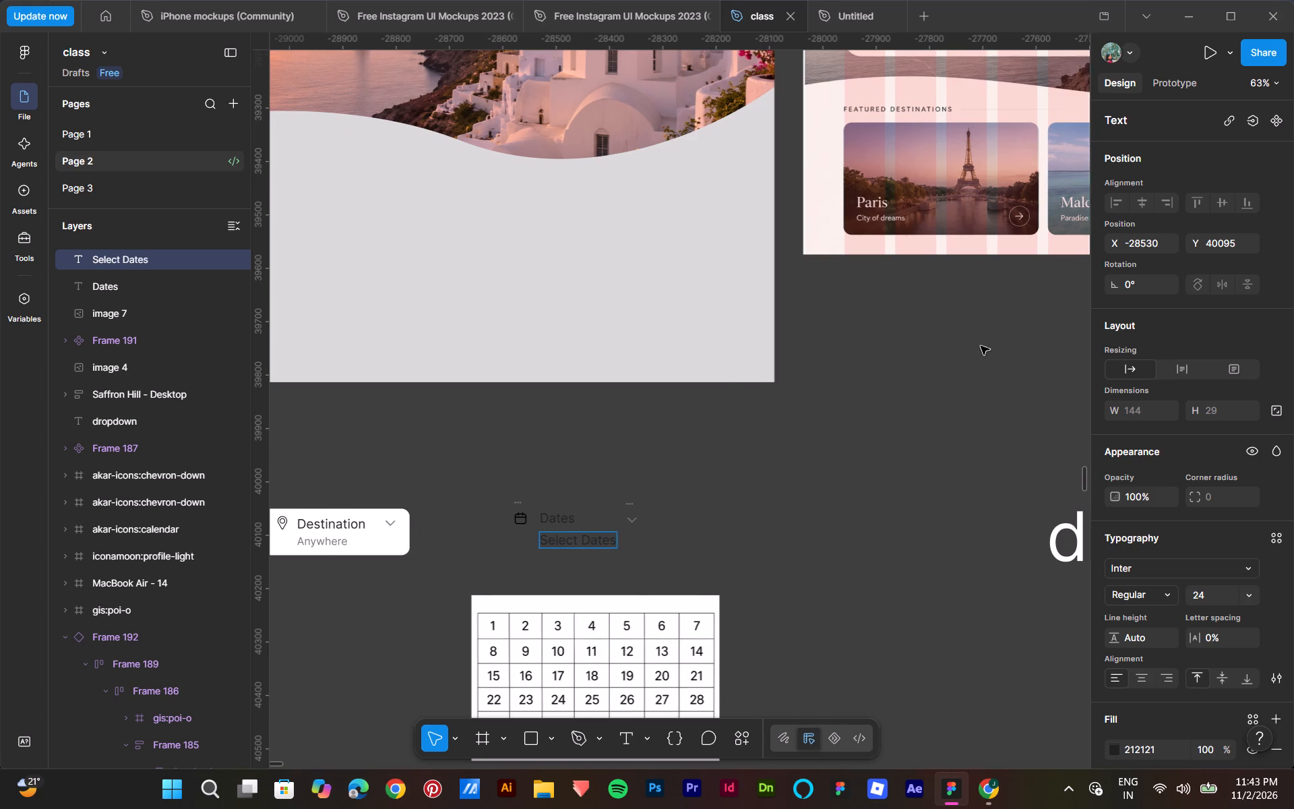
{"action": "scroll", "coordinate": [981, 346], "scroll_direction": "up", "scroll_amount": 1}
{"action": "scroll", "coordinate": [809, 316], "scroll_direction": "right", "scroll_amount": 1}
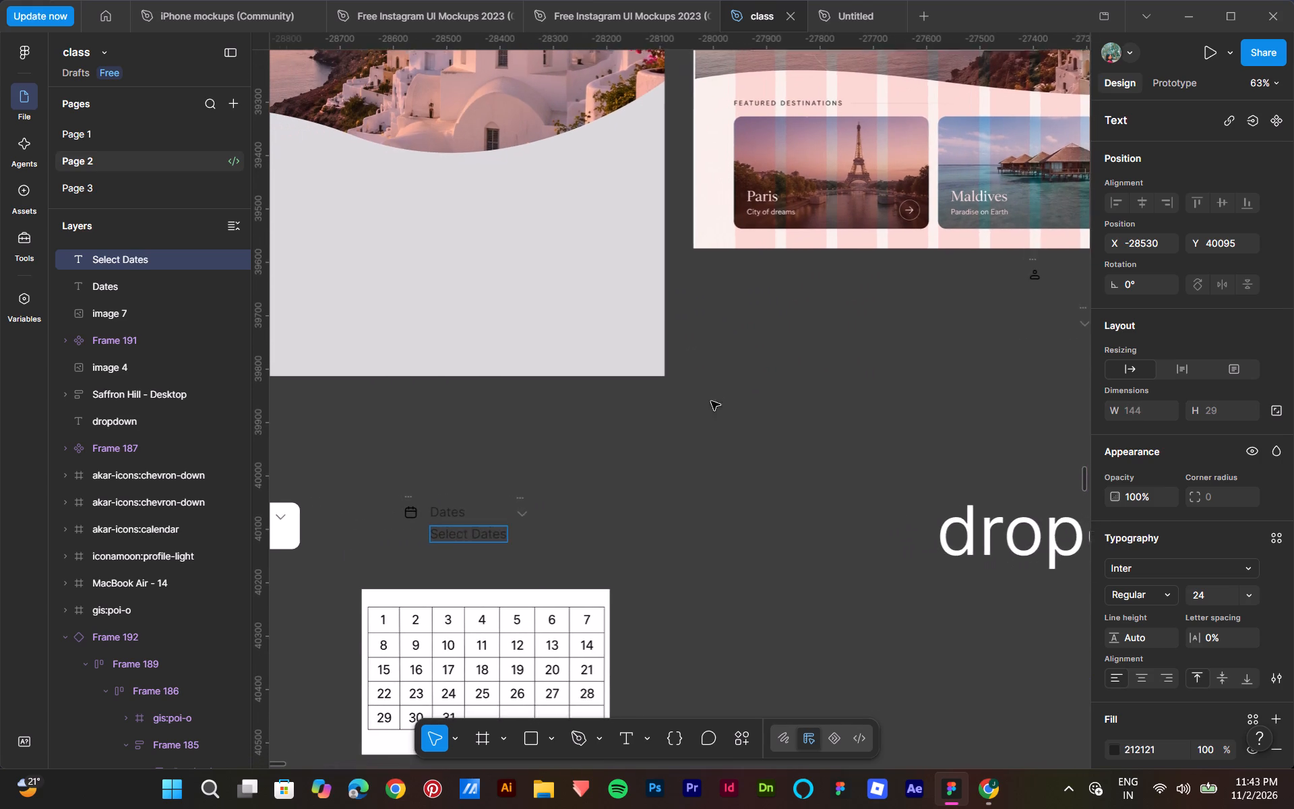
{"action": "scroll", "coordinate": [711, 401], "scroll_direction": "right", "scroll_amount": 1}
{"action": "left_click", "coordinate": [509, 527]}
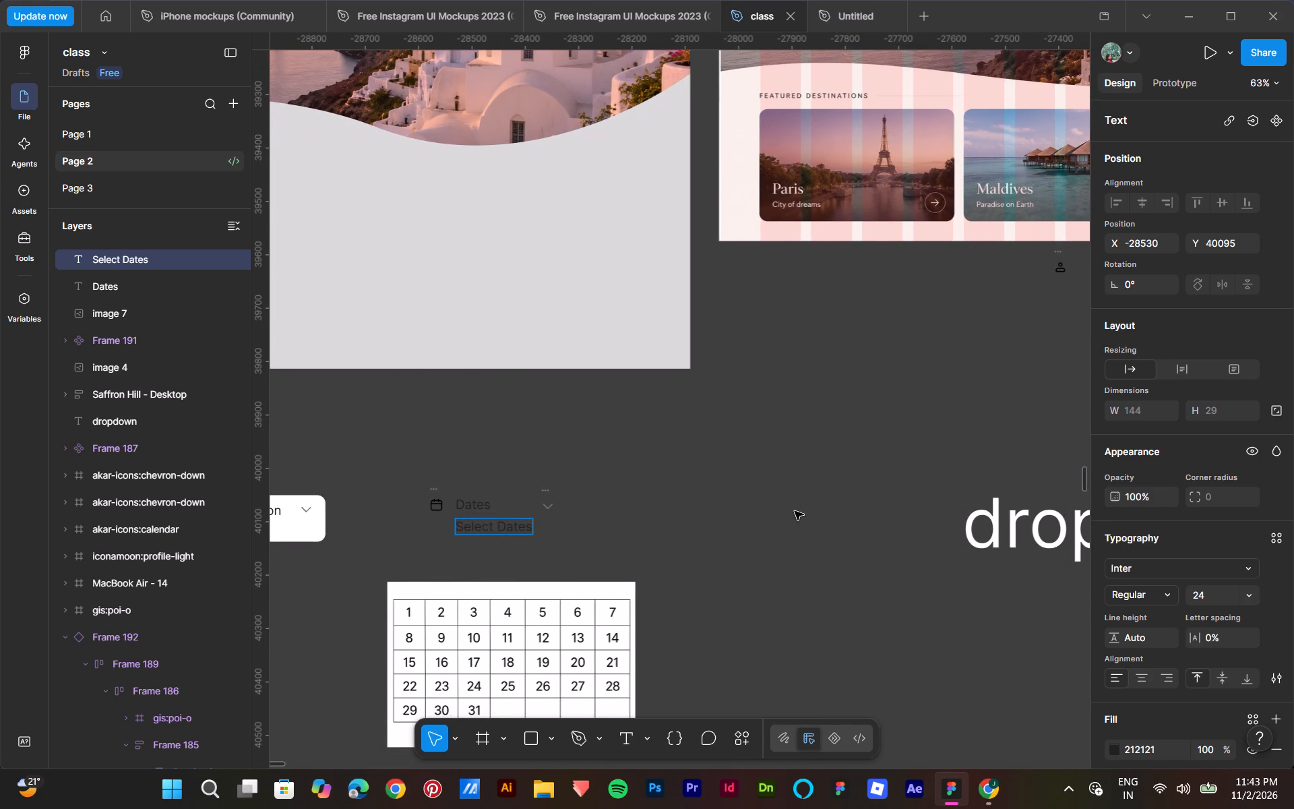
{"action": "key", "text": "BackSpace"}
{"action": "key", "text": "d"}
Set the Select dates text's fill to 757575 by sampling the colour of the Anywhere label in the Destination card.
{"action": "middle_click_drag", "start_coordinate": [706, 540], "coordinate": [710, 536]}
{"action": "scroll", "coordinate": [706, 540], "scroll_direction": "up", "scroll_amount": 1}
{"action": "middle_click_drag", "start_coordinate": [710, 536], "coordinate": [787, 512]}
{"action": "scroll", "coordinate": [1252, 636], "scroll_direction": "down", "scroll_amount": 3}
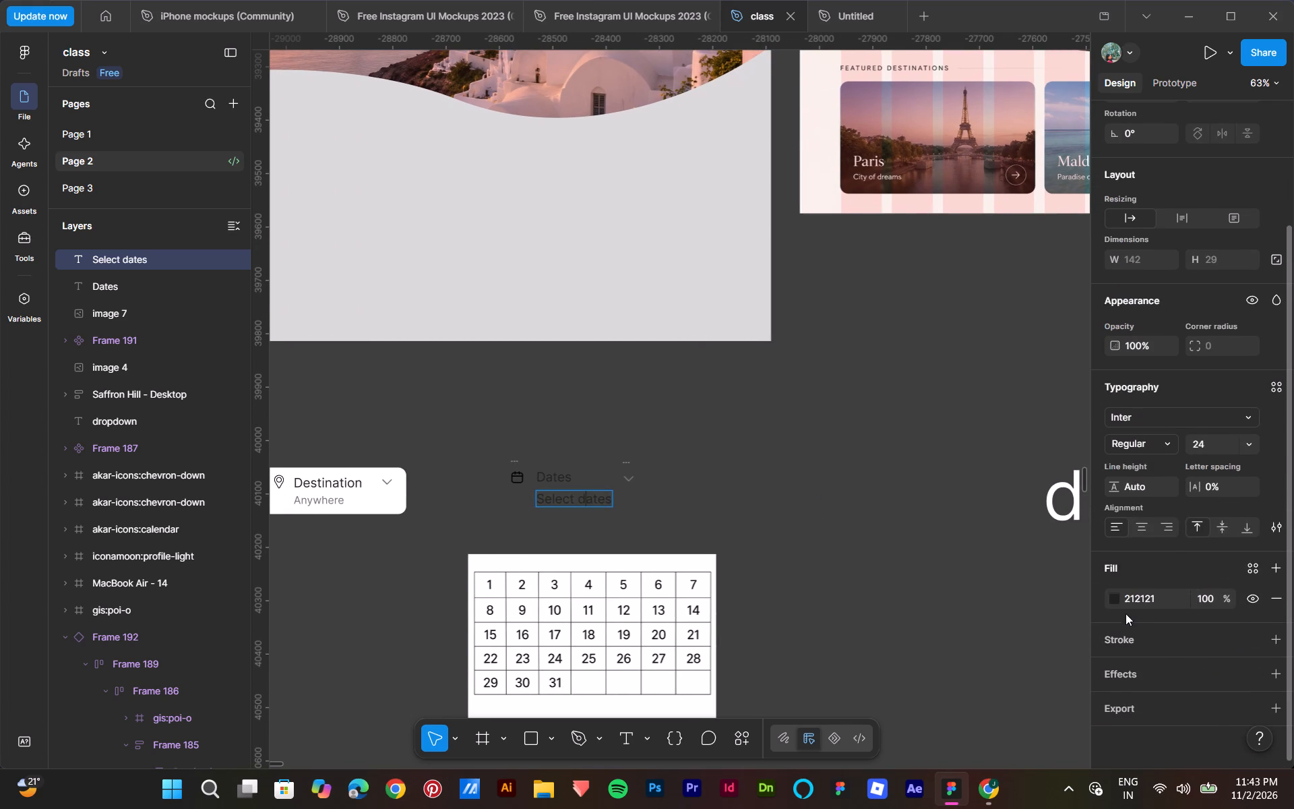
{"action": "left_click", "coordinate": [1113, 602]}
{"action": "left_click", "coordinate": [909, 588]}
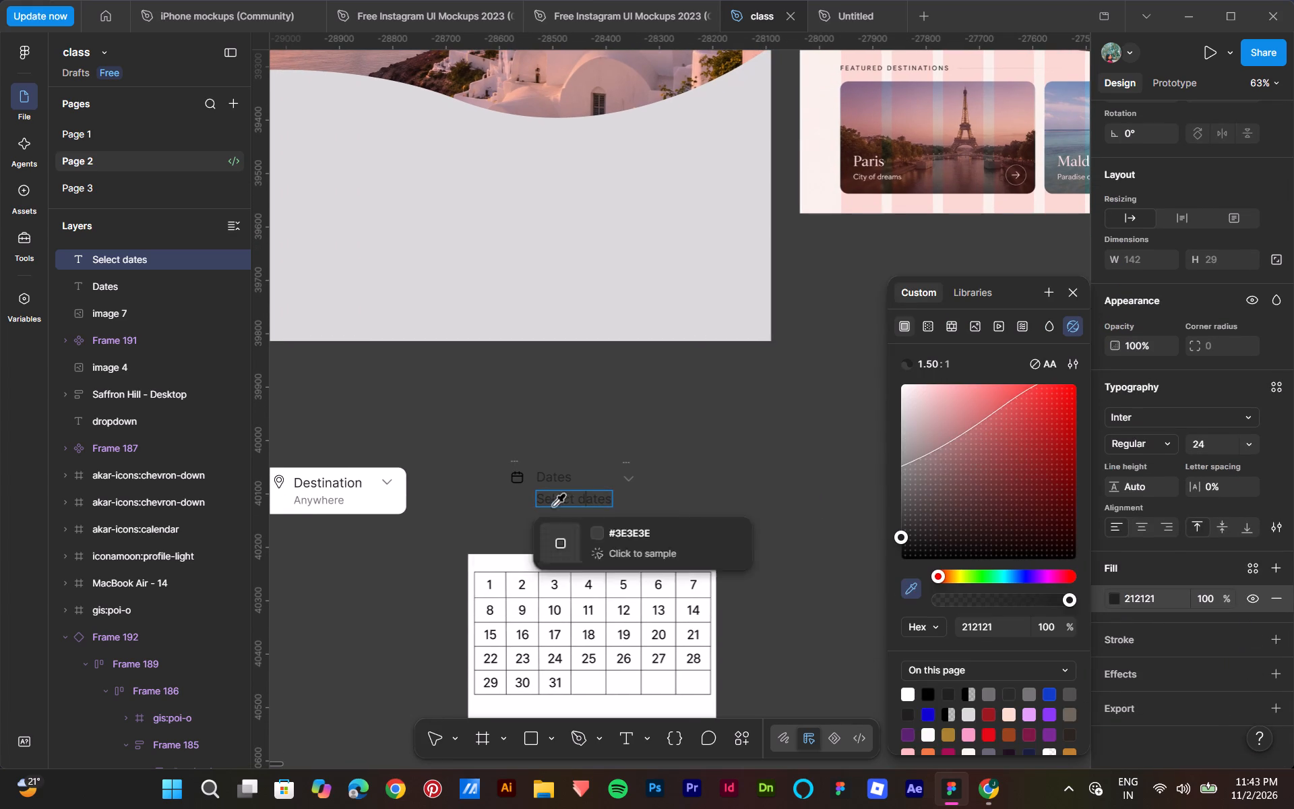
{"action": "scroll", "coordinate": [491, 498], "scroll_direction": "right", "scroll_amount": 1}
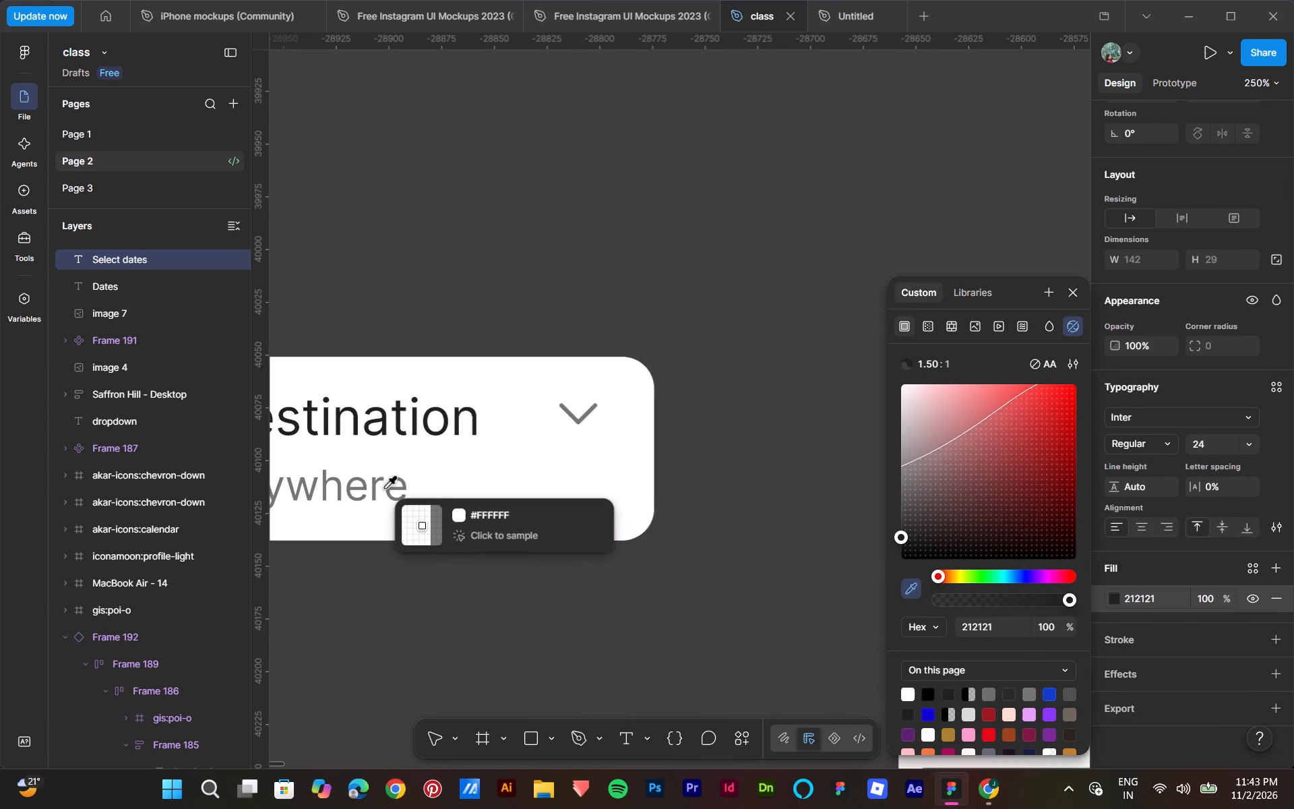
{"action": "left_click", "coordinate": [387, 488]}
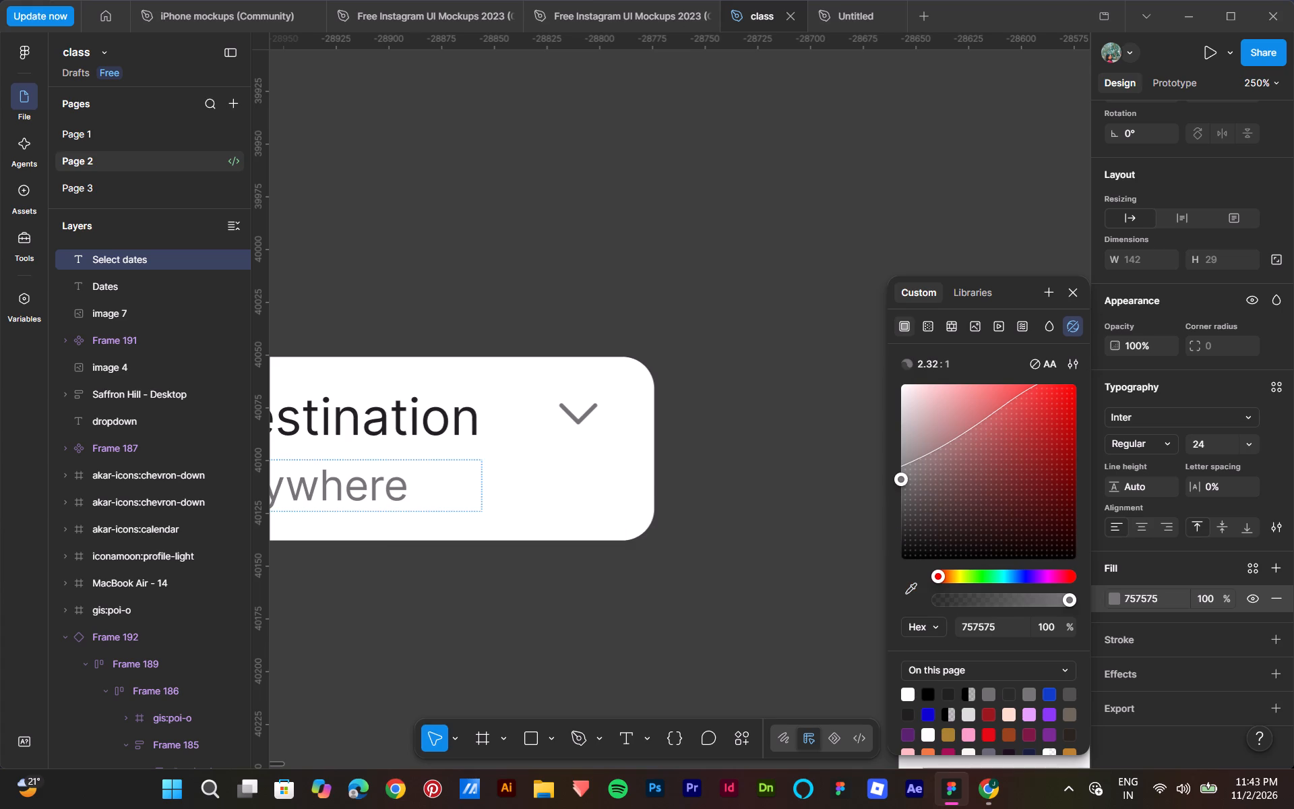
{"action": "scroll", "coordinate": [954, 396], "scroll_direction": "left", "scroll_amount": 1}
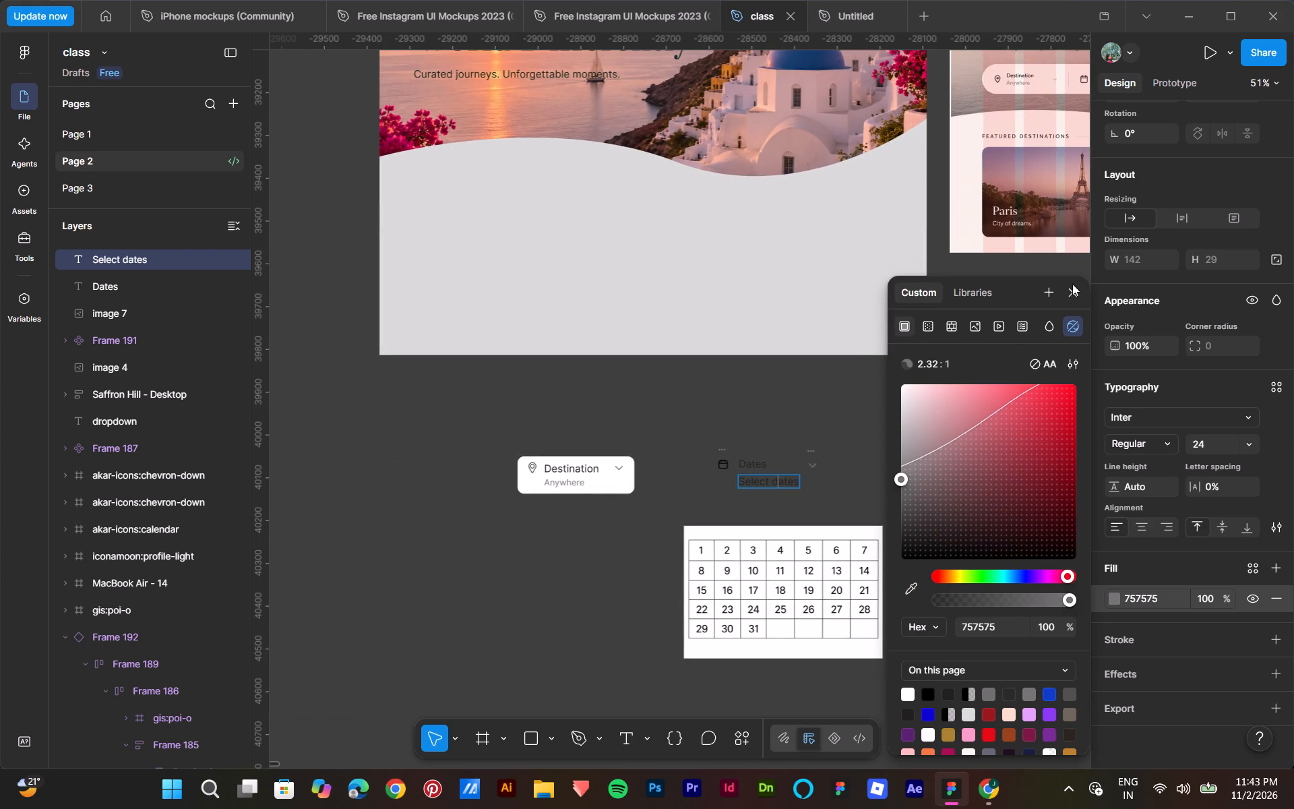
{"action": "left_click", "coordinate": [1072, 284]}
{"action": "left_click", "coordinate": [884, 424]}
Wrap the Dates and Select dates texts in a vertical auto layout frame.
{"action": "left_click_drag", "start_coordinate": [744, 438], "coordinate": [746, 465]}
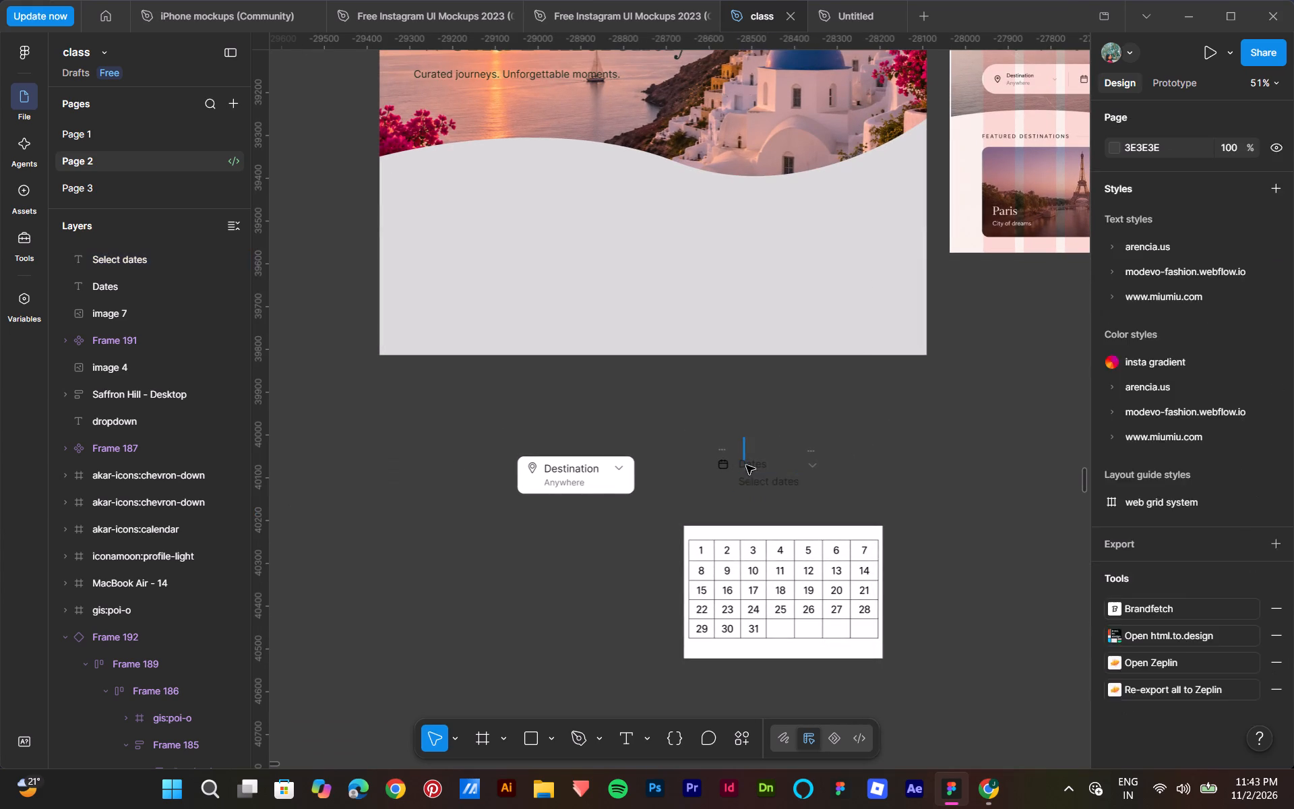
{"action": "left_click_drag", "start_coordinate": [746, 465], "coordinate": [767, 498]}
{"action": "key", "text": "shift+a"}
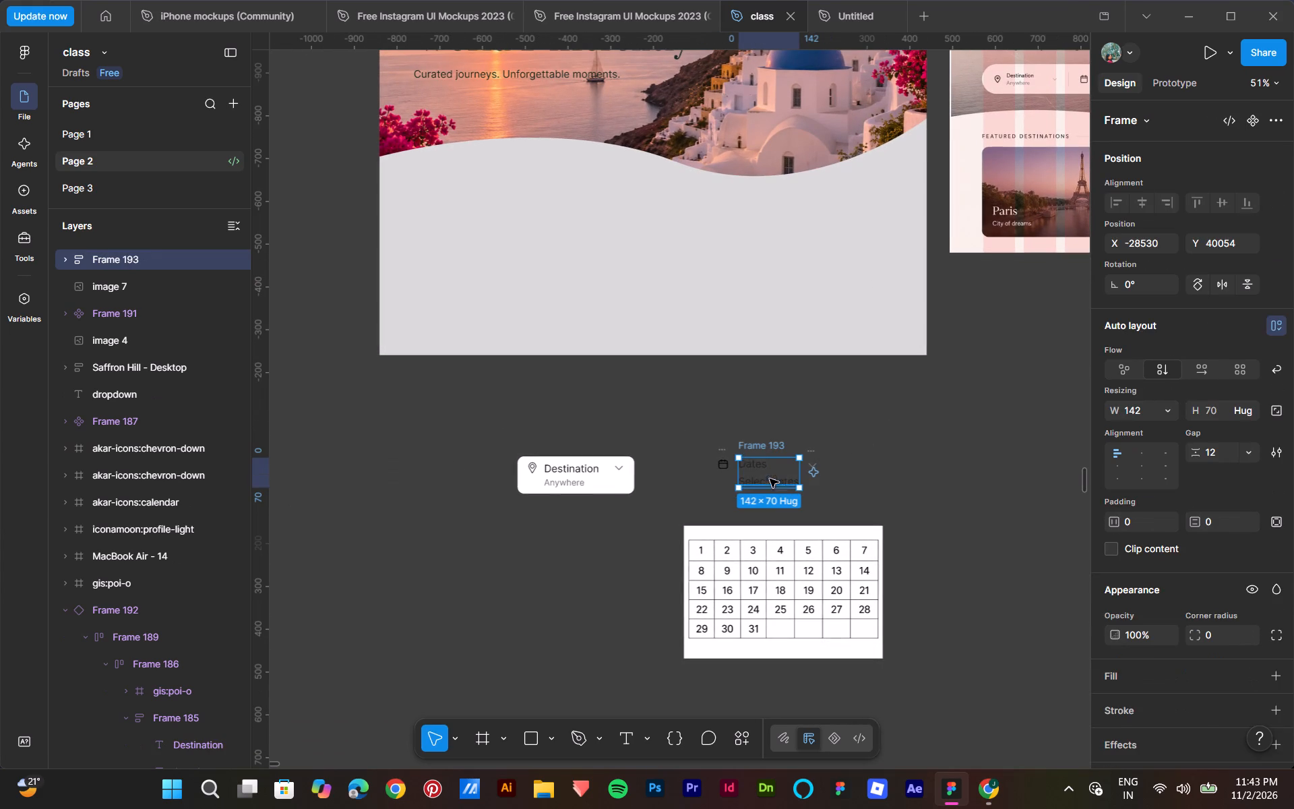
Wrap the calendar icon and the text stack in a horizontal auto layout frame, and nest that with the chevron in an outer one.
{"action": "left_click_drag", "start_coordinate": [709, 433], "coordinate": [771, 498]}
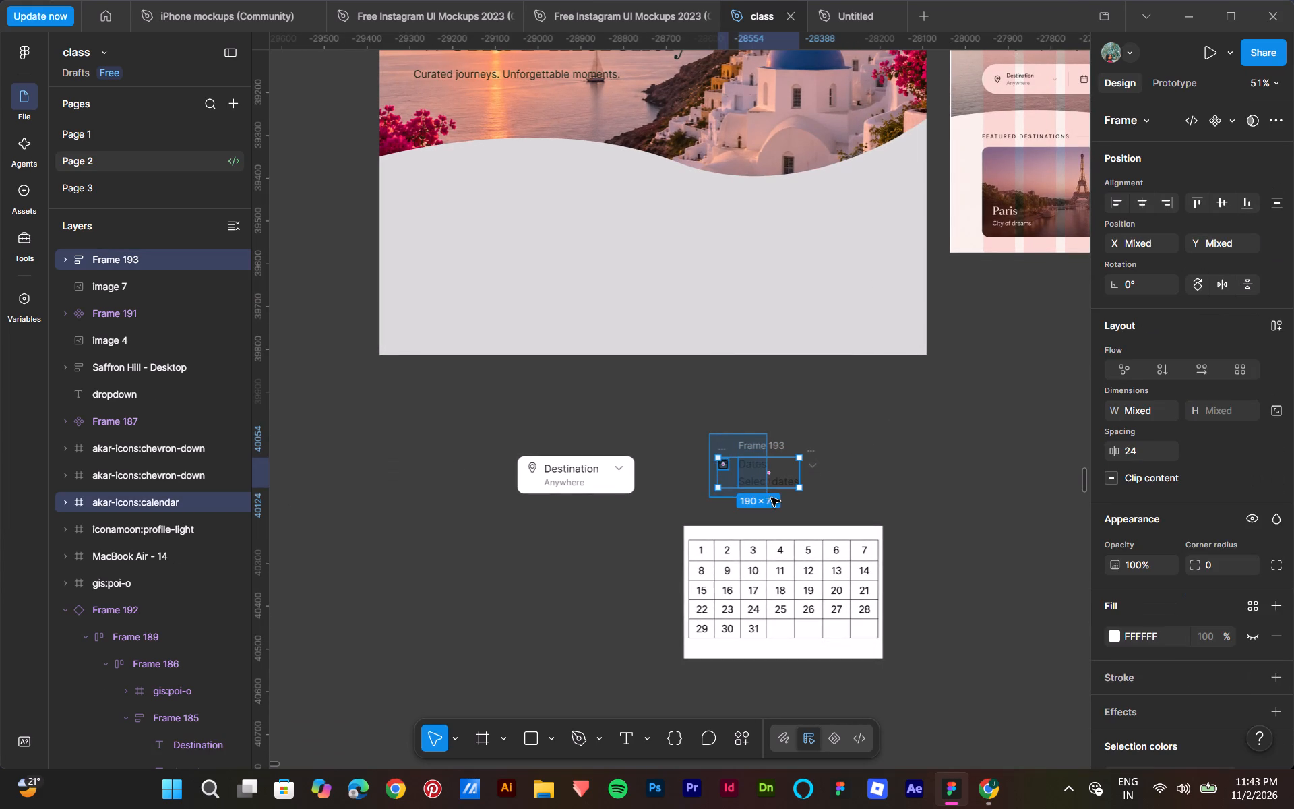
{"action": "left_click_drag", "start_coordinate": [771, 498], "coordinate": [774, 498]}
{"action": "key", "text": "shift+a"}
{"action": "left_click_drag", "start_coordinate": [711, 432], "coordinate": [826, 524]}
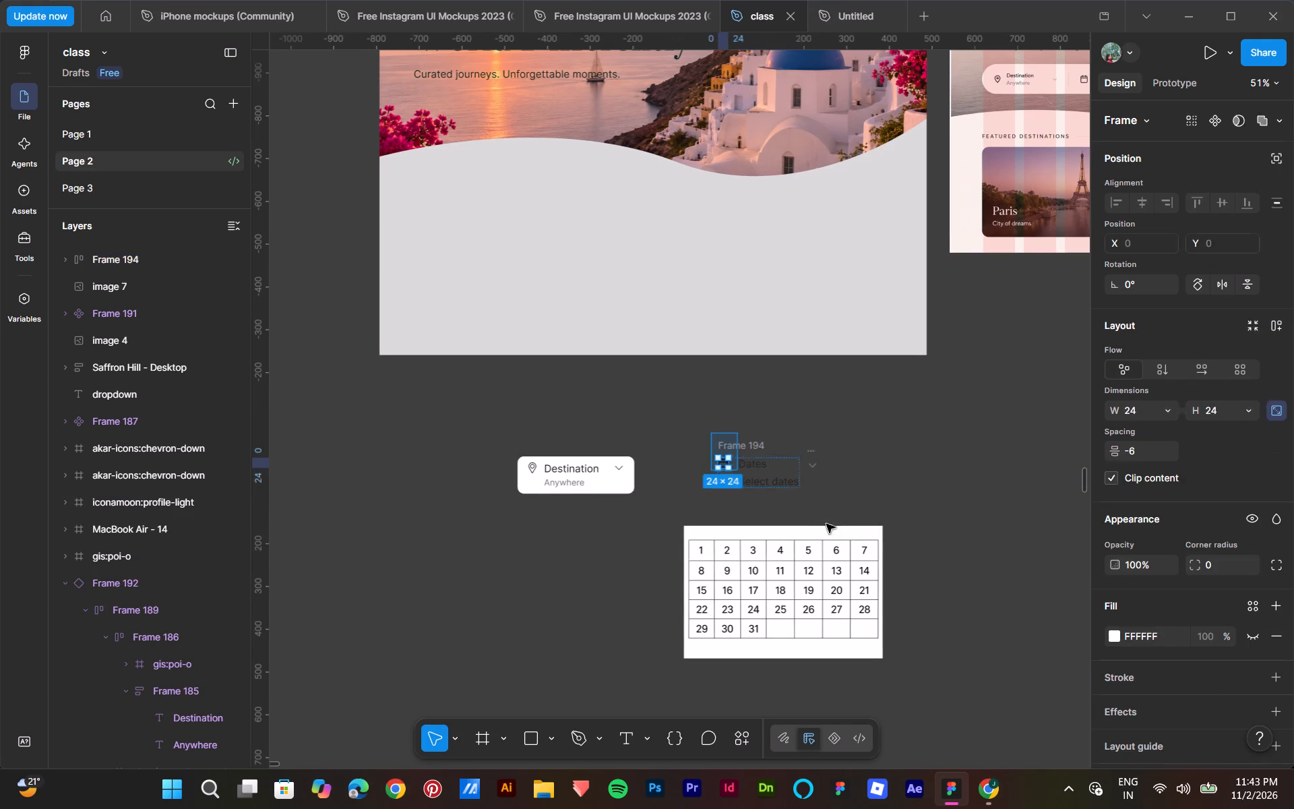
{"action": "left_click_drag", "start_coordinate": [826, 524], "coordinate": [858, 513]}
{"action": "key", "text": "shift+a"}
{"action": "left_click", "coordinate": [873, 489]}
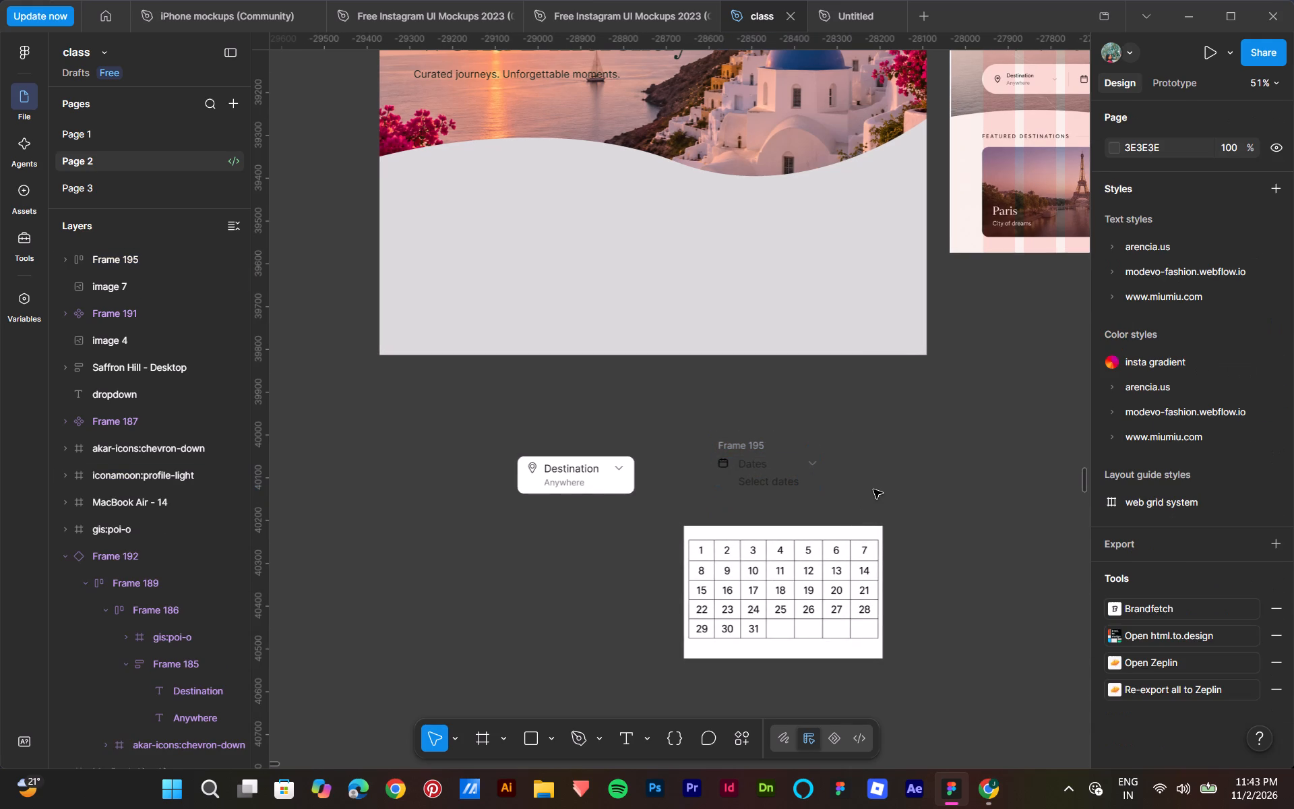
Fill the outer Dates frame with FFFFFF, sampled from the Destination card's background.
{"action": "left_click", "coordinate": [753, 444]}
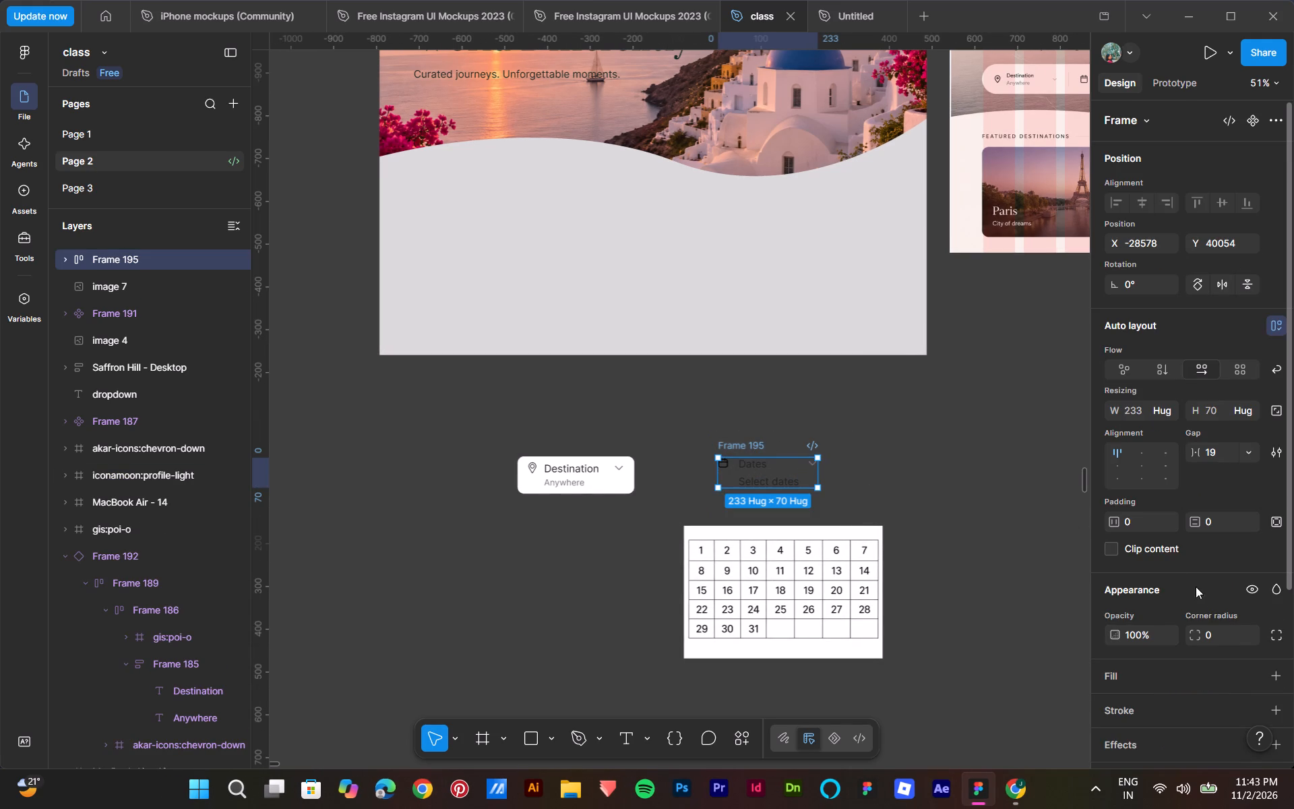
{"action": "left_click", "coordinate": [1275, 676]}
{"action": "left_click", "coordinate": [913, 585]}
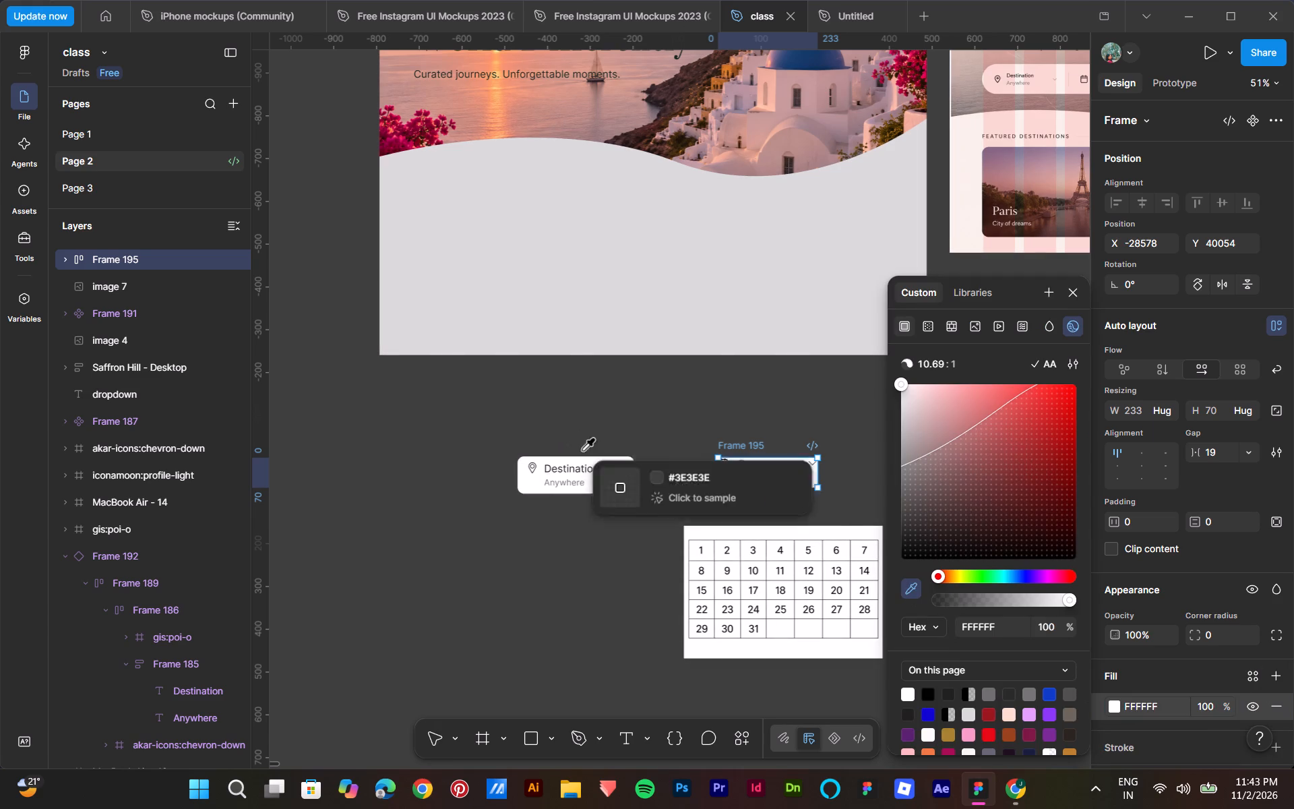
{"action": "left_click", "coordinate": [620, 483]}
{"action": "left_click", "coordinate": [1067, 294]}
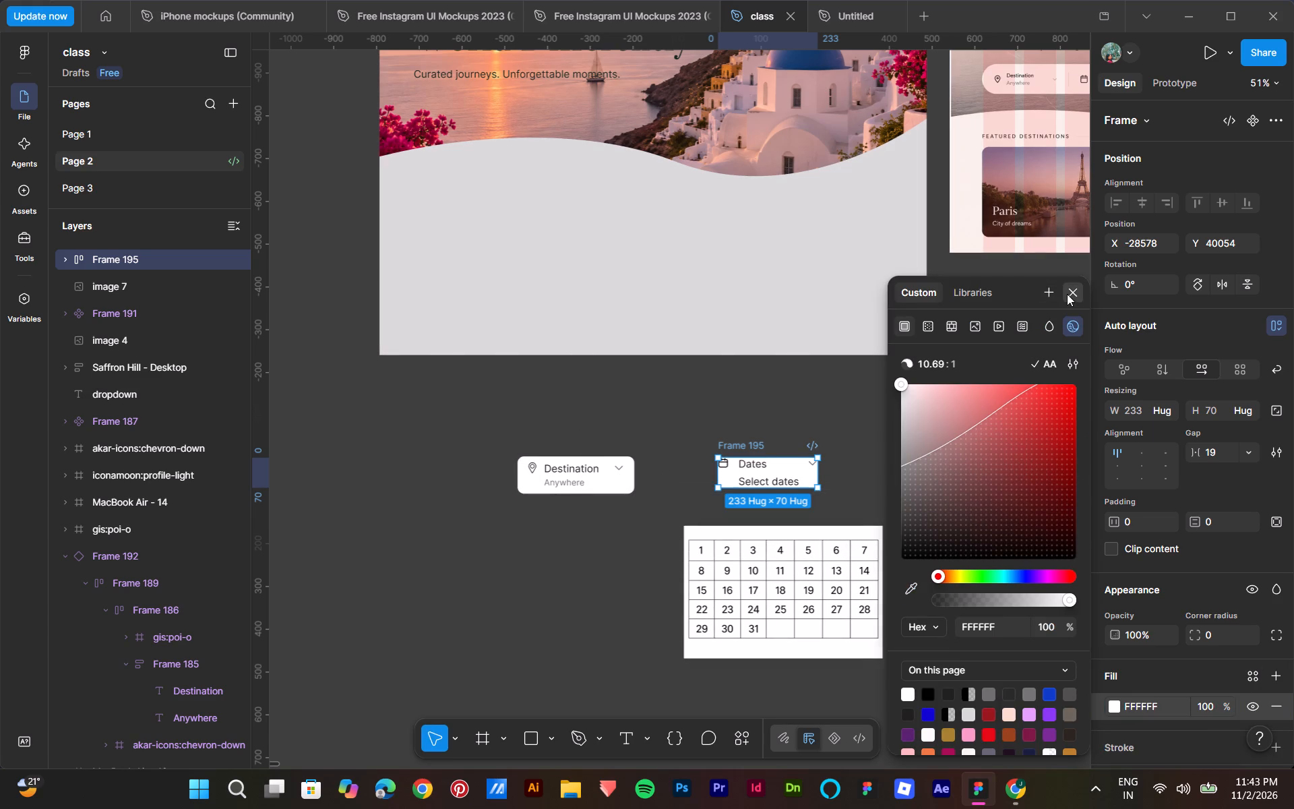
Set the Dates frame's horizontal padding to 11 and vertical padding to 8.
{"action": "left_click_drag", "start_coordinate": [1116, 522], "coordinate": [661, 398]}
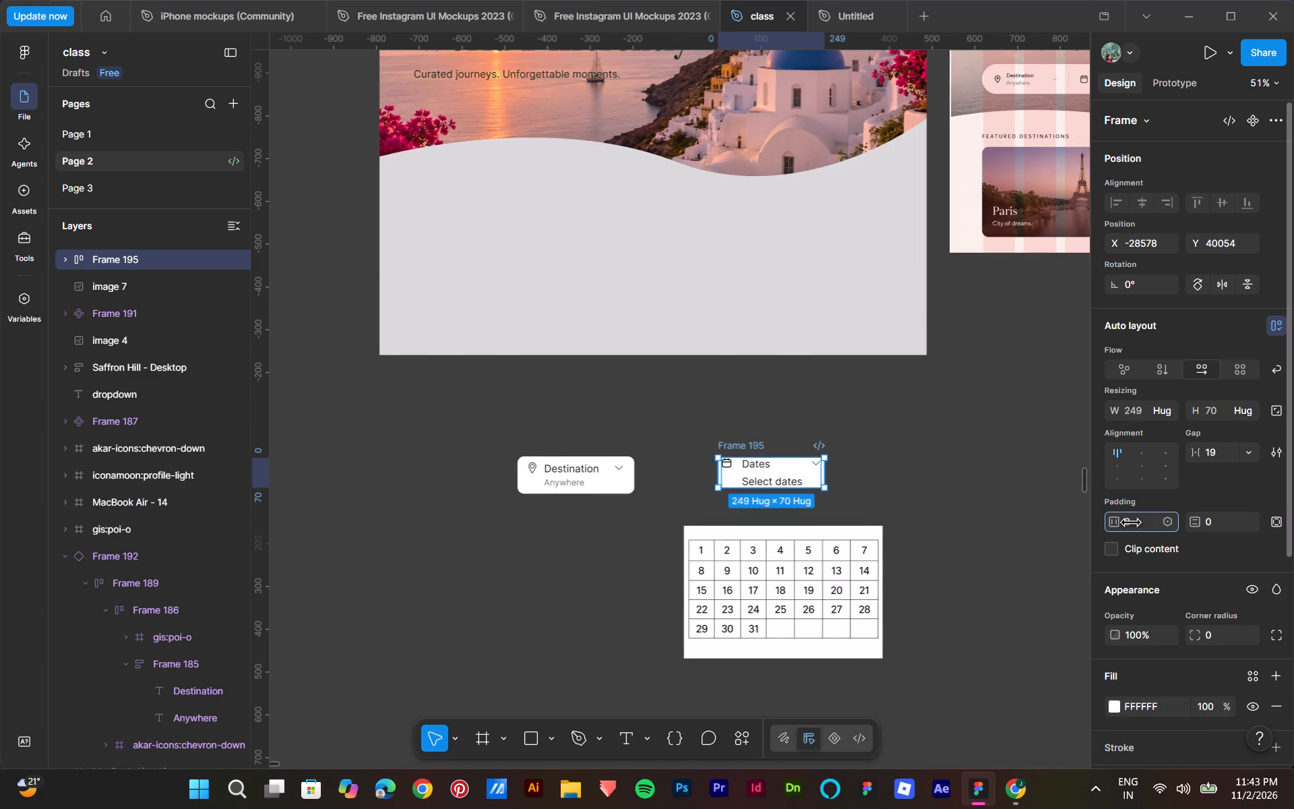
{"action": "left_click_drag", "start_coordinate": [661, 398], "coordinate": [666, 401]}
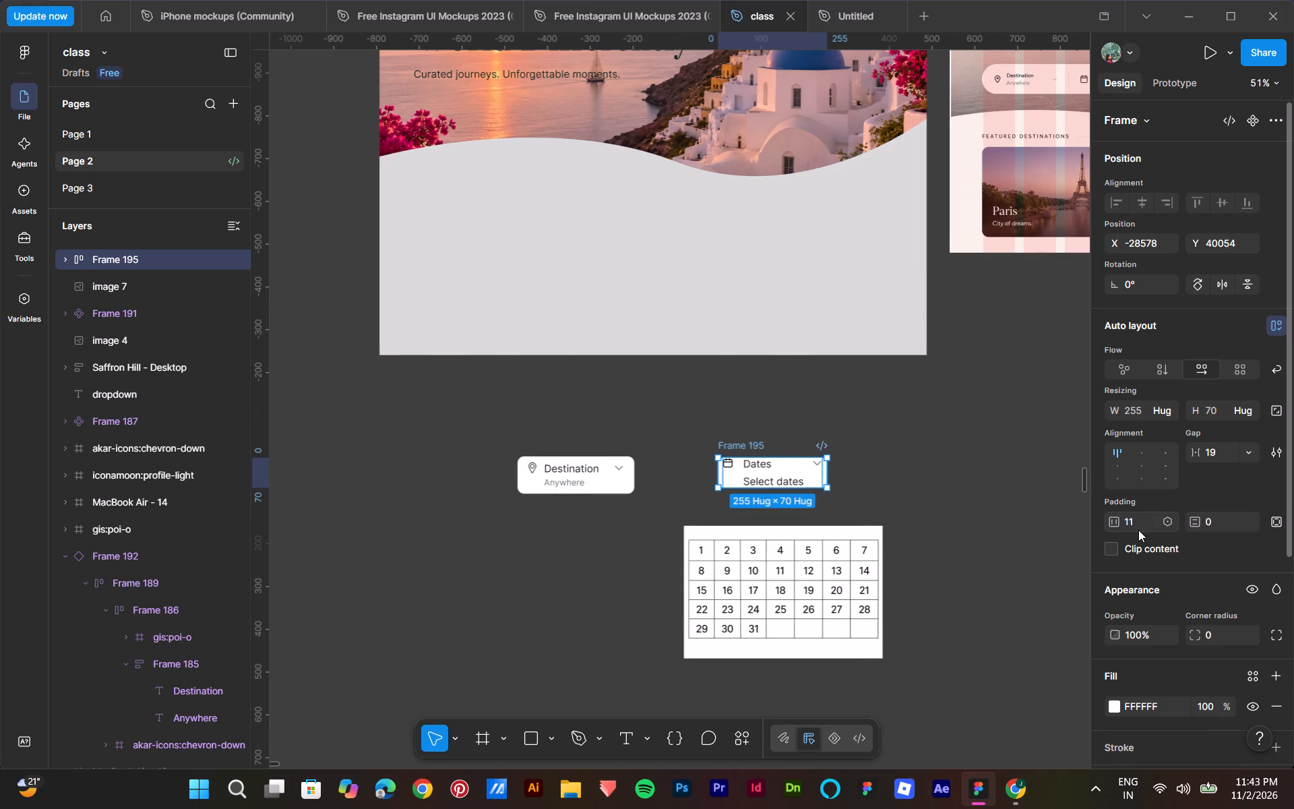
{"action": "left_click_drag", "start_coordinate": [1198, 520], "coordinate": [665, 398]}
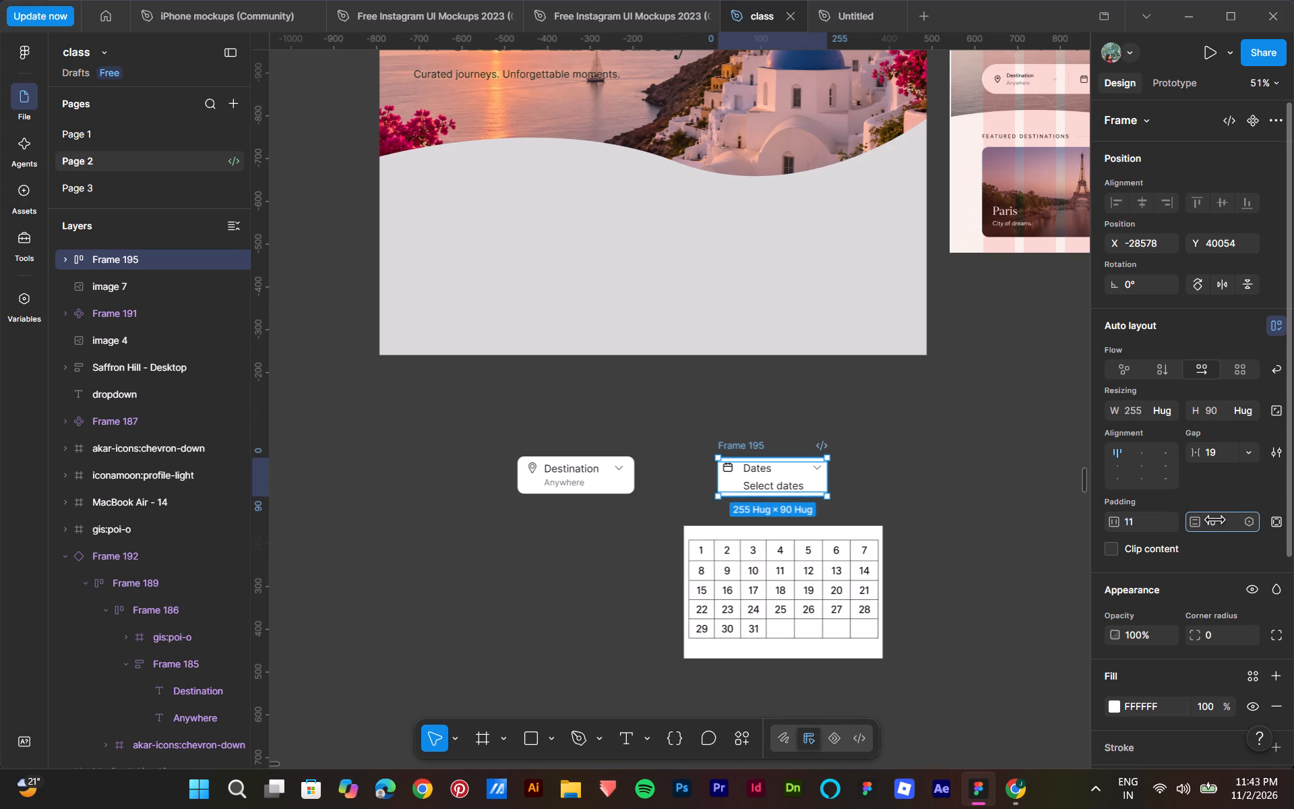
{"action": "left_click_drag", "start_coordinate": [665, 398], "coordinate": [661, 401]}
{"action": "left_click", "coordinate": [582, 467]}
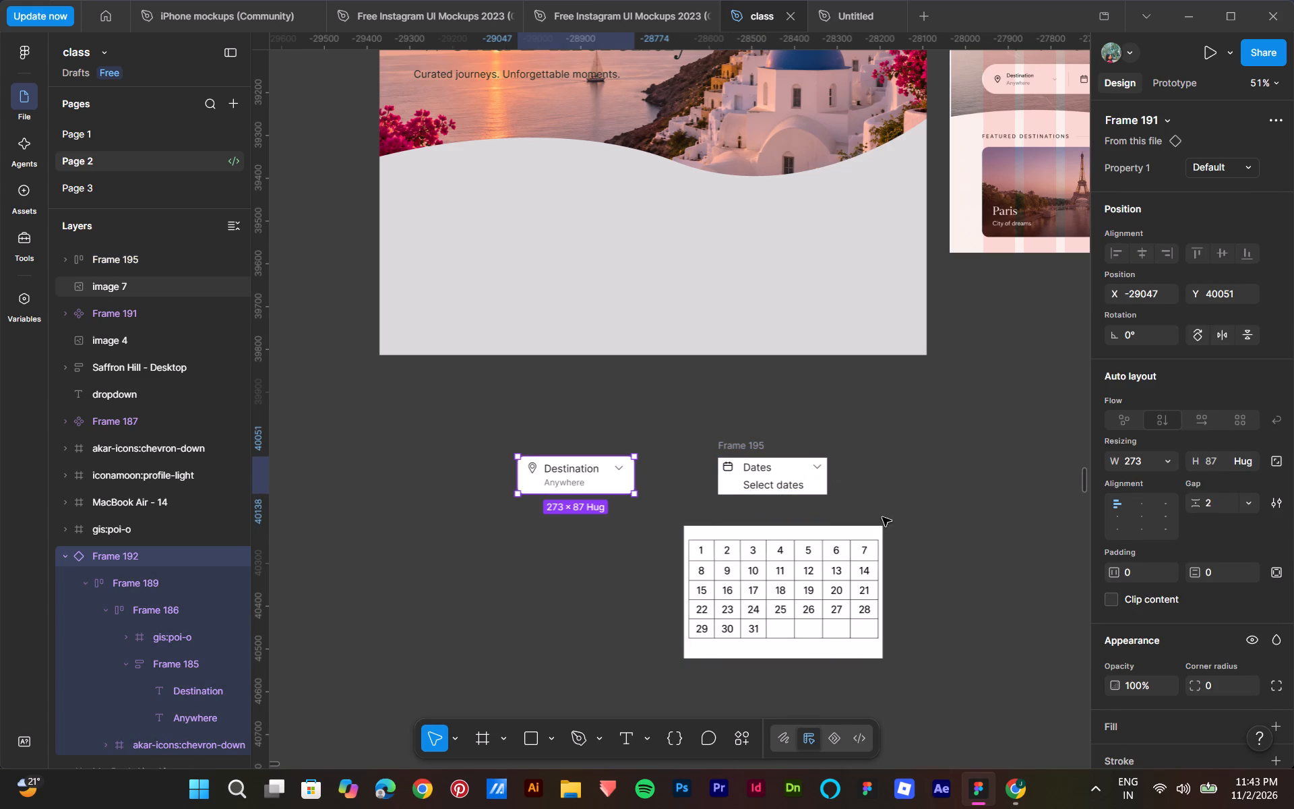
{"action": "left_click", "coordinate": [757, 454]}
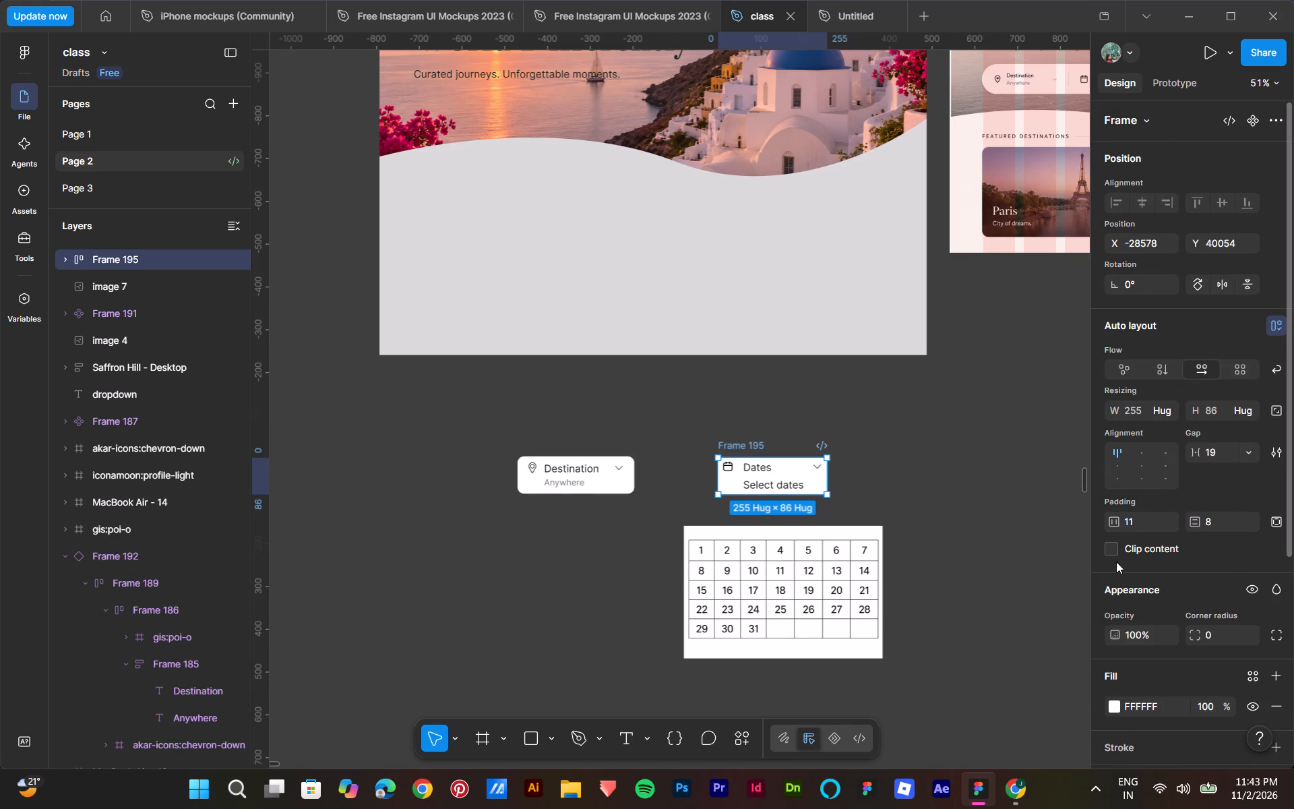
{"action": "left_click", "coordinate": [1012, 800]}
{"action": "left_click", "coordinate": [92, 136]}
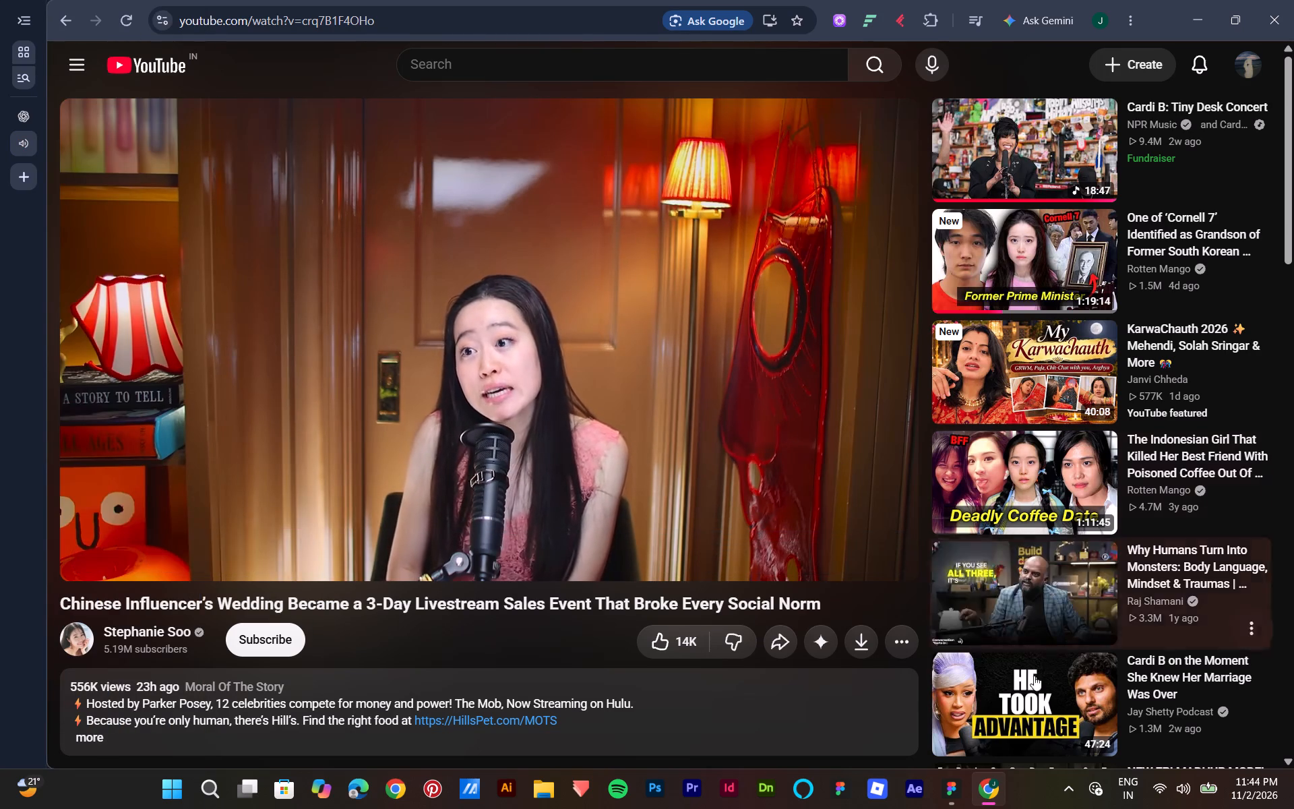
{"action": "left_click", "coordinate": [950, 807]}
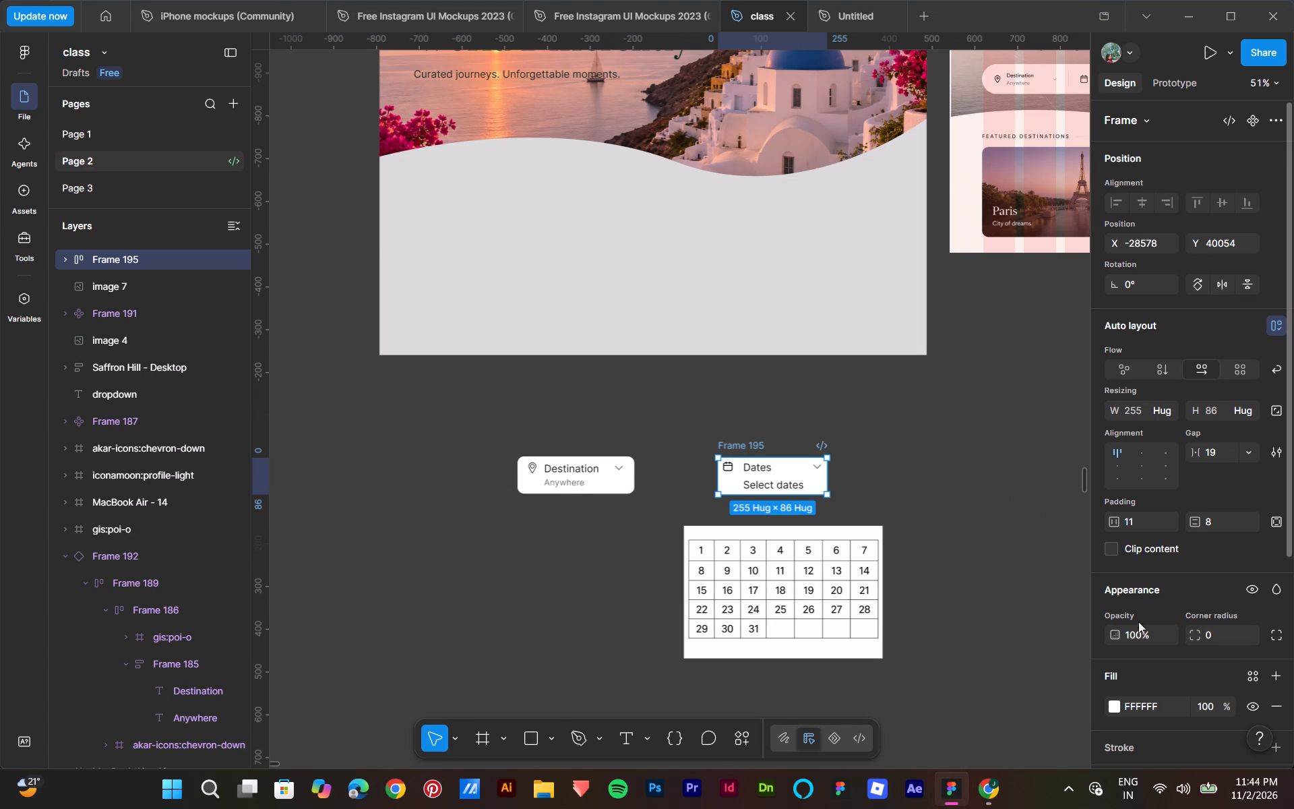
Check the Destination card's inner frame for its corner radius and give the Dates frame the same radius of 15.
{"action": "left_click", "coordinate": [594, 468]}
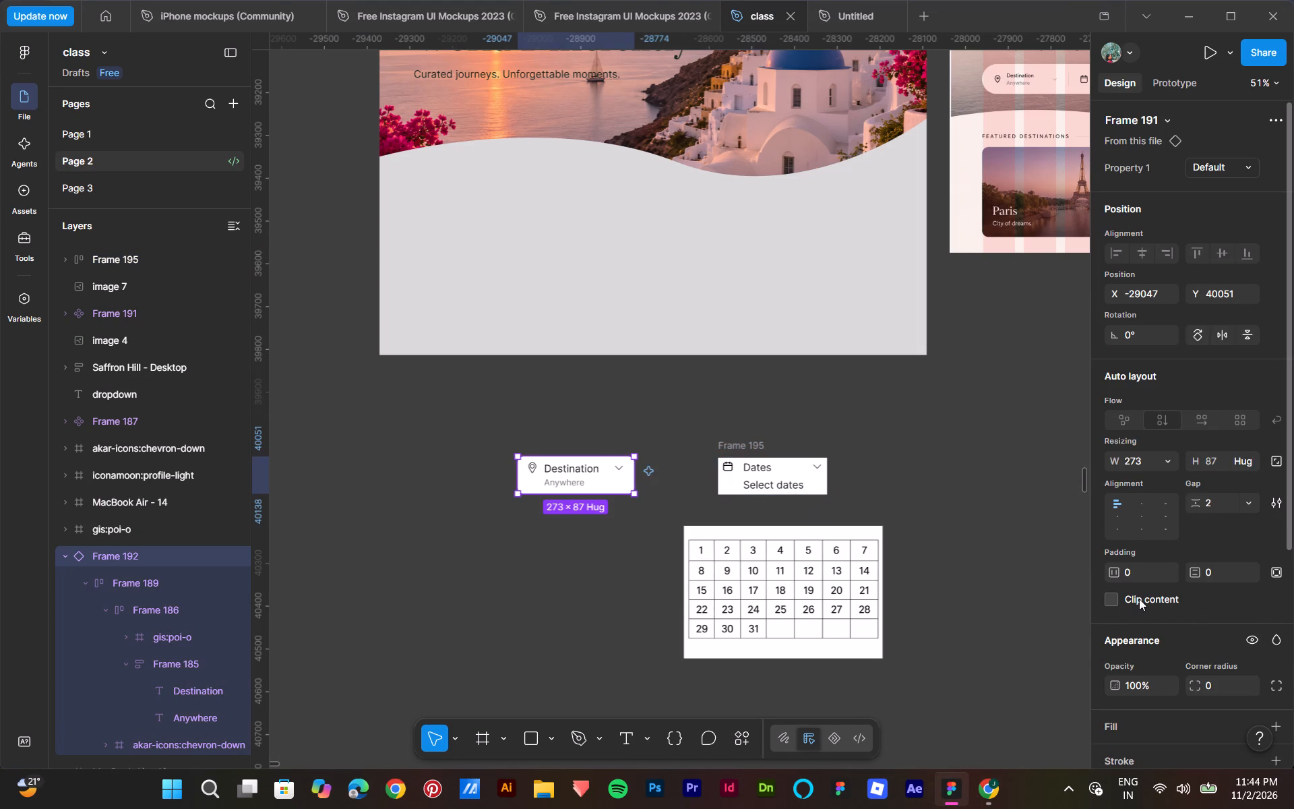
{"action": "scroll", "coordinate": [1221, 623], "scroll_direction": "down", "scroll_amount": 3}
{"action": "left_click", "coordinate": [553, 410]}
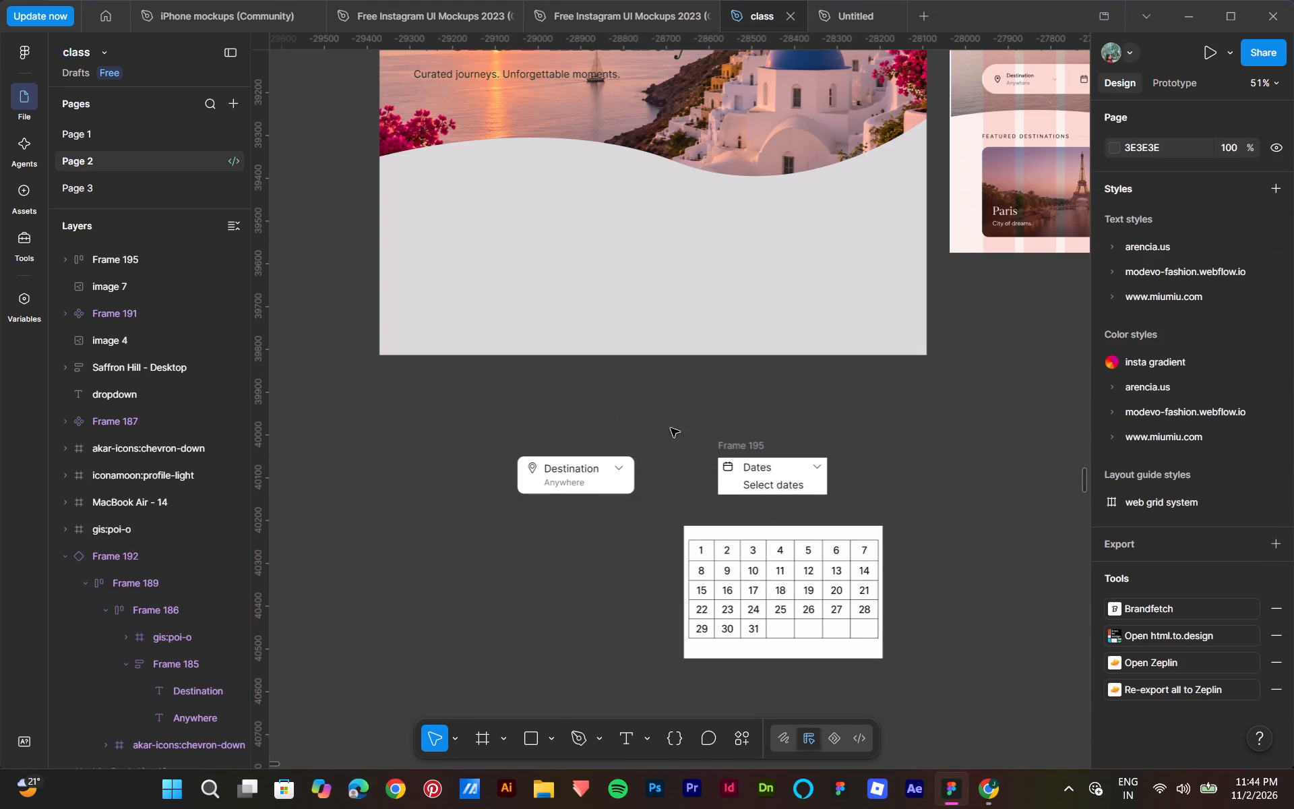
{"action": "left_click", "coordinate": [572, 475]}
{"action": "scroll", "coordinate": [1284, 665], "scroll_direction": "down", "scroll_amount": 2}
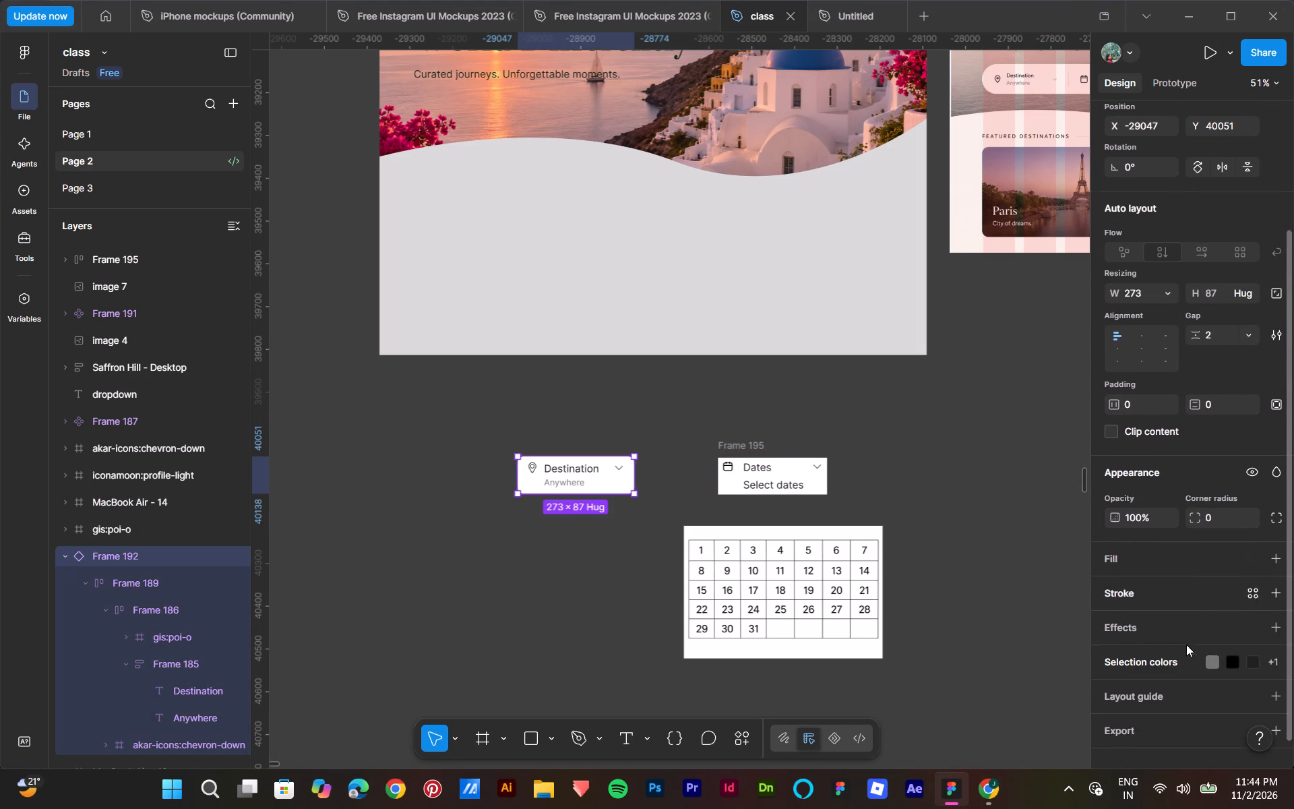
{"action": "double_click", "coordinate": [615, 480]}
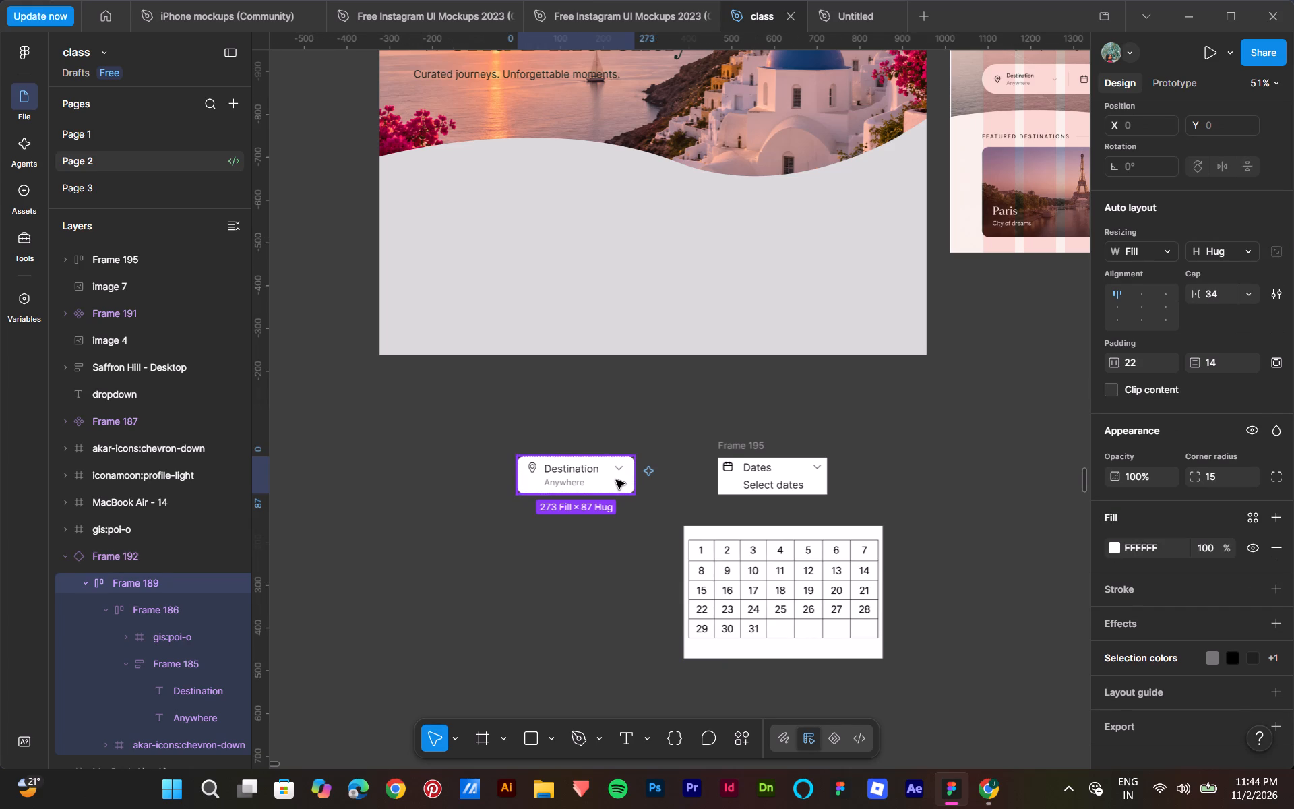
{"action": "left_click", "coordinate": [728, 441]}
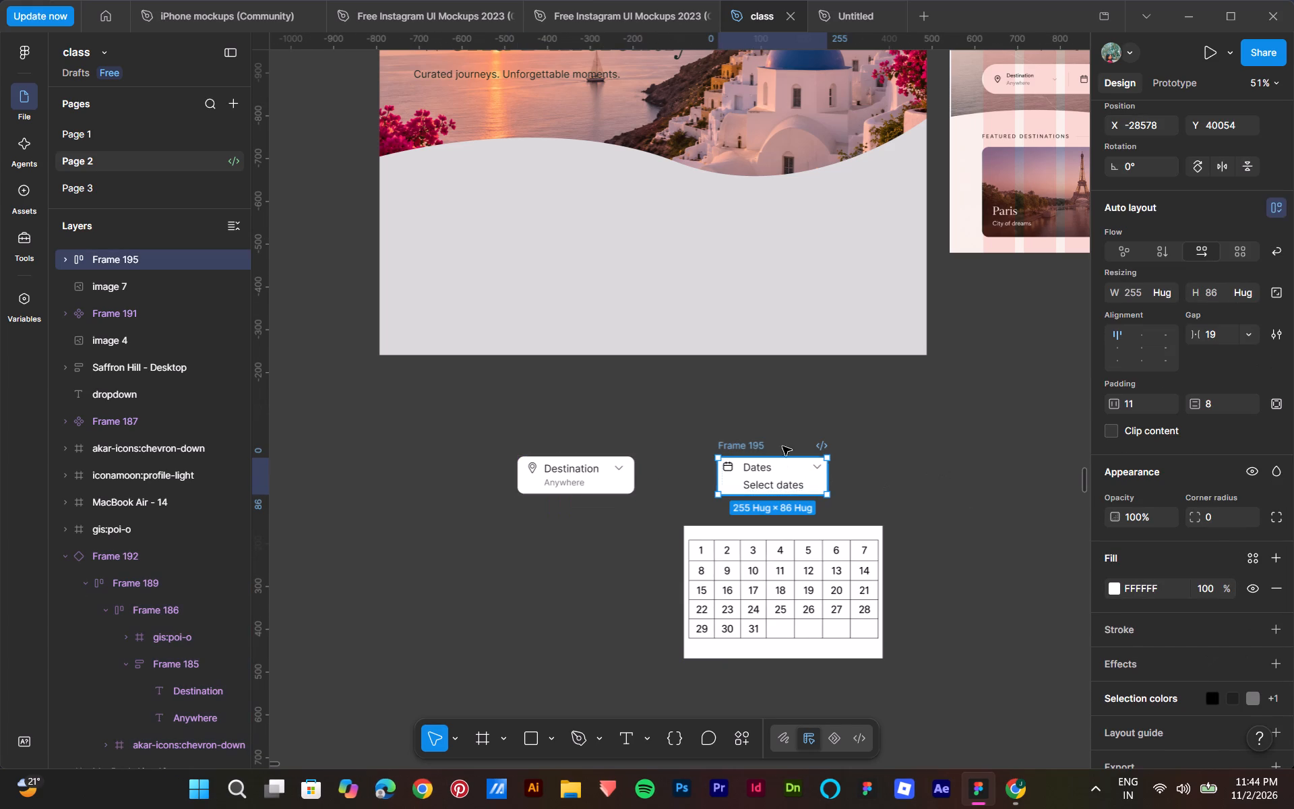
{"action": "left_click", "coordinate": [1217, 520]}
{"action": "type", "text": "15"}
{"action": "key", "text": "Return"}
{"action": "left_click", "coordinate": [987, 508]}
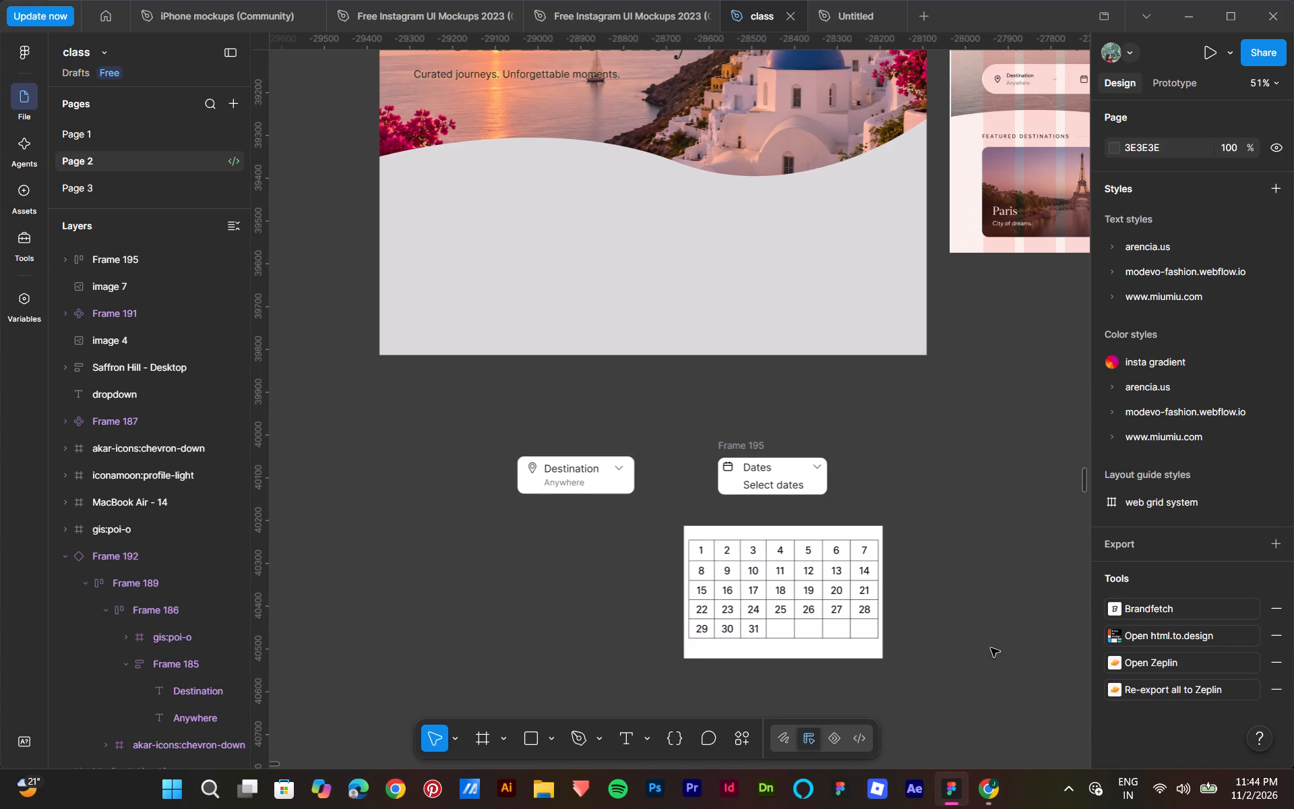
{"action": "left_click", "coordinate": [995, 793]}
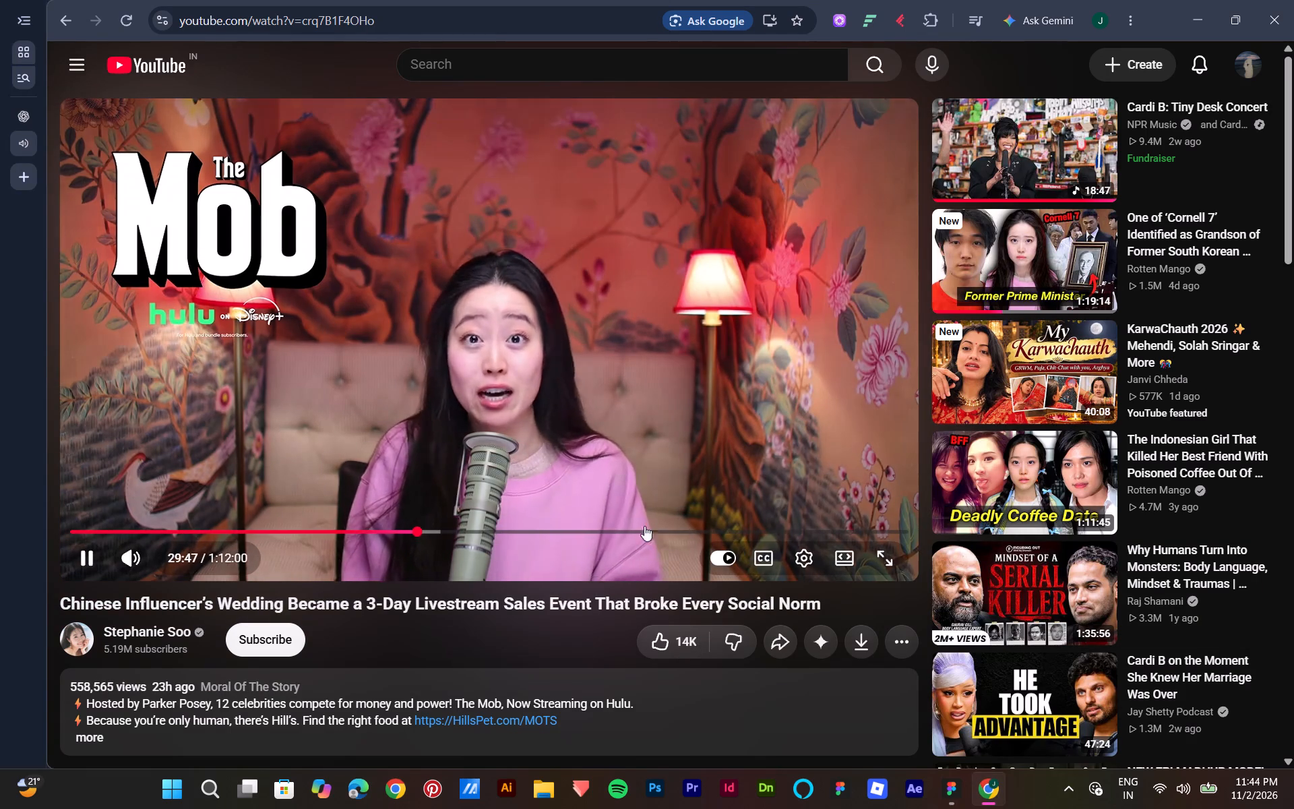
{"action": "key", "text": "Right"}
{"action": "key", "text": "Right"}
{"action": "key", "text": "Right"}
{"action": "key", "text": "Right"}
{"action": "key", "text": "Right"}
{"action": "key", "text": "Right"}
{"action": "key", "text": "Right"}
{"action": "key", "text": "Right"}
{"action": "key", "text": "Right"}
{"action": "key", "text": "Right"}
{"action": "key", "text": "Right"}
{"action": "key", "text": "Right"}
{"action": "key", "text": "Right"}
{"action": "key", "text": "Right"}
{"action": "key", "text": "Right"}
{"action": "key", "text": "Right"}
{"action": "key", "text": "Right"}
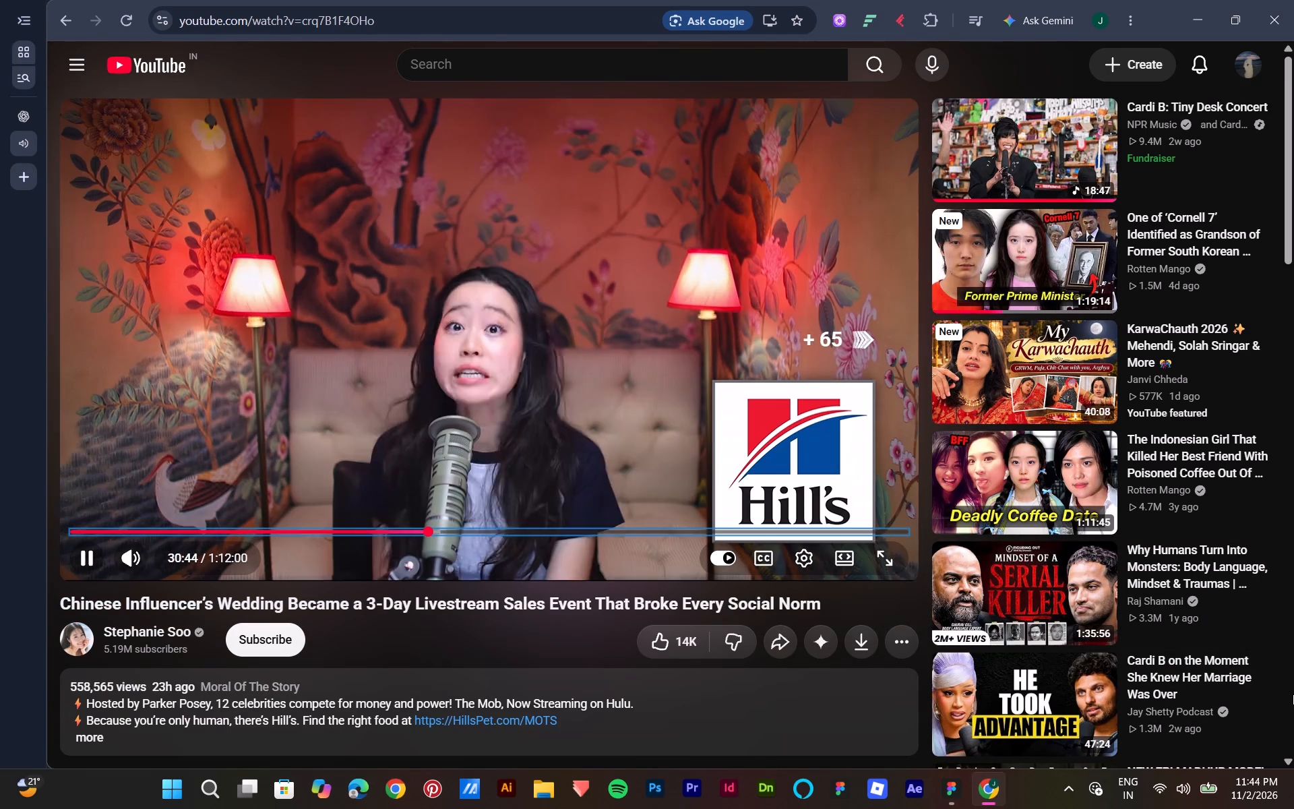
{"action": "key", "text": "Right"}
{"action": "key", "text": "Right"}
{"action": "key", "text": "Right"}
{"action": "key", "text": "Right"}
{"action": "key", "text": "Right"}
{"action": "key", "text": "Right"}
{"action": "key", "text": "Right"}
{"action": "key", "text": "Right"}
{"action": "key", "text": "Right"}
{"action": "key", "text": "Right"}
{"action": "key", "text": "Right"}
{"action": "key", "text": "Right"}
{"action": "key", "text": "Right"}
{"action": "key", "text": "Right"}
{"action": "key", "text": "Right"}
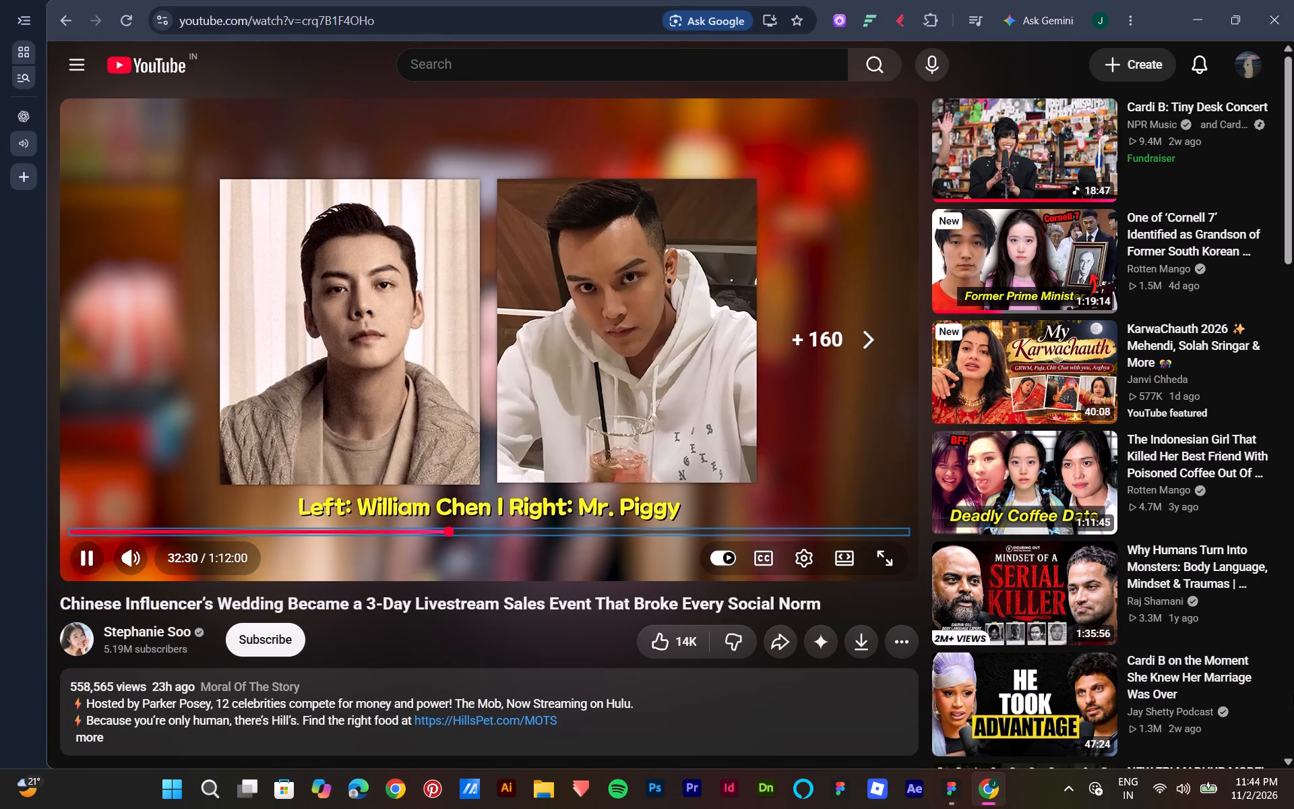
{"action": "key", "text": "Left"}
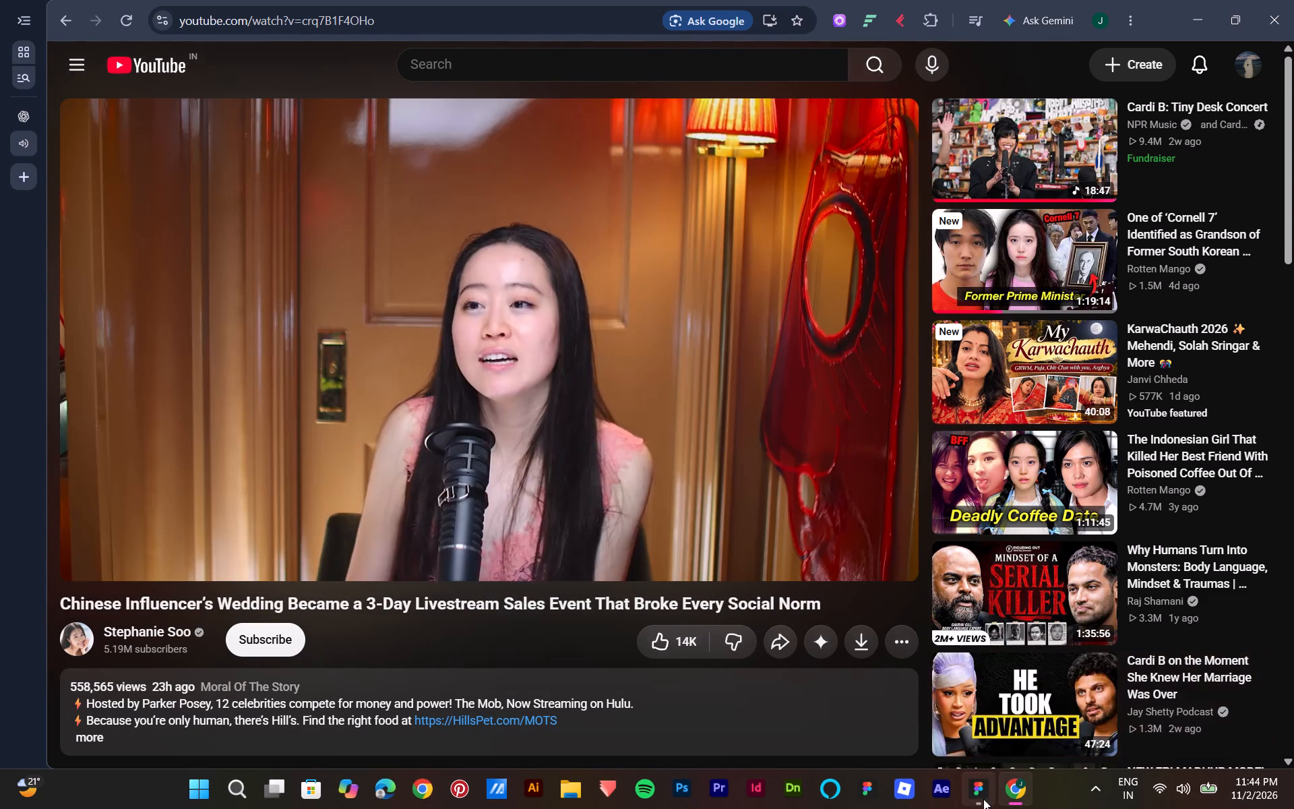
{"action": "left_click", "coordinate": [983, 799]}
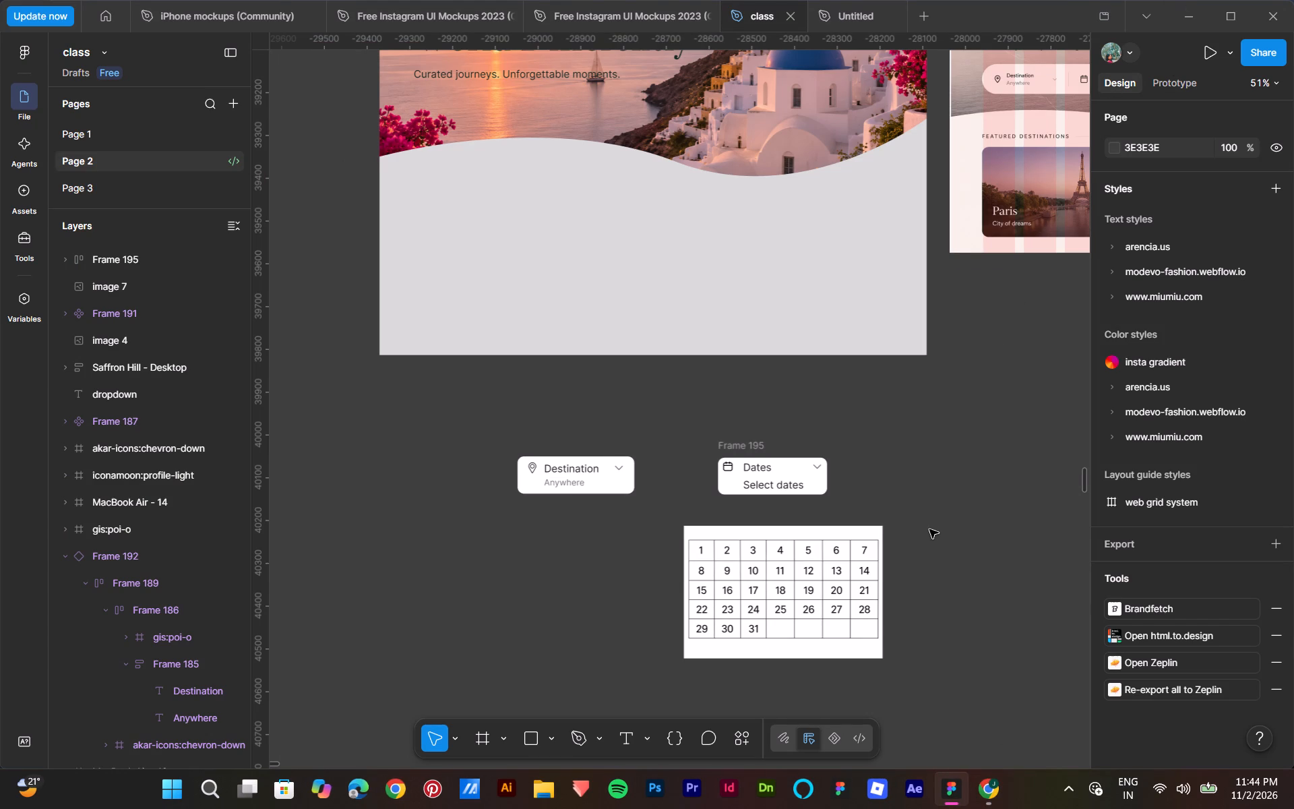
Set the calendar image's corner radius to 15.
{"action": "scroll", "coordinate": [925, 520], "scroll_direction": "down", "scroll_amount": 4}
{"action": "left_click", "coordinate": [778, 458]}
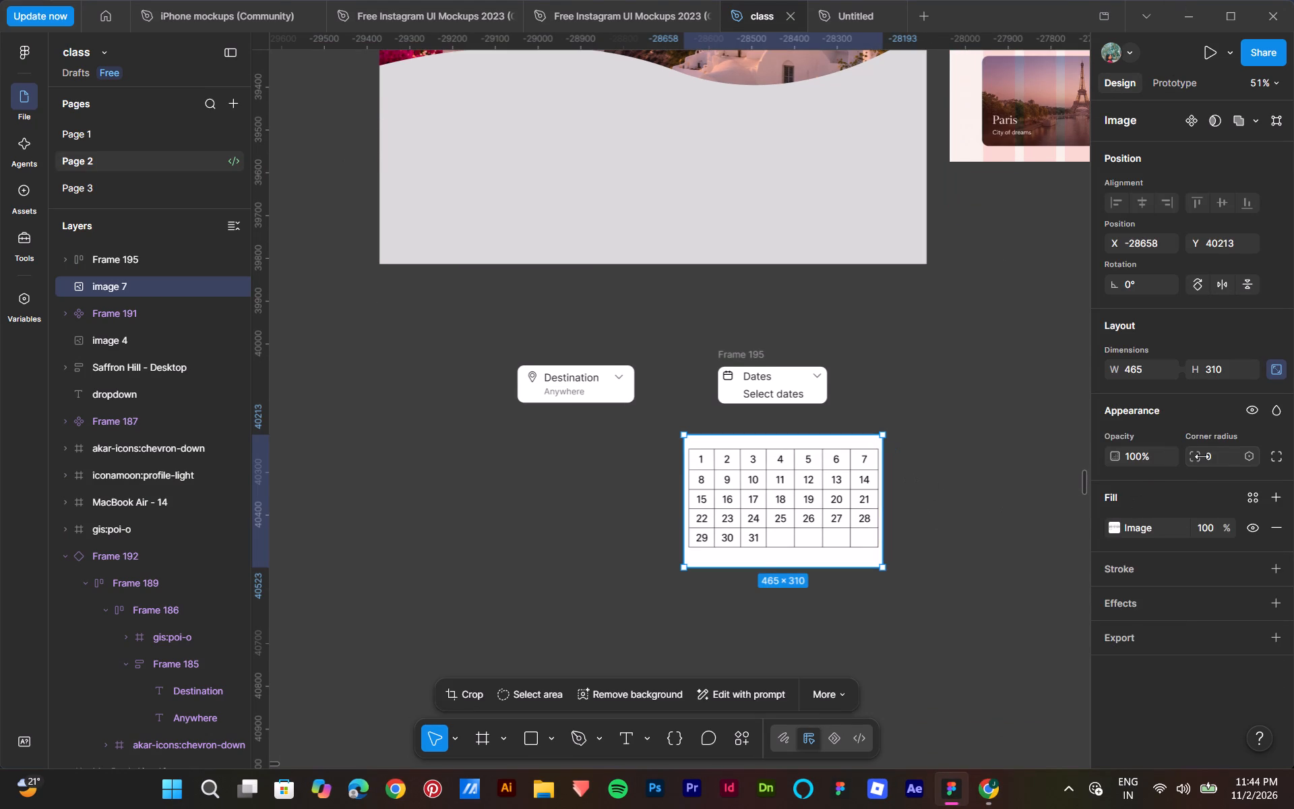
{"action": "left_click", "coordinate": [1221, 459]}
{"action": "type", "text": "15"}
{"action": "left_click", "coordinate": [1095, 490]}
Scale the calendar image down to 255 × 170 and place it just below the Dates card, aligned with the card's edges.
{"action": "left_click_drag", "start_coordinate": [762, 471], "coordinate": [793, 463]}
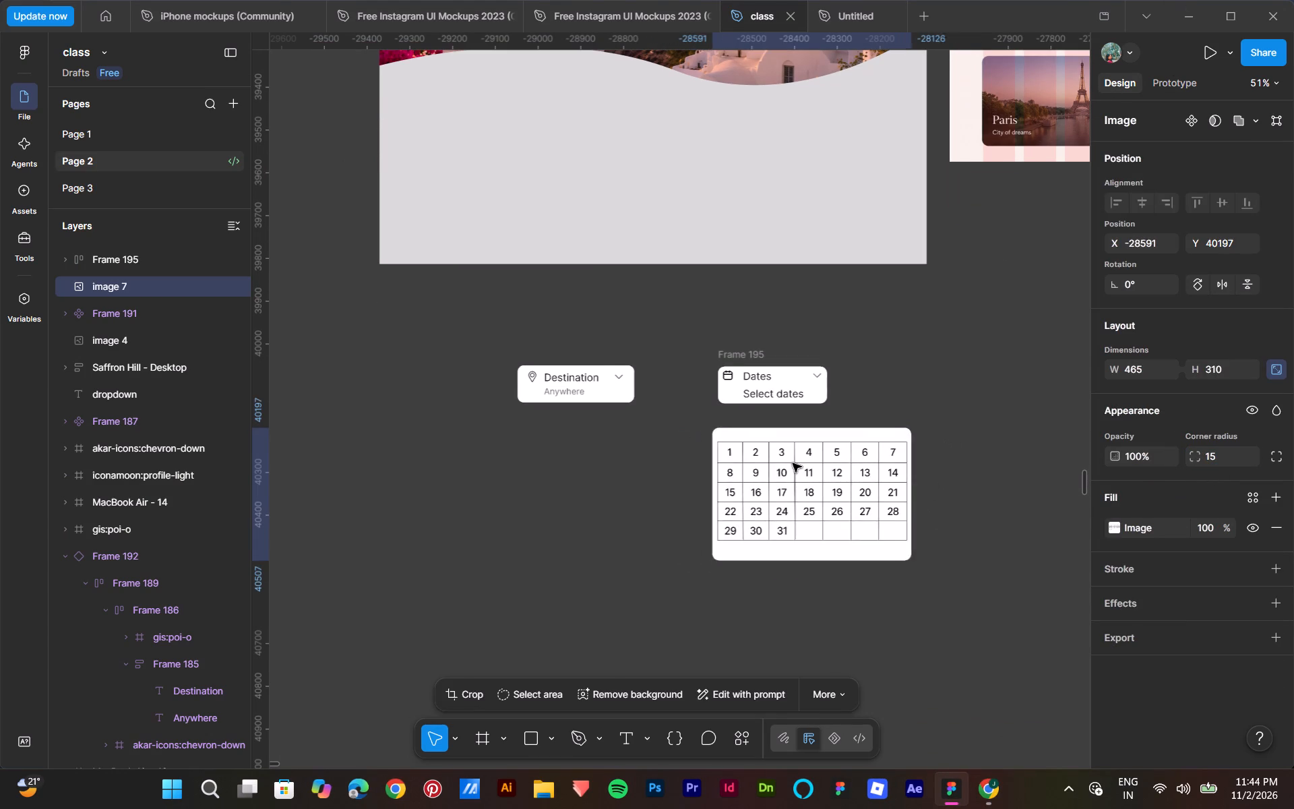
{"action": "left_click_drag", "start_coordinate": [793, 463], "coordinate": [793, 466]}
{"action": "middle_click_drag", "start_coordinate": [953, 355], "coordinate": [954, 355]}
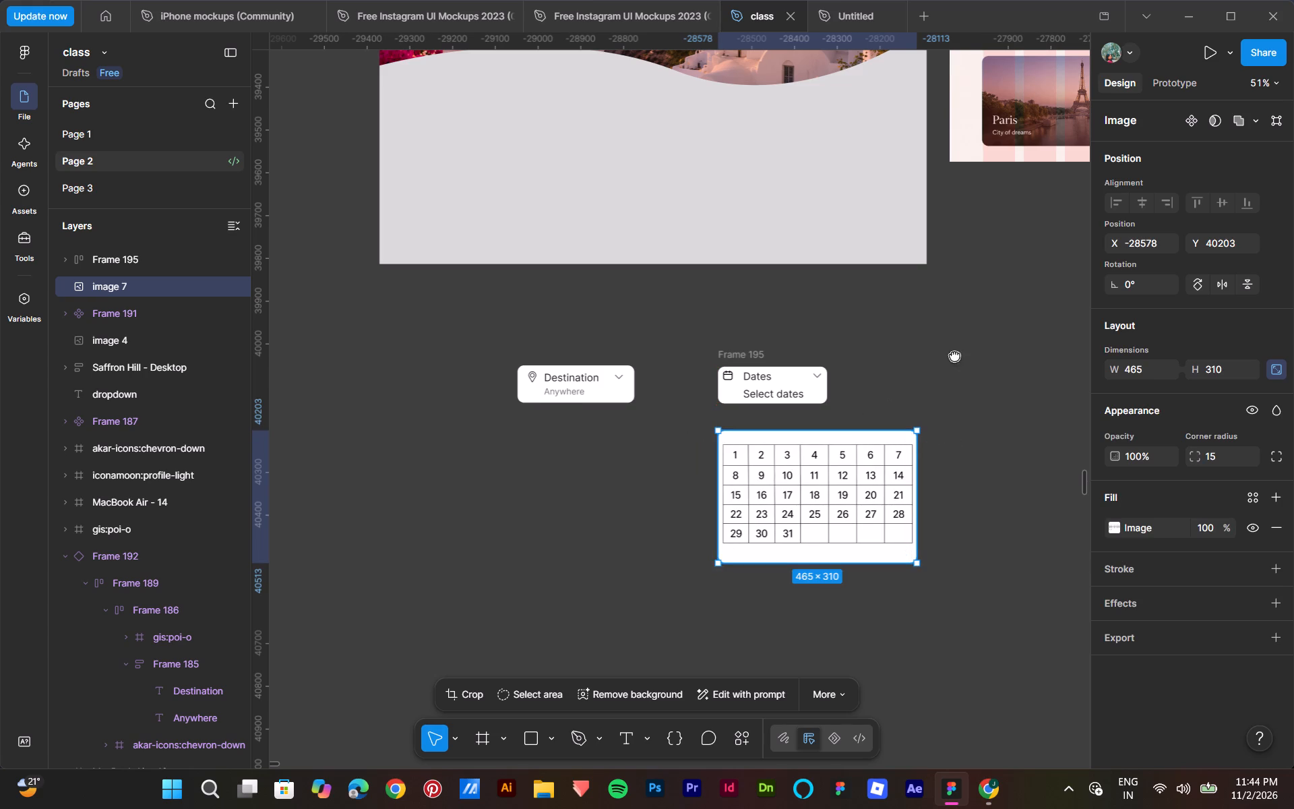
{"action": "middle_click_drag", "start_coordinate": [954, 355], "coordinate": [920, 423]}
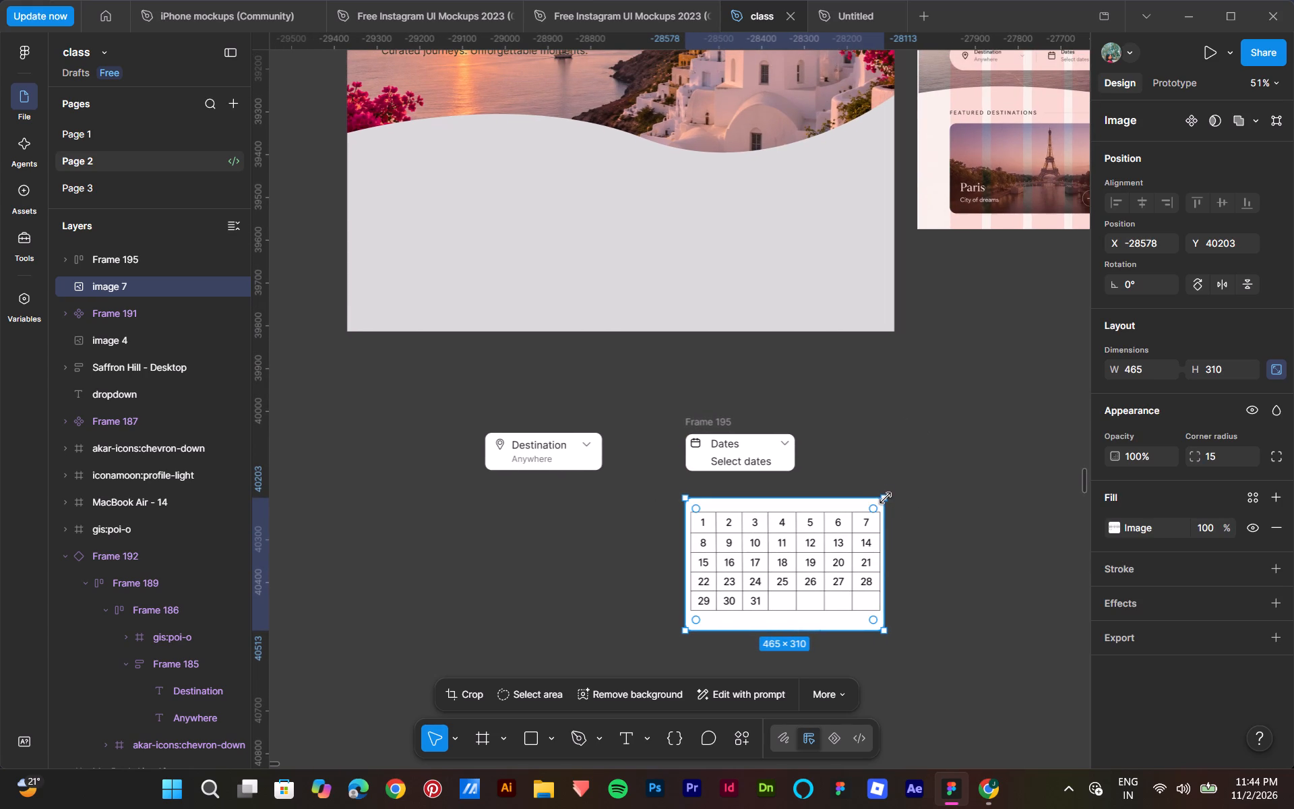
{"action": "left_click_drag", "start_coordinate": [886, 498], "coordinate": [802, 546]}
{"action": "left_click_drag", "start_coordinate": [767, 592], "coordinate": [776, 514]}
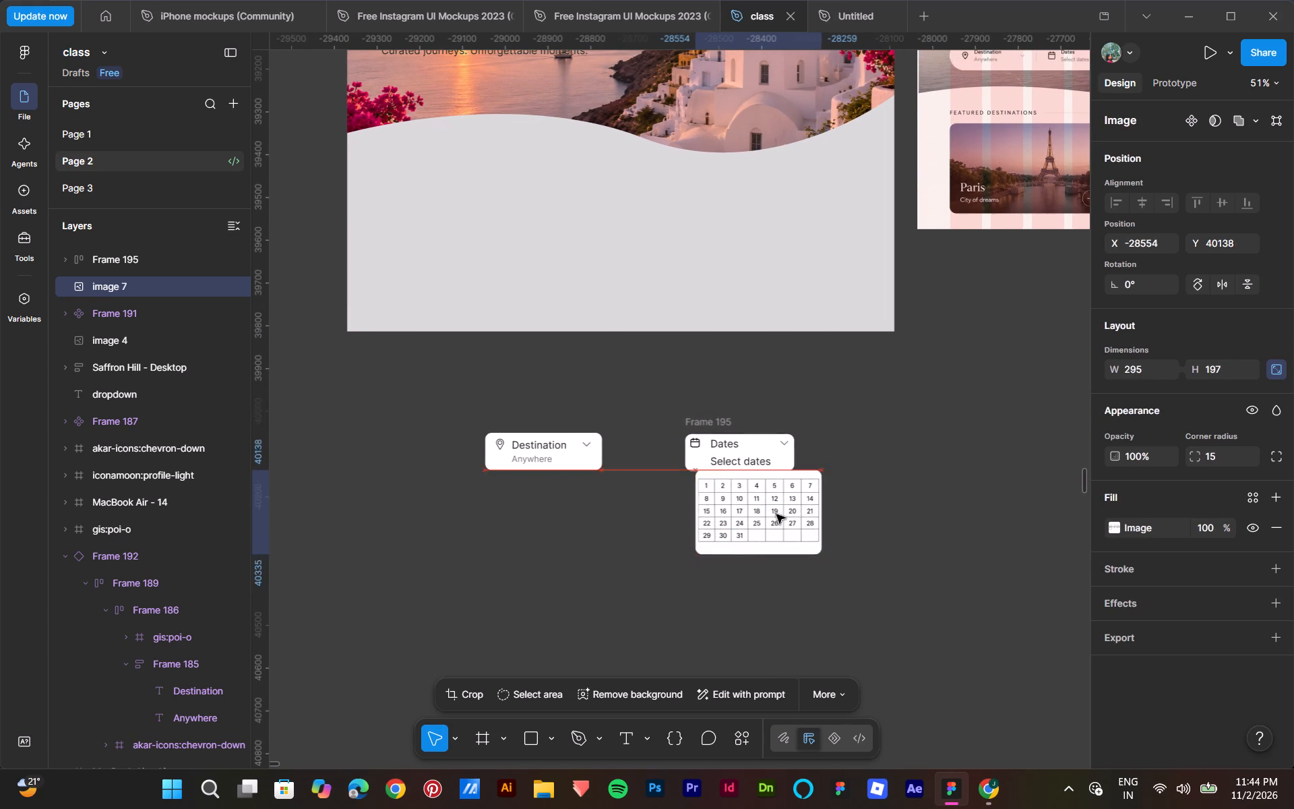
{"action": "left_click_drag", "start_coordinate": [776, 514], "coordinate": [770, 527]}
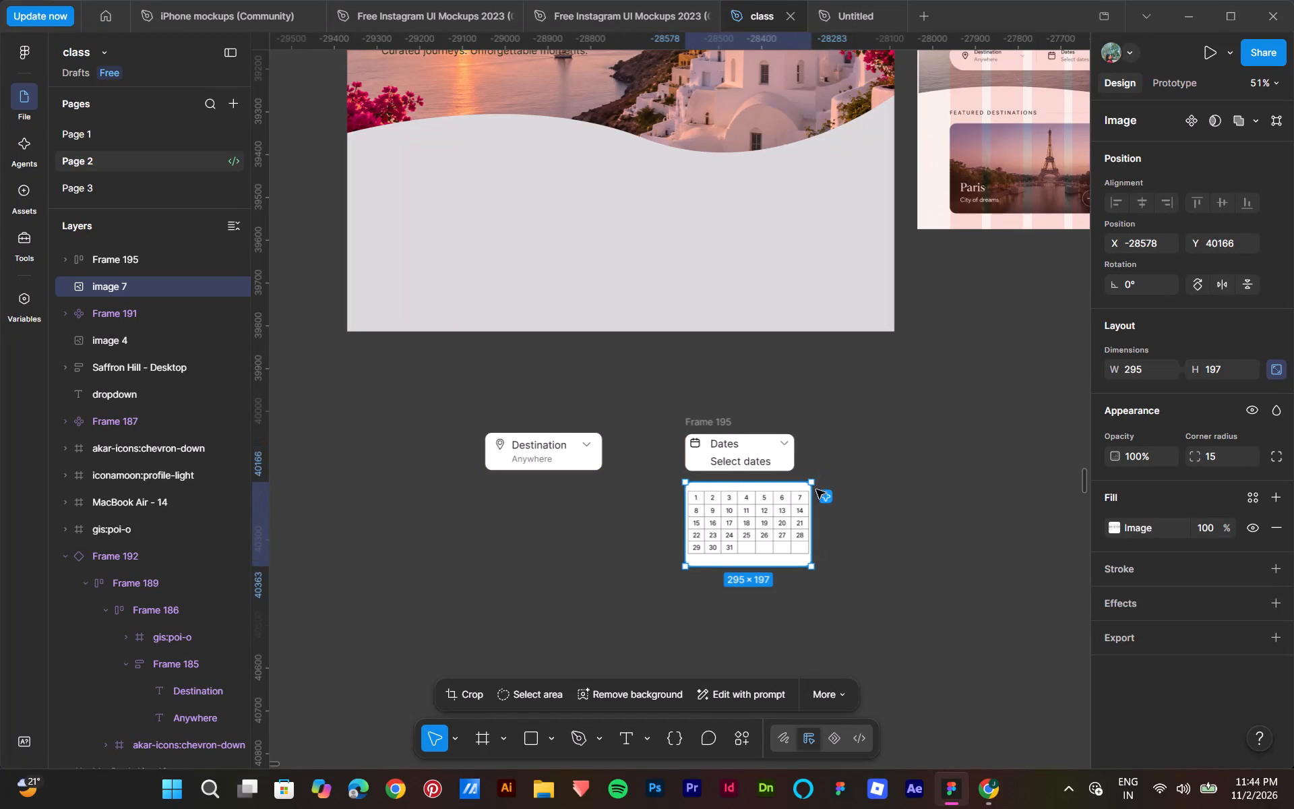
{"action": "left_click_drag", "start_coordinate": [813, 483], "coordinate": [795, 500]}
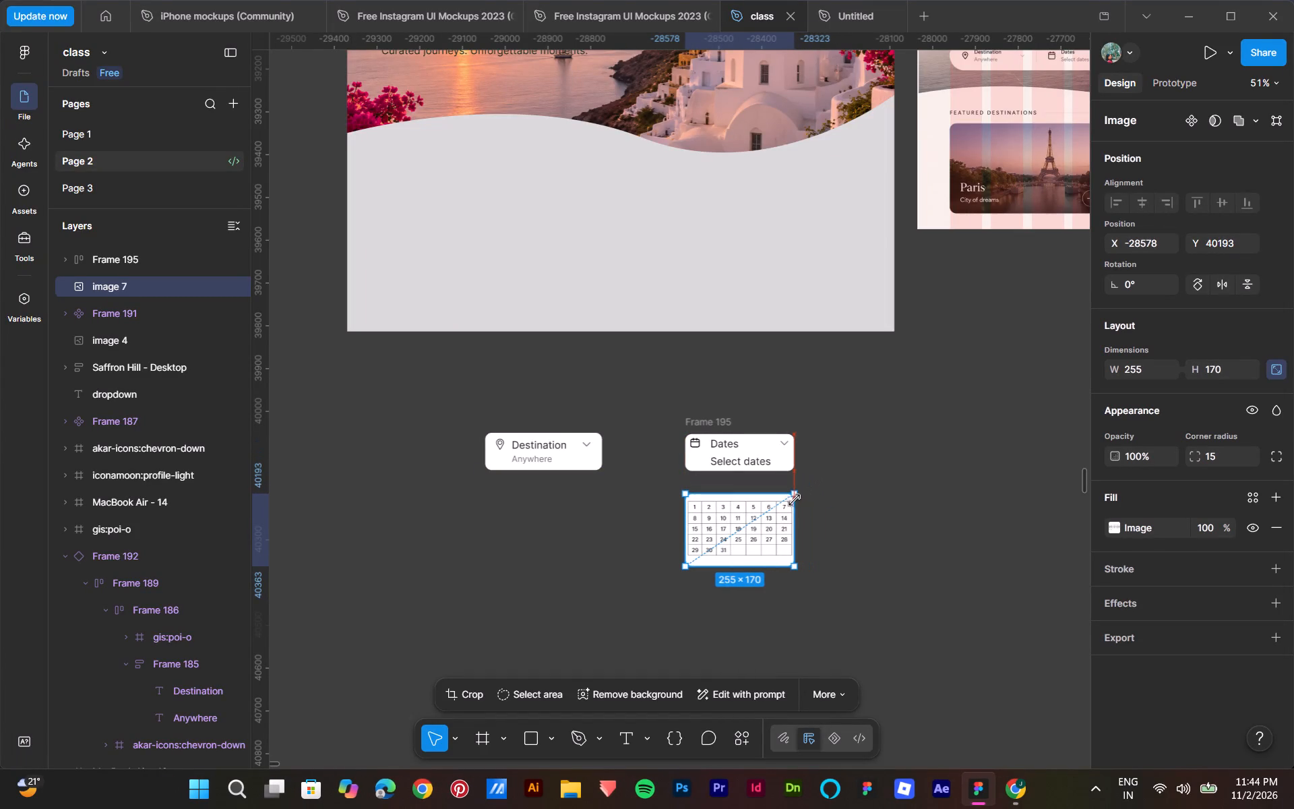
{"action": "left_click_drag", "start_coordinate": [795, 500], "coordinate": [796, 500]}
{"action": "left_click_drag", "start_coordinate": [750, 539], "coordinate": [753, 529]}
{"action": "left_click", "coordinate": [845, 479]}
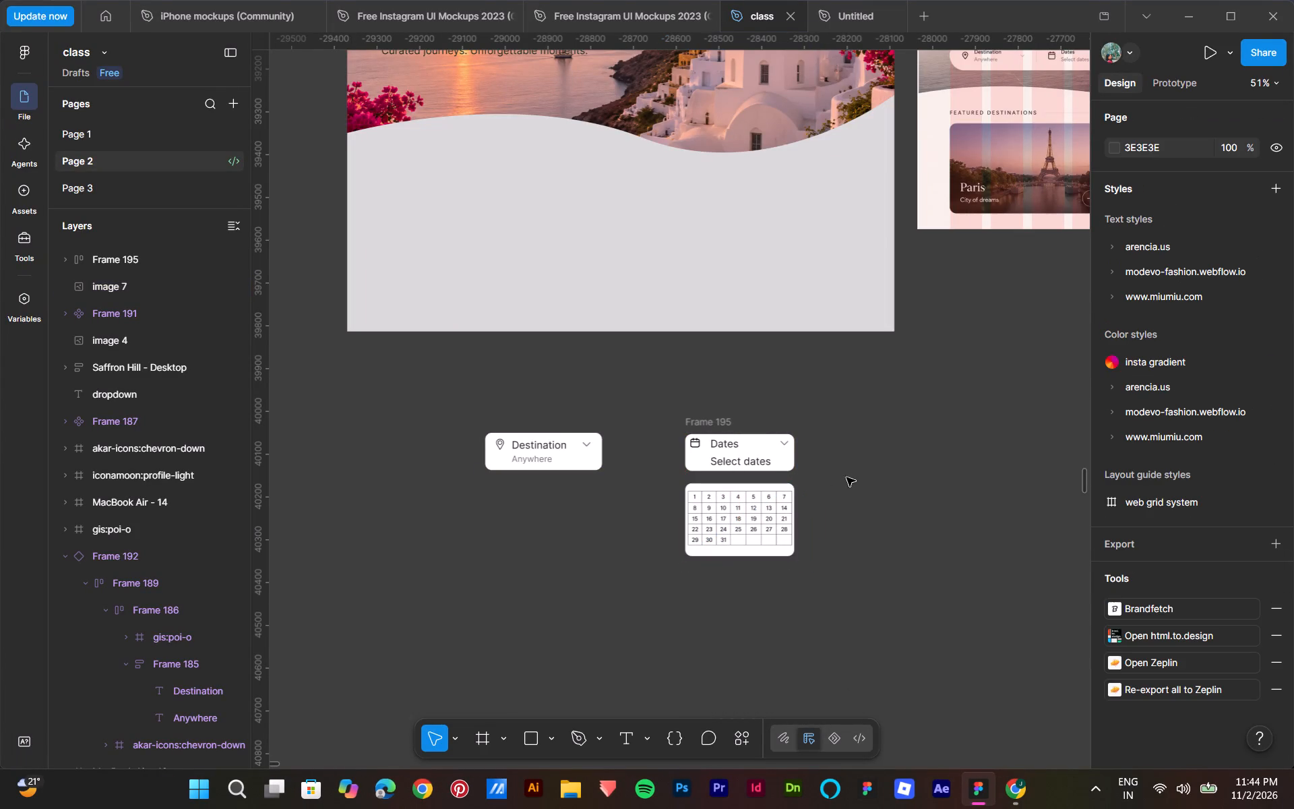
Wrap the Dates card and the calendar image below it together in one vertical auto layout frame.
{"action": "left_click", "coordinate": [714, 427]}
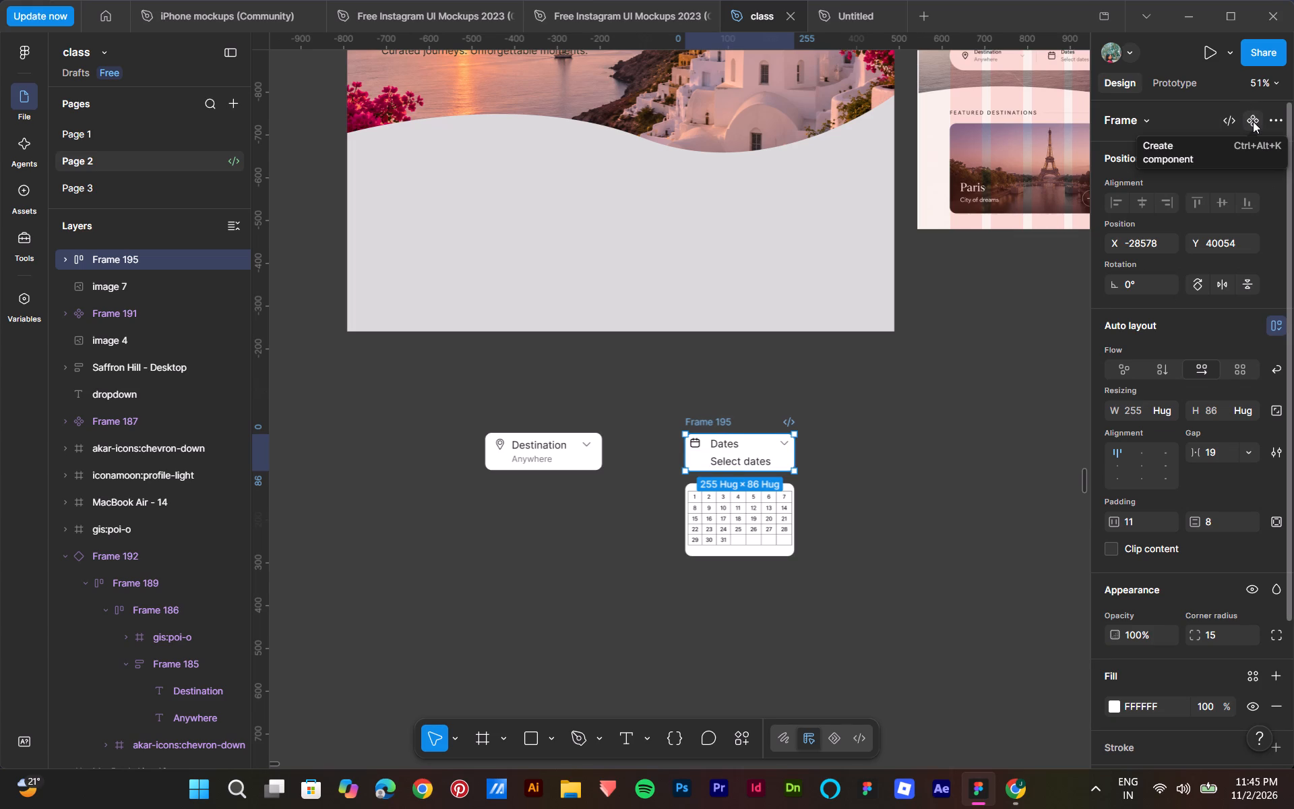
{"action": "left_click", "coordinate": [894, 365]}
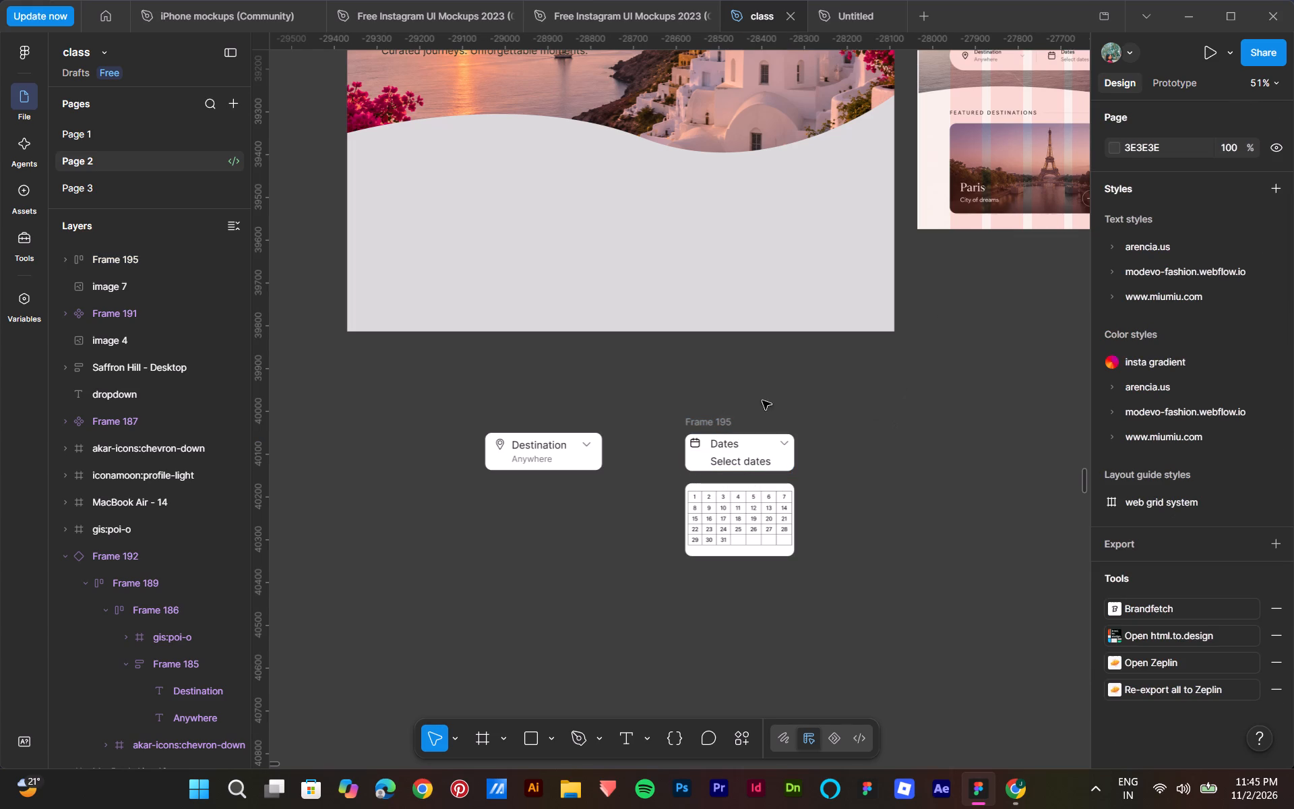
{"action": "left_click_drag", "start_coordinate": [675, 404], "coordinate": [886, 604]}
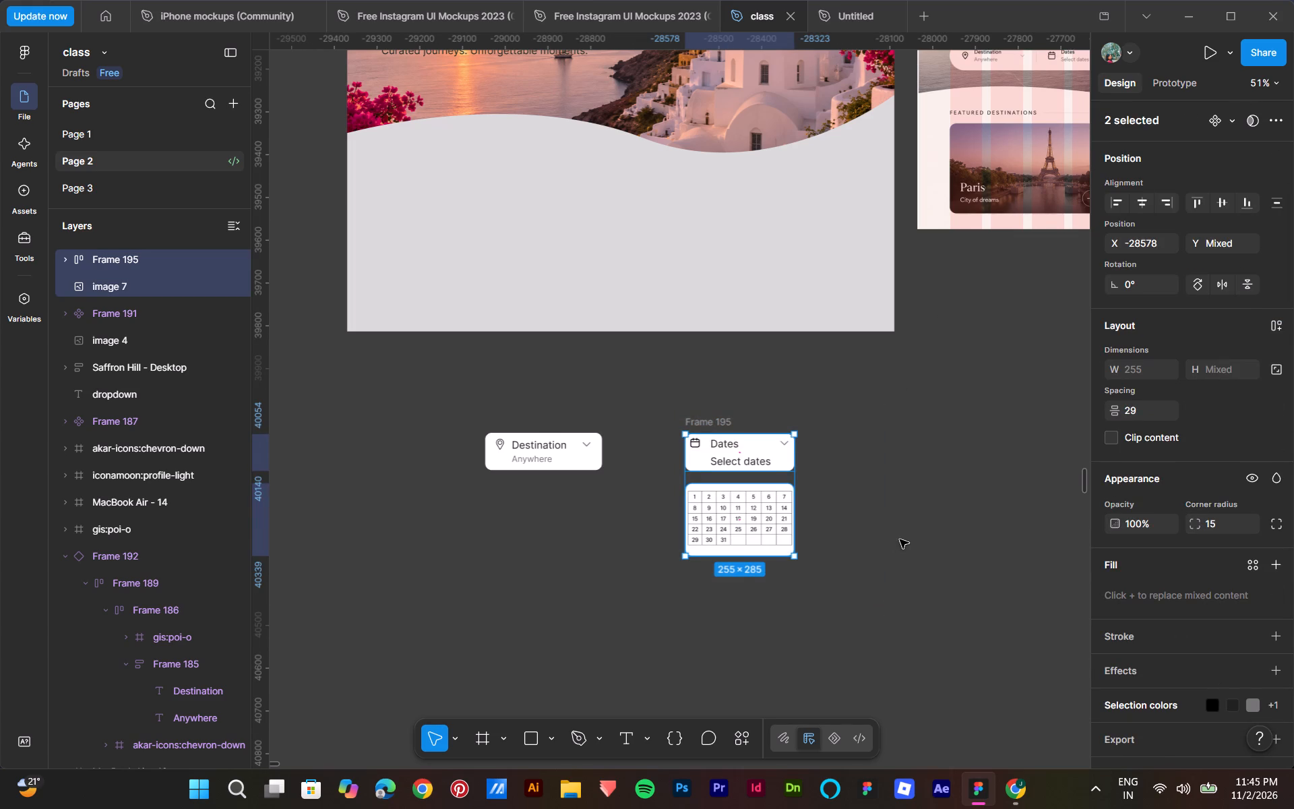
{"action": "key", "text": "shift+a"}
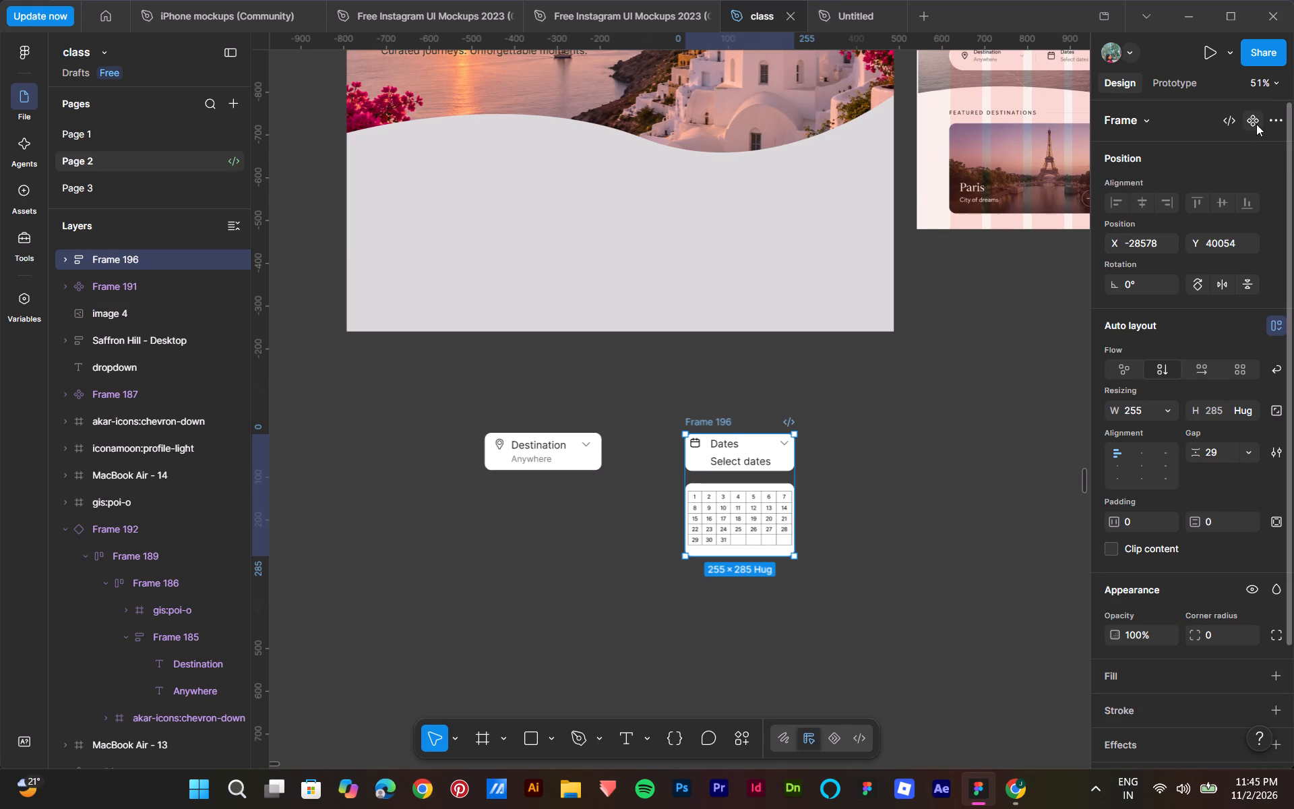
Turn the combined Dates and calendar frame into a component and add a second variant to it.
{"action": "left_click", "coordinate": [1266, 122]}
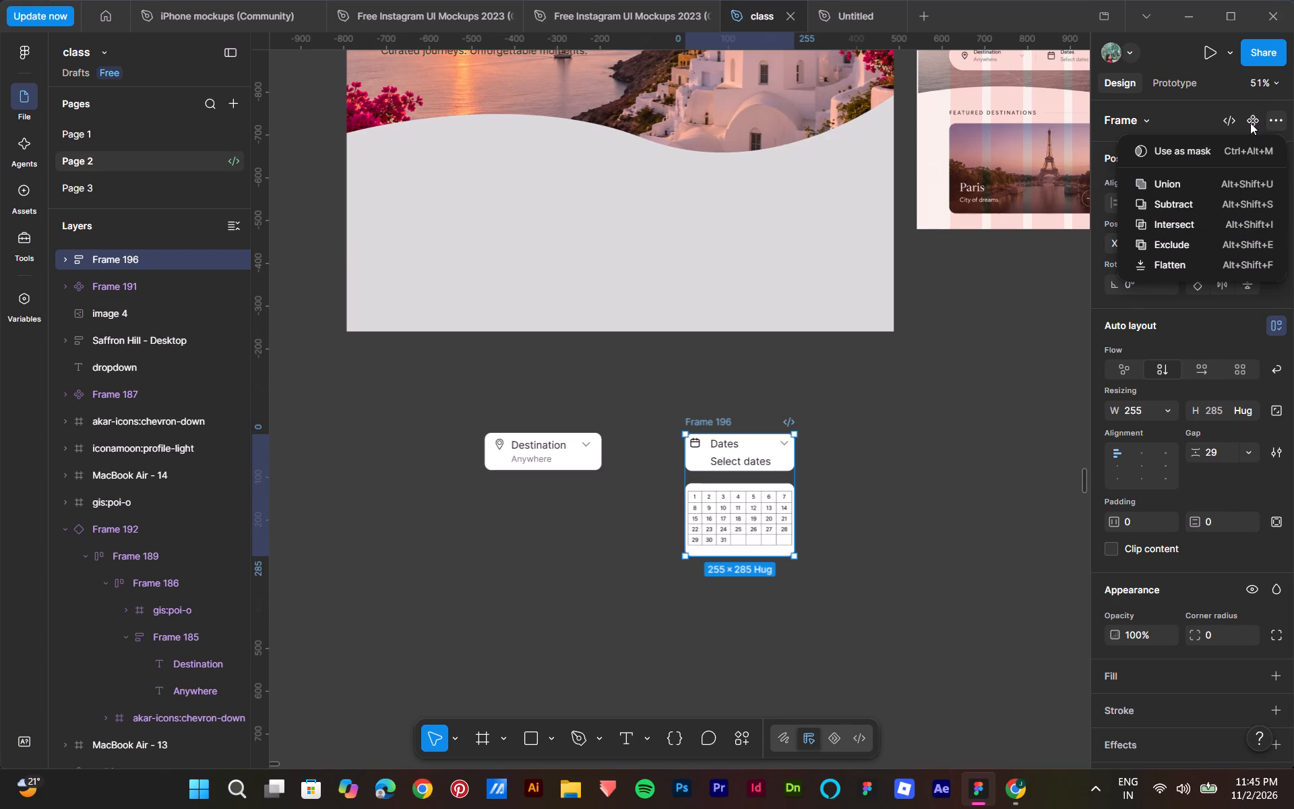
{"action": "left_click", "coordinate": [1250, 122]}
{"action": "left_click", "coordinate": [1250, 122]}
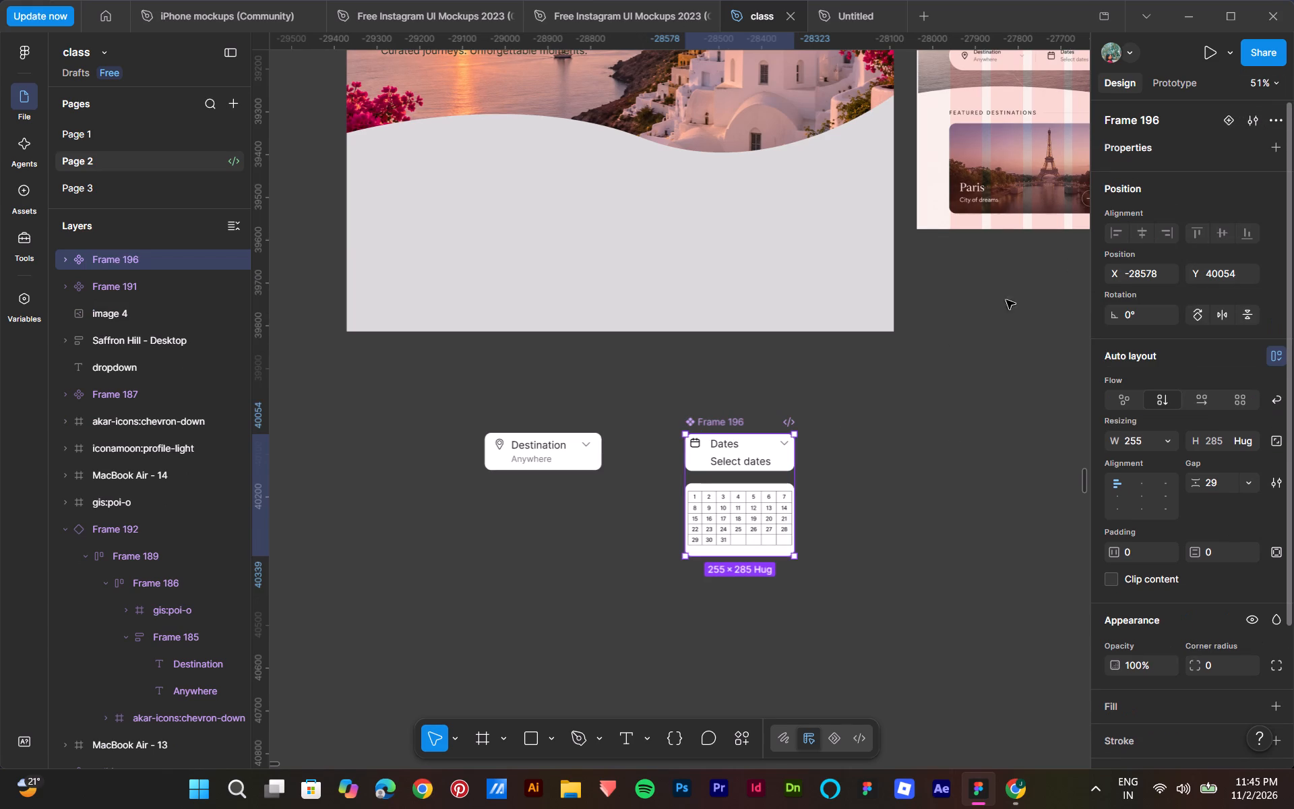
{"action": "left_click", "coordinate": [1229, 117]}
{"action": "scroll", "coordinate": [789, 586], "scroll_direction": "down", "scroll_amount": 3}
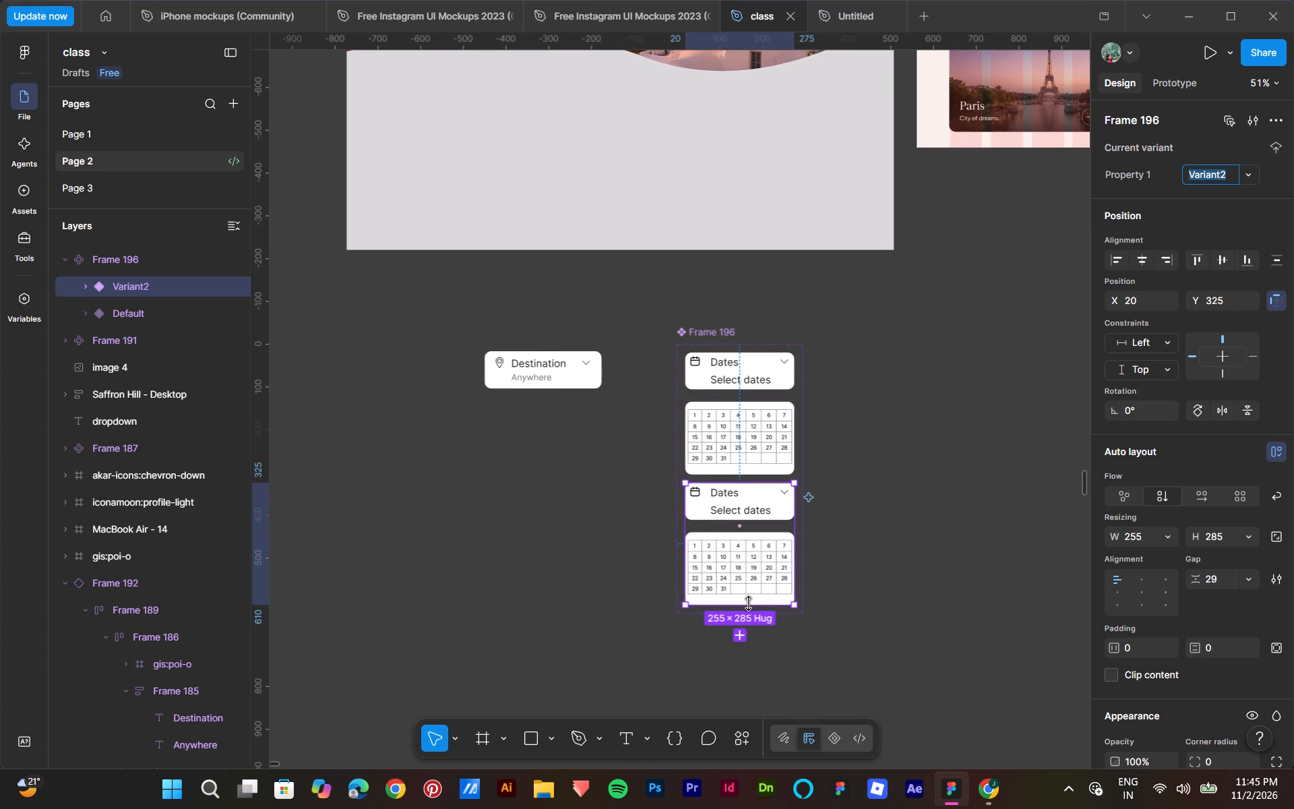
{"action": "left_click_drag", "start_coordinate": [748, 603], "coordinate": [755, 553]}
{"action": "key", "text": "ctrl+z"}
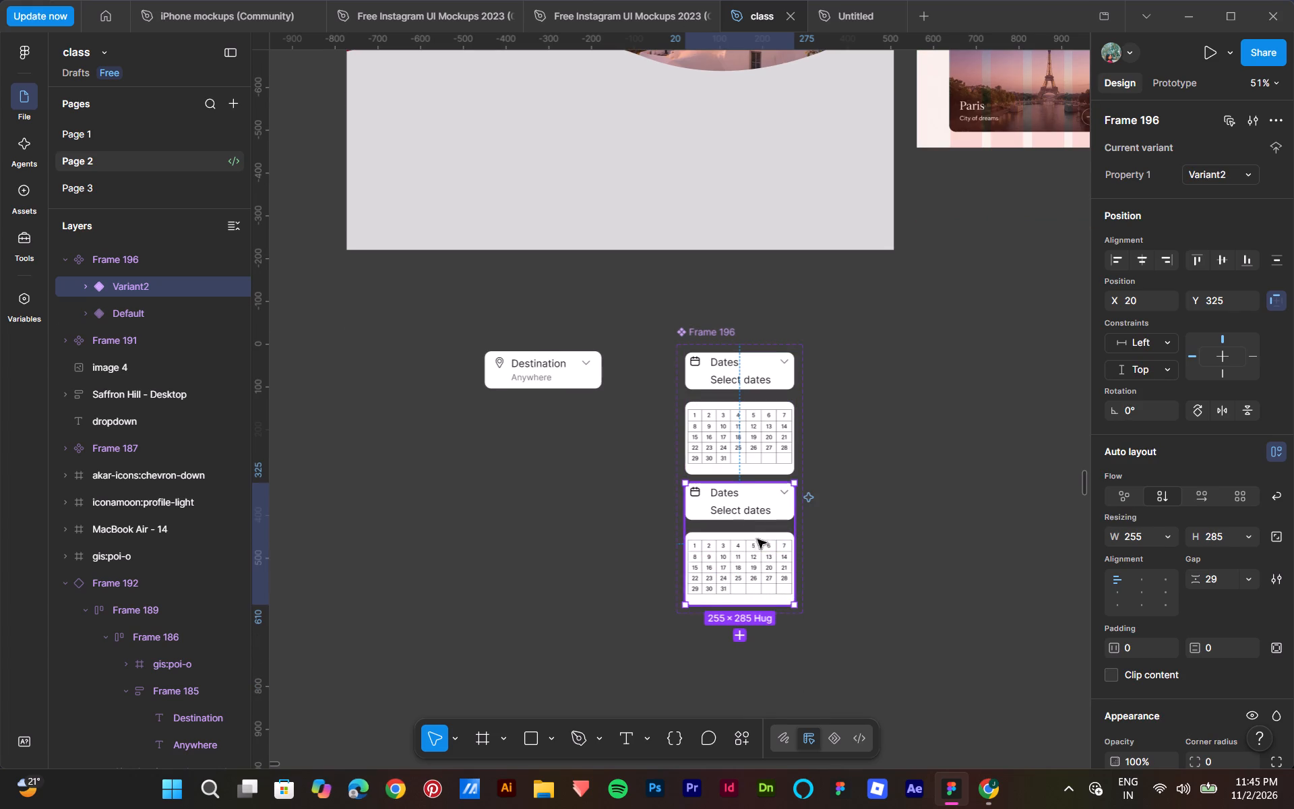
Delete the calendar image from the Default variant of the Dates component.
{"action": "double_click", "coordinate": [751, 433]}
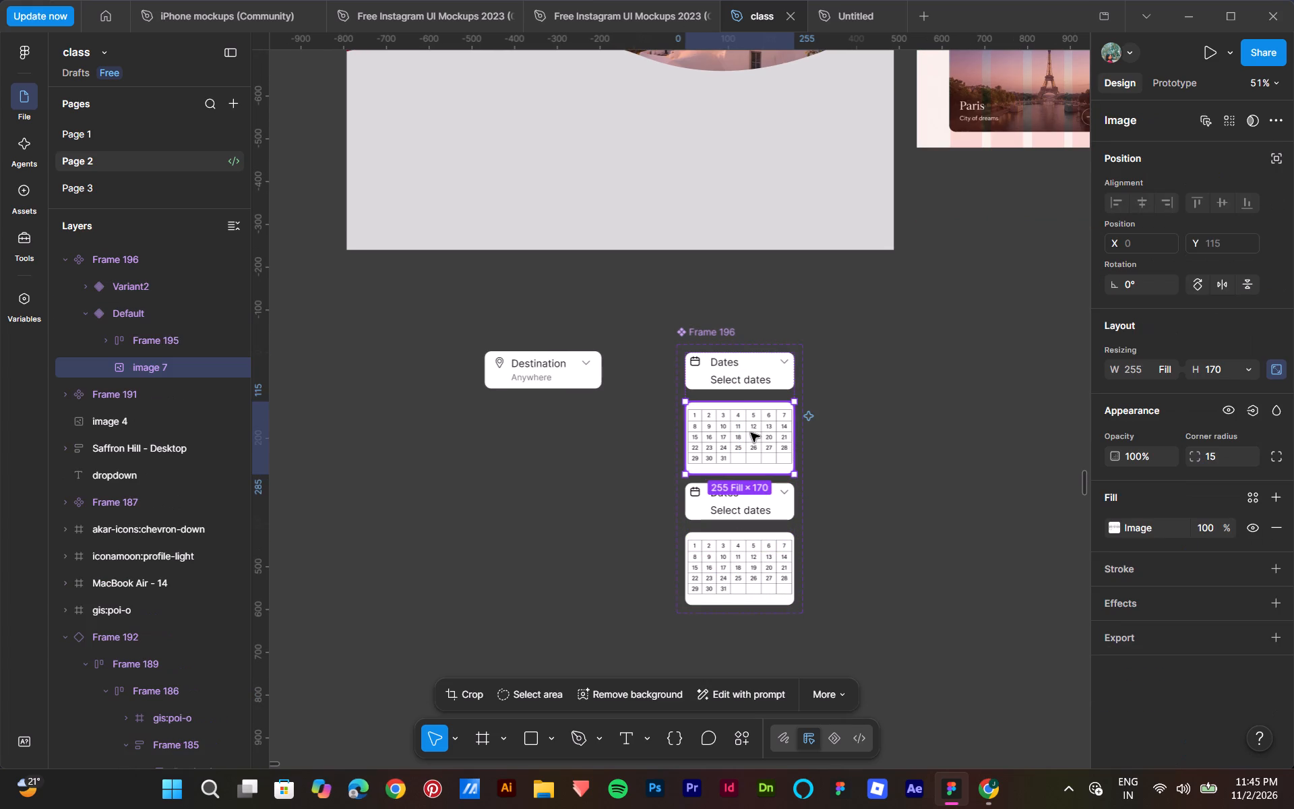
{"action": "key", "text": "Delete"}
Add a prototype interaction from the Default Dates variant: on click, change to Variant2 with Instant animation.
{"action": "left_click", "coordinate": [770, 386]}
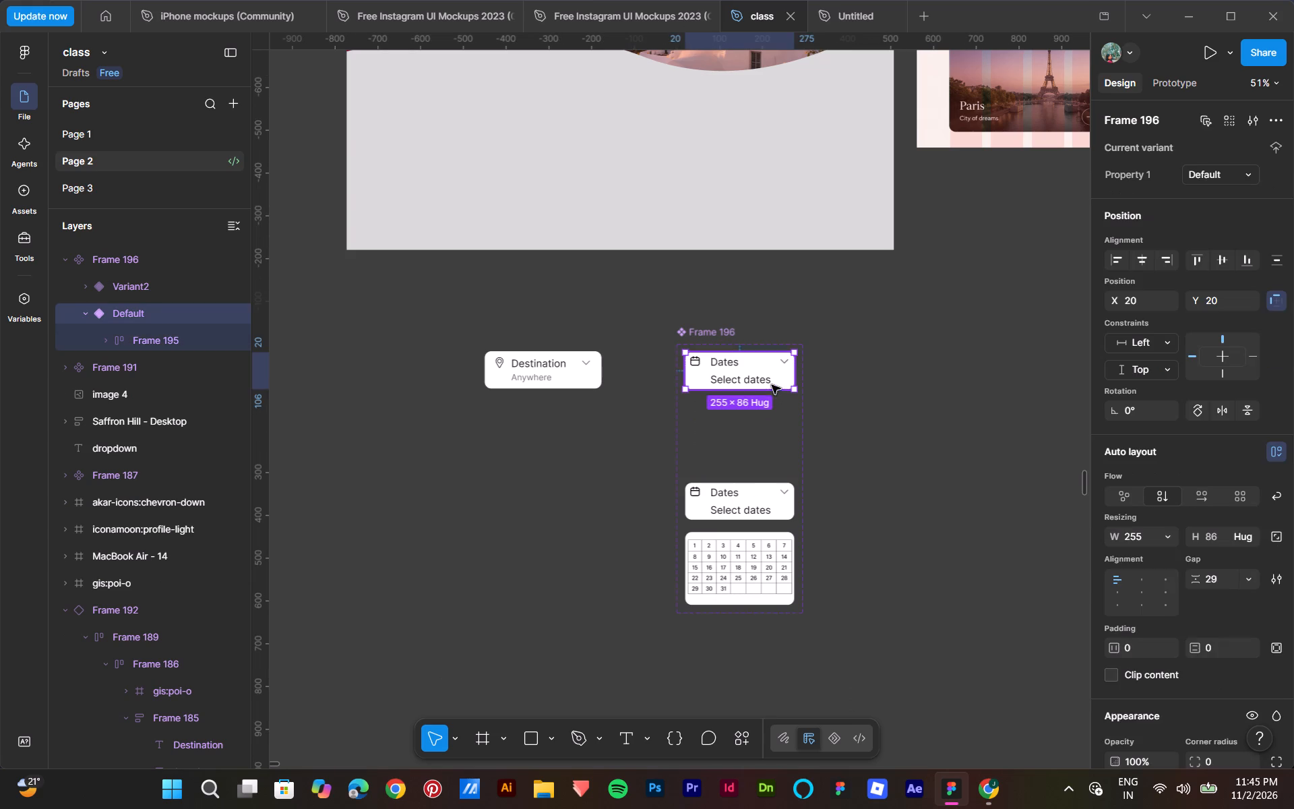
{"action": "left_click", "coordinate": [1181, 82]}
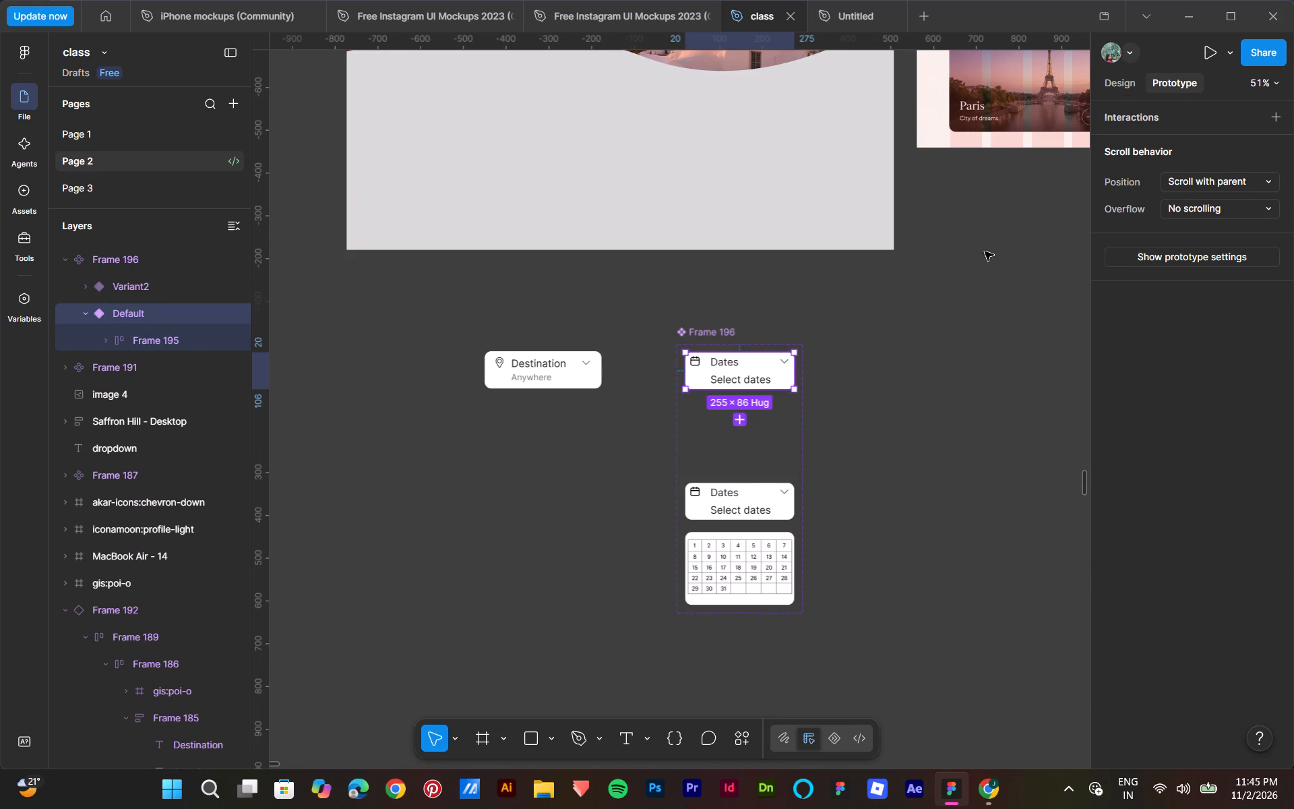
{"action": "left_click_drag", "start_coordinate": [795, 374], "coordinate": [791, 398]}
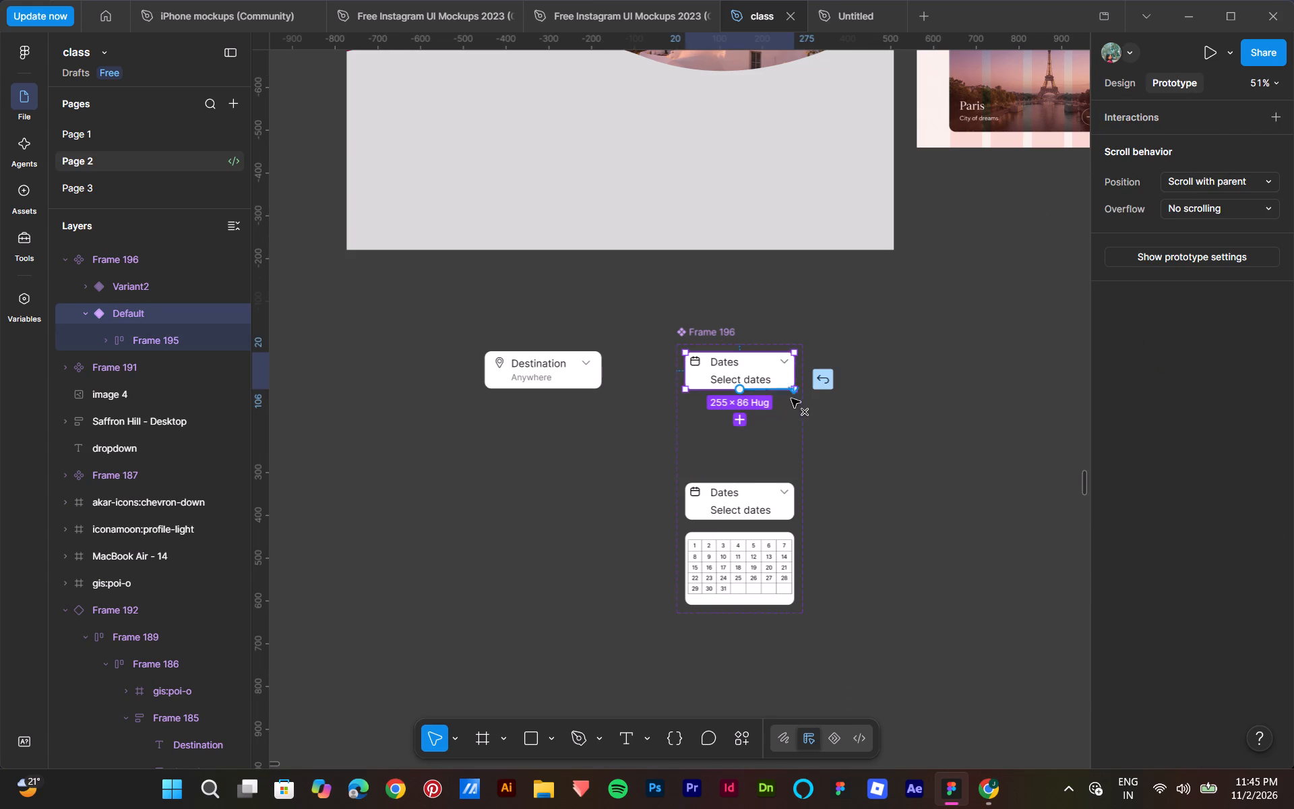
{"action": "left_click_drag", "start_coordinate": [791, 398], "coordinate": [760, 504]}
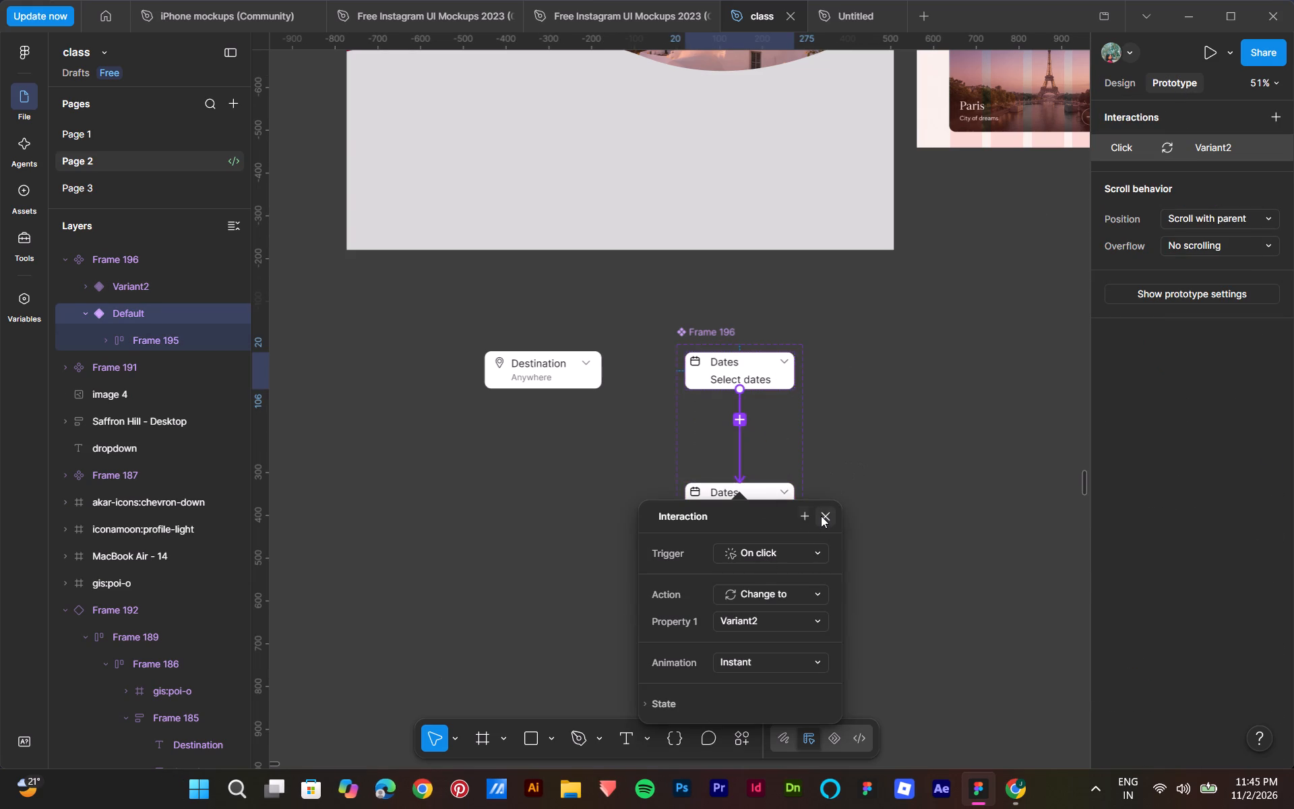
{"action": "left_click", "coordinate": [821, 516]}
Flip the chevron icon vertically in Variant2 of the Dates component so that it points up.
{"action": "double_click", "coordinate": [785, 493]}
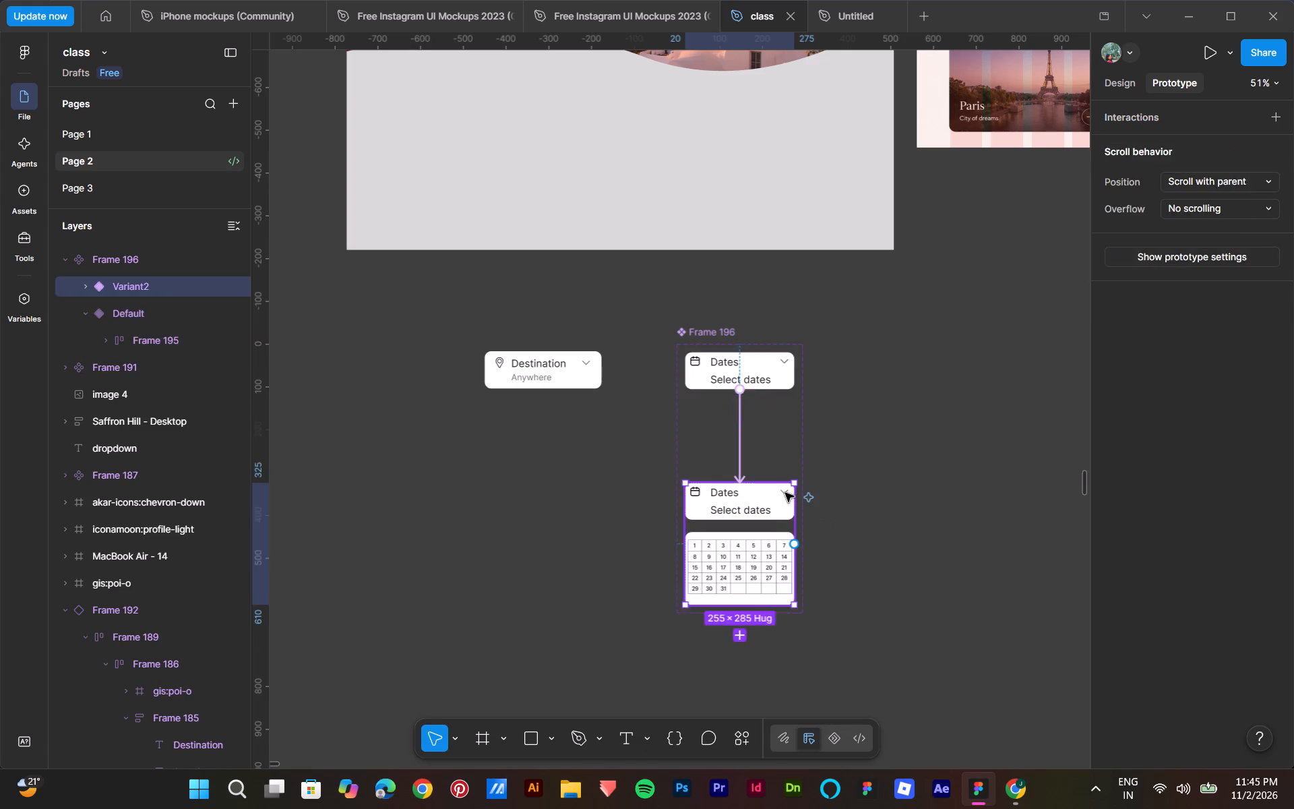
{"action": "double_click", "coordinate": [786, 492]}
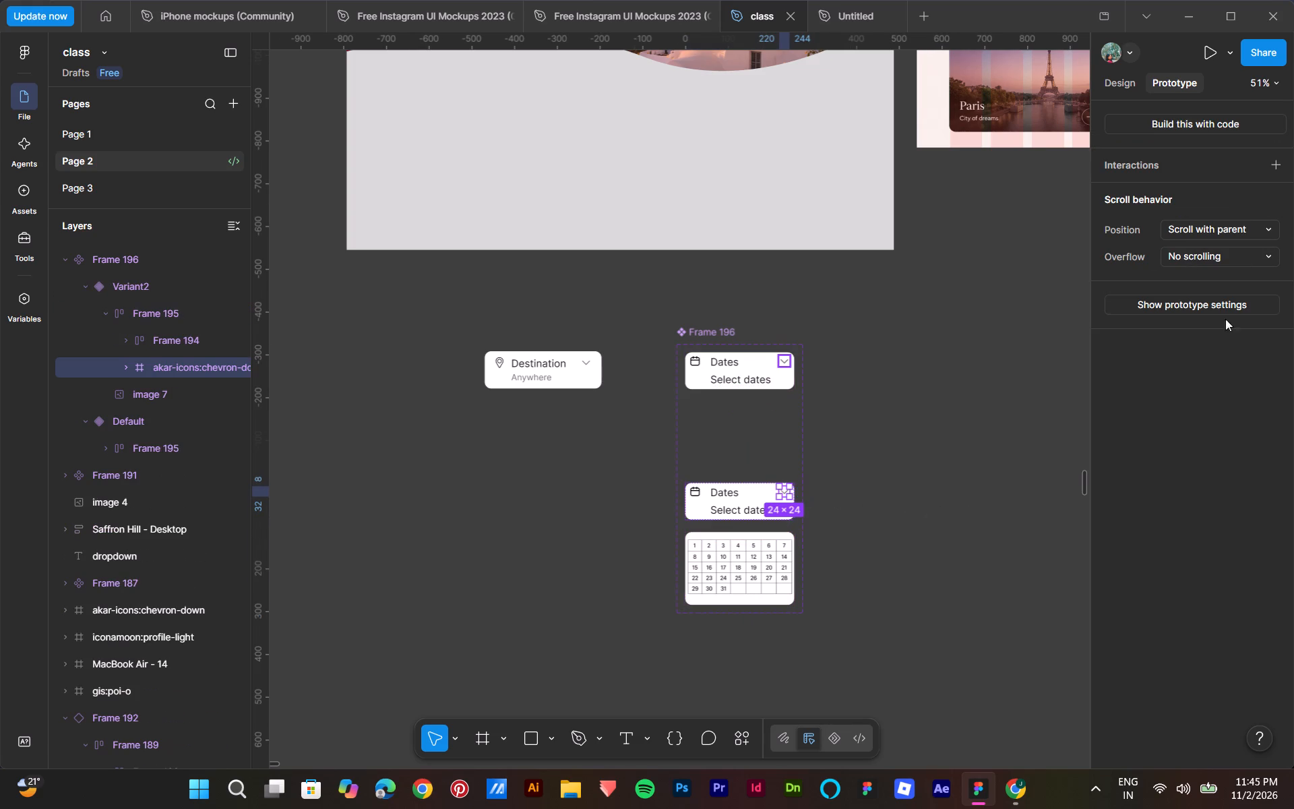
{"action": "left_click", "coordinate": [1134, 75]}
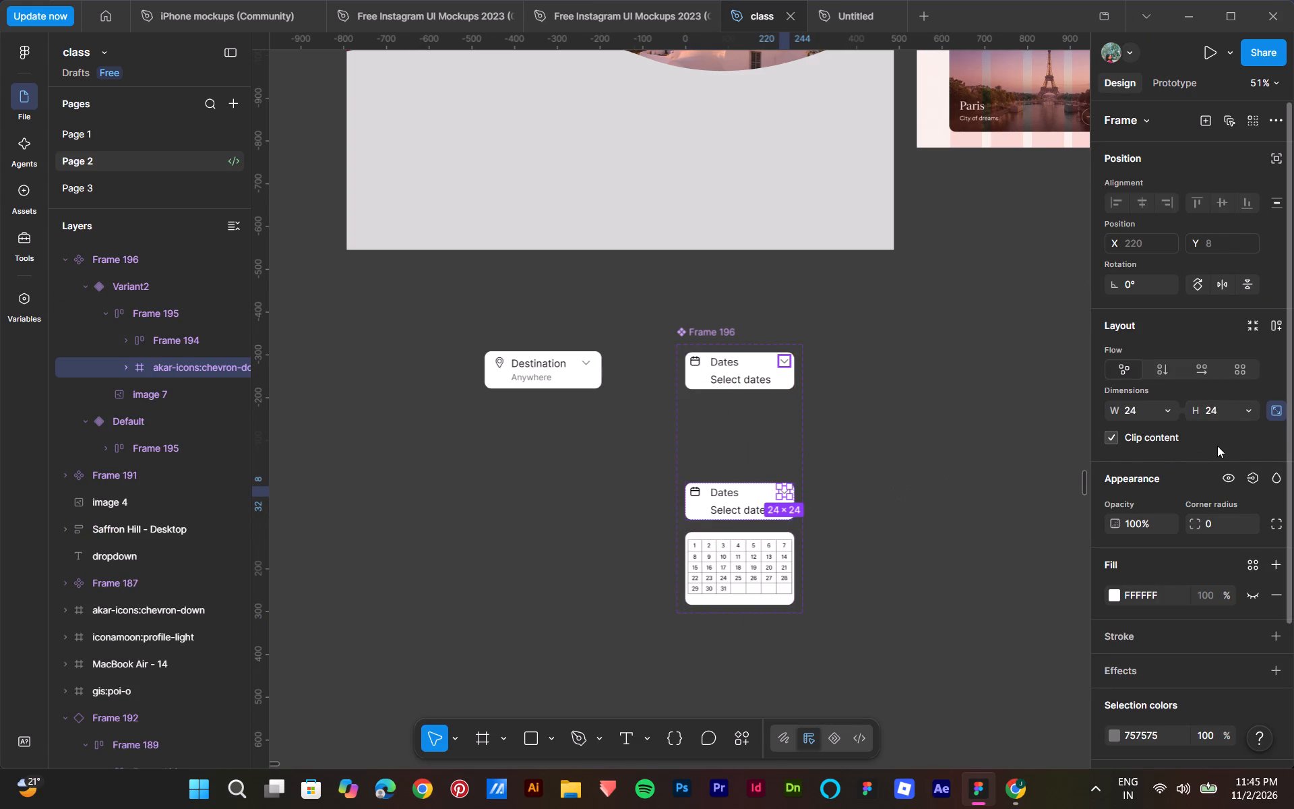
{"action": "scroll", "coordinate": [1256, 328], "scroll_direction": "up", "scroll_amount": 4}
{"action": "left_click", "coordinate": [1243, 282]}
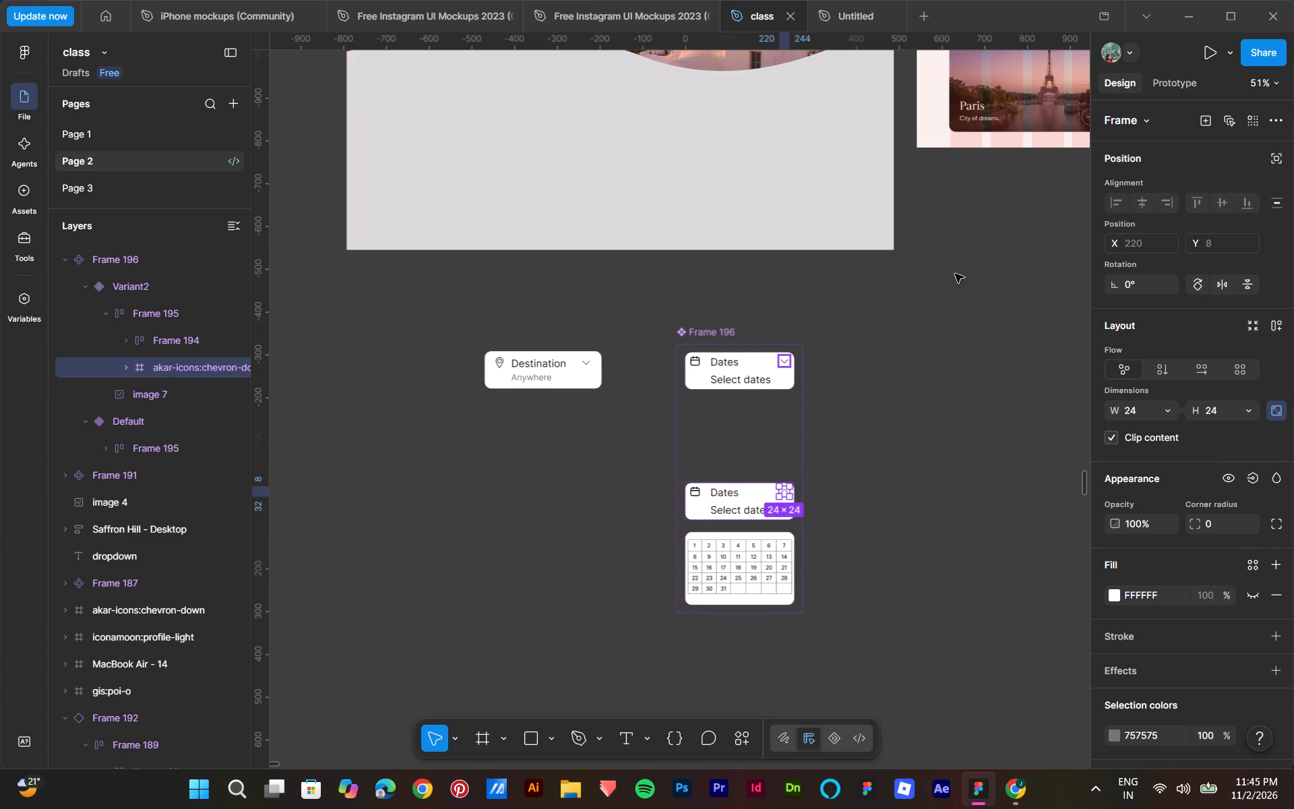
{"action": "left_click", "coordinate": [736, 498]}
{"action": "left_click", "coordinate": [862, 496]}
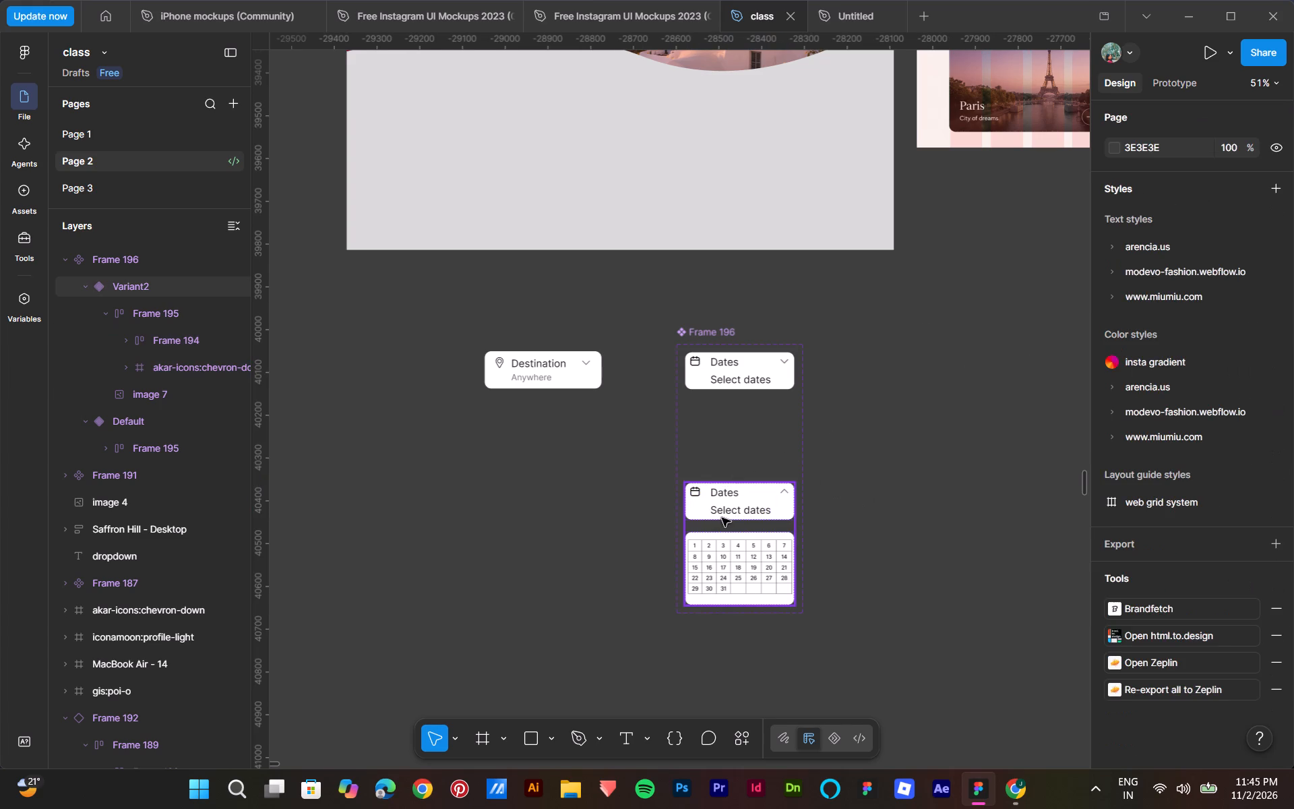
Add a return prototype interaction from Variant2: on click, change to Default with Instant animation.
{"action": "left_click", "coordinate": [727, 517]}
{"action": "left_click", "coordinate": [1172, 84]}
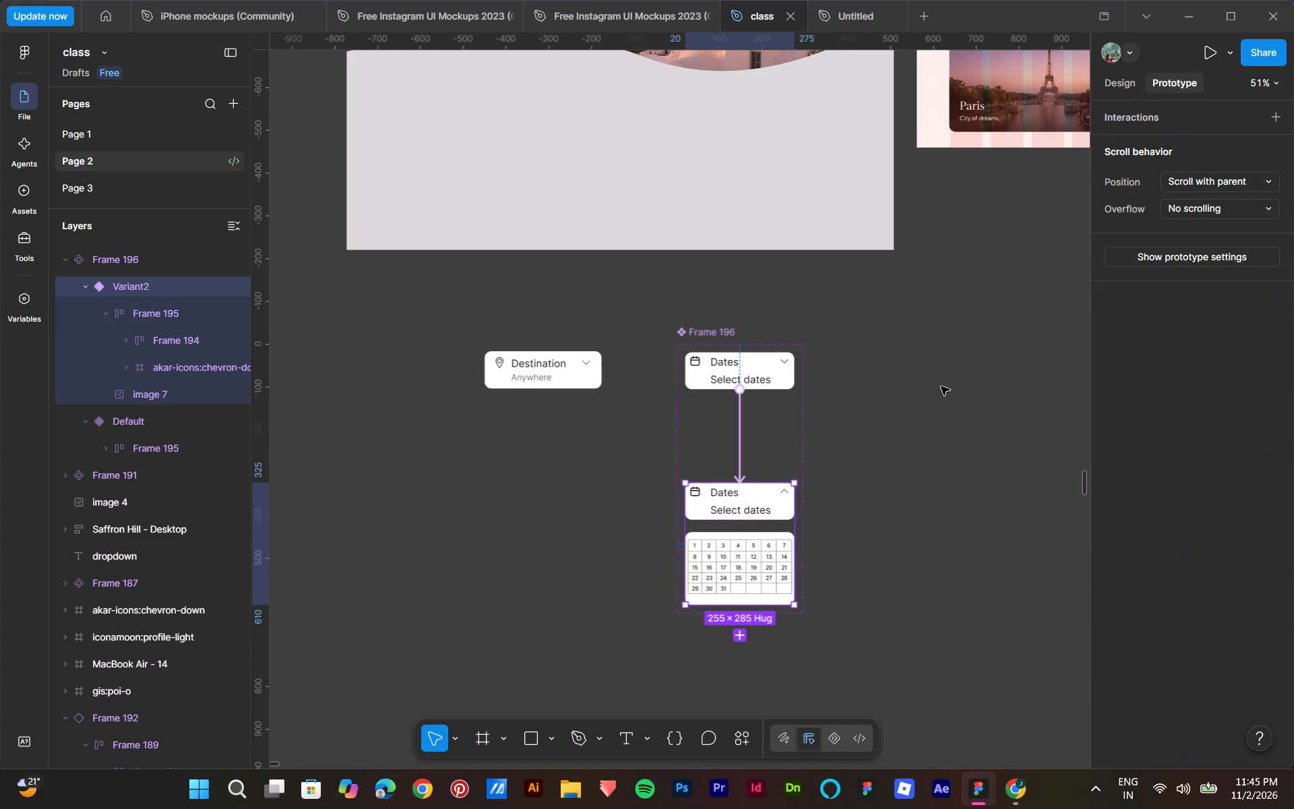
{"action": "left_click_drag", "start_coordinate": [792, 545], "coordinate": [792, 544]}
{"action": "left_click_drag", "start_coordinate": [792, 544], "coordinate": [773, 384]}
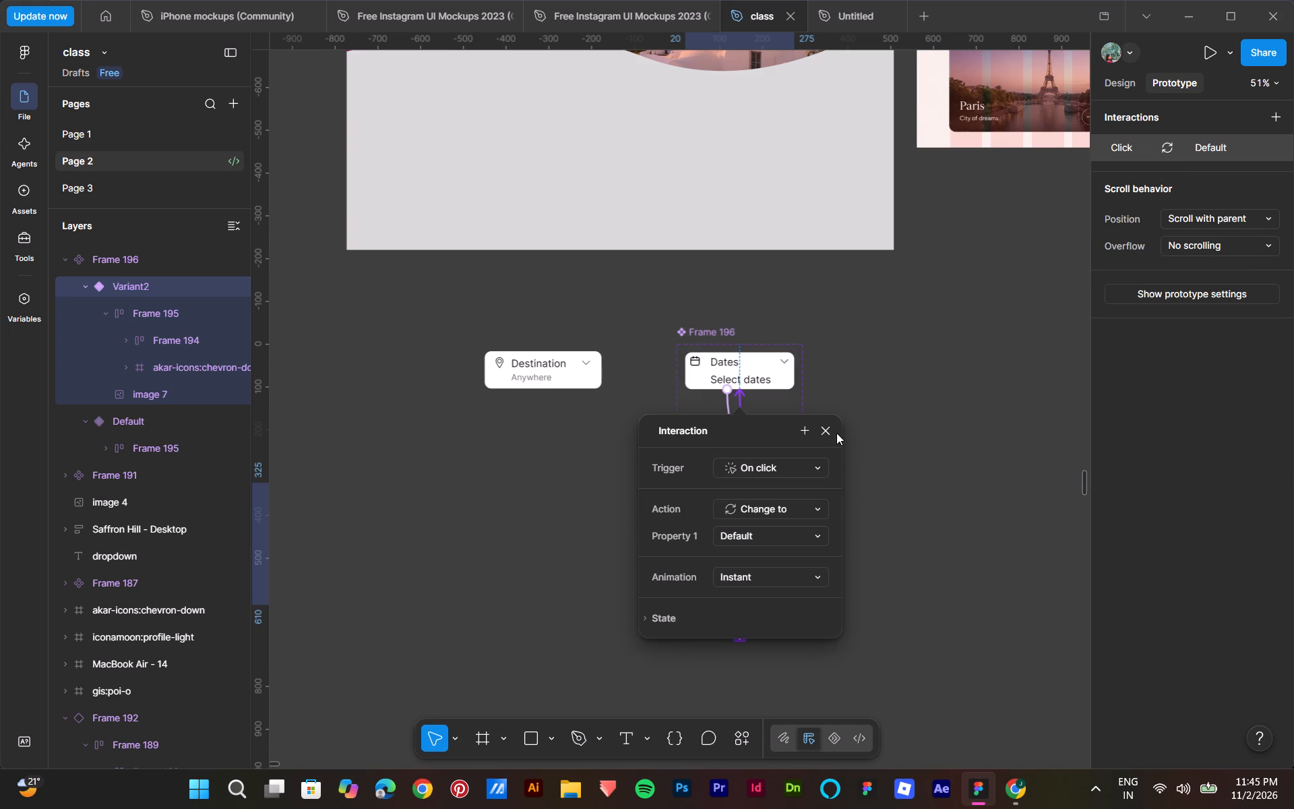
{"action": "left_click", "coordinate": [830, 431]}
{"action": "left_click", "coordinate": [868, 409]}
{"action": "left_click", "coordinate": [865, 359]}
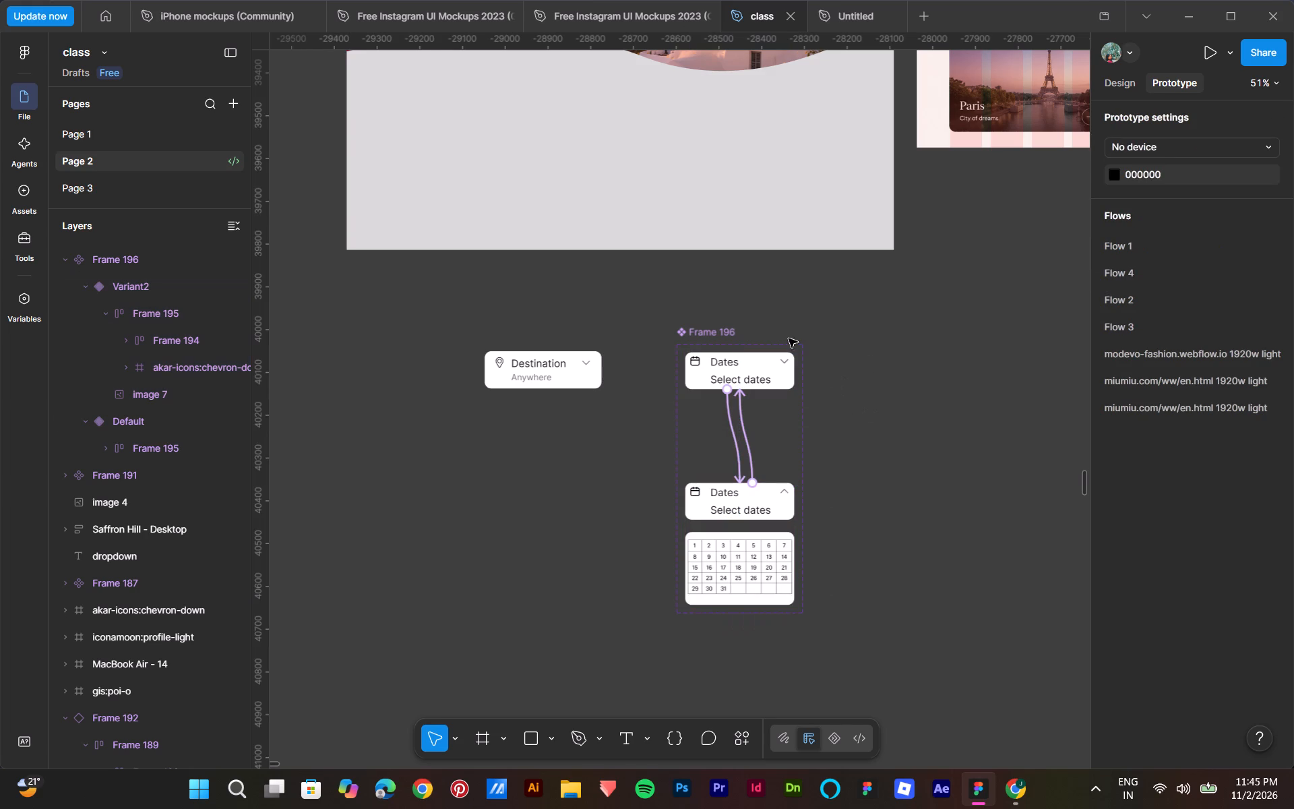
Place an instance of the Default Dates variant just below the Destination card, aligned with its left edge.
{"action": "left_click", "coordinate": [1126, 80]}
{"action": "left_click_drag", "start_coordinate": [747, 372], "coordinate": [530, 443], "text": "alt"}
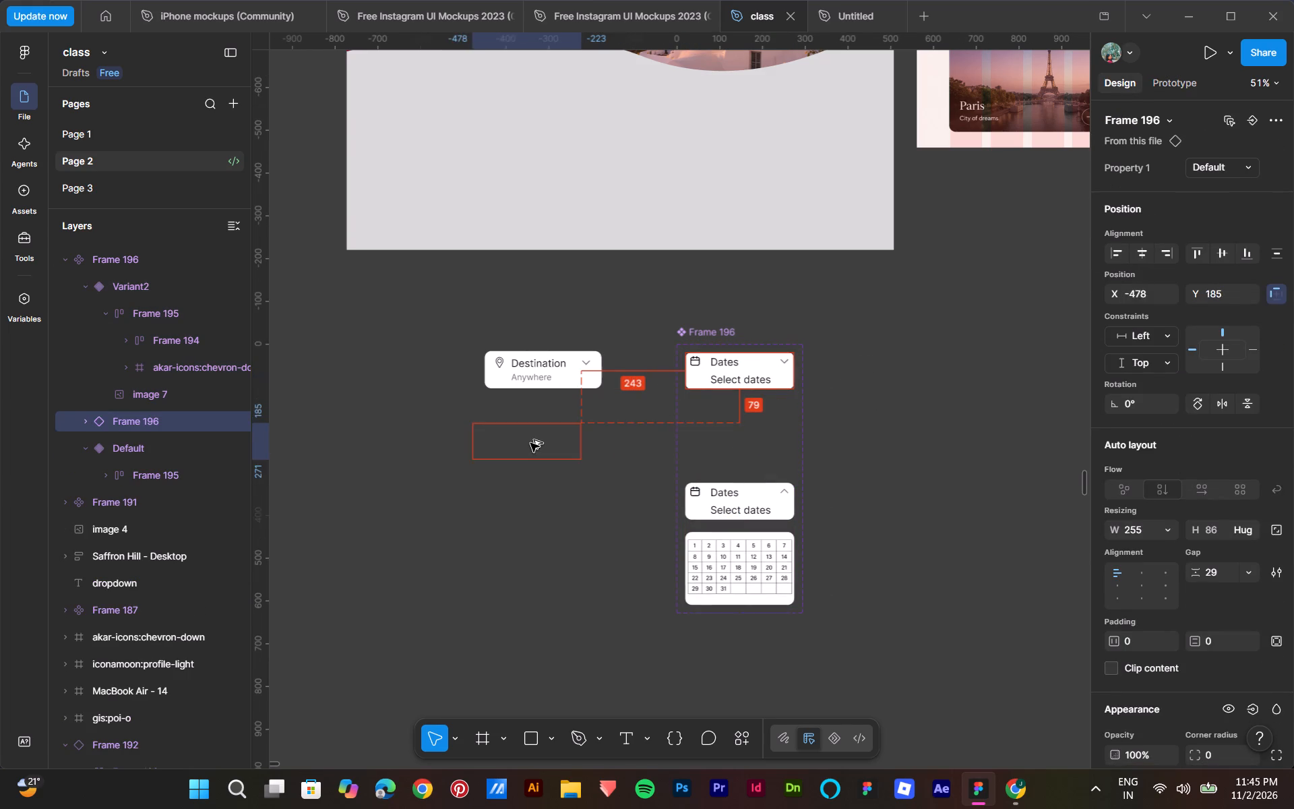
{"action": "left_click_drag", "start_coordinate": [530, 443], "coordinate": [547, 440], "text": "alt"}
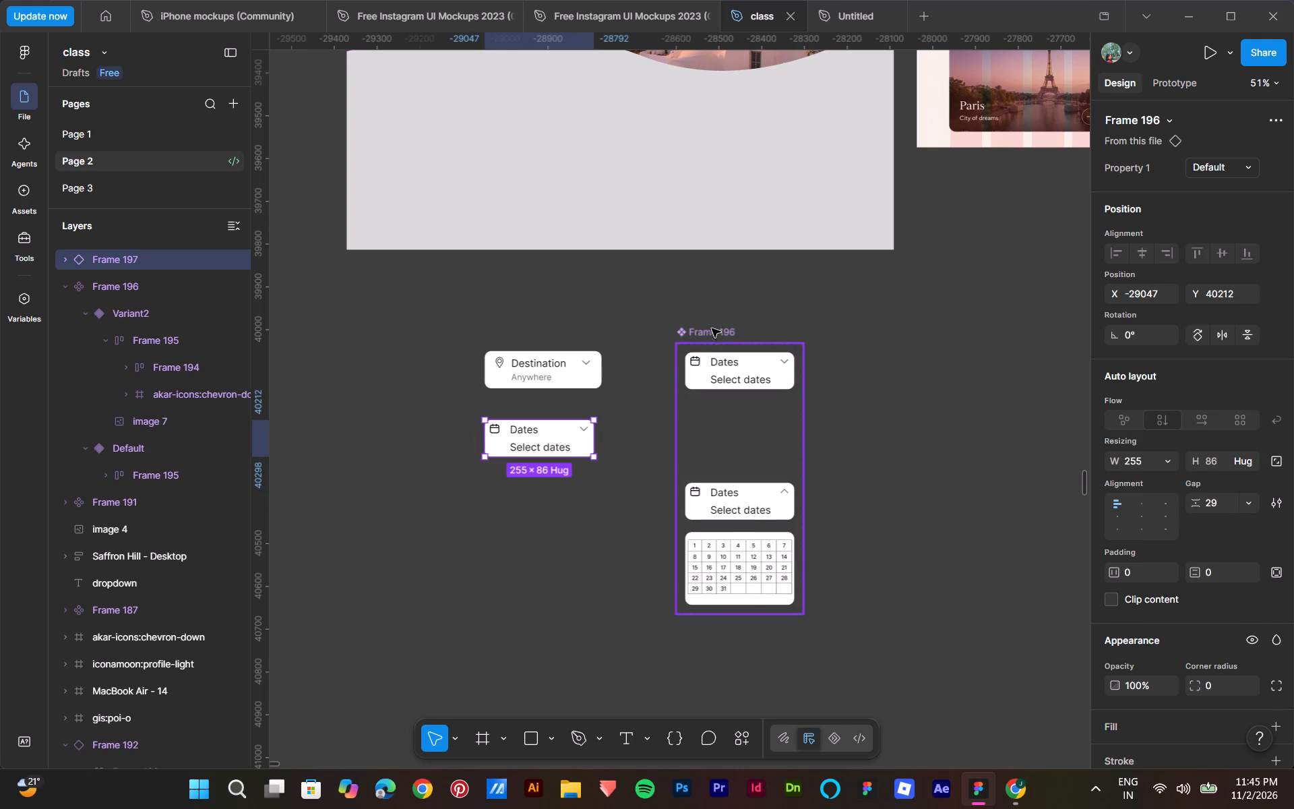
Move the Dates component set next to the other dropdown component sets, beside the "dropdown" label.
{"action": "left_click", "coordinate": [711, 330]}
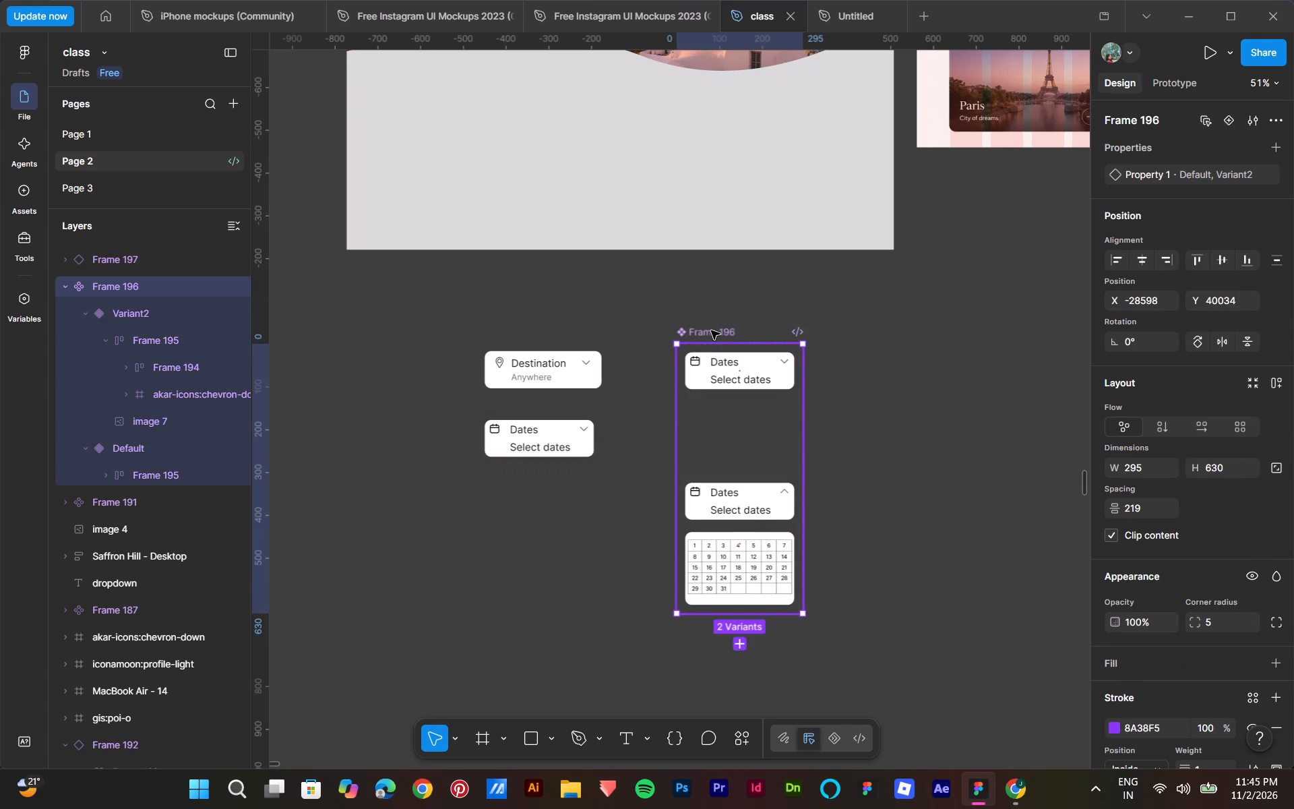
{"action": "key", "text": "ctrl+x"}
{"action": "scroll", "coordinate": [711, 330], "scroll_direction": "left", "scroll_amount": 1}
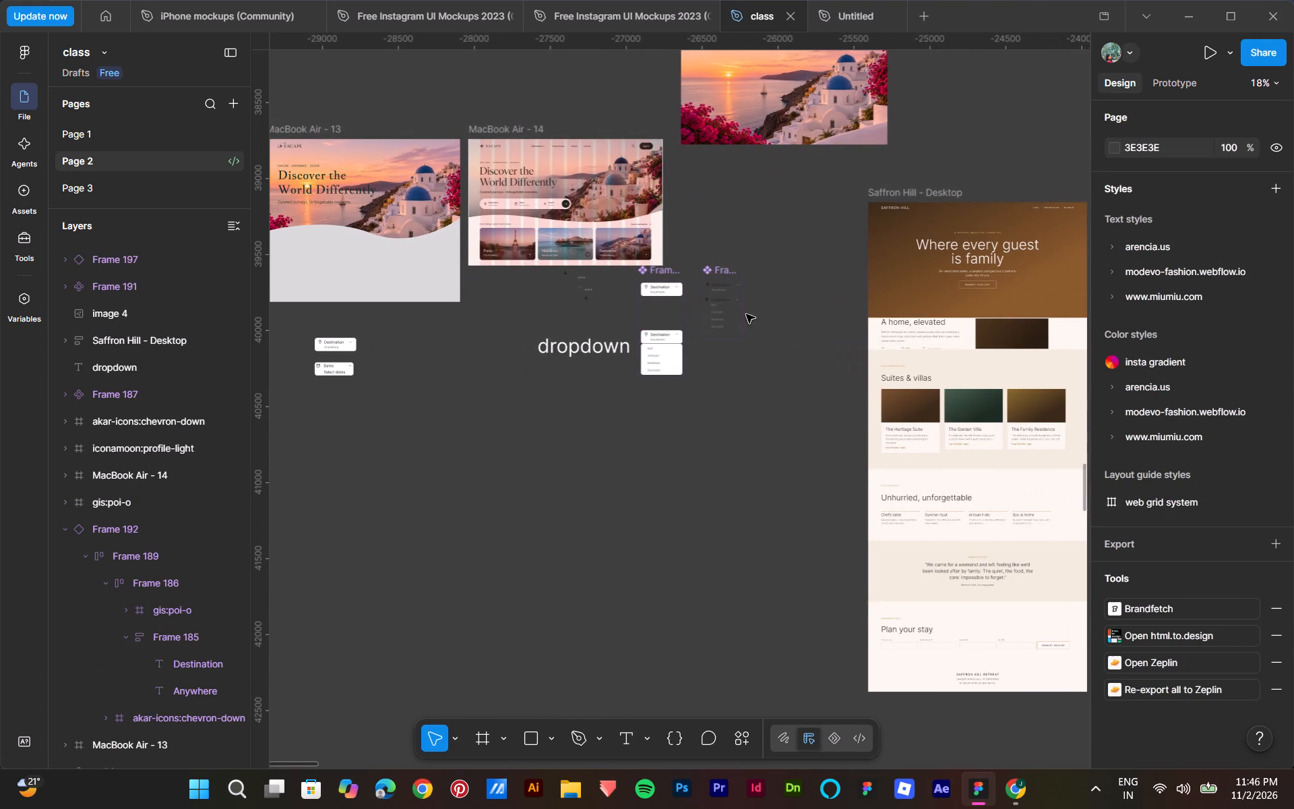
{"action": "scroll", "coordinate": [746, 314], "scroll_direction": "left", "scroll_amount": 1}
{"action": "right_click", "coordinate": [780, 277]}
{"action": "left_click", "coordinate": [795, 282]}
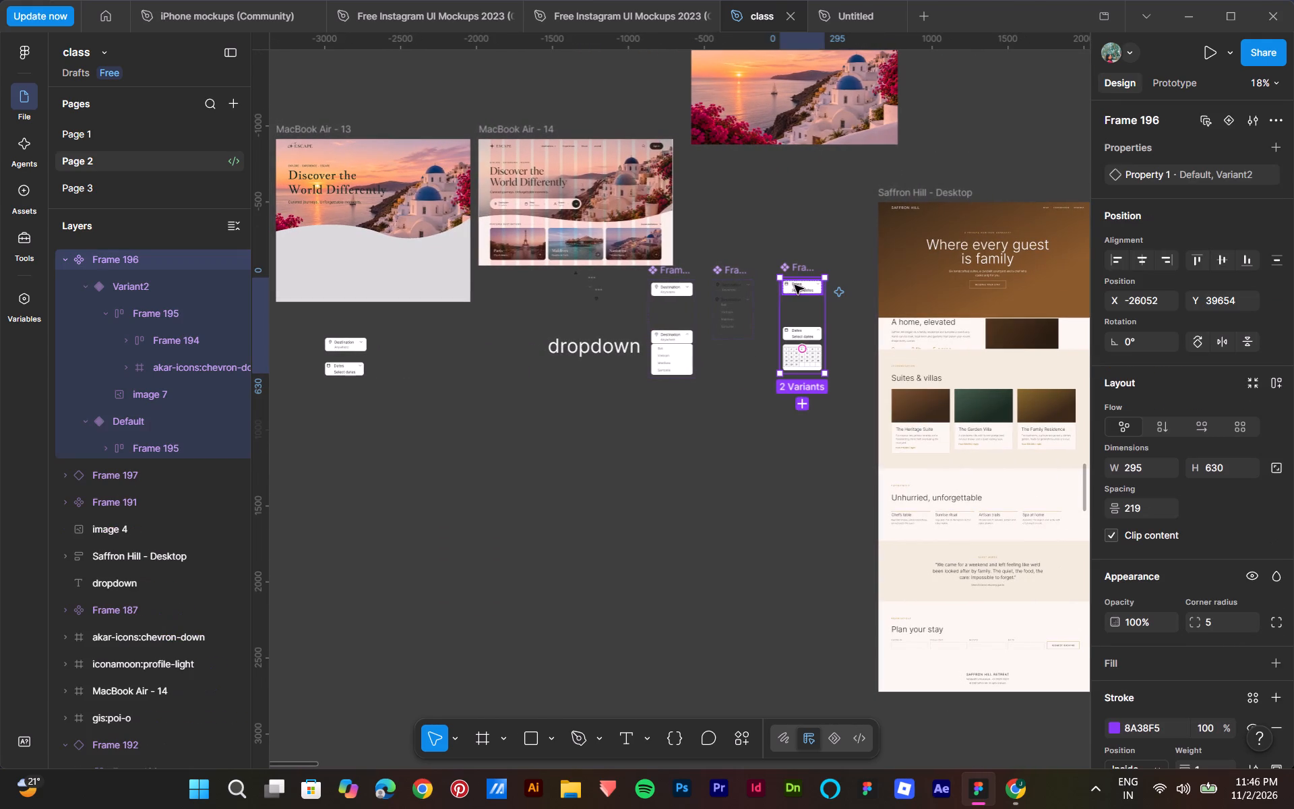
Move the profile icon to a clear area of canvas below the MacBook Air - 14 frame, near X -27730, Y 39703.
{"action": "middle_click_drag", "start_coordinate": [443, 373], "coordinate": [617, 465]}
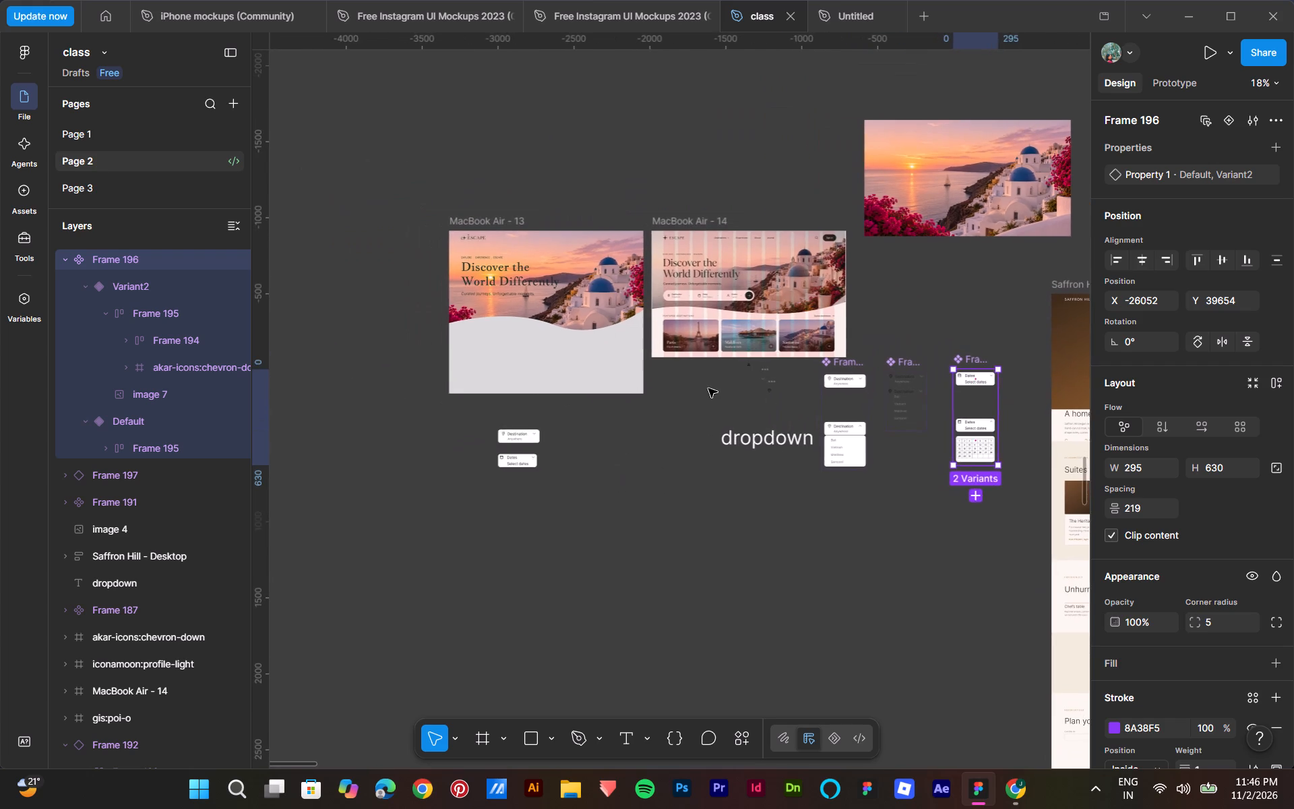
{"action": "scroll", "coordinate": [711, 369], "scroll_direction": "up", "scroll_amount": 6}
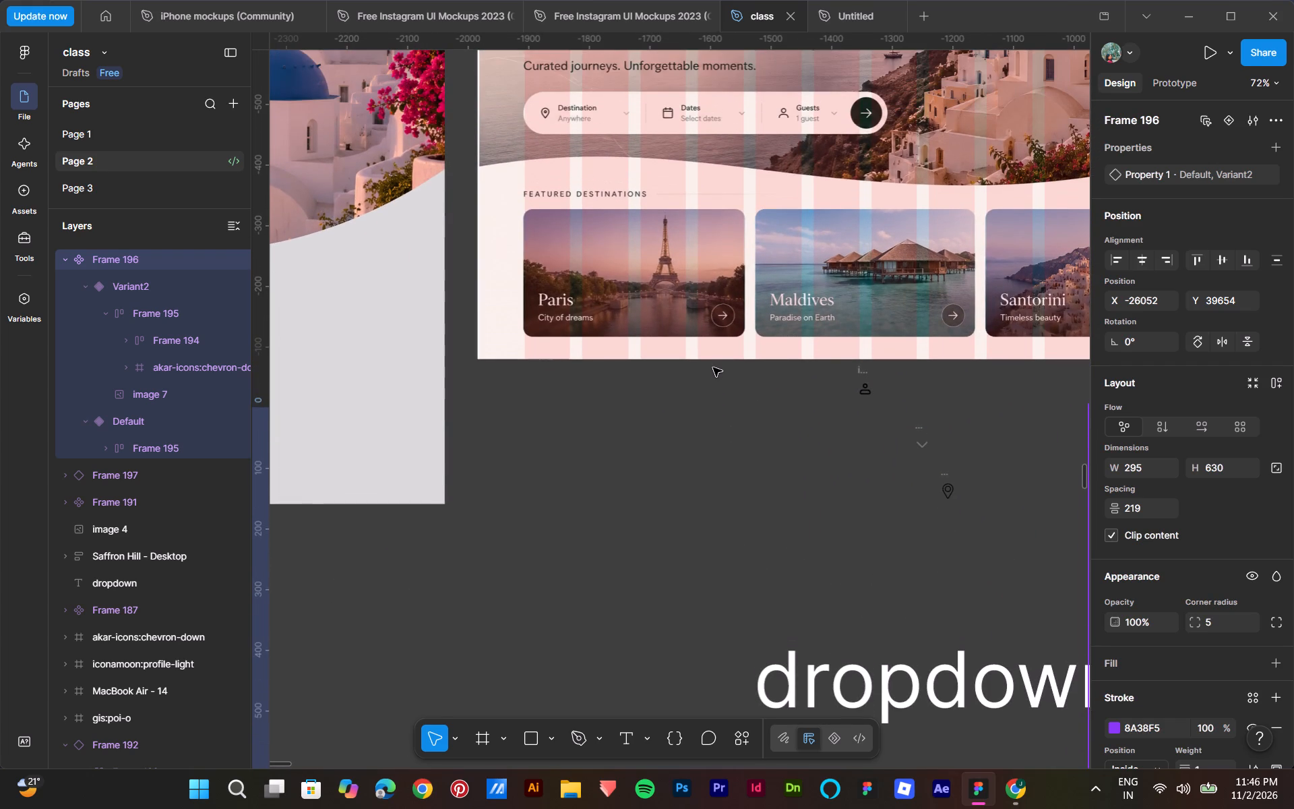
{"action": "scroll", "coordinate": [714, 366], "scroll_direction": "left", "scroll_amount": 1}
{"action": "left_click_drag", "start_coordinate": [689, 370], "coordinate": [640, 392]}
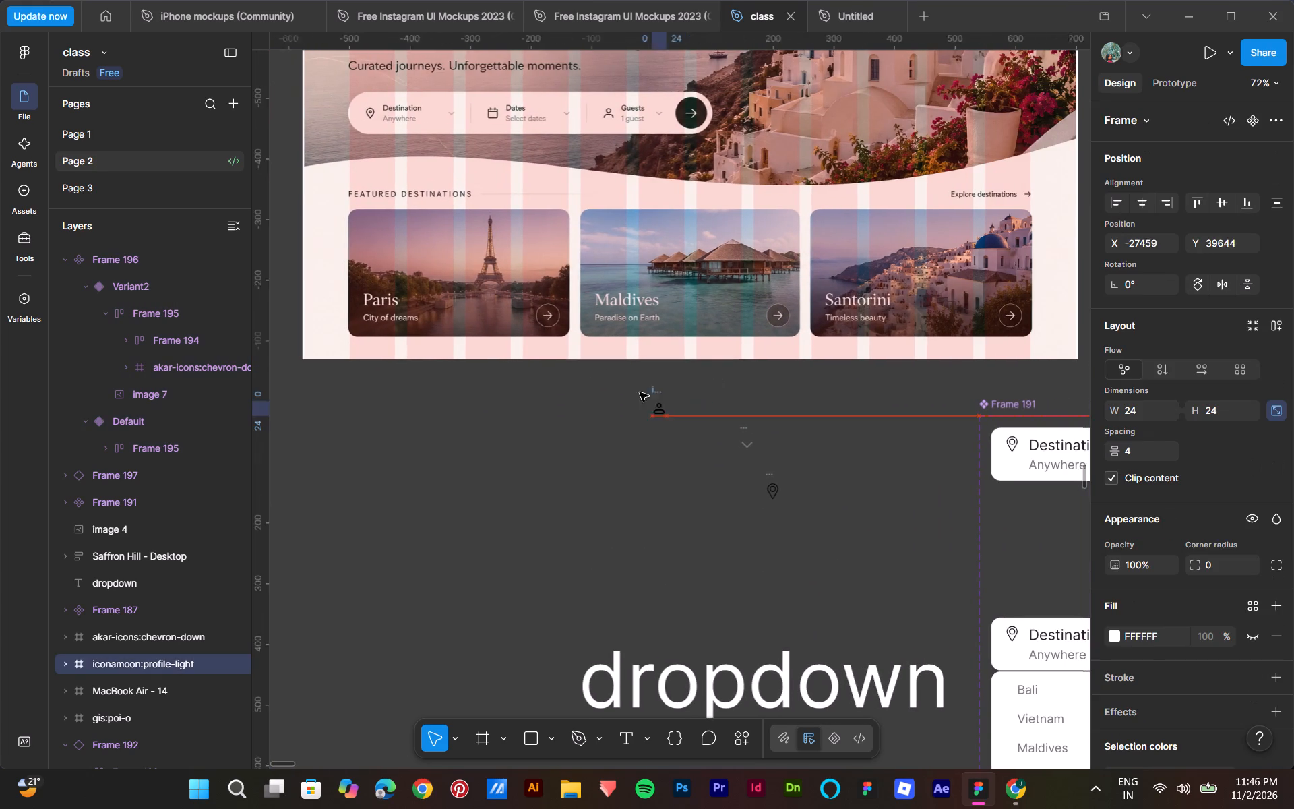
{"action": "left_click_drag", "start_coordinate": [640, 392], "coordinate": [493, 424]}
Add a text layer reading "Guests" beside the profile icon.
{"action": "middle_click_drag", "start_coordinate": [563, 438], "coordinate": [706, 446]}
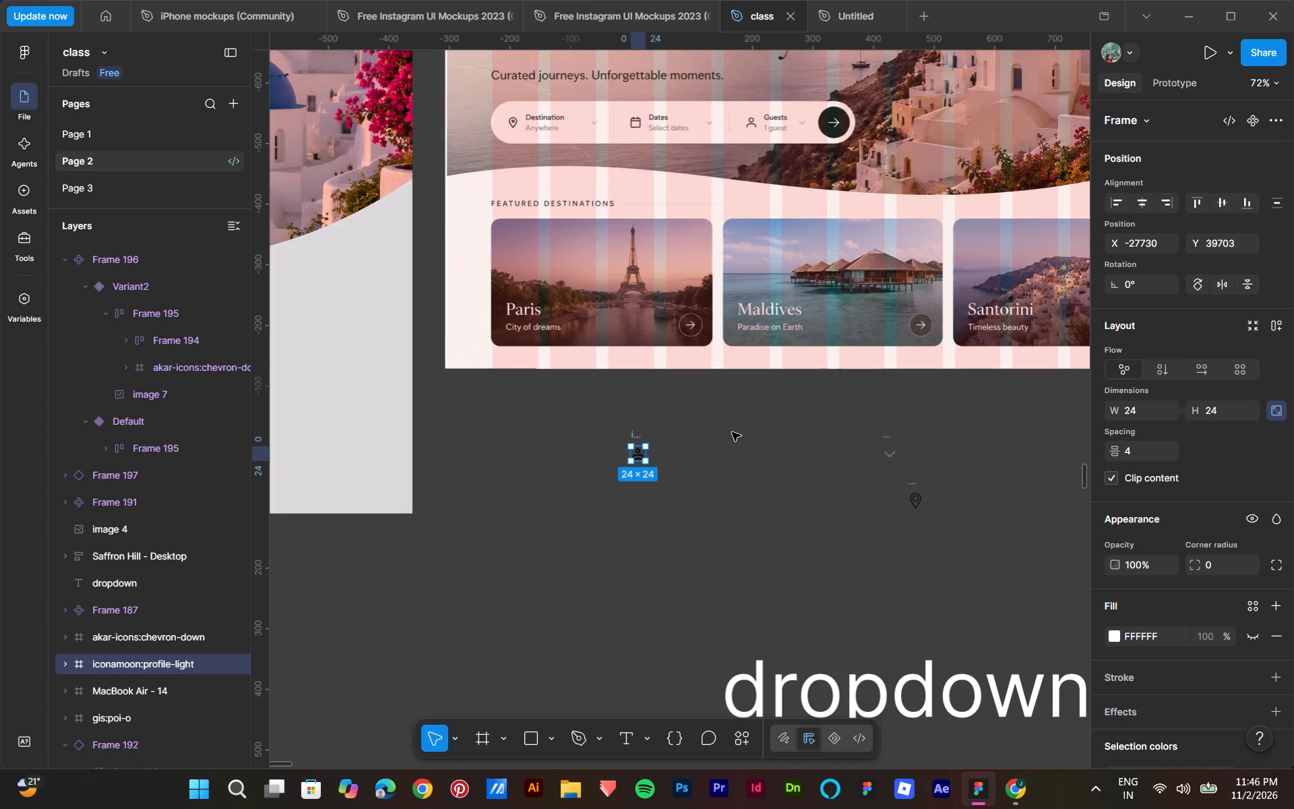
{"action": "left_click", "coordinate": [634, 739]}
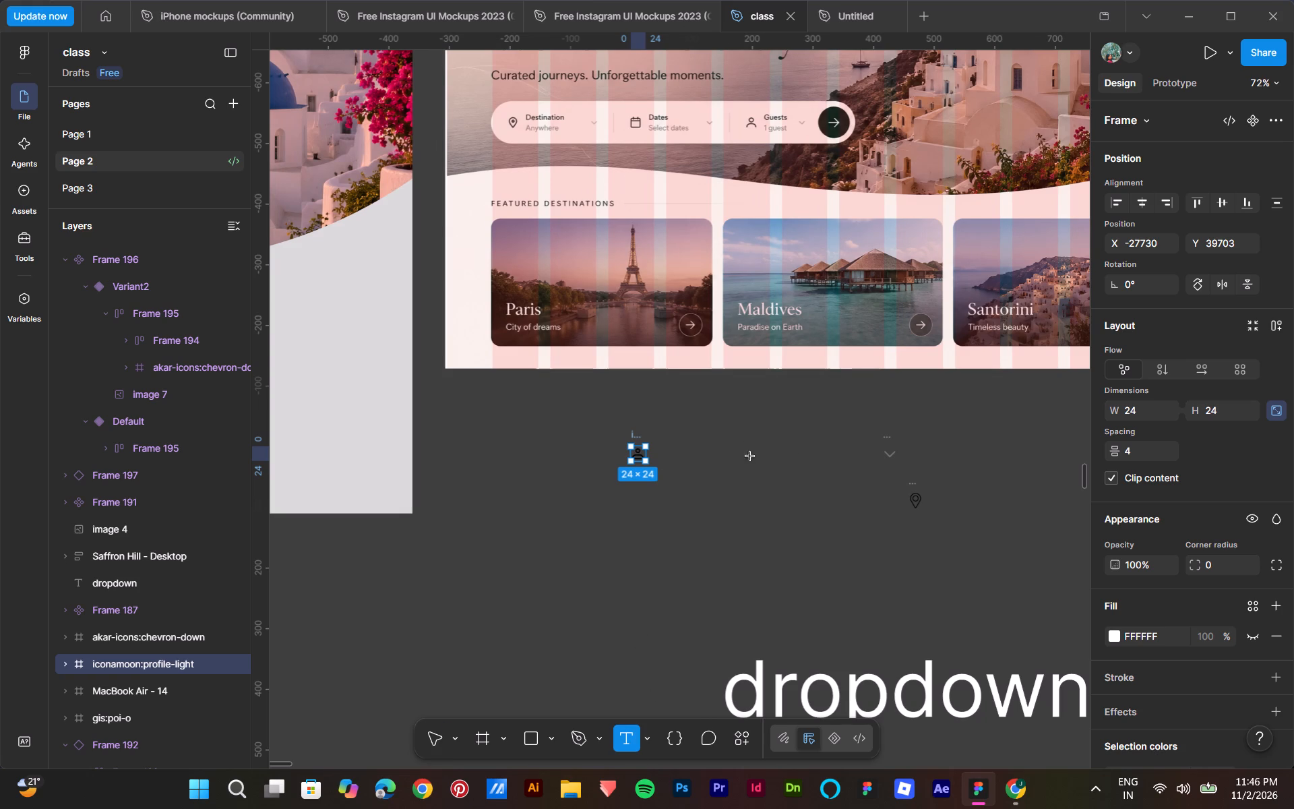
{"action": "left_click", "coordinate": [727, 458]}
{"action": "key", "text": "shift+g"}
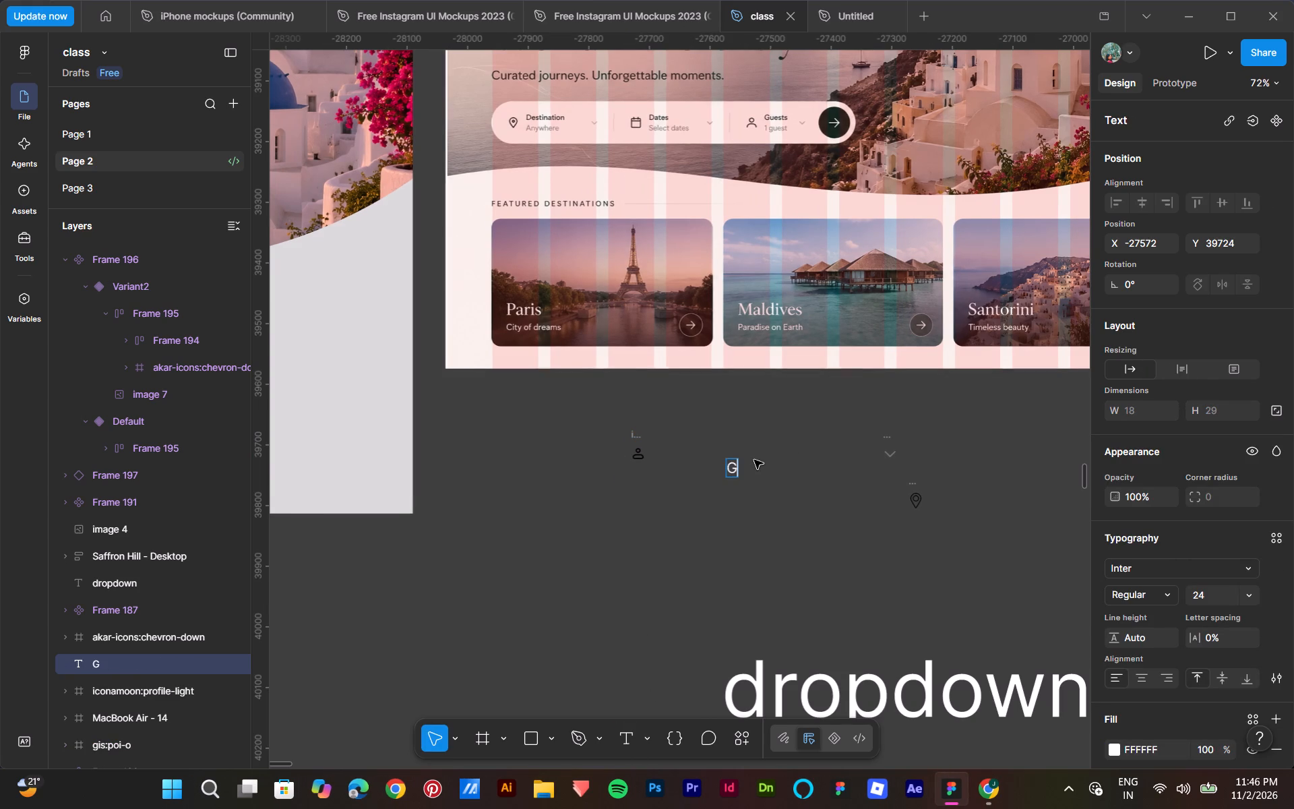
{"action": "key", "text": "u"}
{"action": "type", "text": "ests"}
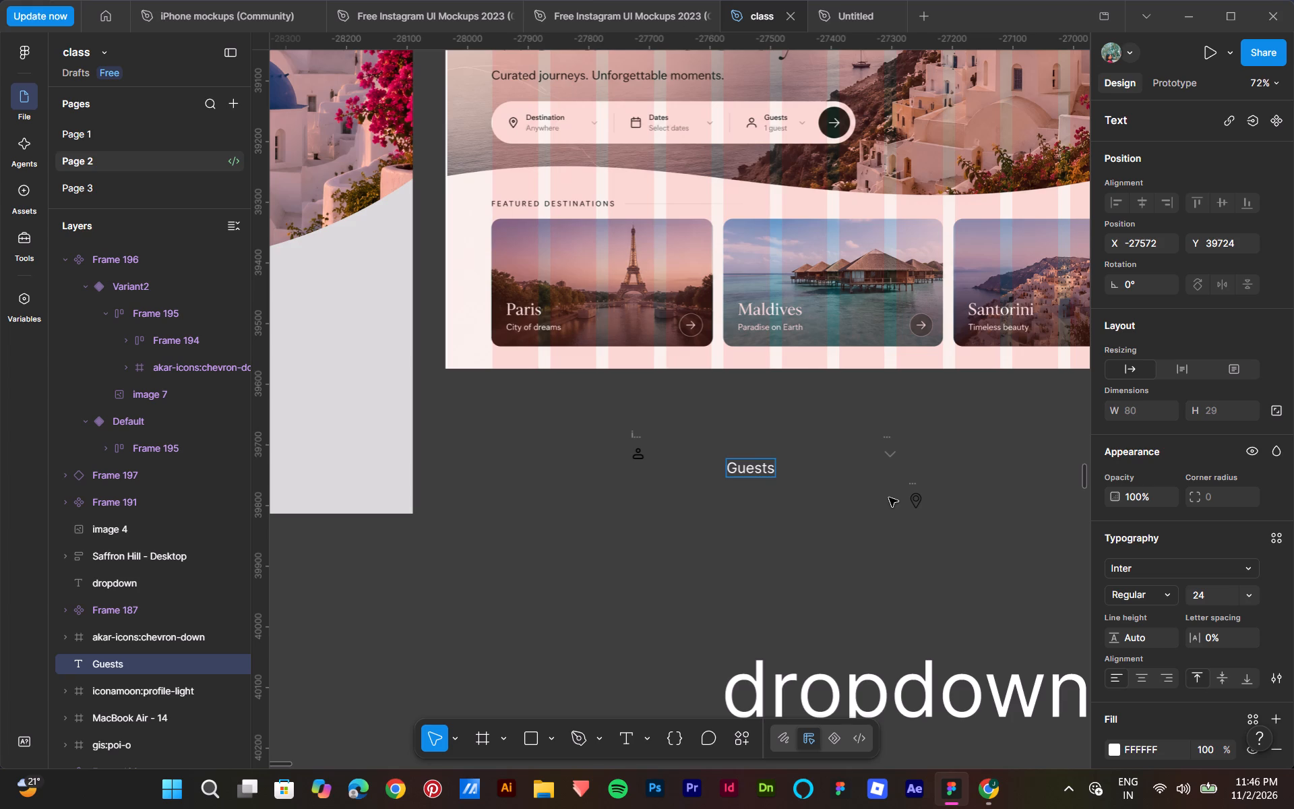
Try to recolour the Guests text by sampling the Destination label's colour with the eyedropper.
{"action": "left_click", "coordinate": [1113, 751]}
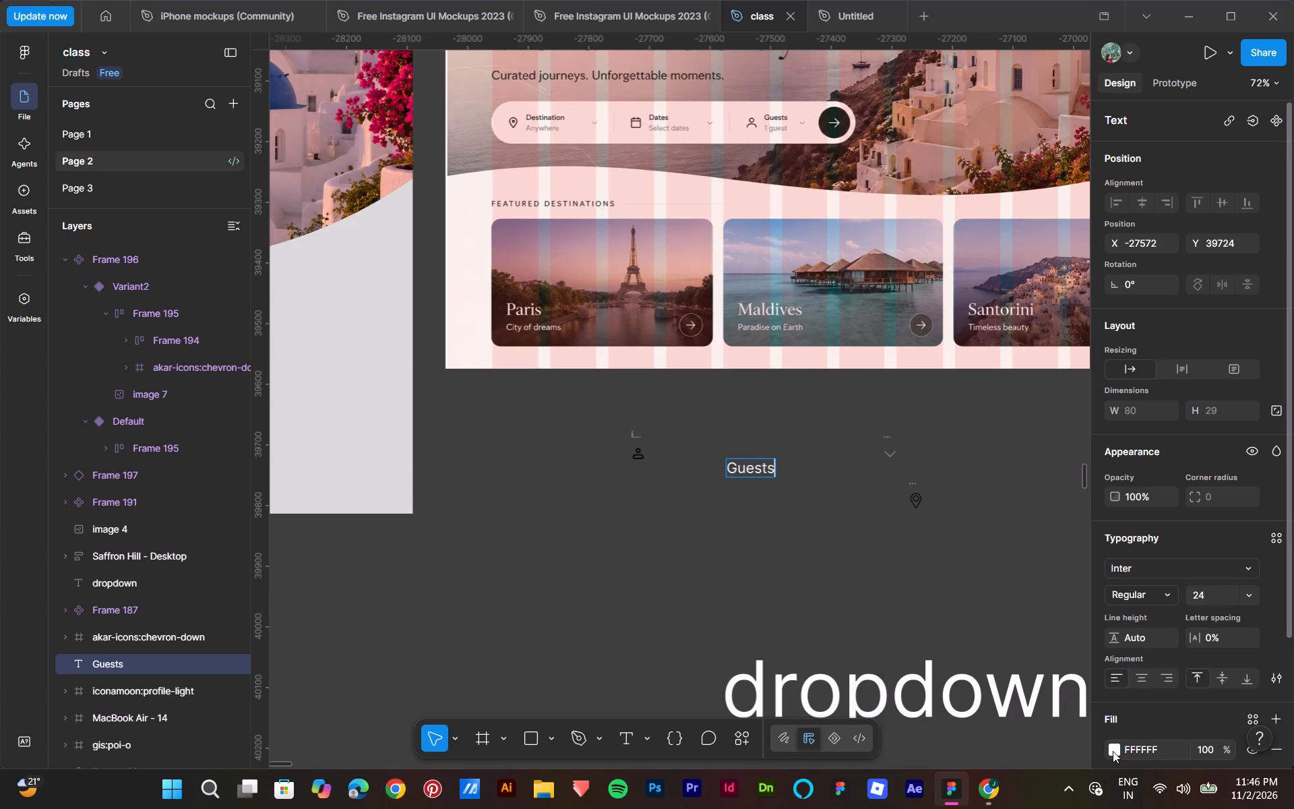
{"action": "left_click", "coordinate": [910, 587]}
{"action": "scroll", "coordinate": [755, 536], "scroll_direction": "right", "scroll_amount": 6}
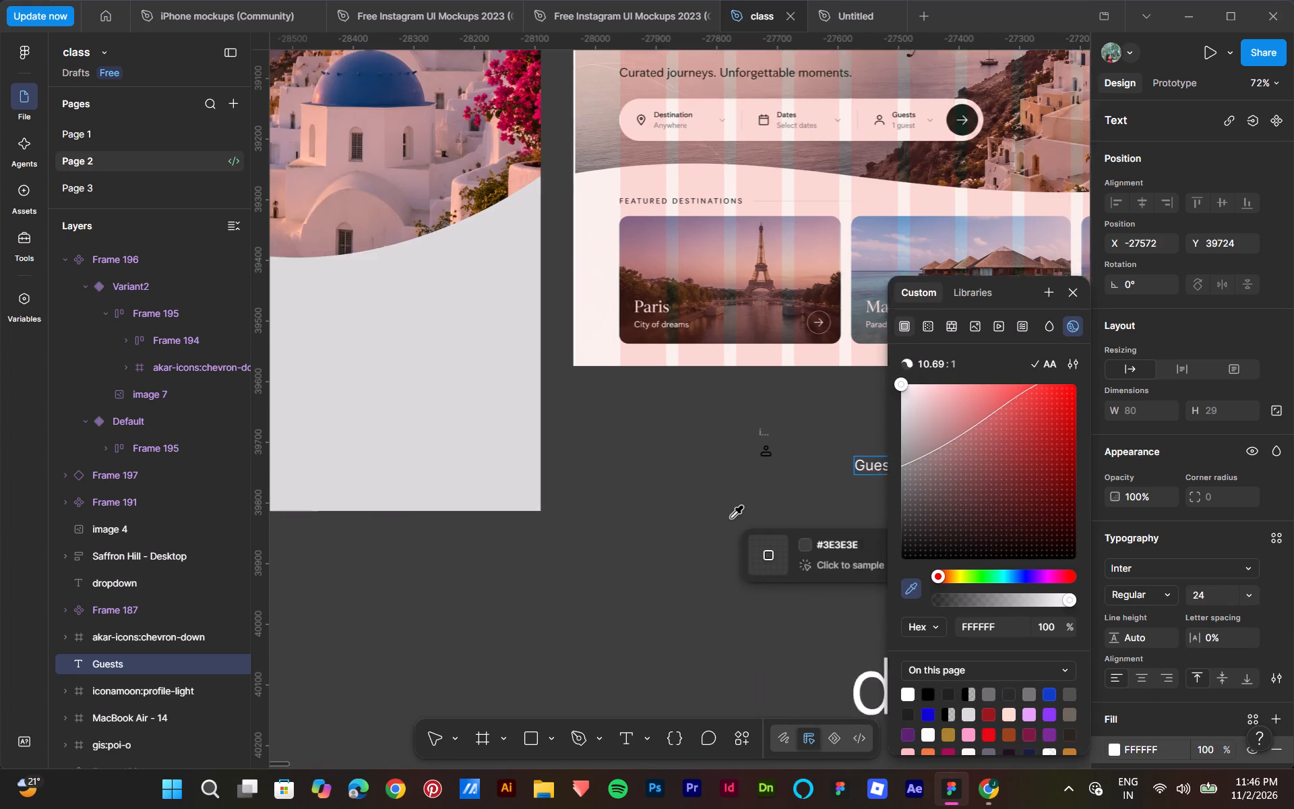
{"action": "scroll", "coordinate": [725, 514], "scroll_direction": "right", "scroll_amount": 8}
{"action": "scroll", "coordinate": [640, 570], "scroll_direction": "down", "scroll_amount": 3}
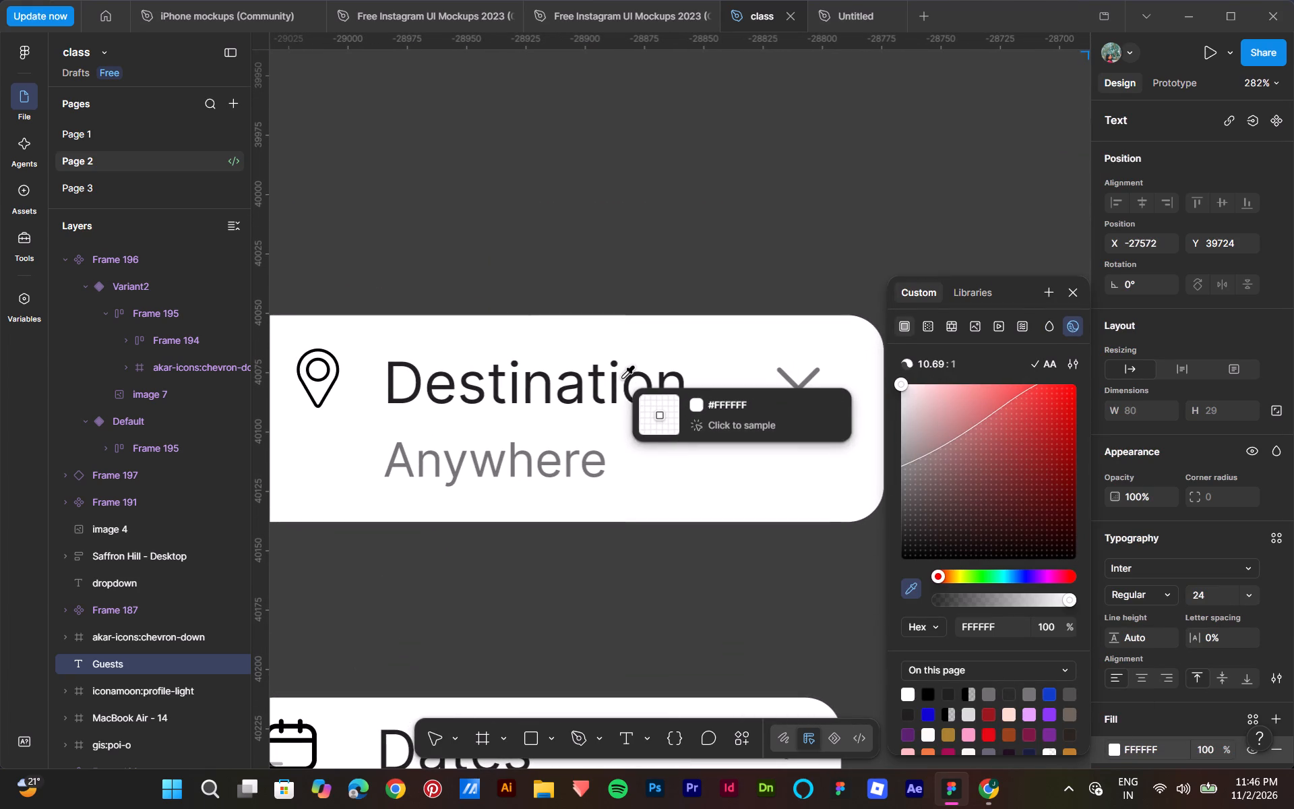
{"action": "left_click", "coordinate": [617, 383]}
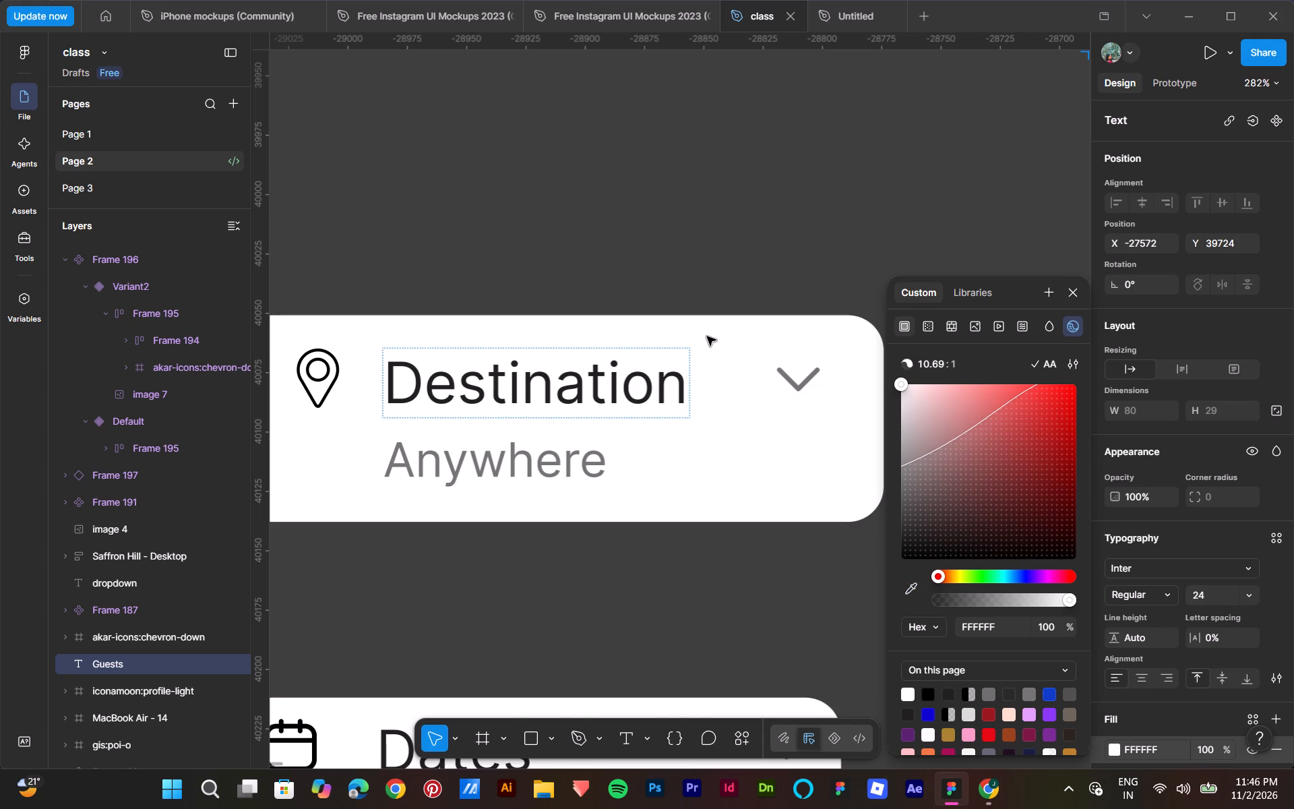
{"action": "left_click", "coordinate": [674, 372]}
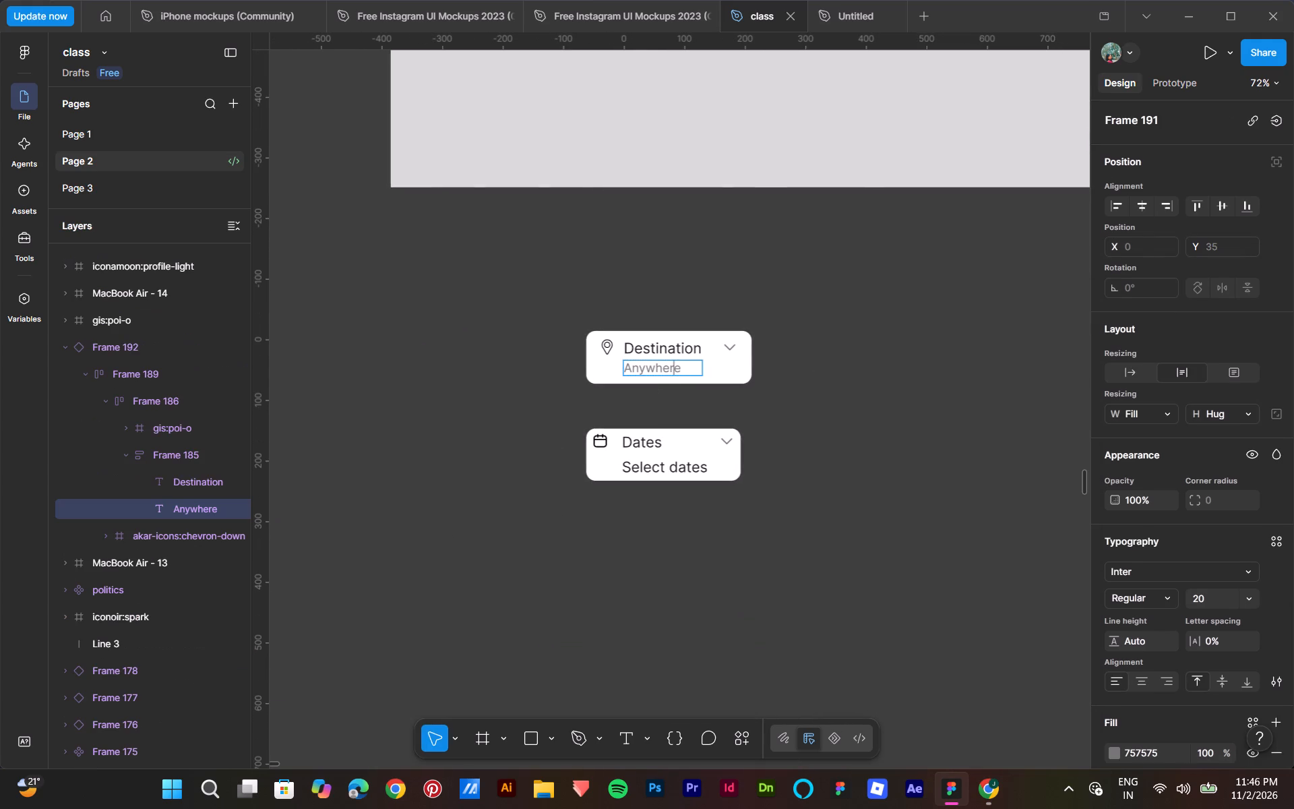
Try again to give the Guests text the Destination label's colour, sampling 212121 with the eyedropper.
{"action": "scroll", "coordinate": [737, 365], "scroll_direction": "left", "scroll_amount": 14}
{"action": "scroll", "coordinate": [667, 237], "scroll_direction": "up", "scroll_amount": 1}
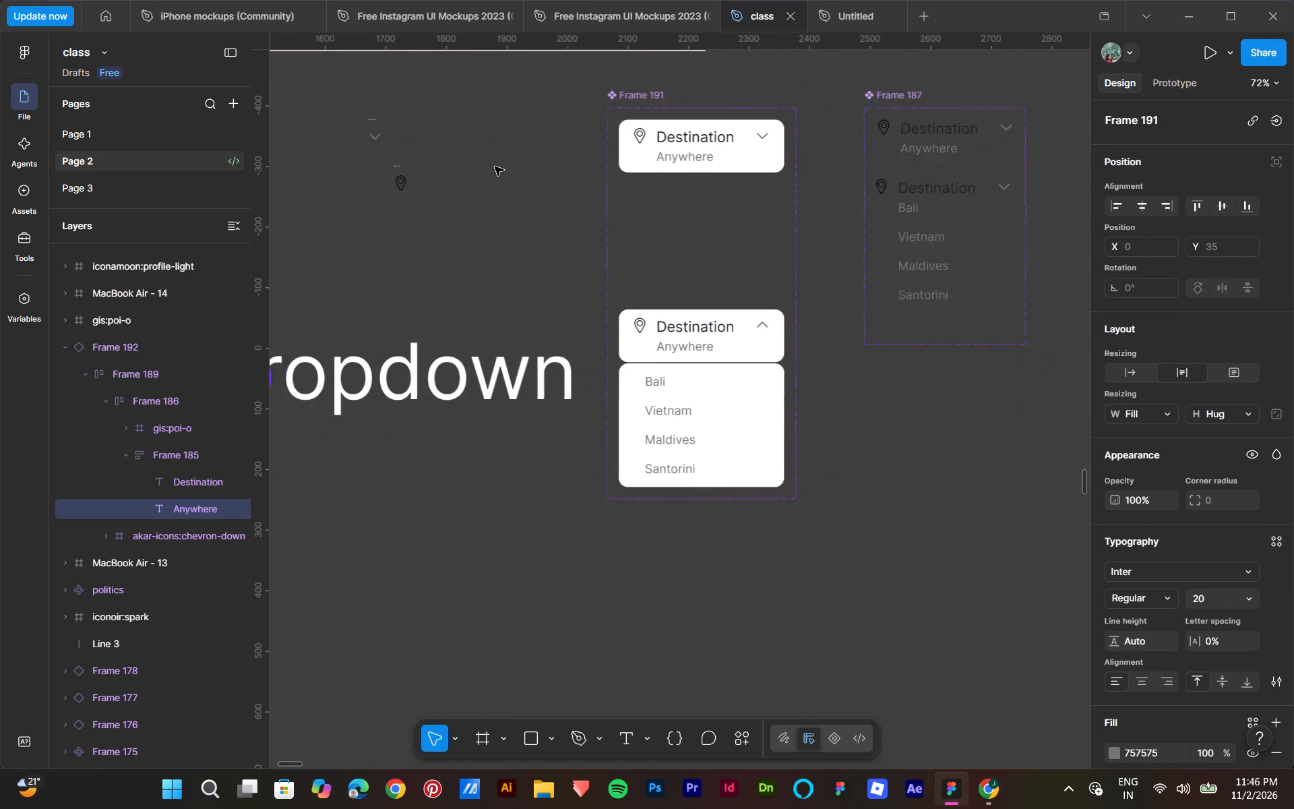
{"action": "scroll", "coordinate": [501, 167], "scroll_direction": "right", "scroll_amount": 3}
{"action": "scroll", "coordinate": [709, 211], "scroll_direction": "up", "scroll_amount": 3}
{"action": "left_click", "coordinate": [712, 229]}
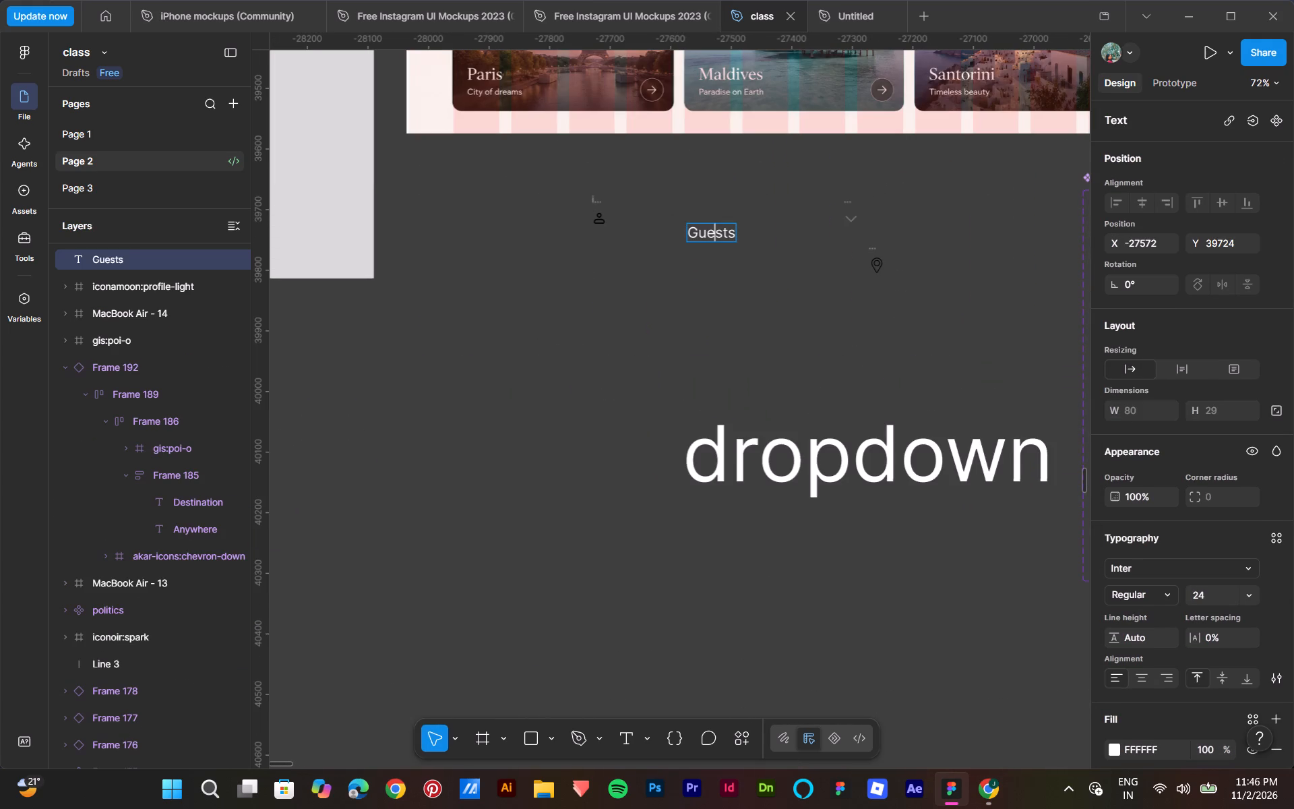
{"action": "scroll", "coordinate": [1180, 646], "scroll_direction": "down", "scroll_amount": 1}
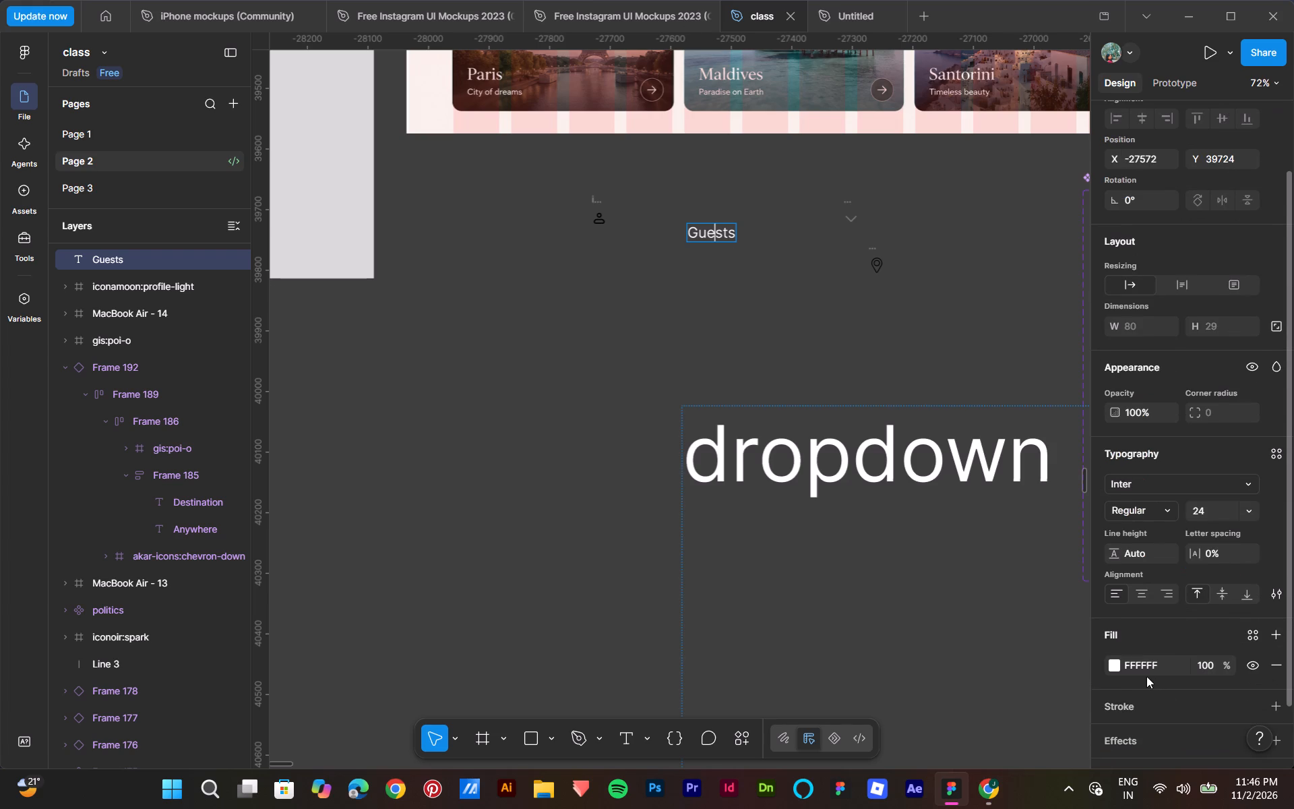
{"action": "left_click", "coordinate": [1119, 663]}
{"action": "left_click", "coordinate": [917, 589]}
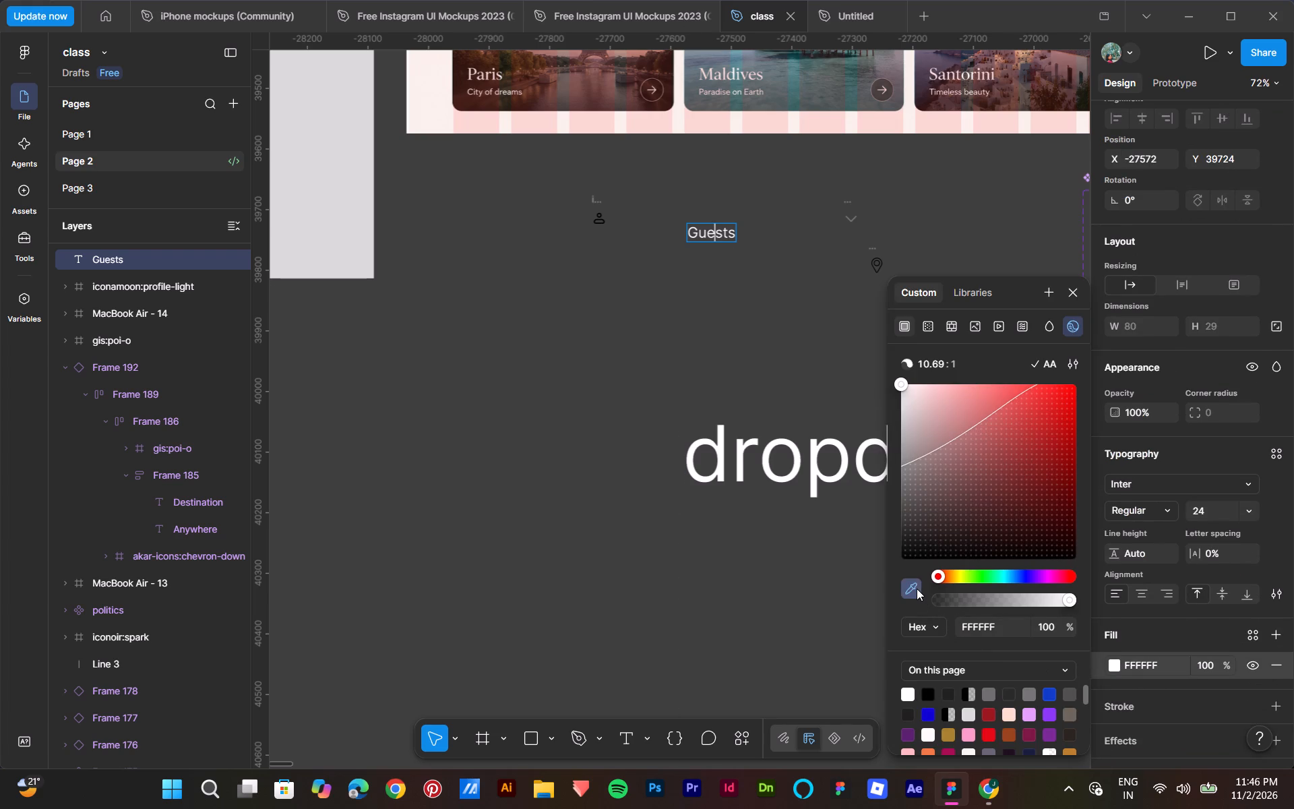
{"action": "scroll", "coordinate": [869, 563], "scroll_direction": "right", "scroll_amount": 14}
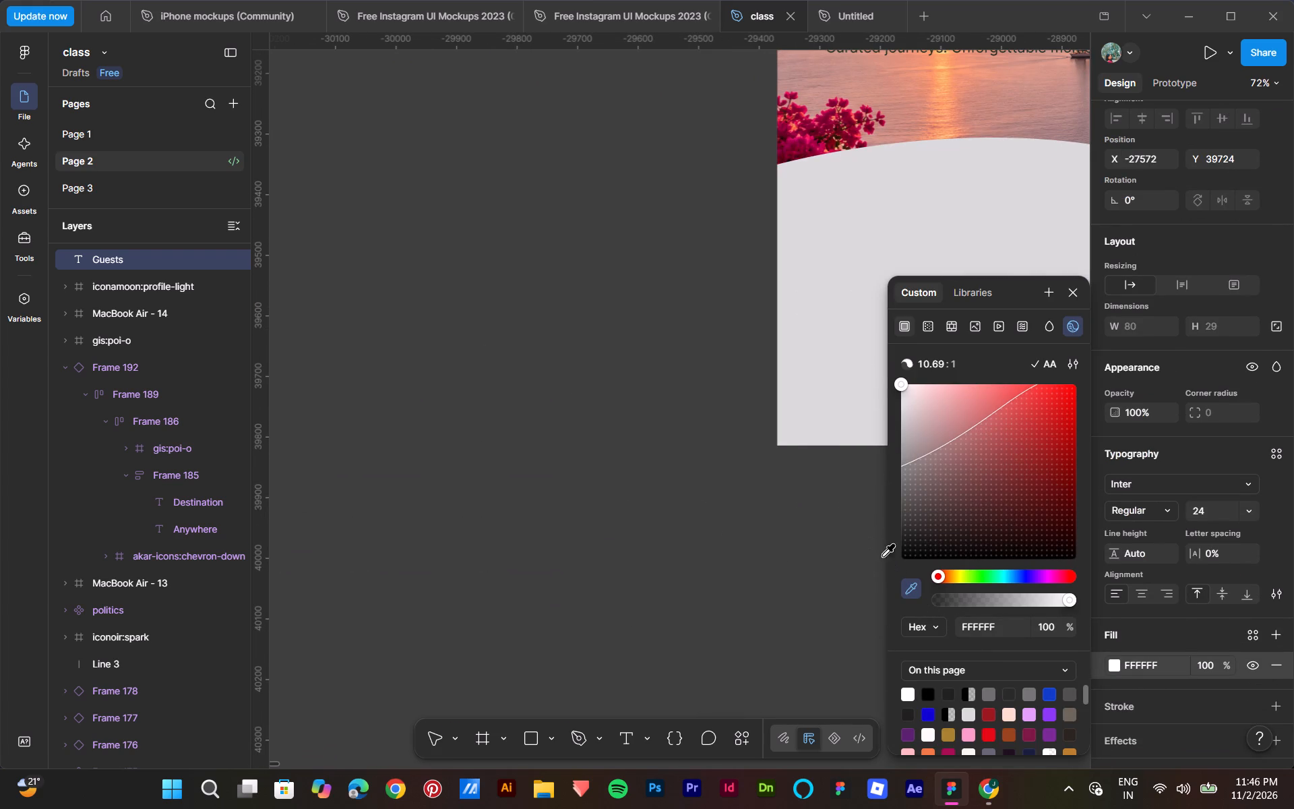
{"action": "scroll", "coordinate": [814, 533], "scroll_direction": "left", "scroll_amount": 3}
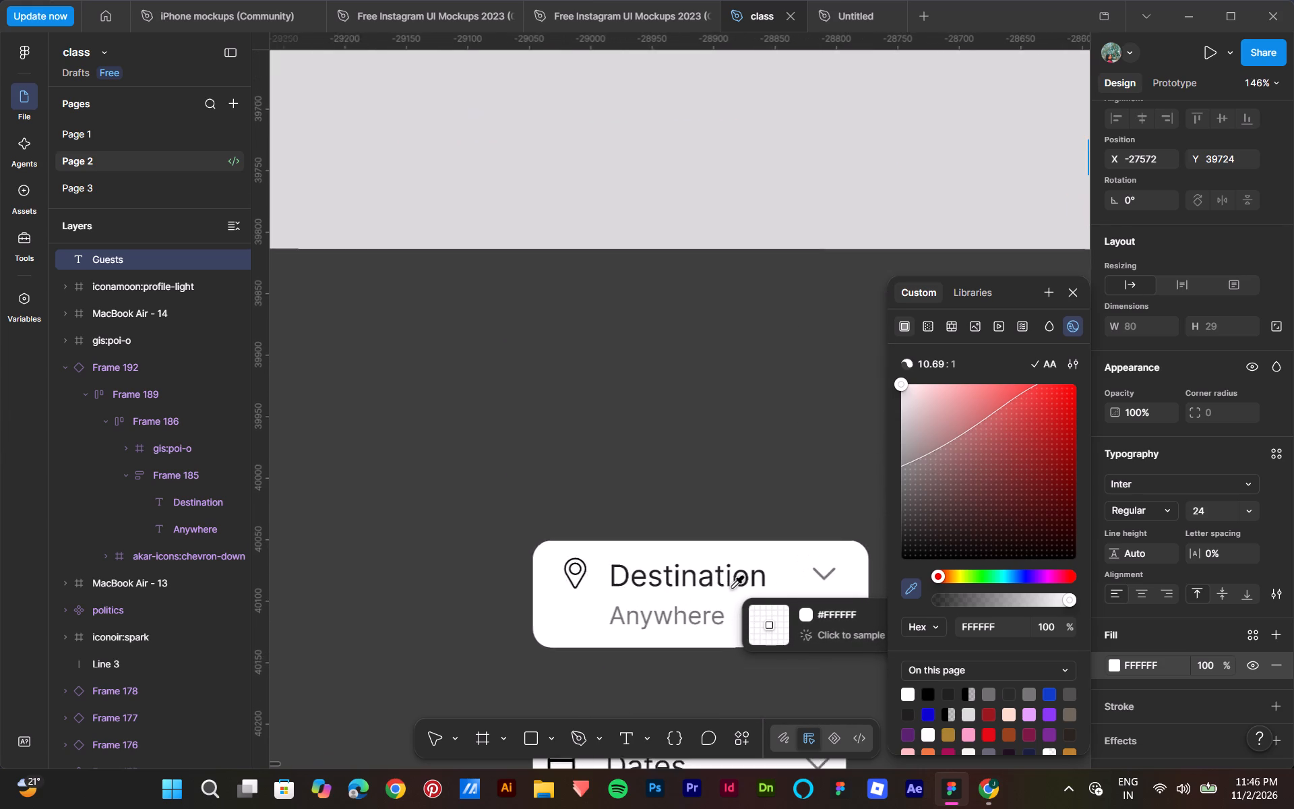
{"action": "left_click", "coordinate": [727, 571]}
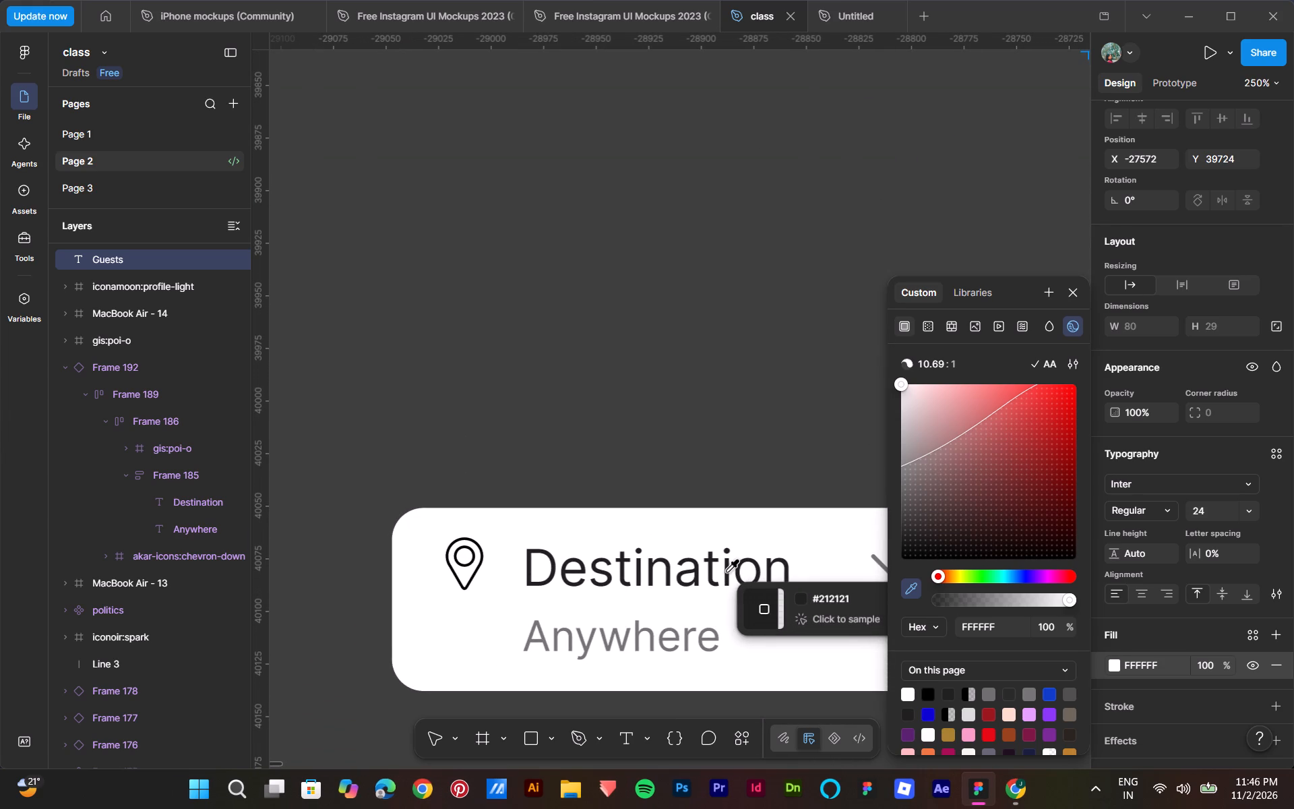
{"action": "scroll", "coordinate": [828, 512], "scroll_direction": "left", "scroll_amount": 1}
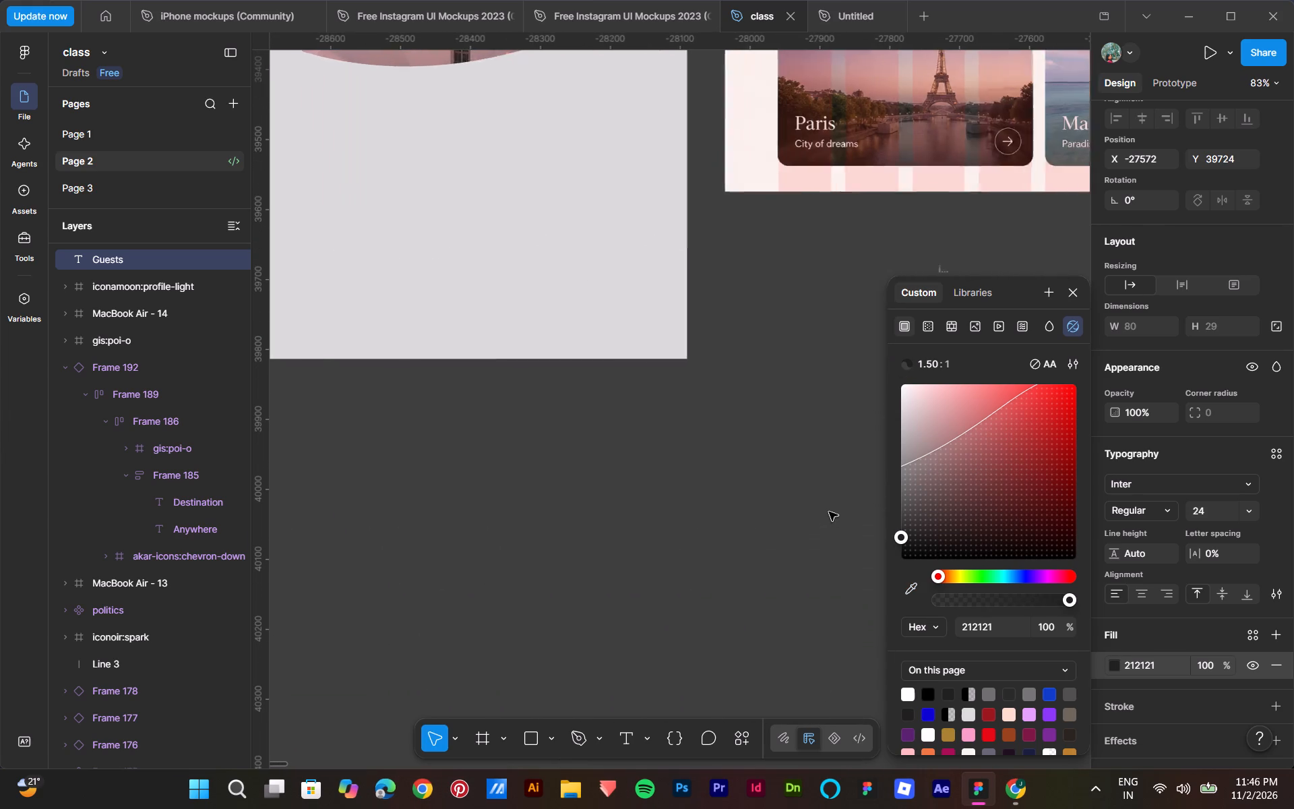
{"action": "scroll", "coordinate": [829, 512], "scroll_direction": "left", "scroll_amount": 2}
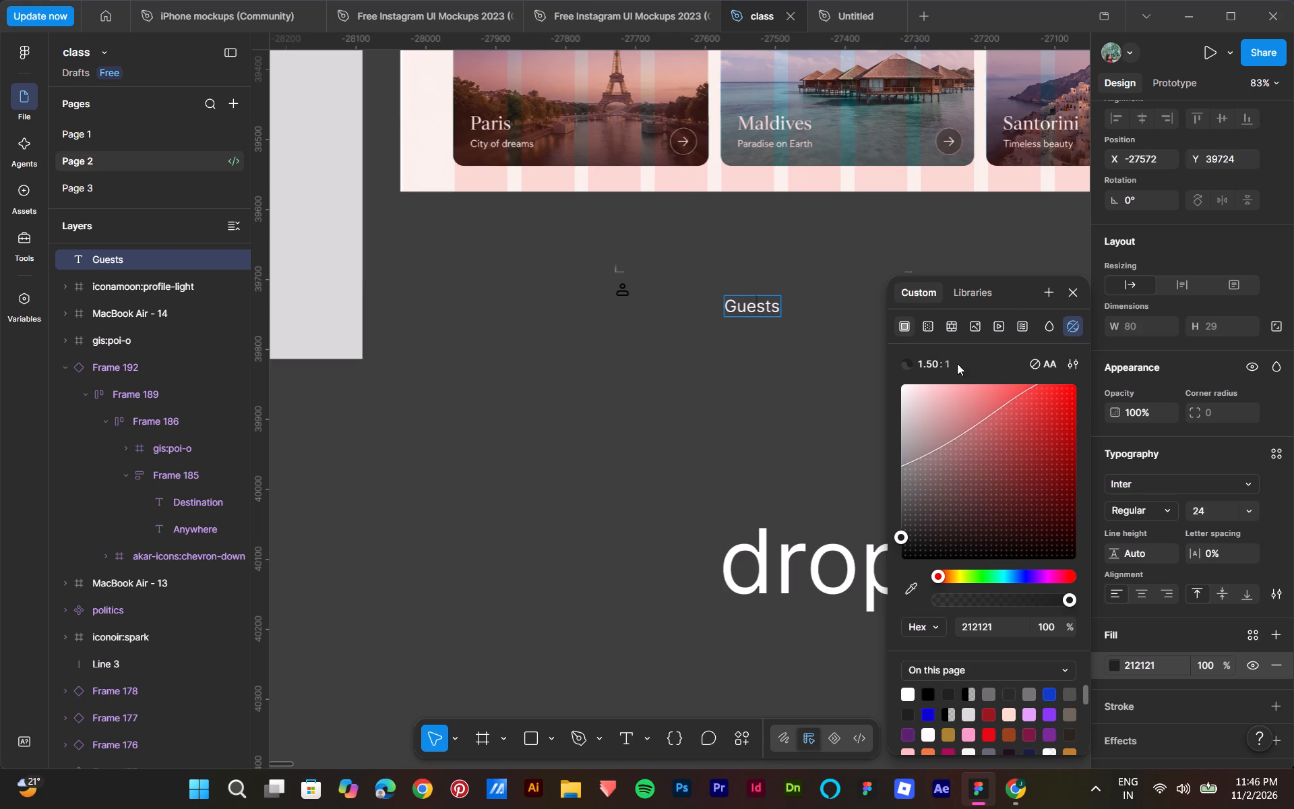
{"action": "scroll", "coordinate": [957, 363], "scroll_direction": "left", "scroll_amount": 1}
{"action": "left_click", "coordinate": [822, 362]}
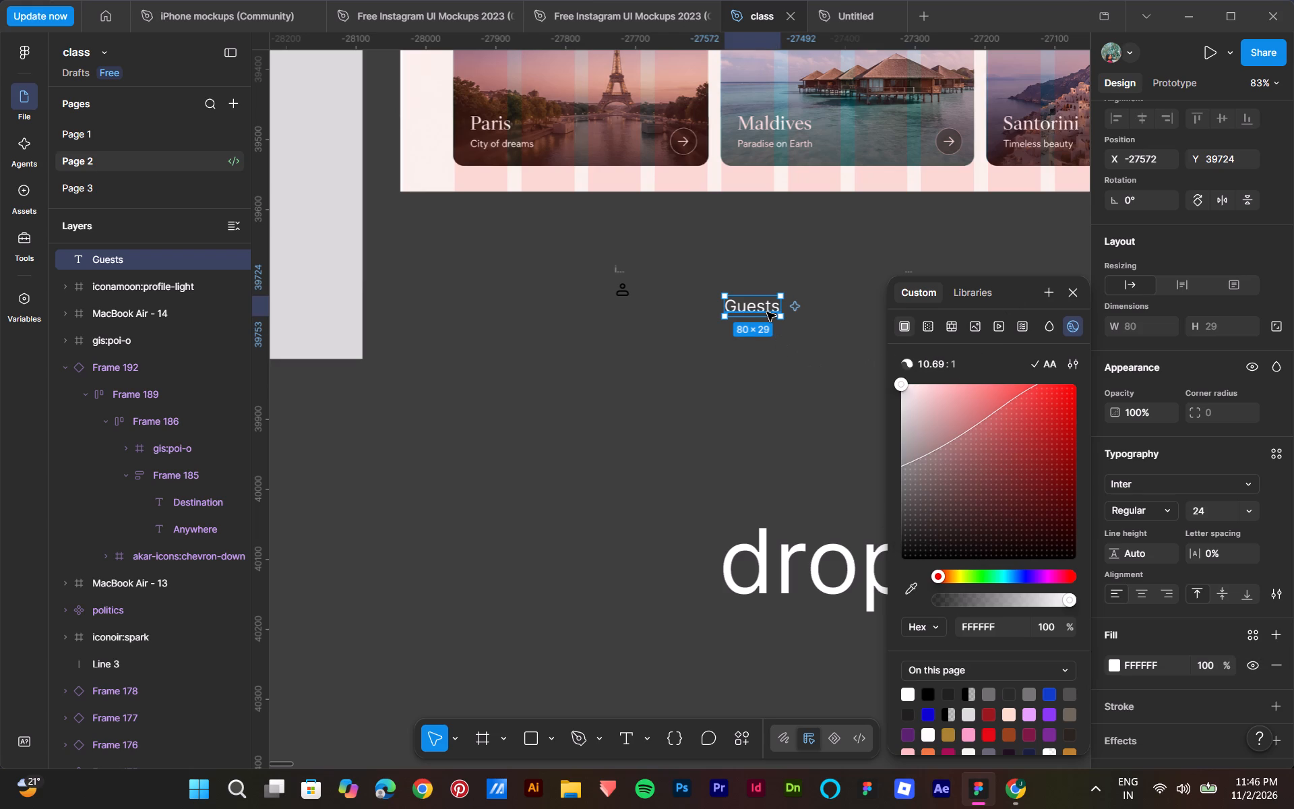
Select all of the Guests text and set its fill to 212121, sampled from the Destination label.
{"action": "double_click", "coordinate": [767, 311]}
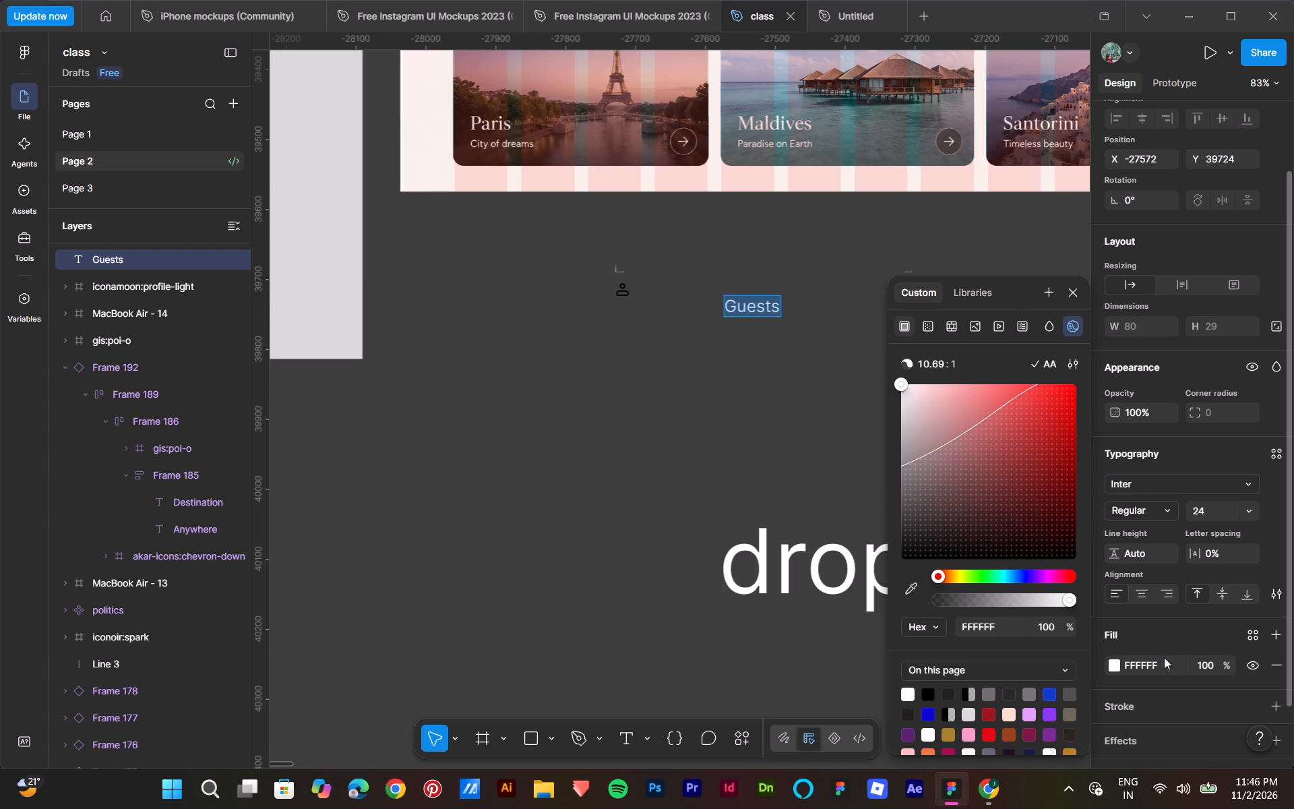
{"action": "left_click", "coordinate": [1119, 664]}
{"action": "left_click", "coordinate": [1115, 664]}
{"action": "left_click", "coordinate": [914, 584]}
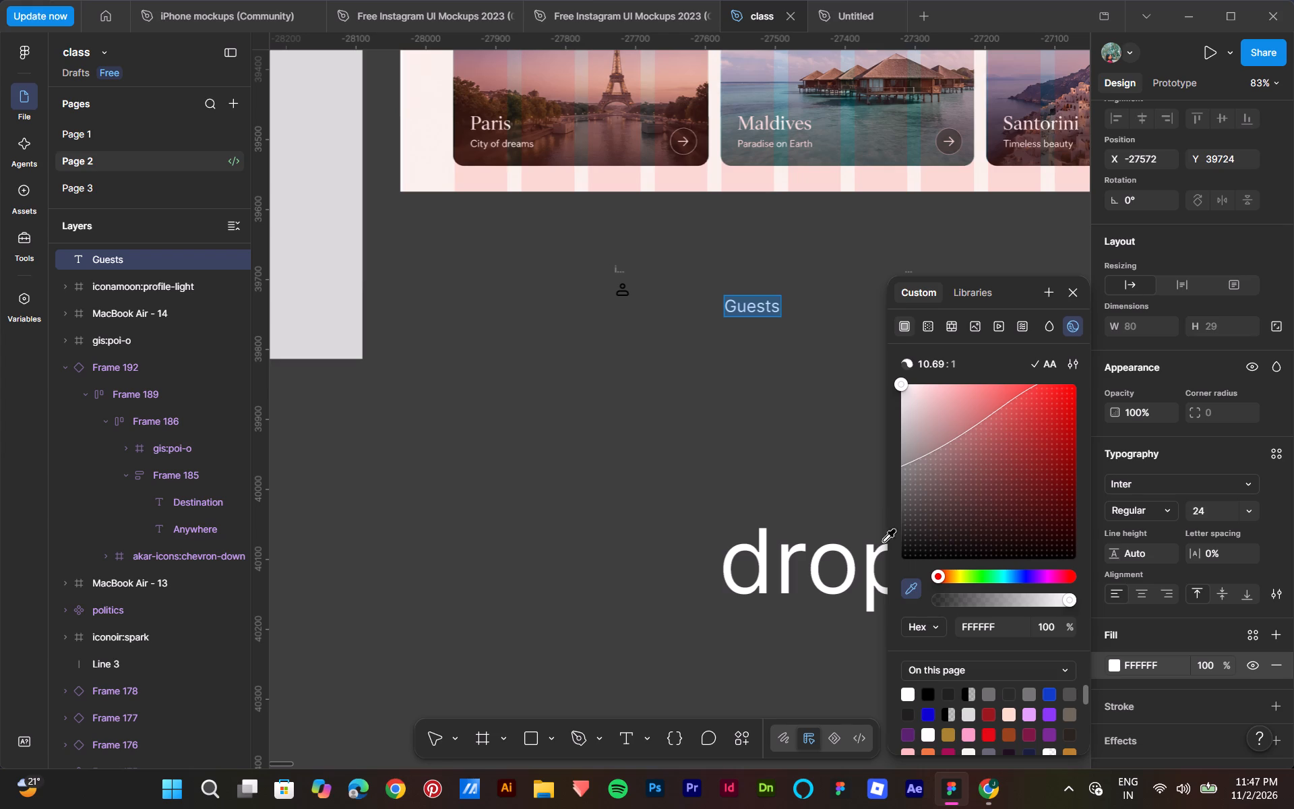
{"action": "scroll", "coordinate": [960, 547], "scroll_direction": "right", "scroll_amount": 11}
{"action": "scroll", "coordinate": [729, 522], "scroll_direction": "right", "scroll_amount": 2}
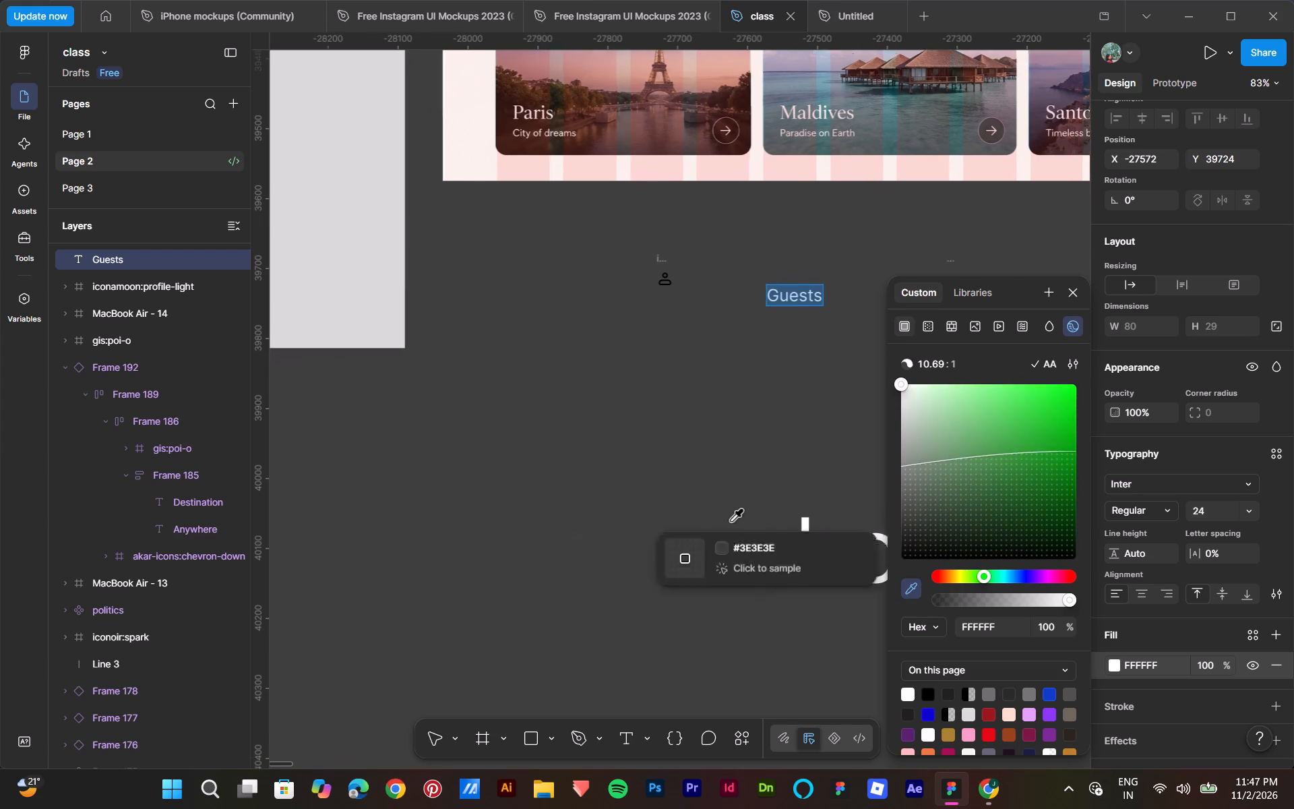
{"action": "scroll", "coordinate": [752, 516], "scroll_direction": "right", "scroll_amount": 12}
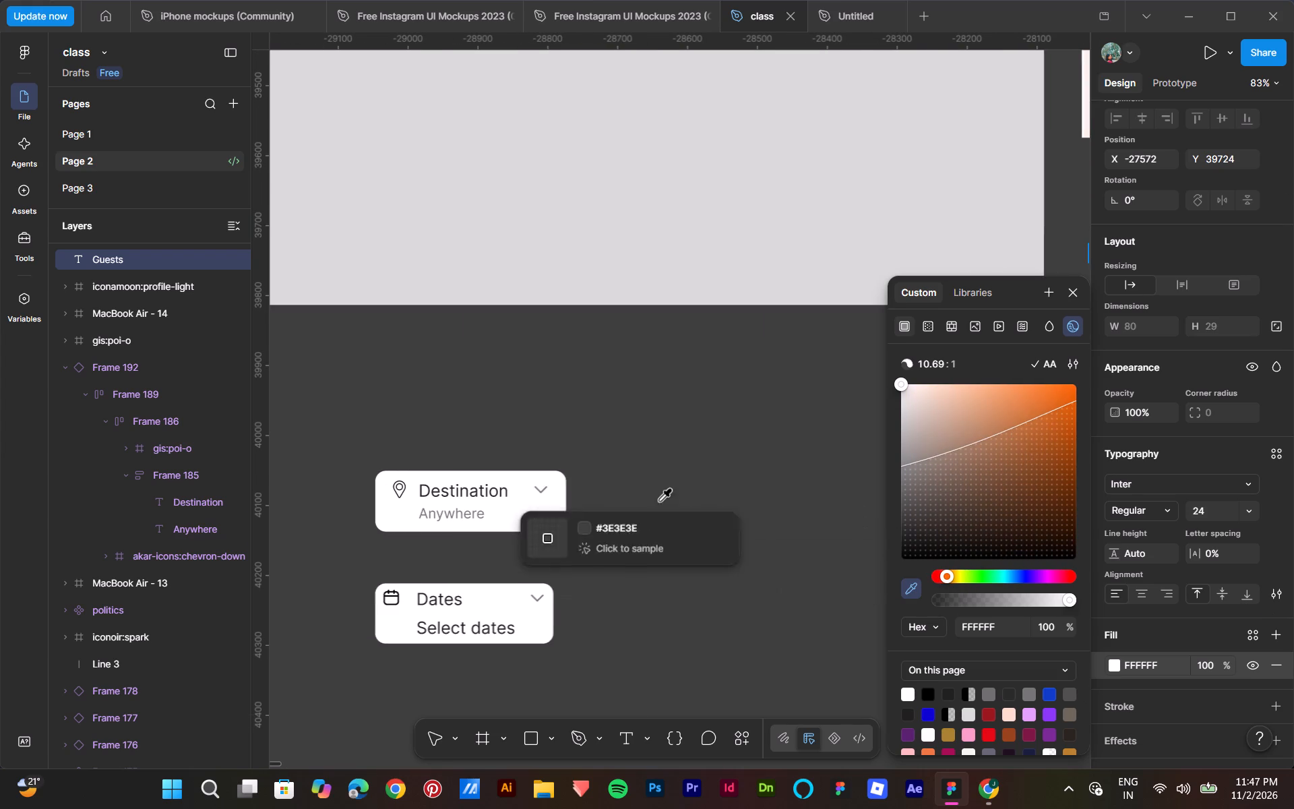
{"action": "left_click", "coordinate": [477, 489]}
{"action": "scroll", "coordinate": [703, 496], "scroll_direction": "right", "scroll_amount": 2}
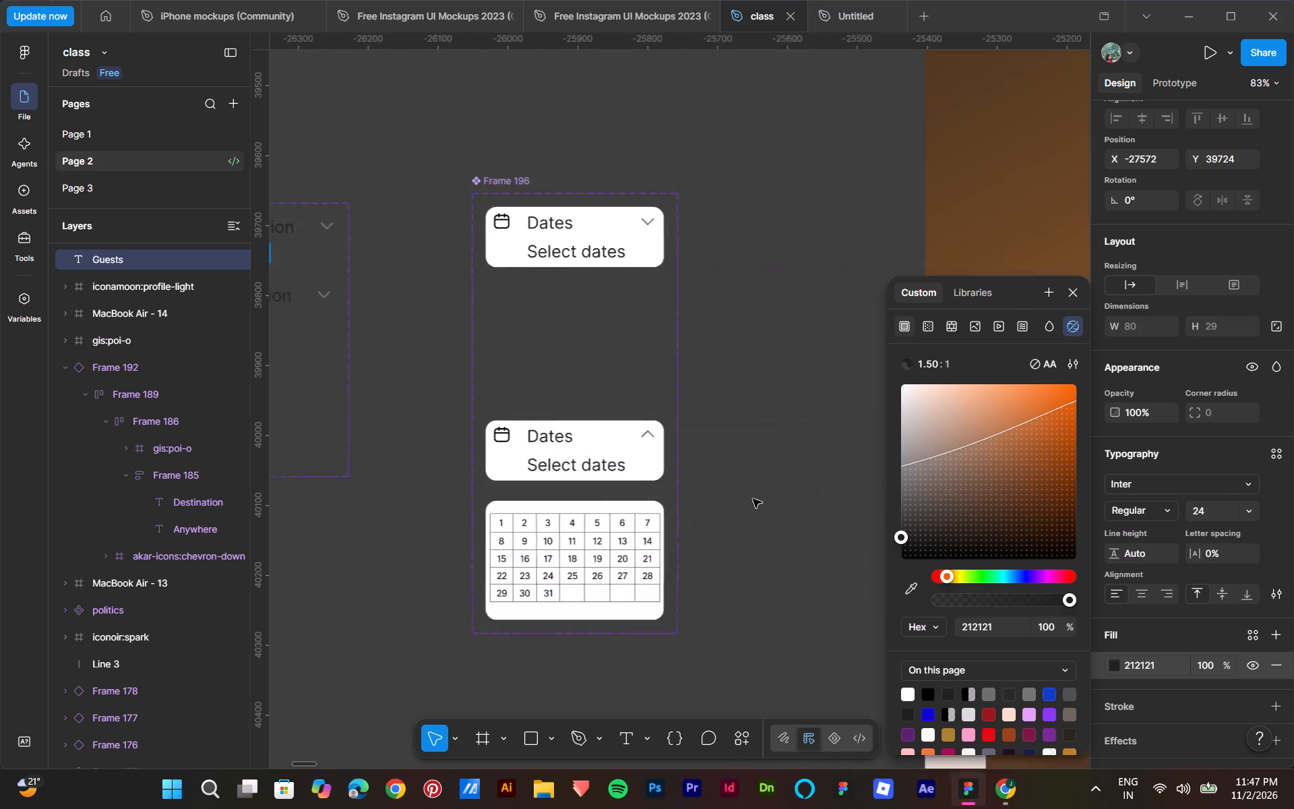
{"action": "scroll", "coordinate": [753, 499], "scroll_direction": "right", "scroll_amount": 3}
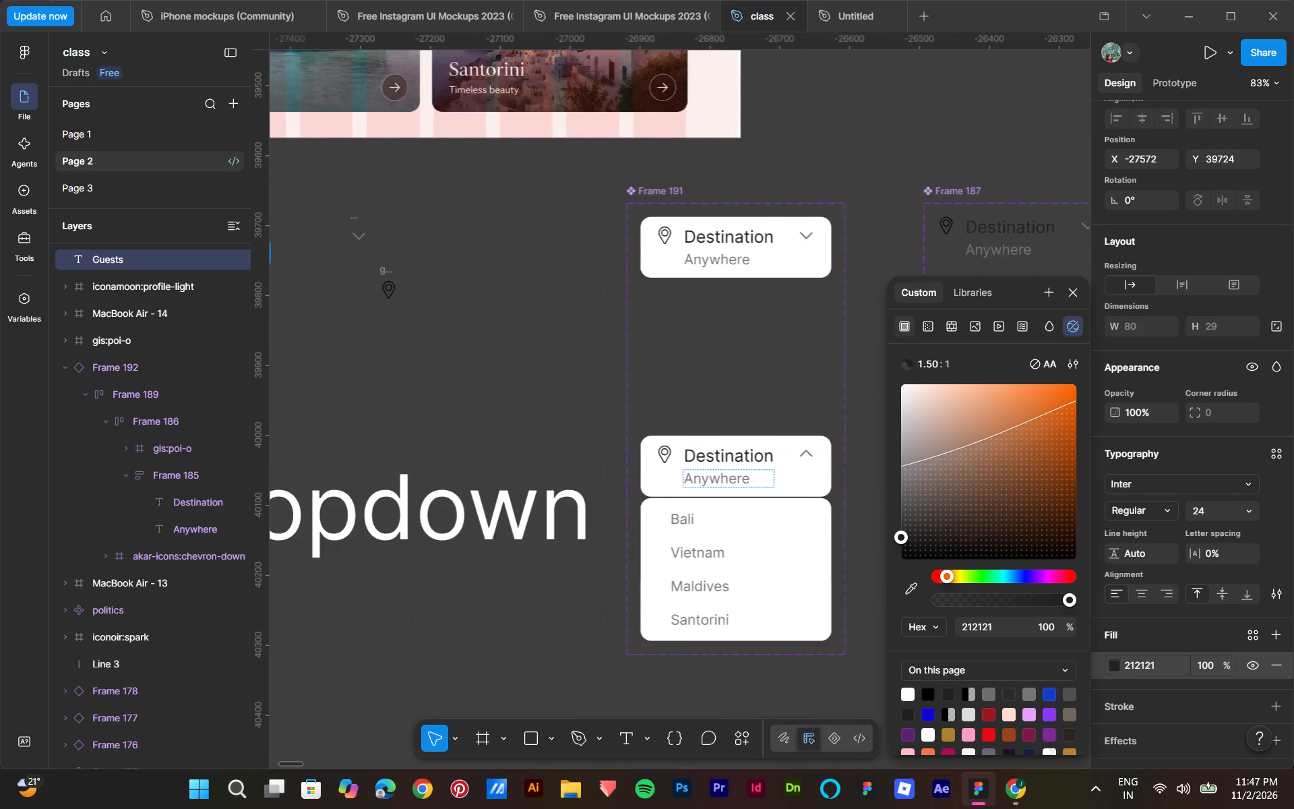
{"action": "scroll", "coordinate": [771, 483], "scroll_direction": "right", "scroll_amount": 1}
{"action": "scroll", "coordinate": [1287, 582], "scroll_direction": "right", "scroll_amount": 4}
{"action": "left_click", "coordinate": [1074, 293]}
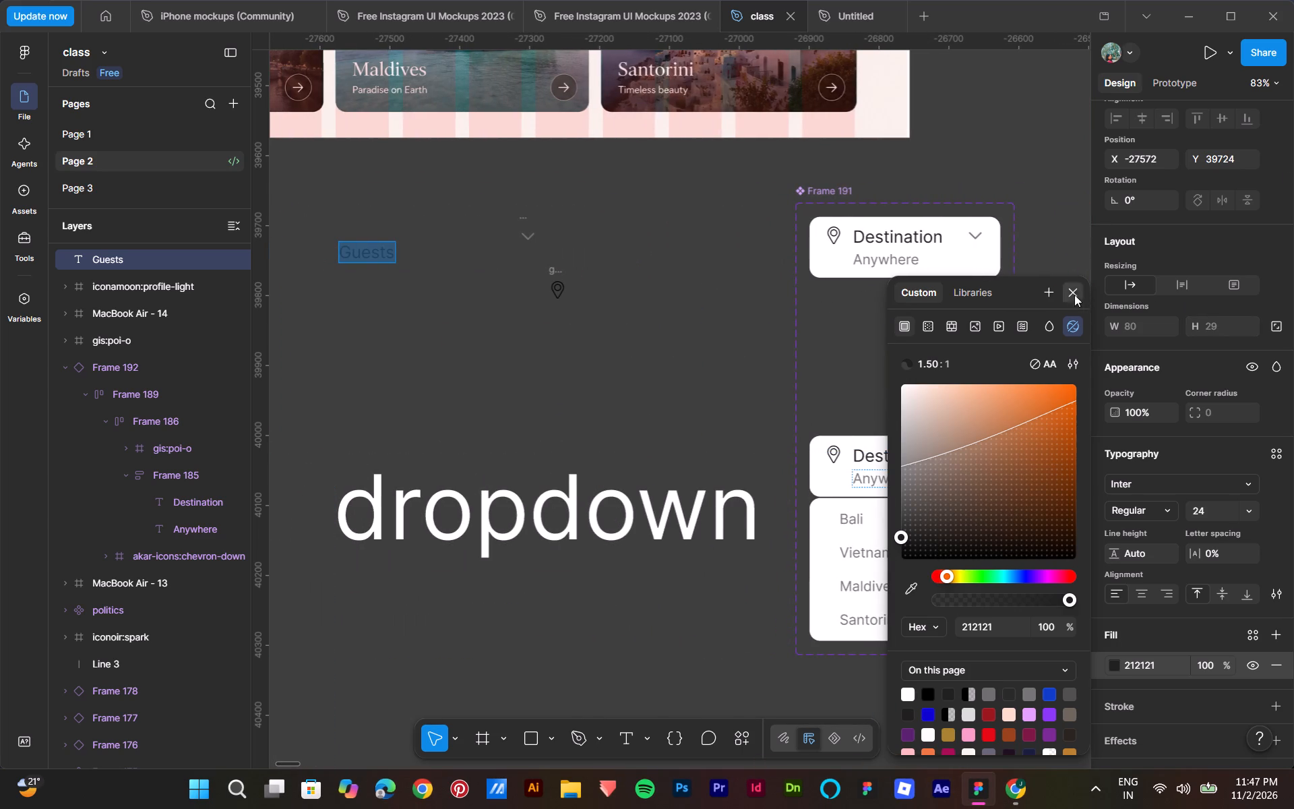
{"action": "left_click", "coordinate": [408, 320]}
Duplicate the Guests text directly below the original, at Y 39770, and change the copy to read "1 guest".
{"action": "middle_click_drag", "start_coordinate": [421, 306], "coordinate": [607, 326]}
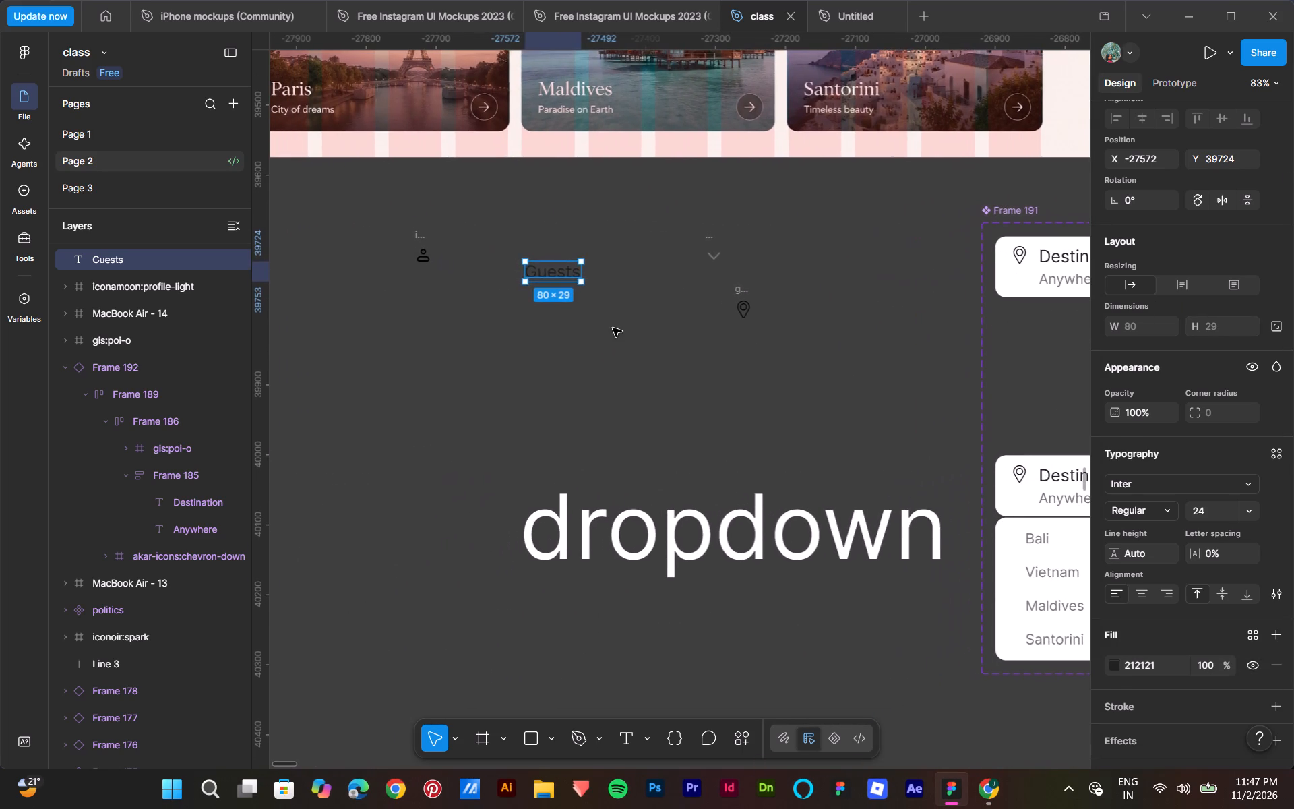
{"action": "left_click", "coordinate": [602, 332]}
{"action": "left_click", "coordinate": [565, 268]}
{"action": "left_click_drag", "start_coordinate": [562, 274], "coordinate": [560, 305], "text": "alt"}
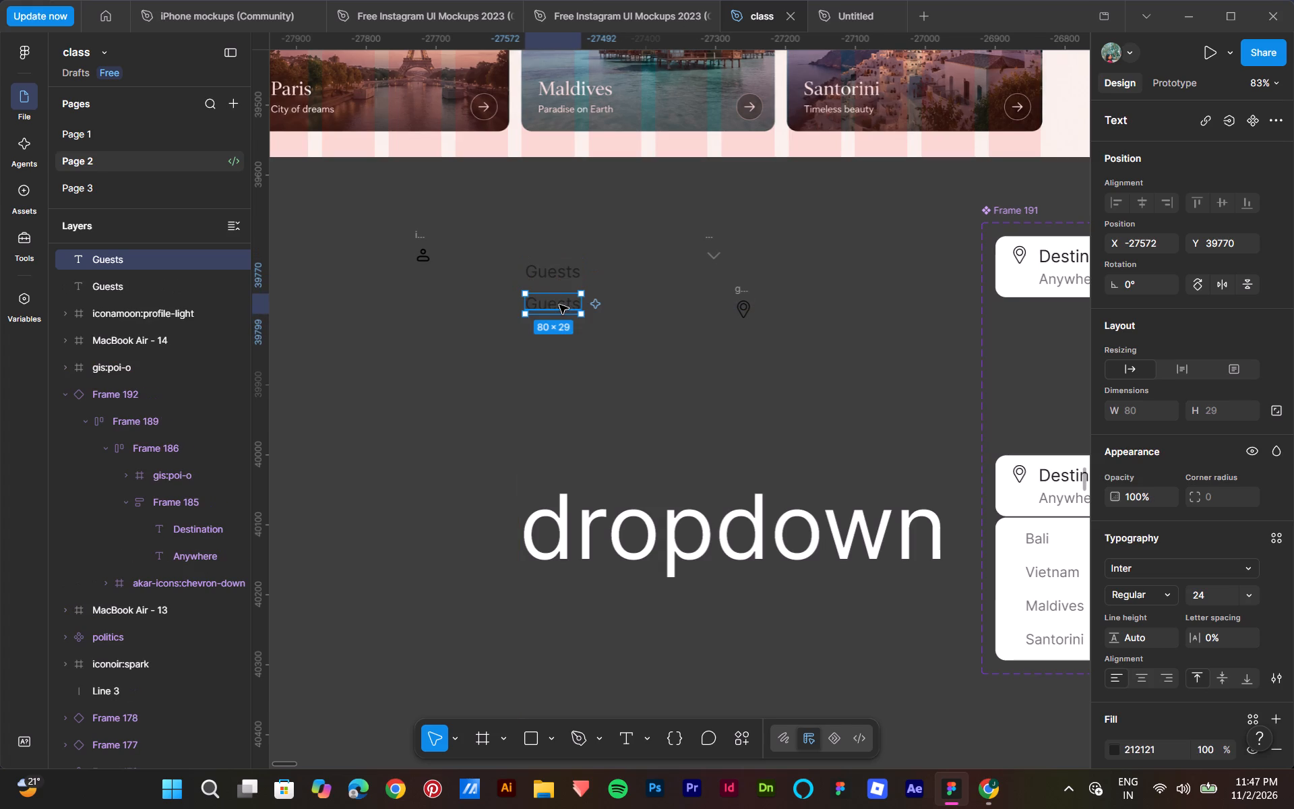
{"action": "double_click", "coordinate": [559, 305]}
{"action": "middle_click_drag", "start_coordinate": [698, 429], "coordinate": [704, 498]}
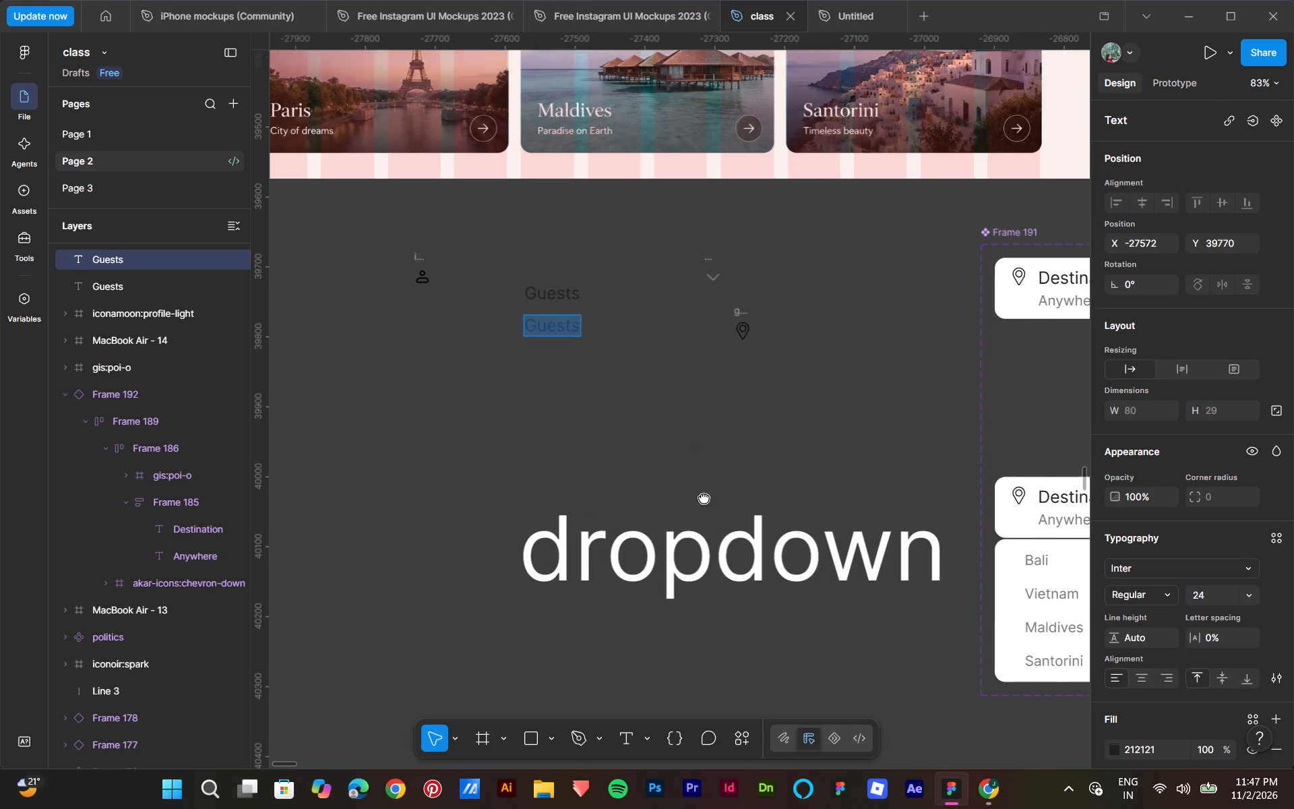
{"action": "middle_click_drag", "start_coordinate": [704, 498], "coordinate": [796, 686]}
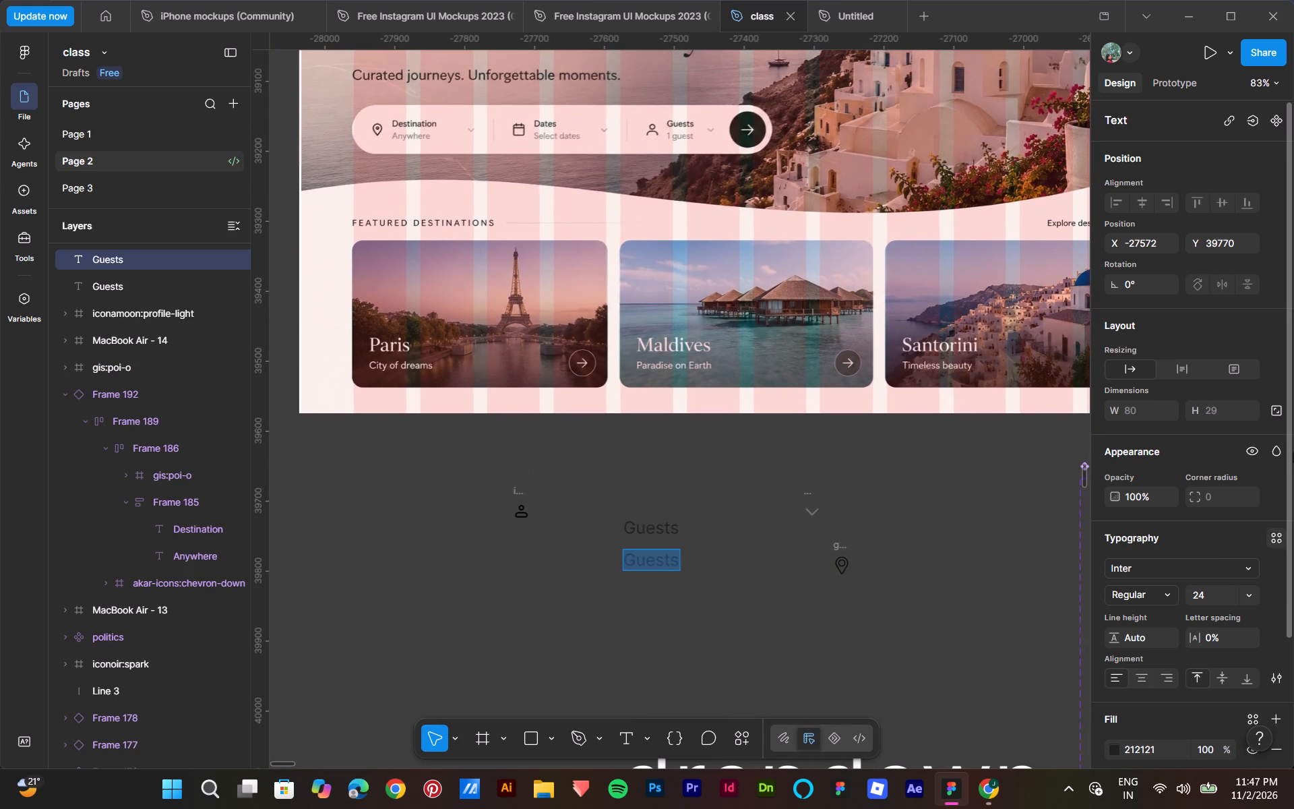
{"action": "key", "text": "BackSpace"}
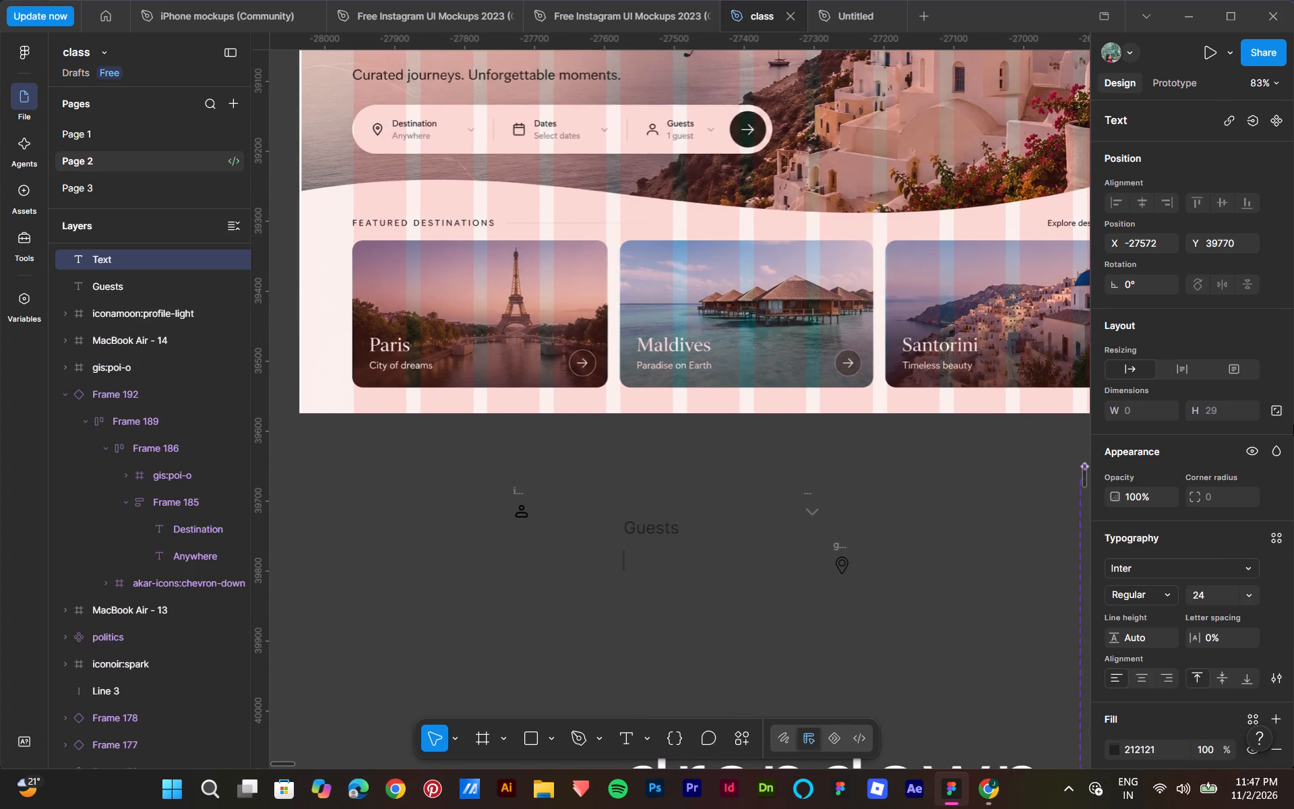
{"action": "key", "text": "1"}
{"action": "key", "text": "space"}
{"action": "type", "text": "guest"}
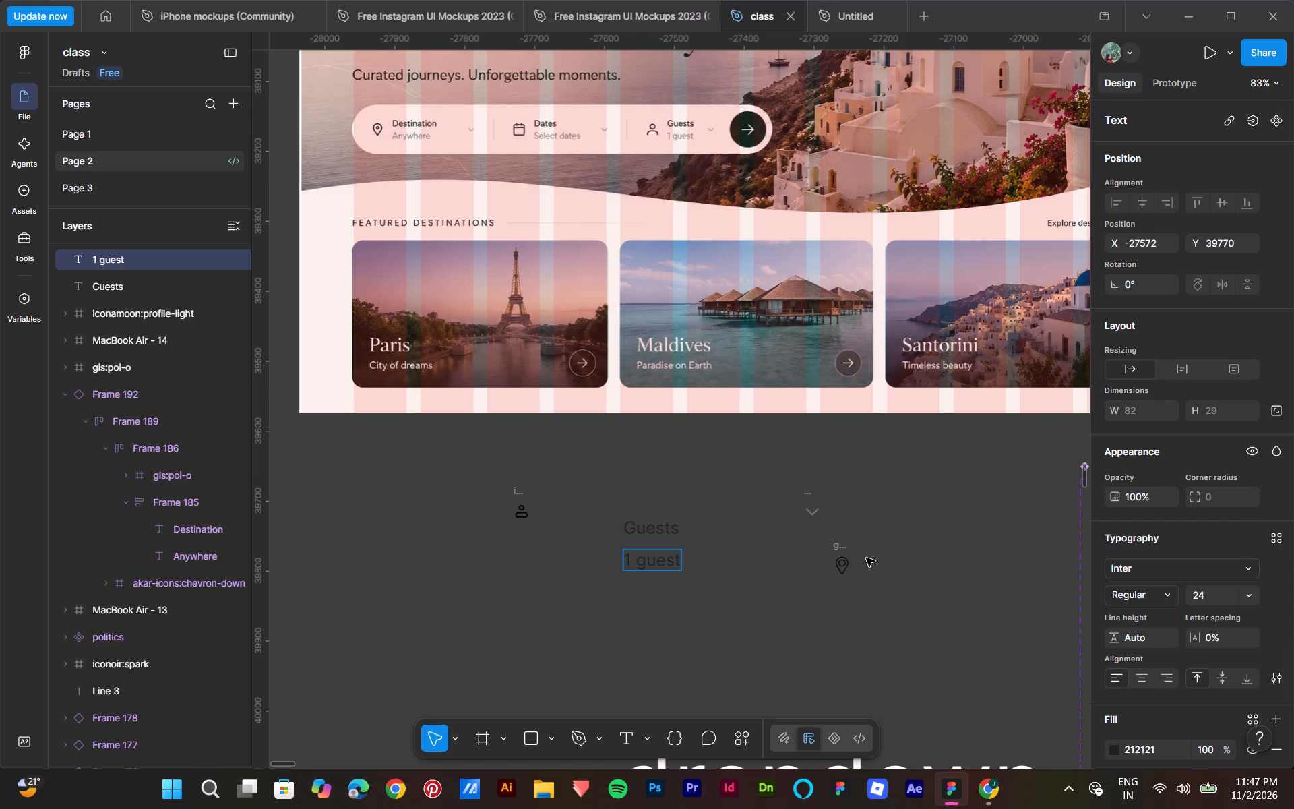
Set the font size of the "1 guest" text to 20.
{"action": "left_click", "coordinate": [1248, 593]}
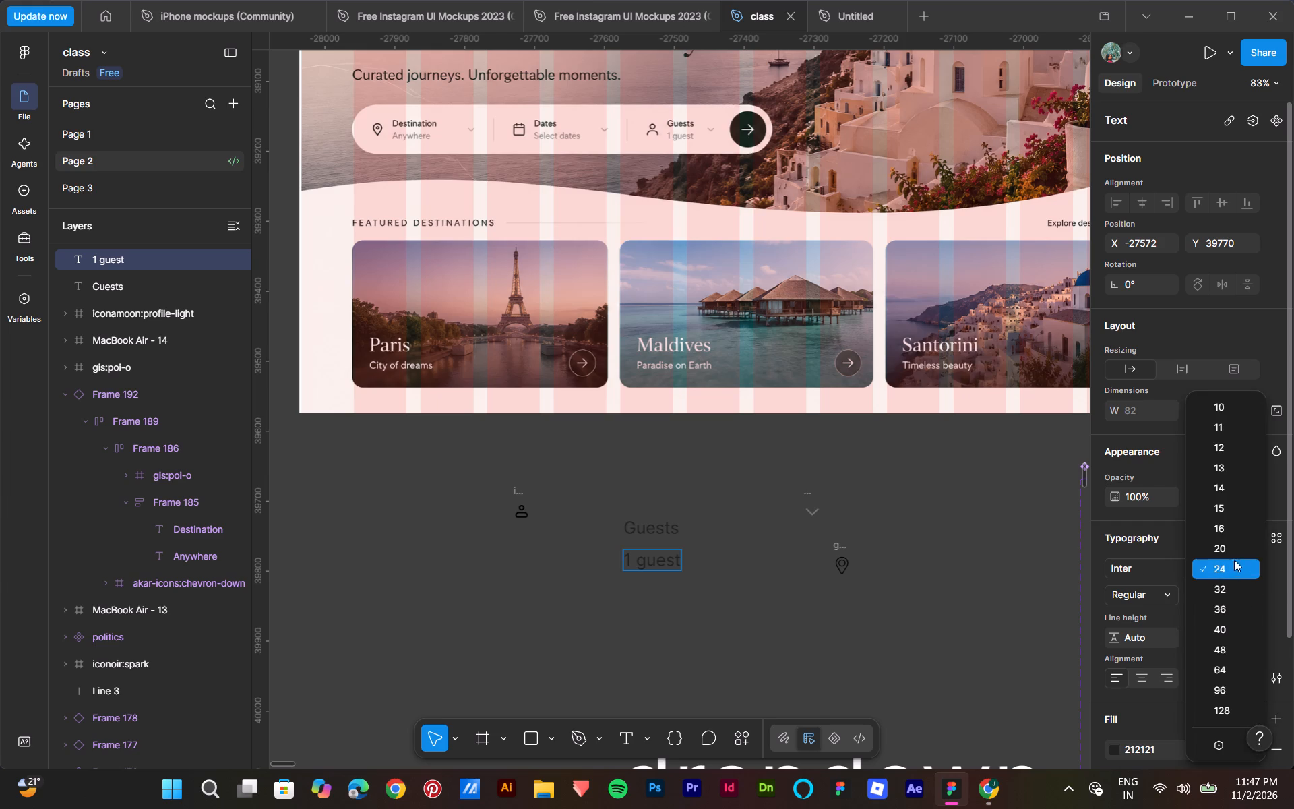
{"action": "left_click", "coordinate": [1234, 548]}
{"action": "left_click", "coordinate": [760, 601]}
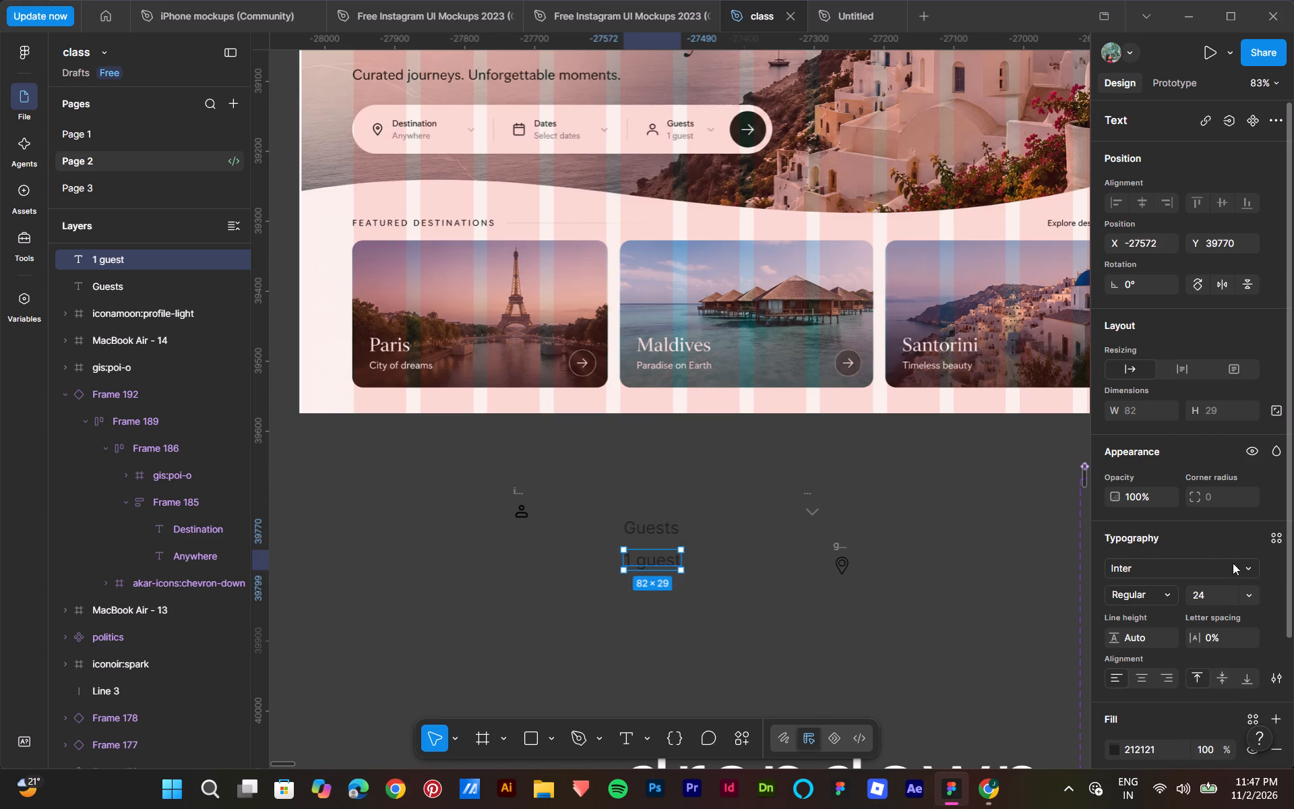
{"action": "left_click", "coordinate": [1245, 587]}
{"action": "left_click", "coordinate": [1223, 551]}
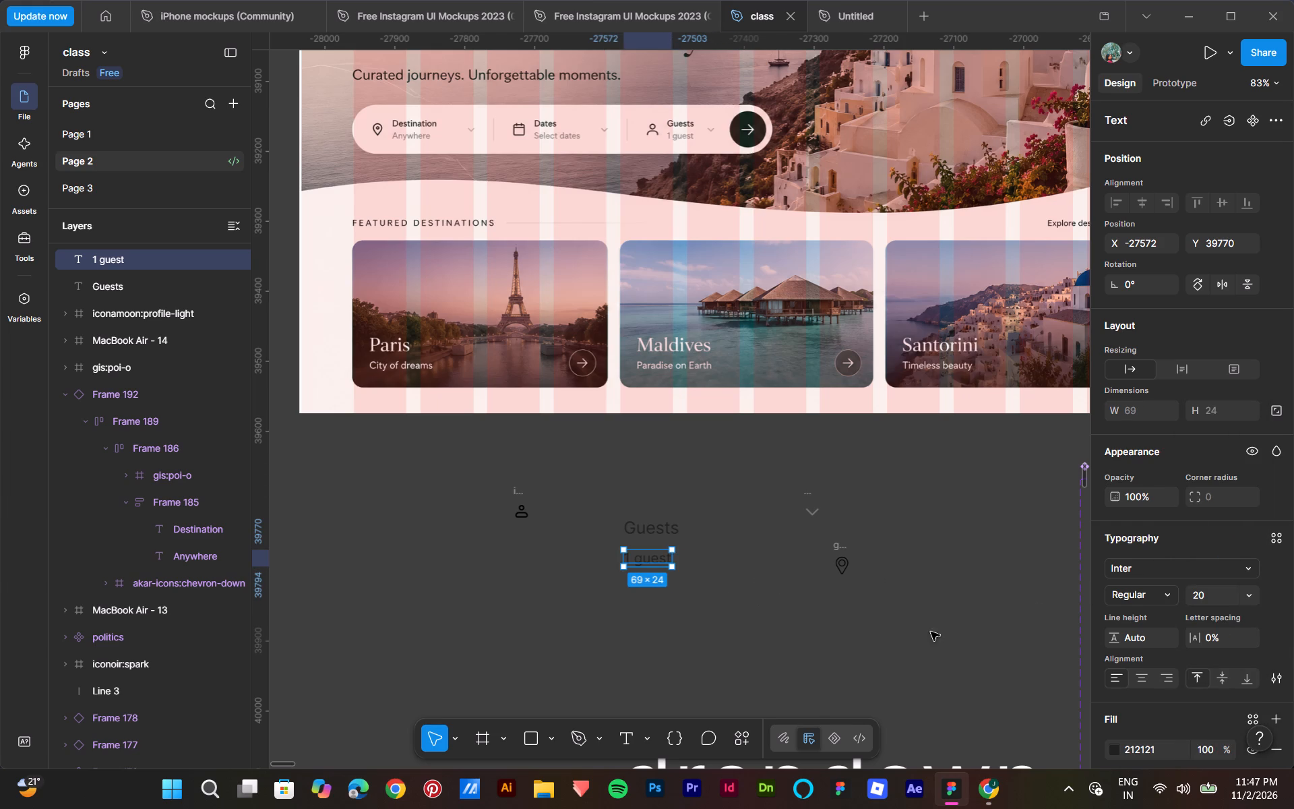
Set the "1 guest" text's fill to 757575, sampled from the Anywhere label in the Destination dropdown.
{"action": "scroll", "coordinate": [1121, 693], "scroll_direction": "down", "scroll_amount": 3}
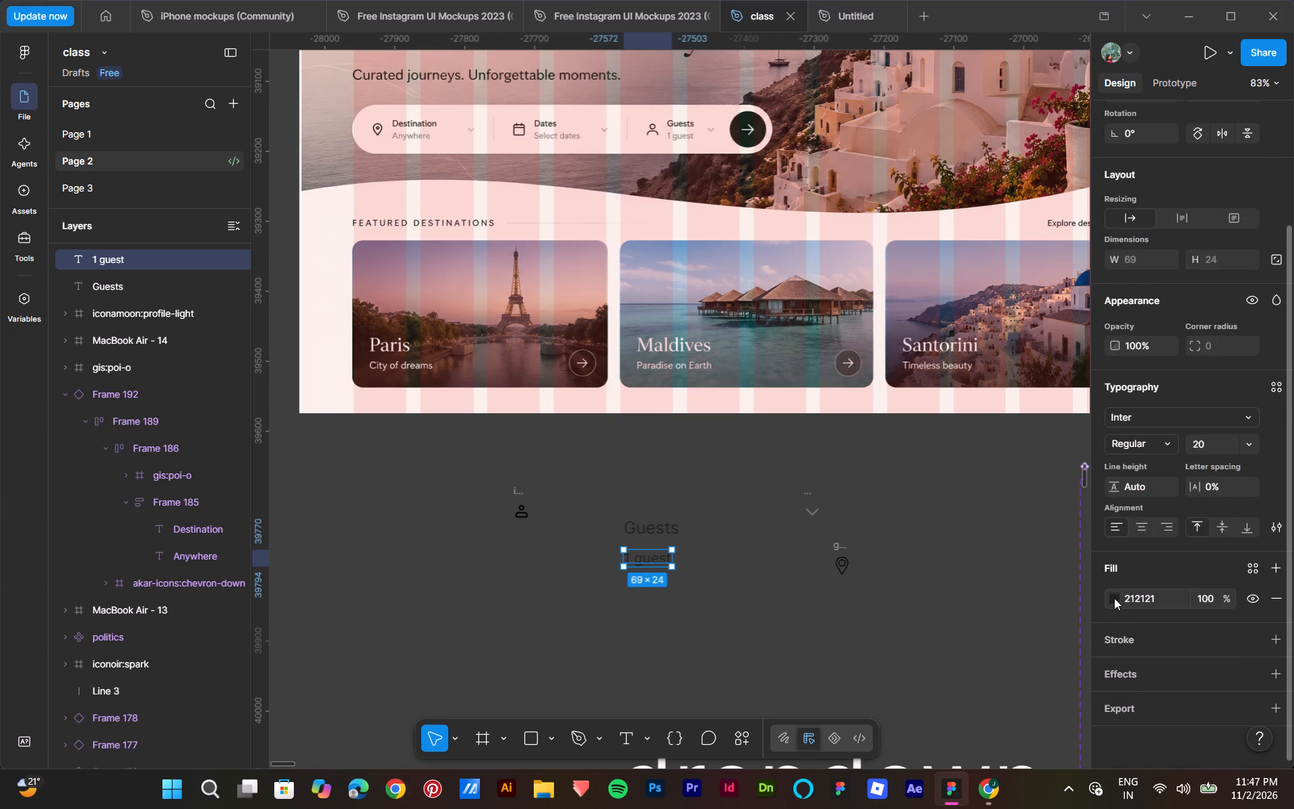
{"action": "left_click", "coordinate": [1114, 598]}
{"action": "left_click", "coordinate": [906, 595]}
{"action": "scroll", "coordinate": [648, 547], "scroll_direction": "right", "scroll_amount": 8}
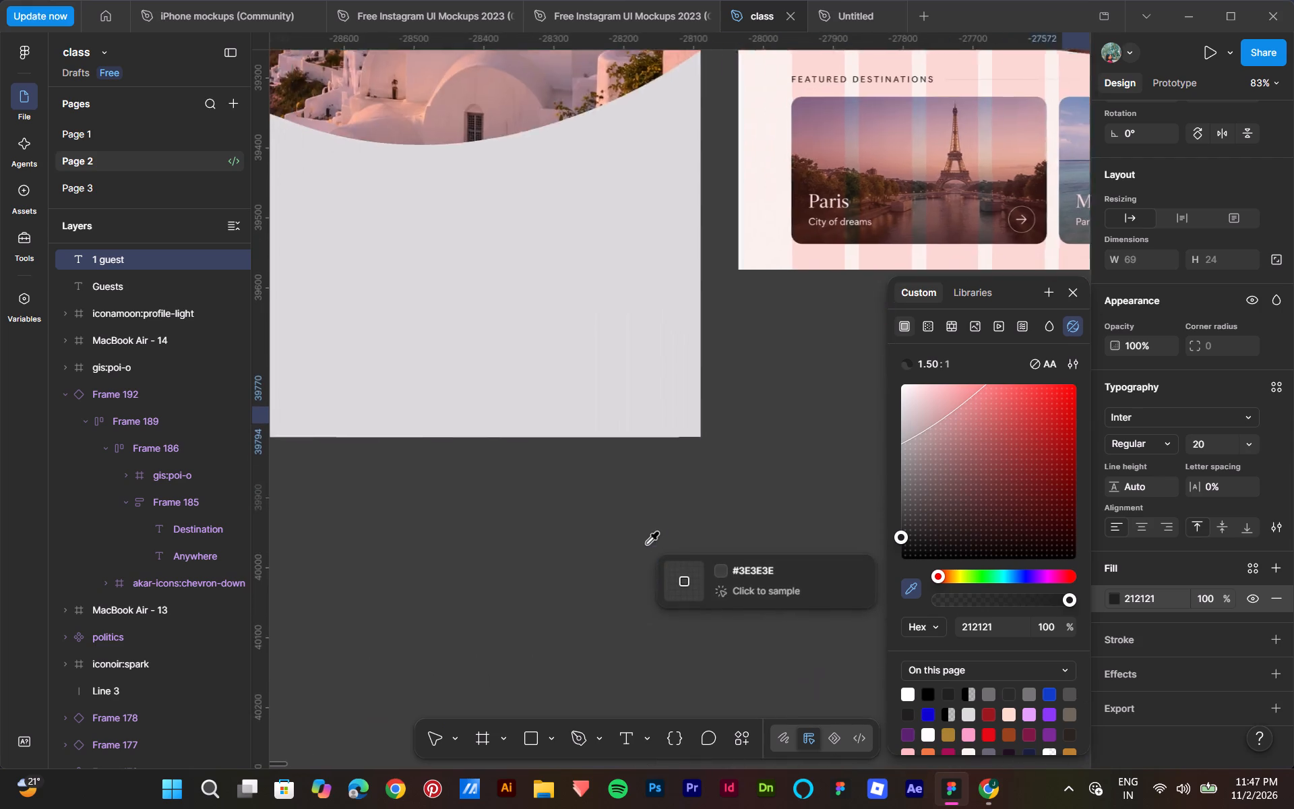
{"action": "scroll", "coordinate": [647, 543], "scroll_direction": "right", "scroll_amount": 4}
{"action": "scroll", "coordinate": [603, 537], "scroll_direction": "down", "scroll_amount": 1}
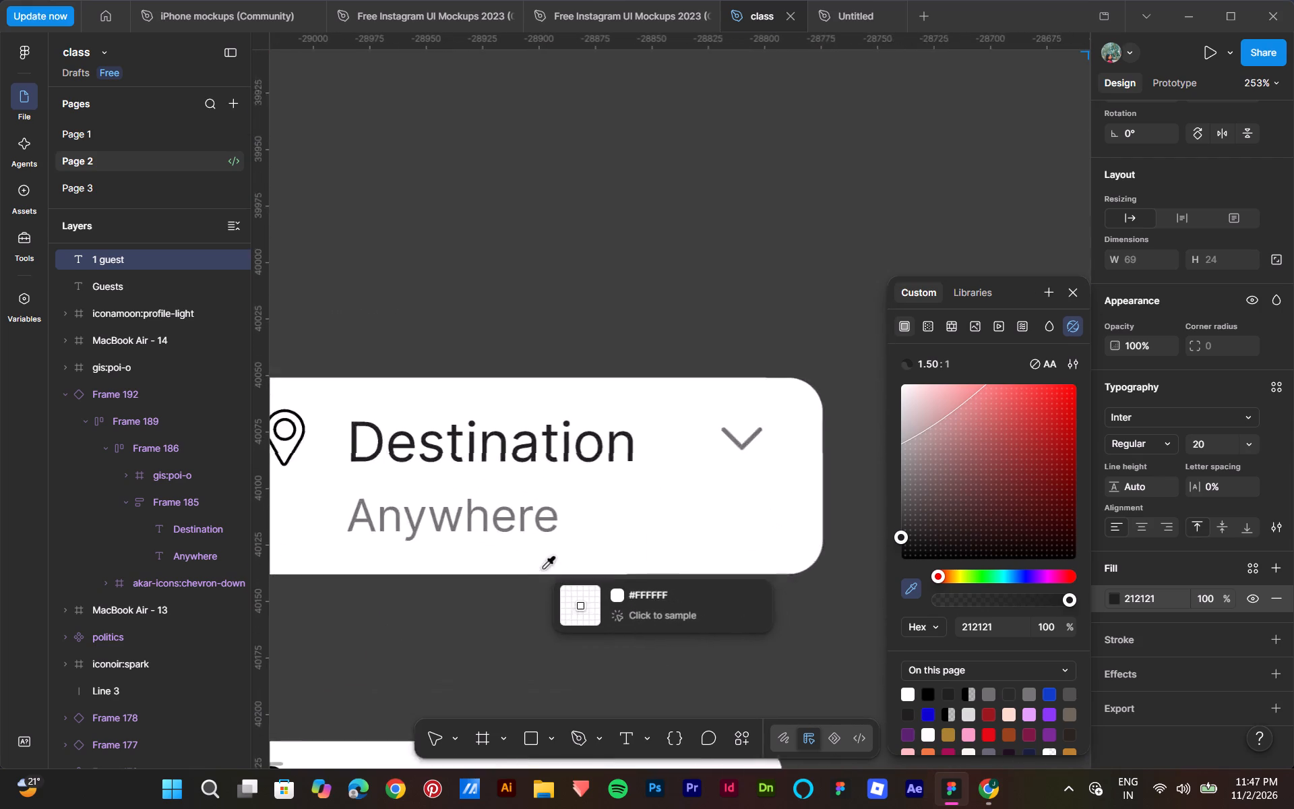
{"action": "left_click", "coordinate": [514, 504]}
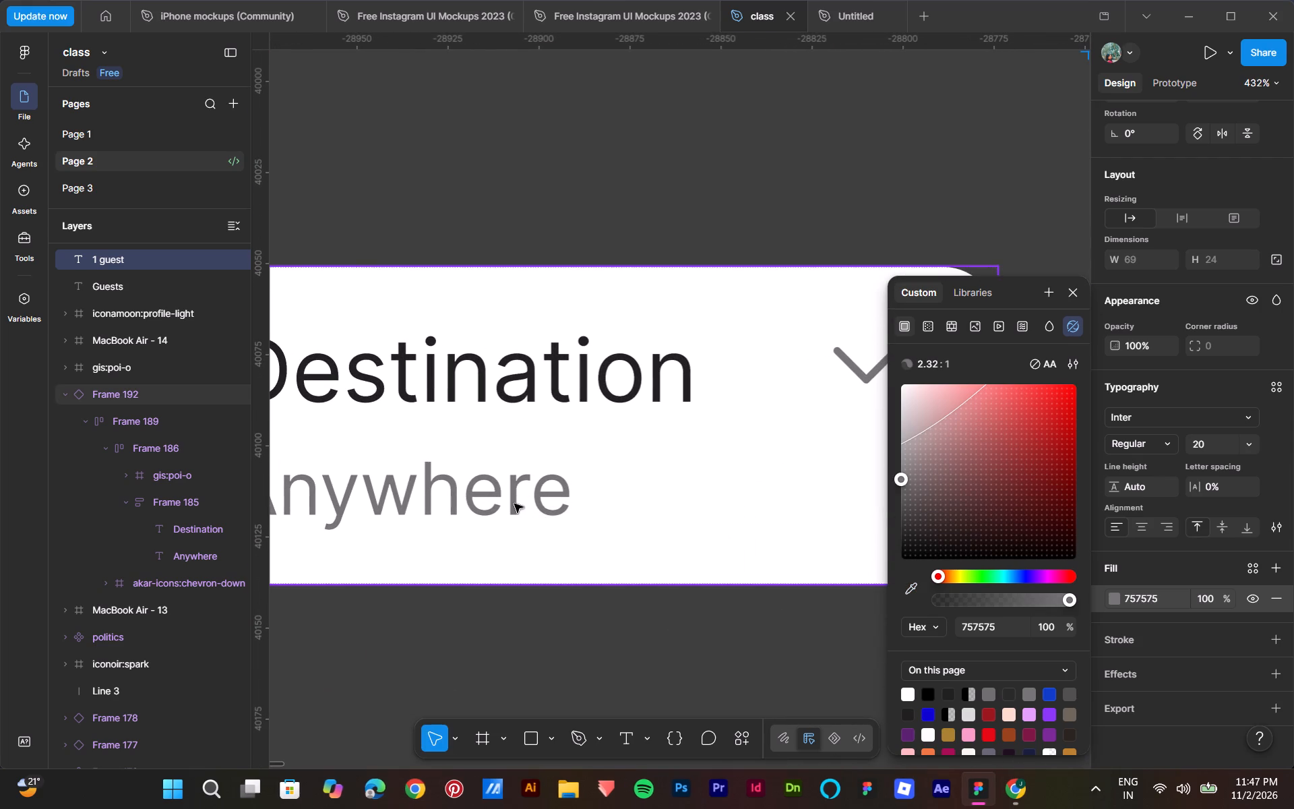
{"action": "scroll", "coordinate": [514, 502], "scroll_direction": "left", "scroll_amount": 8}
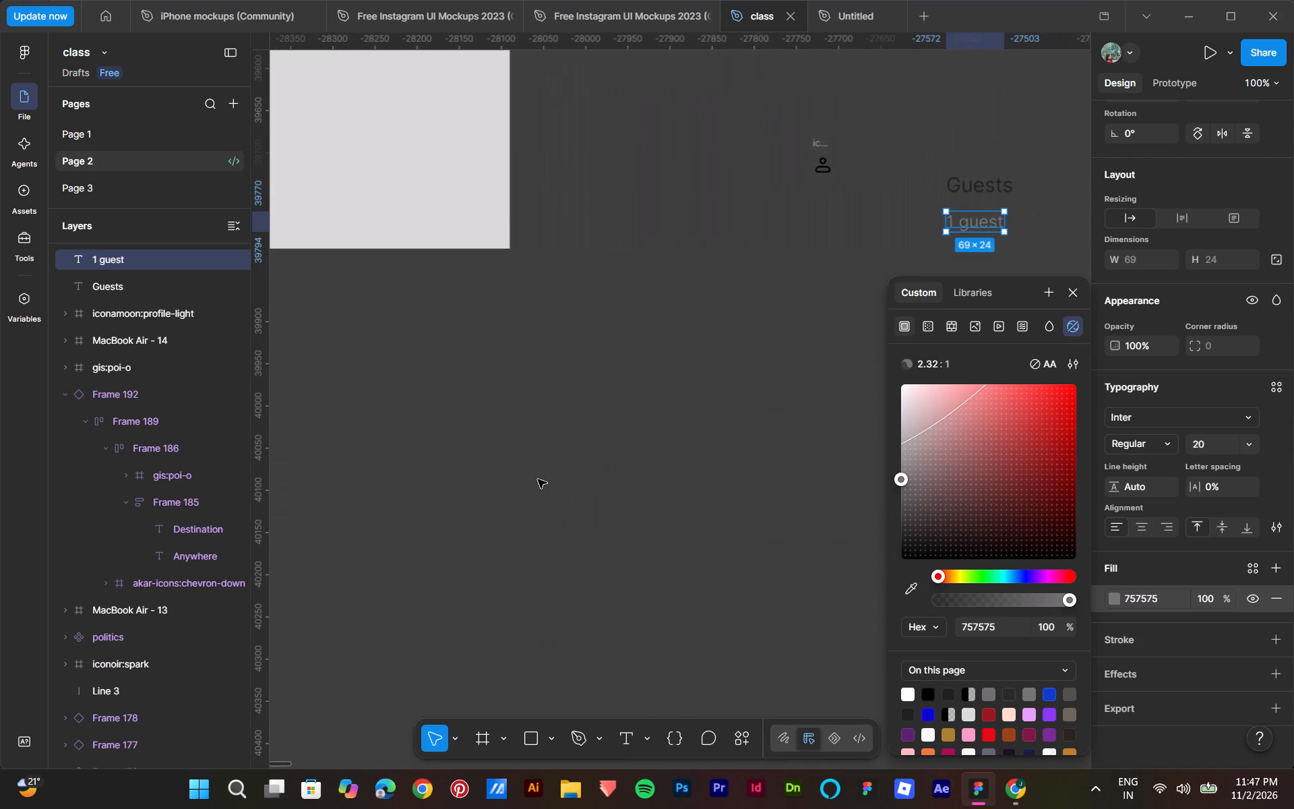
{"action": "scroll", "coordinate": [538, 479], "scroll_direction": "up", "scroll_amount": 1}
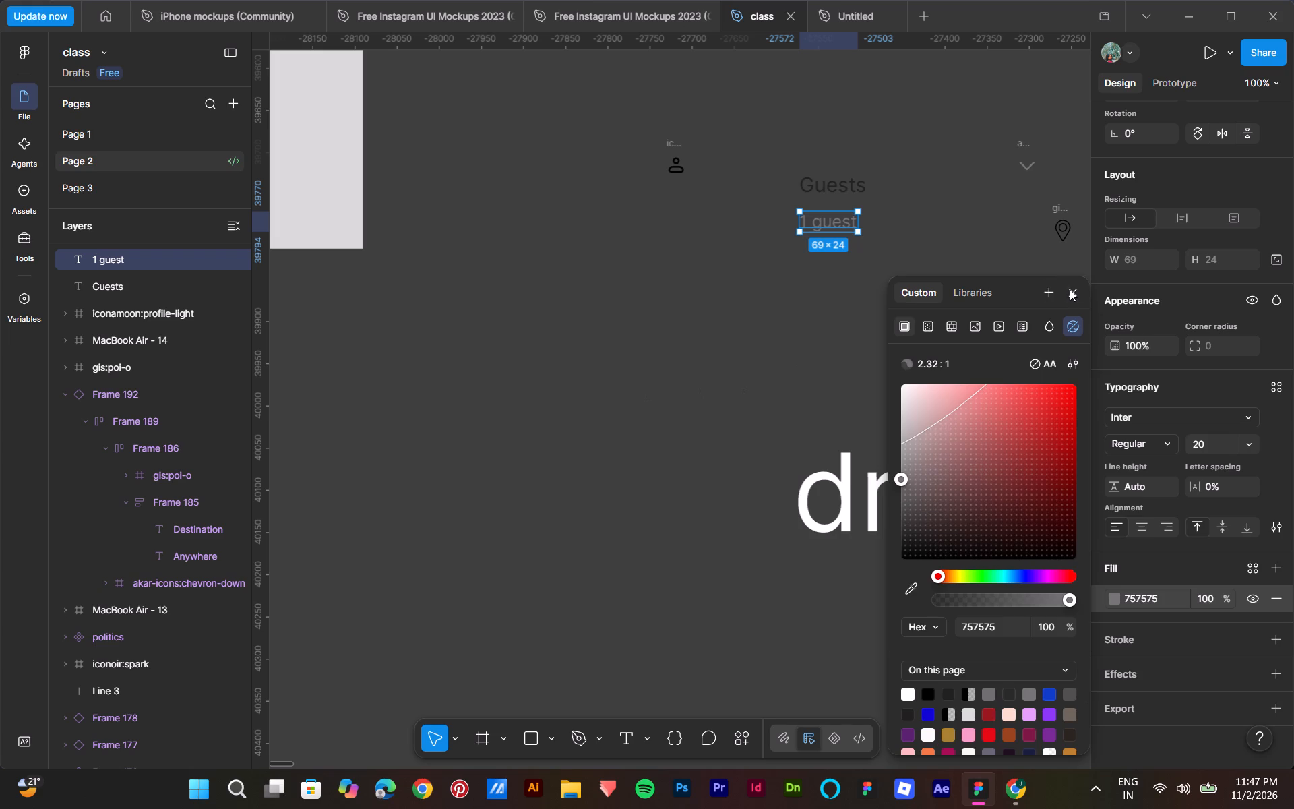
{"action": "left_click", "coordinate": [1070, 289]}
Wrap the Guests and "1 guest" texts in a vertical auto layout frame with a gap of 12.
{"action": "scroll", "coordinate": [878, 293], "scroll_direction": "up", "scroll_amount": 4}
{"action": "left_click_drag", "start_coordinate": [786, 338], "coordinate": [869, 476]}
{"action": "key", "text": "shift+a"}
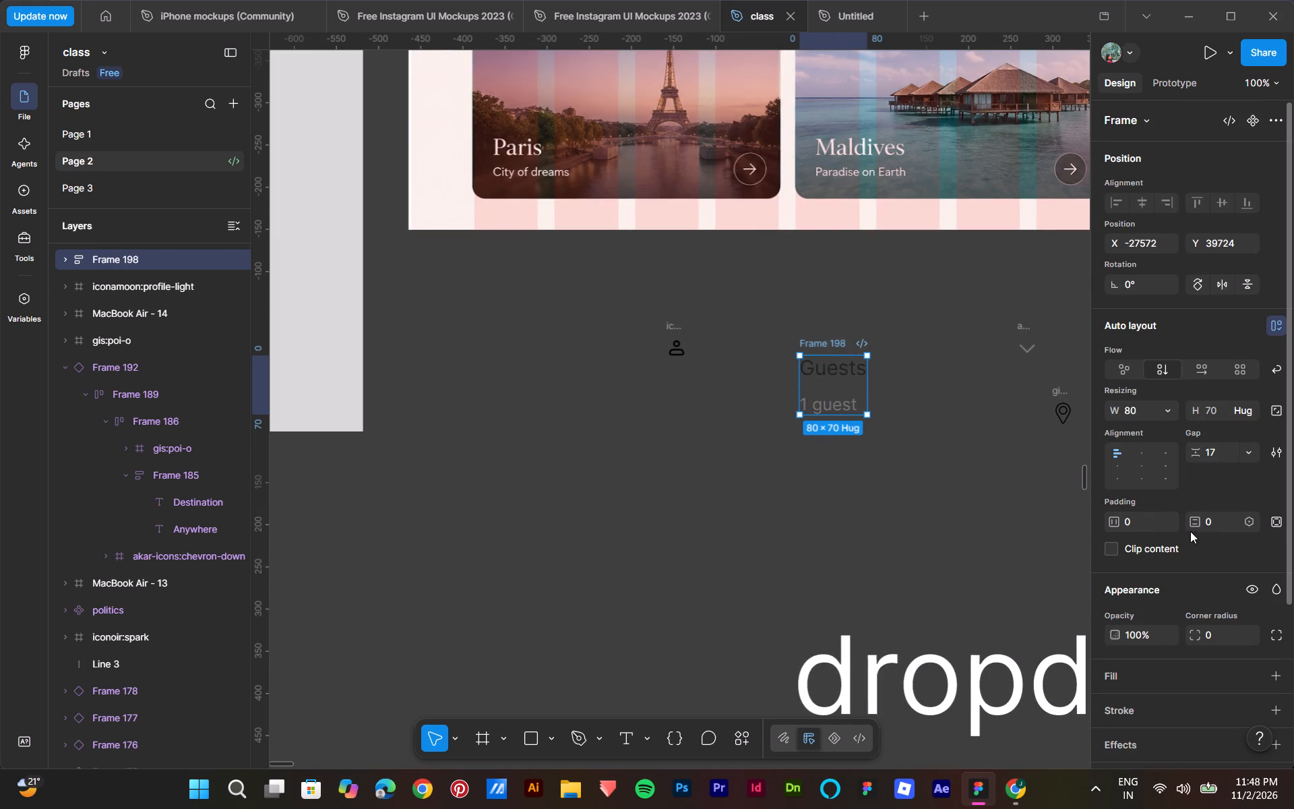
{"action": "left_click_drag", "start_coordinate": [1199, 456], "coordinate": [638, 400]}
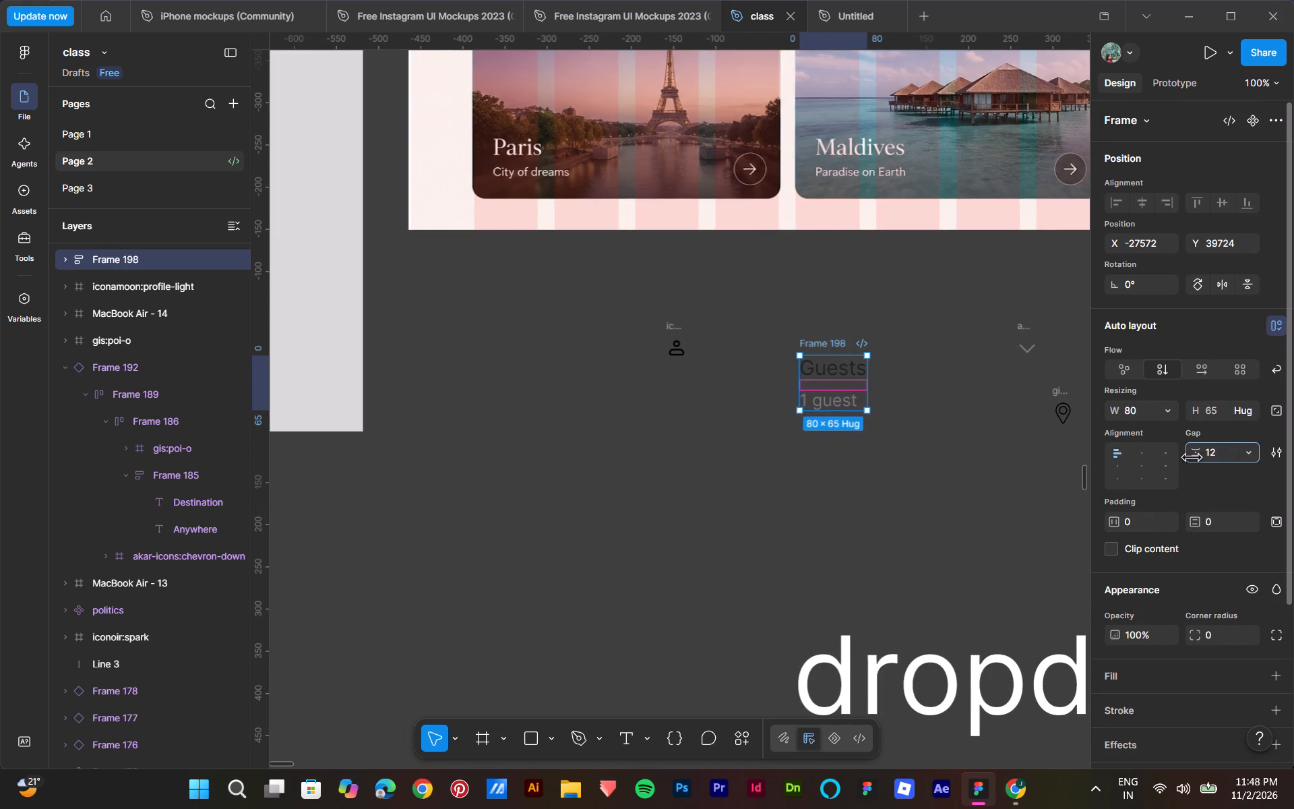
{"action": "left_click_drag", "start_coordinate": [638, 400], "coordinate": [638, 400]}
Move the profile icon, the Guests text frame and the chevron together to the empty canvas beside the Destination and Dates dropdowns.
{"action": "left_click_drag", "start_coordinate": [627, 298], "coordinate": [992, 392]}
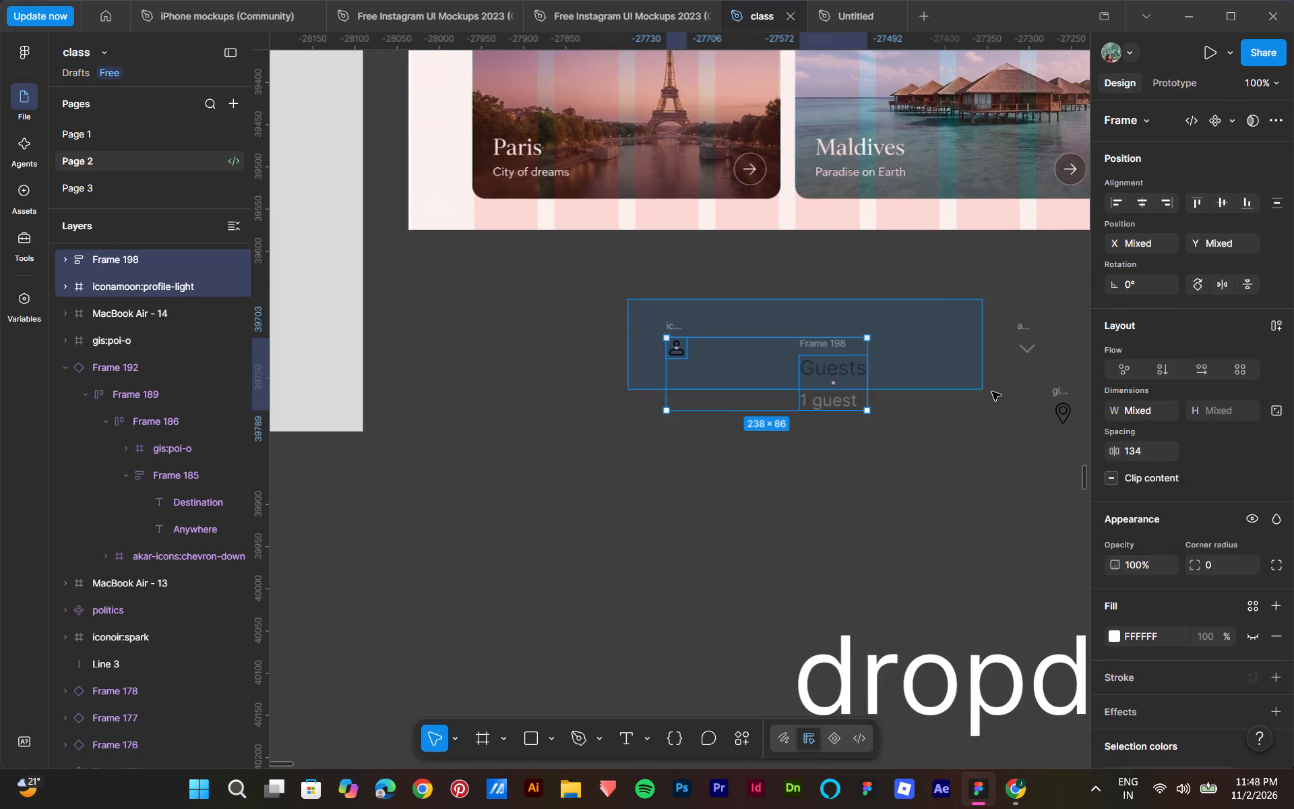
{"action": "left_click_drag", "start_coordinate": [992, 392], "coordinate": [1022, 440]}
{"action": "left_click_drag", "start_coordinate": [927, 381], "coordinate": [751, 490]}
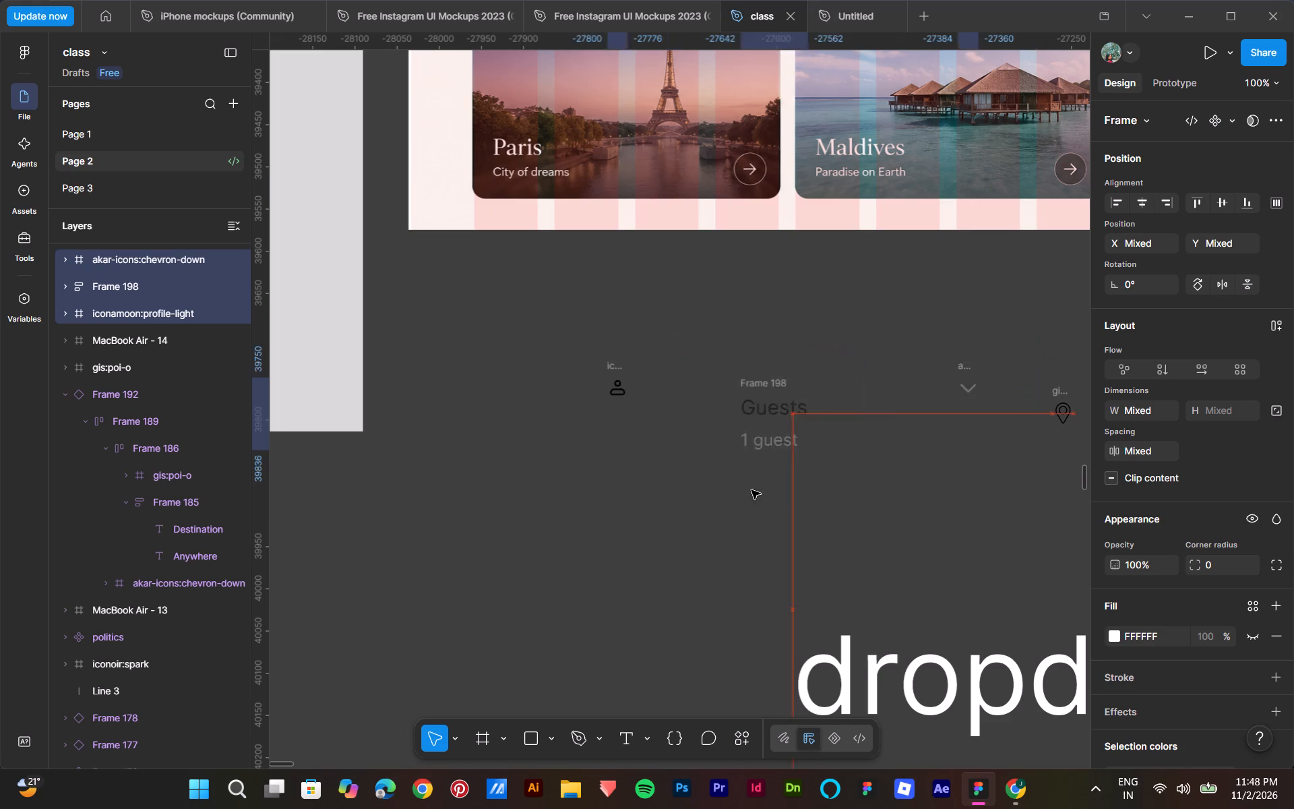
{"action": "left_click_drag", "start_coordinate": [751, 490], "coordinate": [268, 622]}
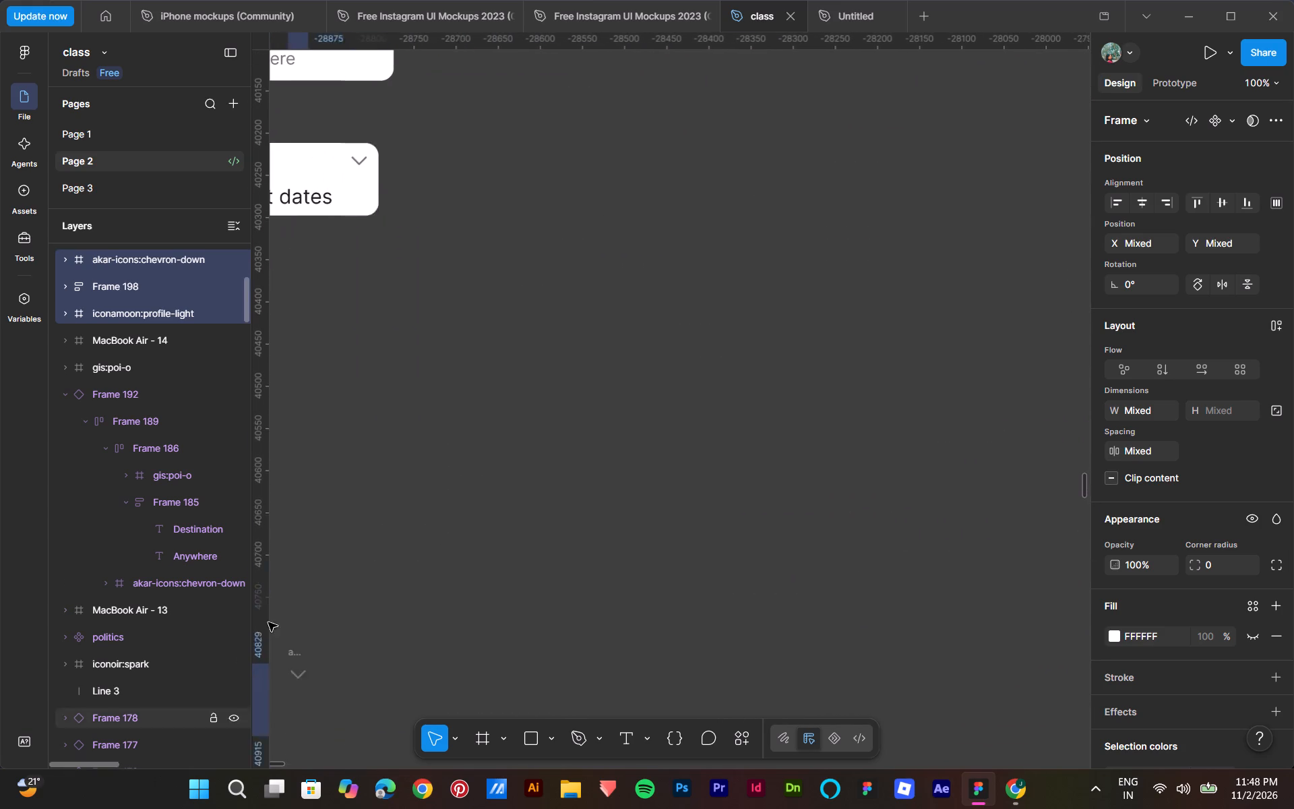
{"action": "left_click_drag", "start_coordinate": [268, 622], "coordinate": [764, 121]}
{"action": "middle_click_drag", "start_coordinate": [661, 258], "coordinate": [696, 563]}
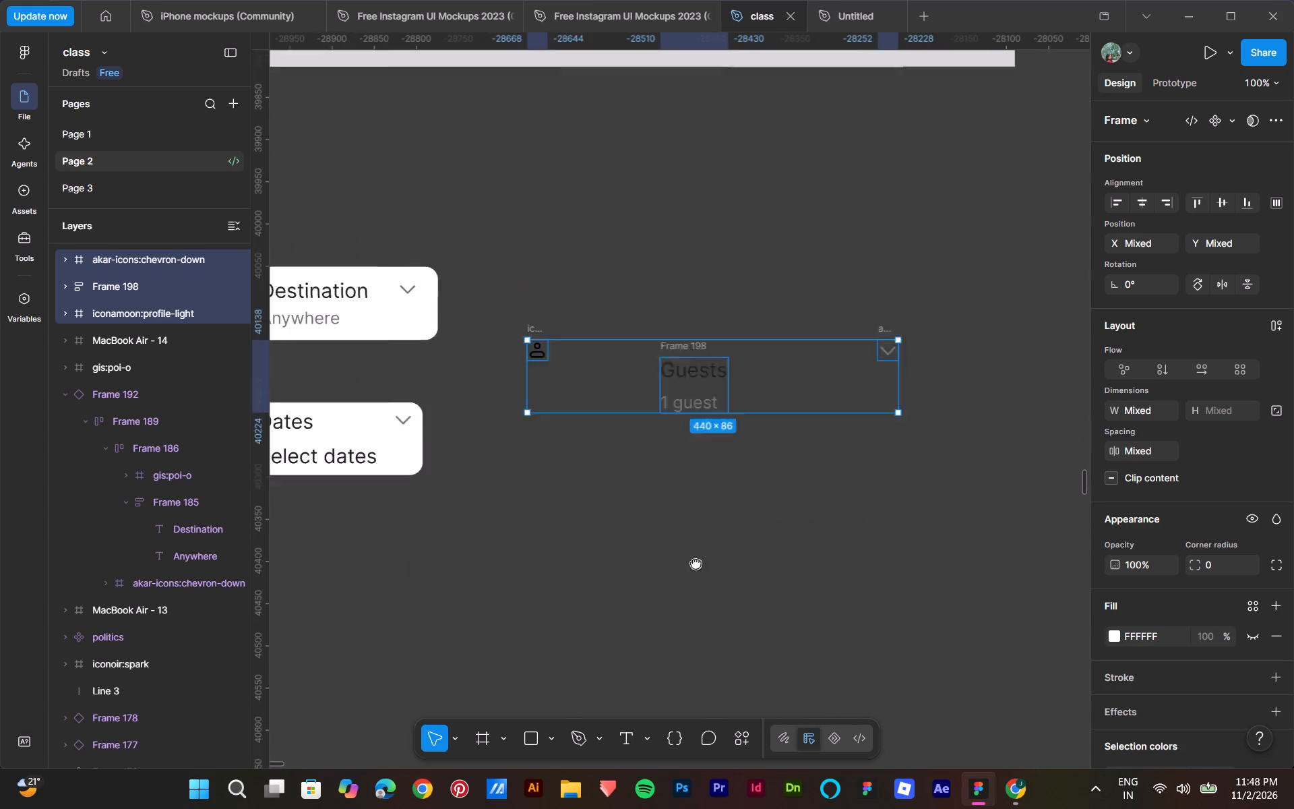
{"action": "middle_click_drag", "start_coordinate": [696, 563], "coordinate": [801, 632]}
{"action": "scroll", "coordinate": [803, 631], "scroll_direction": "up", "scroll_amount": 1}
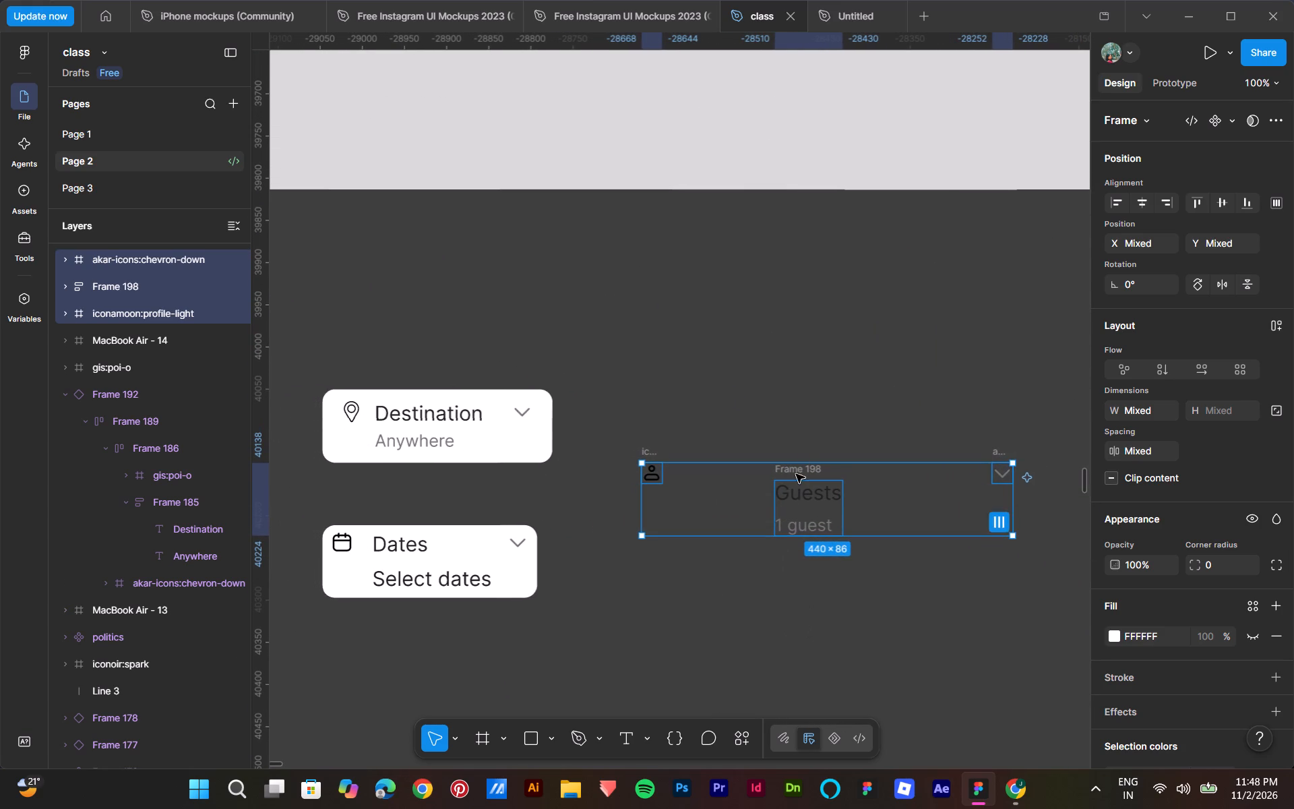
{"action": "left_click_drag", "start_coordinate": [862, 516], "coordinate": [818, 481]}
{"action": "left_click_drag", "start_coordinate": [818, 481], "coordinate": [826, 479]}
Check the gap of the Destination label stack and set the Guests text frame's gap to 6.
{"action": "triple_click", "coordinate": [419, 417]}
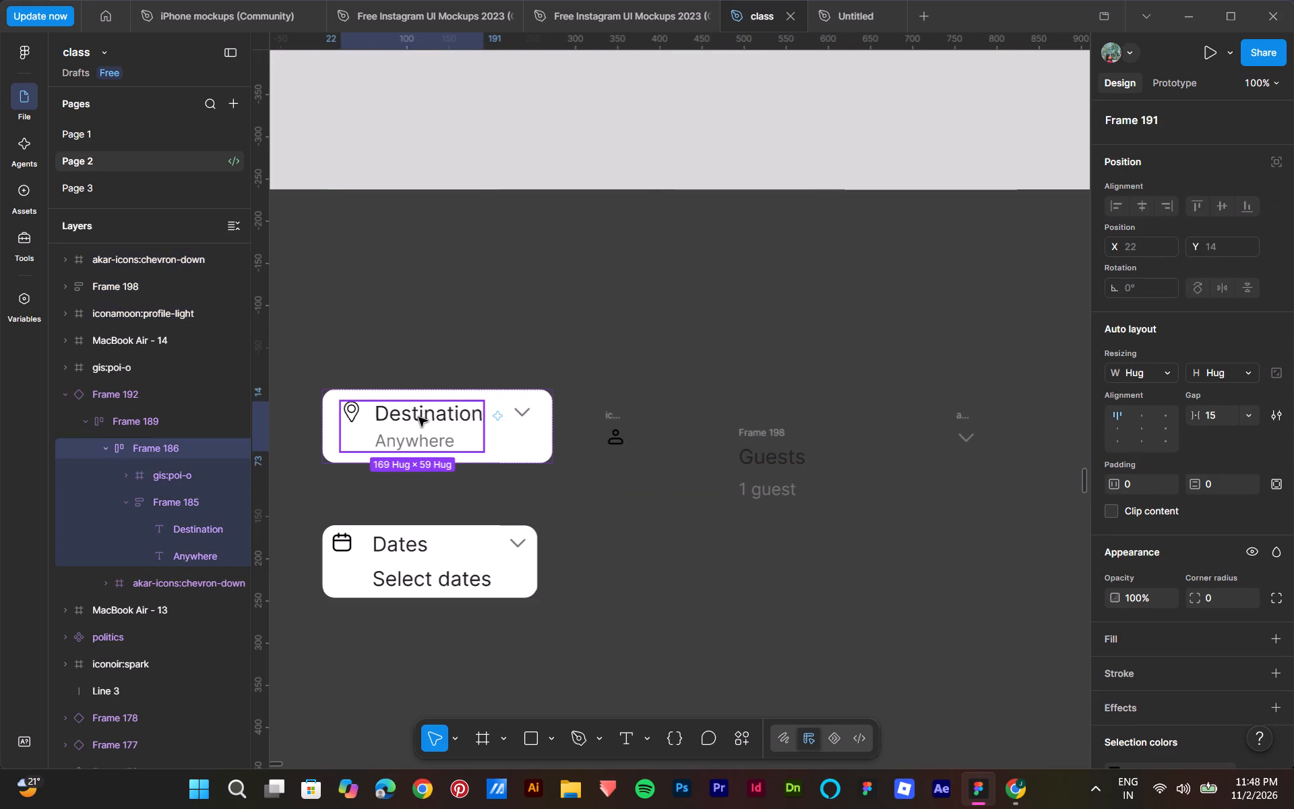
{"action": "double_click", "coordinate": [419, 417]}
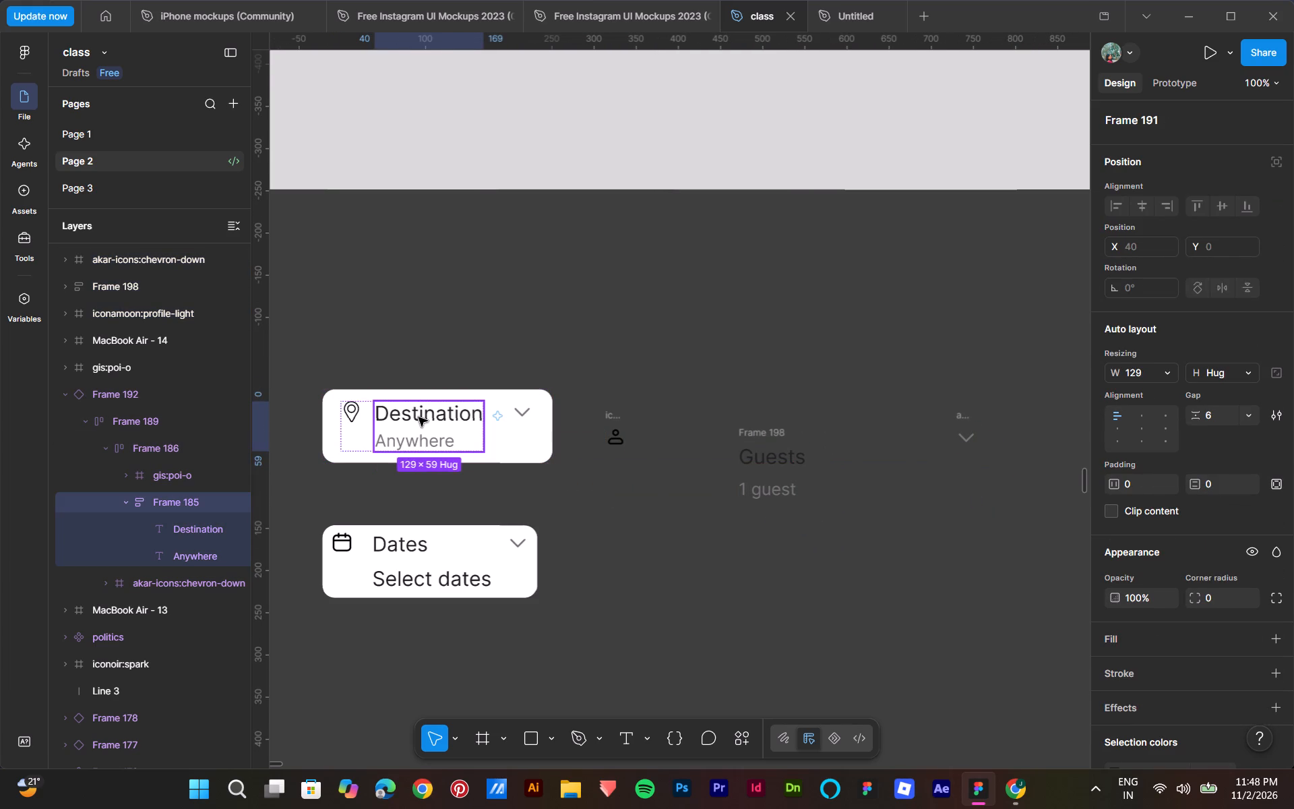
{"action": "left_click", "coordinate": [773, 432]}
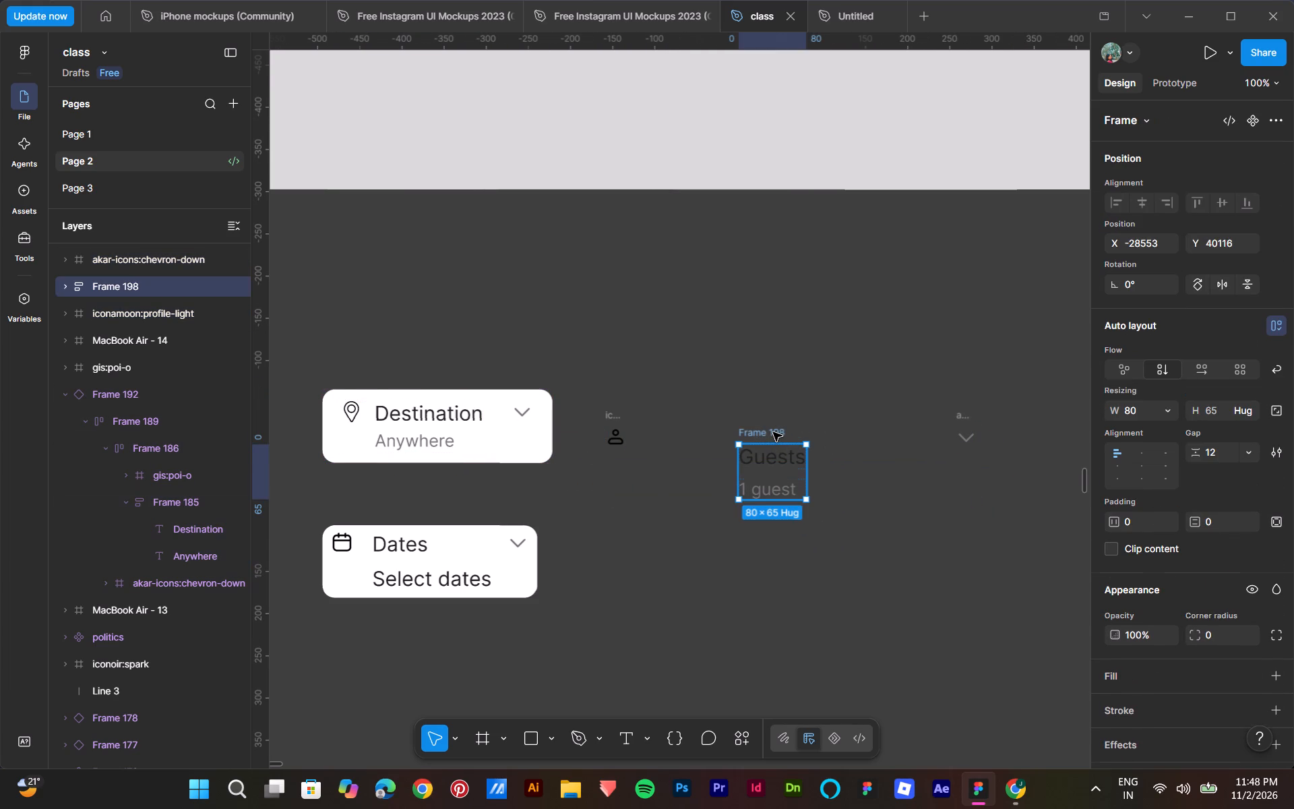
{"action": "left_click", "coordinate": [1222, 451]}
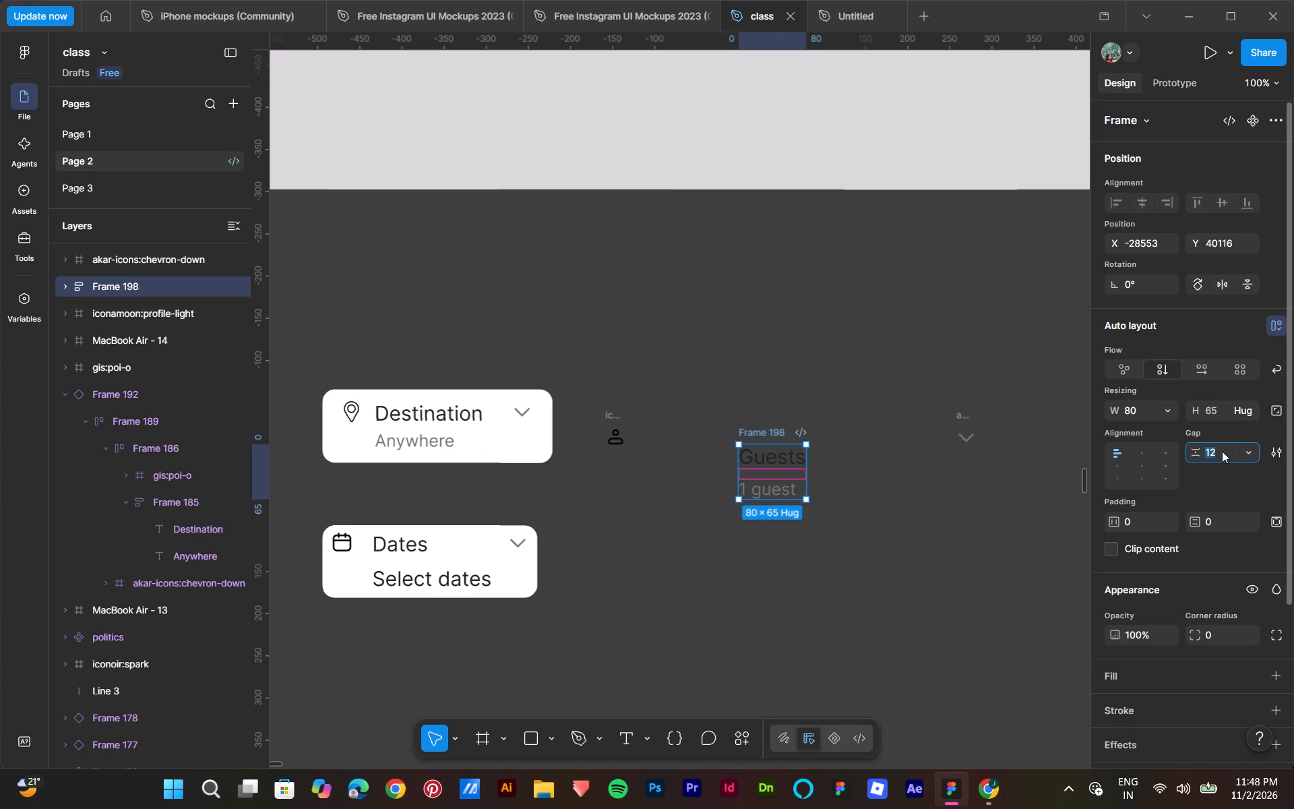
{"action": "key", "text": "6"}
{"action": "key", "text": "Return"}
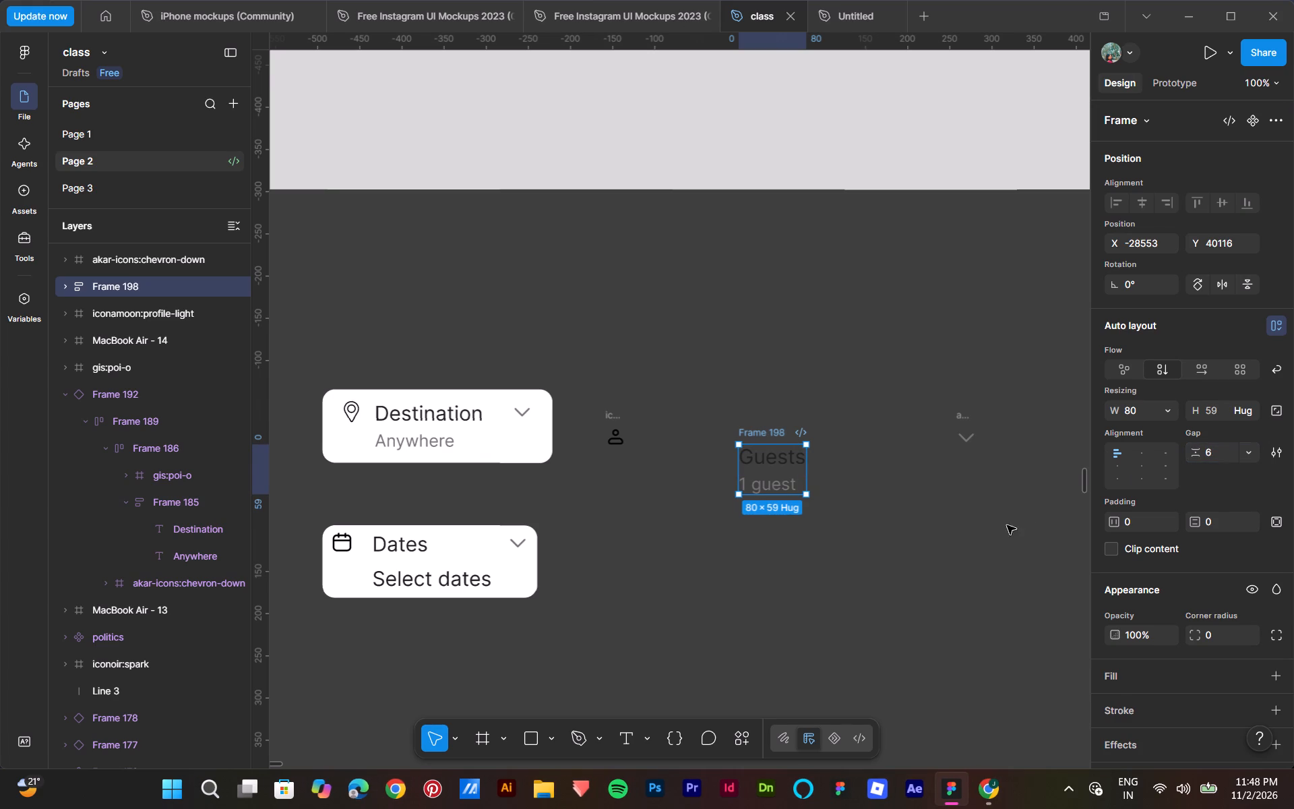
Move the profile icon close to the Guests text, level with its first line.
{"action": "left_click", "coordinate": [911, 531]}
{"action": "left_click_drag", "start_coordinate": [611, 415], "coordinate": [626, 415]}
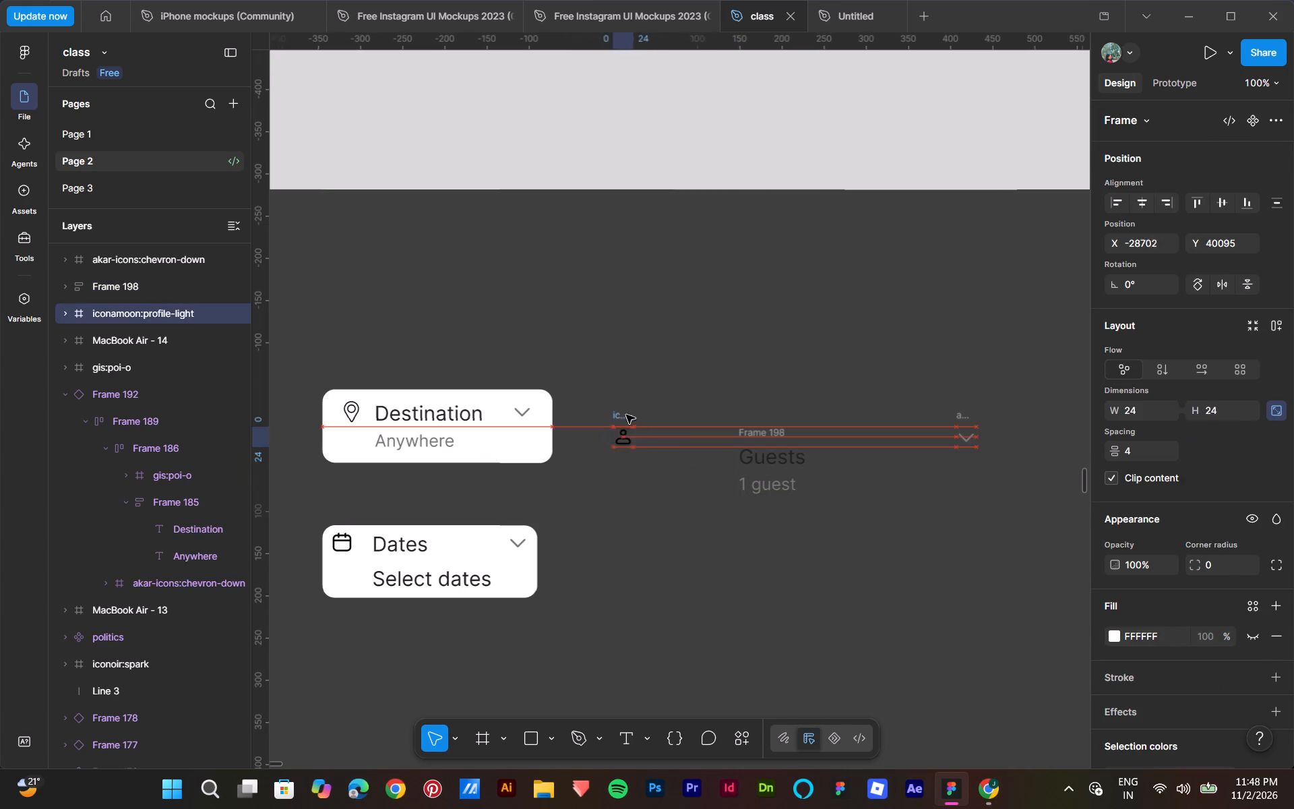
{"action": "left_click_drag", "start_coordinate": [626, 415], "coordinate": [697, 429]}
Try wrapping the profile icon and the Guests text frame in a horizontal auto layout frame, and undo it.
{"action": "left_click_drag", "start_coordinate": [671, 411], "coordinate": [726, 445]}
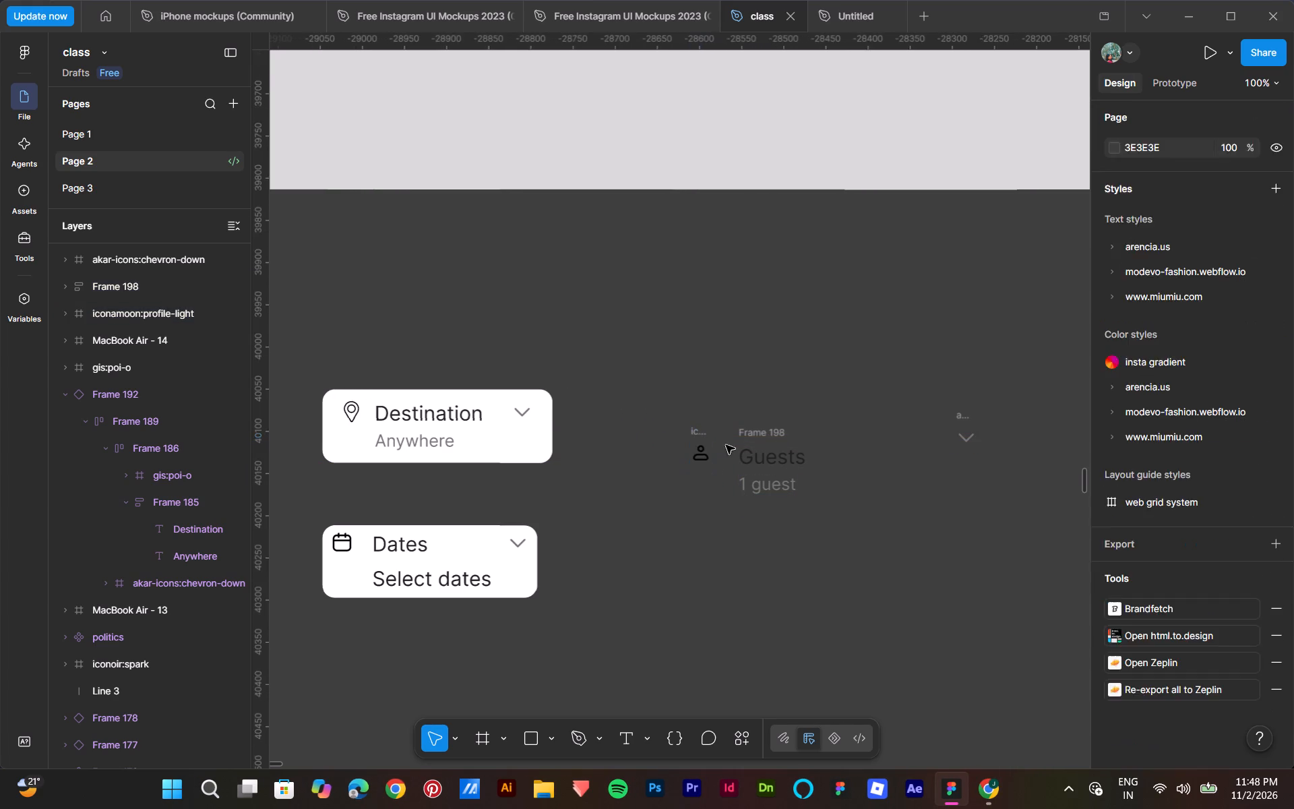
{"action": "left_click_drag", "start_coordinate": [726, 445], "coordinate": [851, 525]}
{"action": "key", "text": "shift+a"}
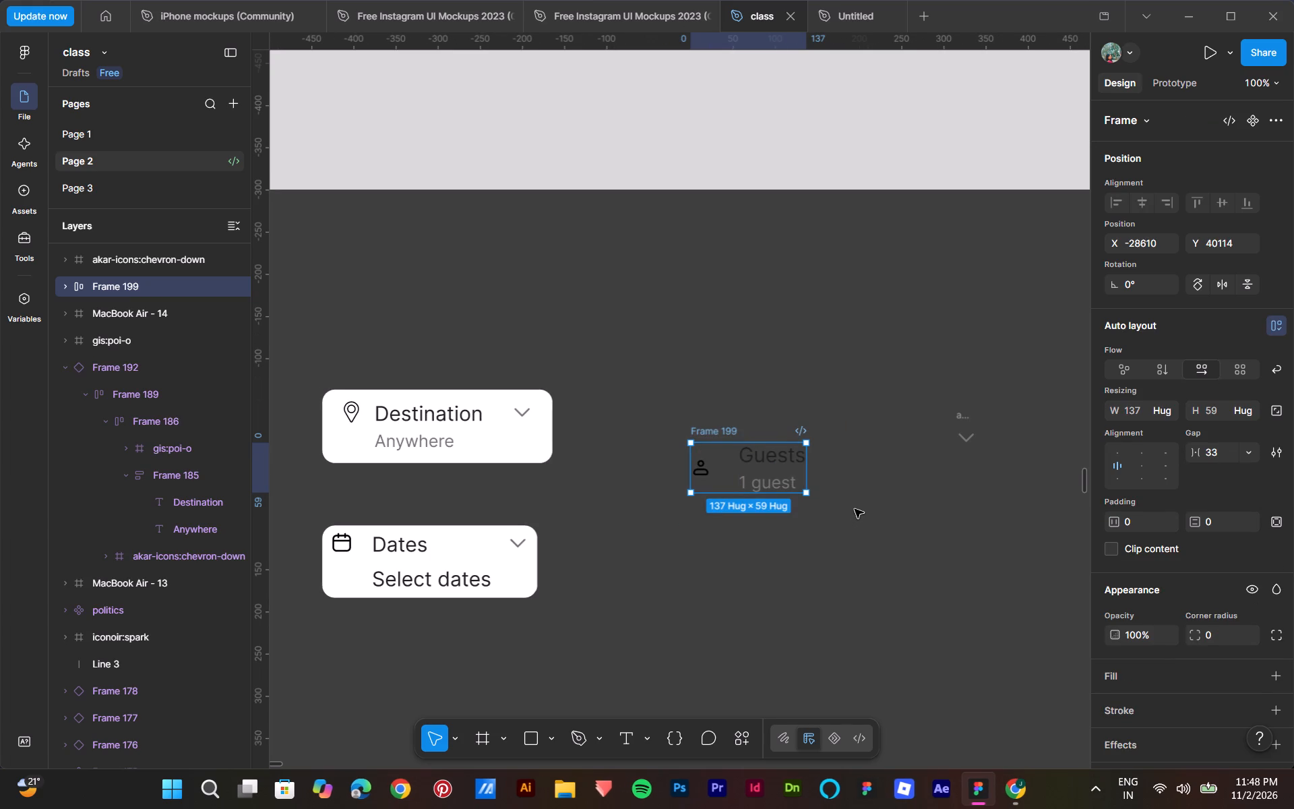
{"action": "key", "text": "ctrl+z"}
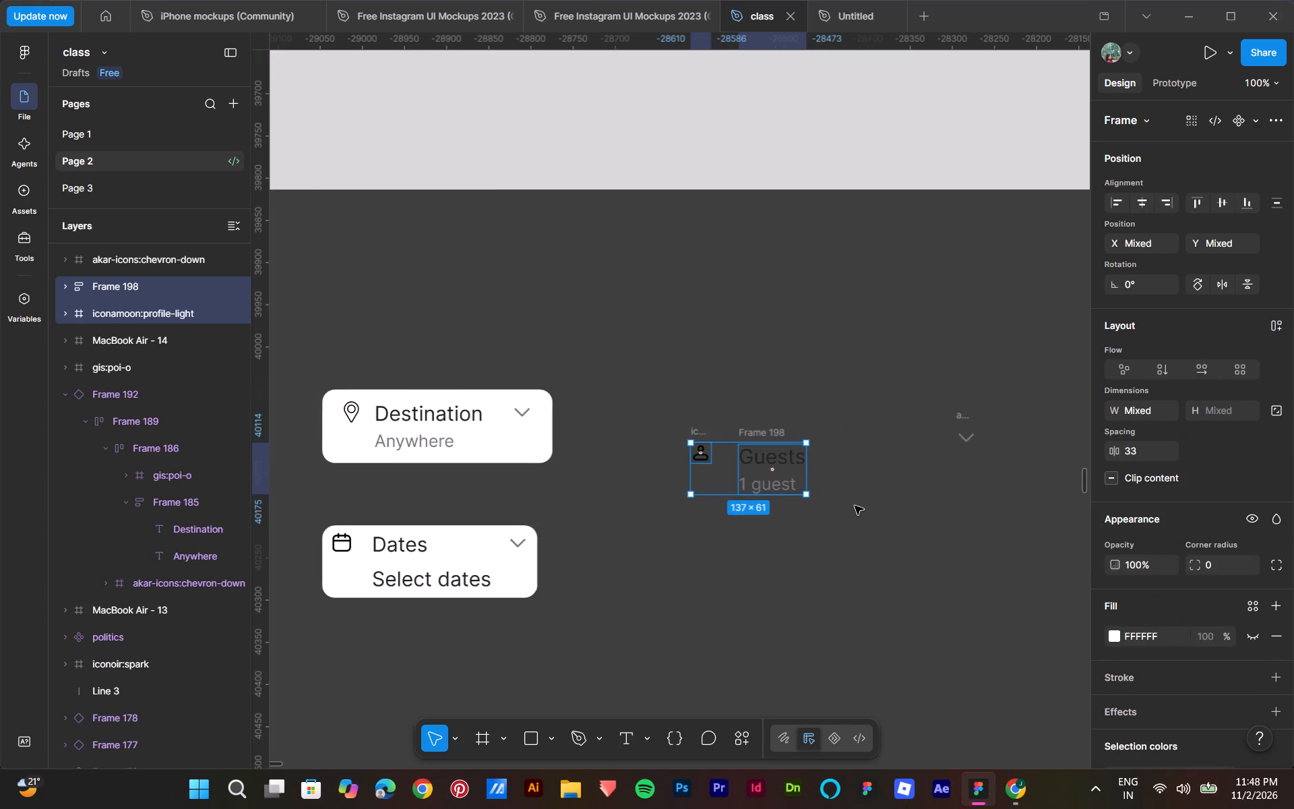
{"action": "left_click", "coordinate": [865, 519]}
Apply auto layout again to a selection of the profile icon artwork and the Guests text.
{"action": "left_click_drag", "start_coordinate": [668, 414], "coordinate": [811, 462]}
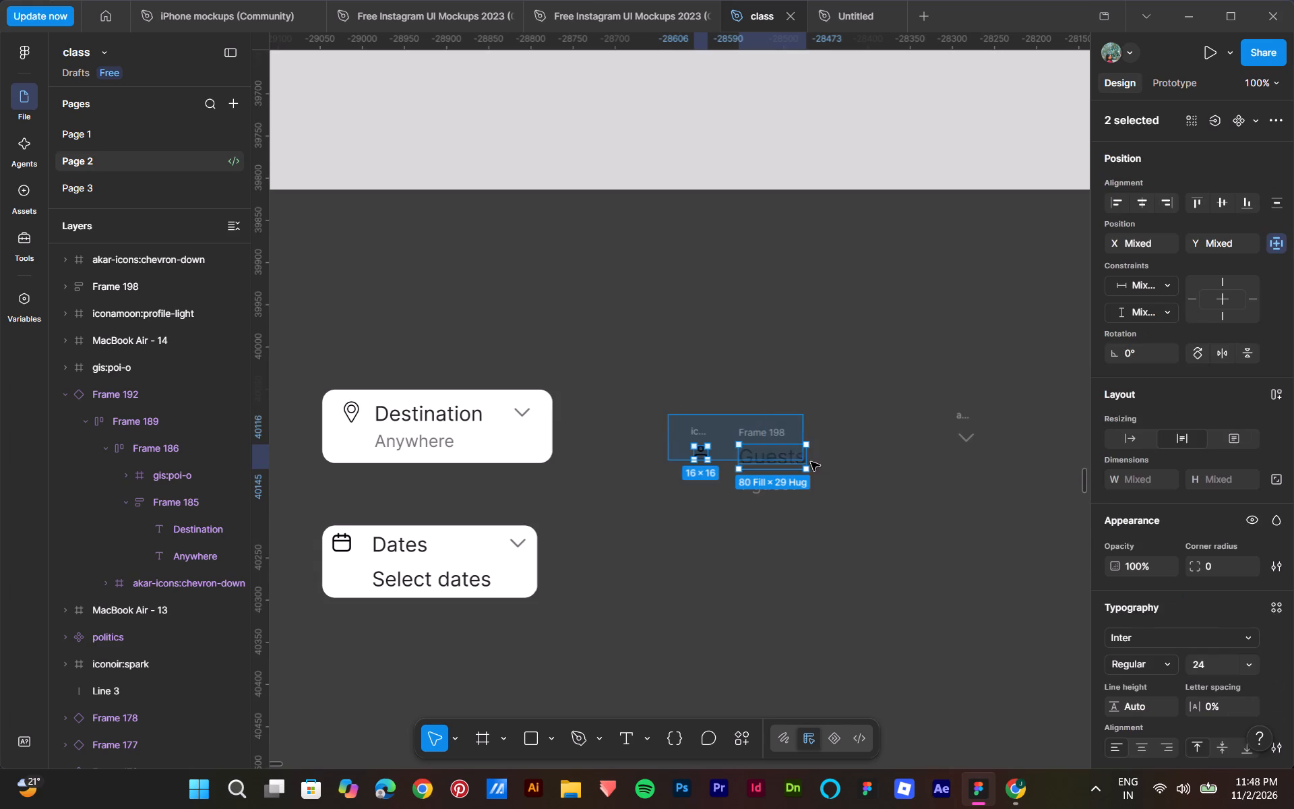
{"action": "left_click_drag", "start_coordinate": [811, 462], "coordinate": [815, 462]}
{"action": "key", "text": "shift+a"}
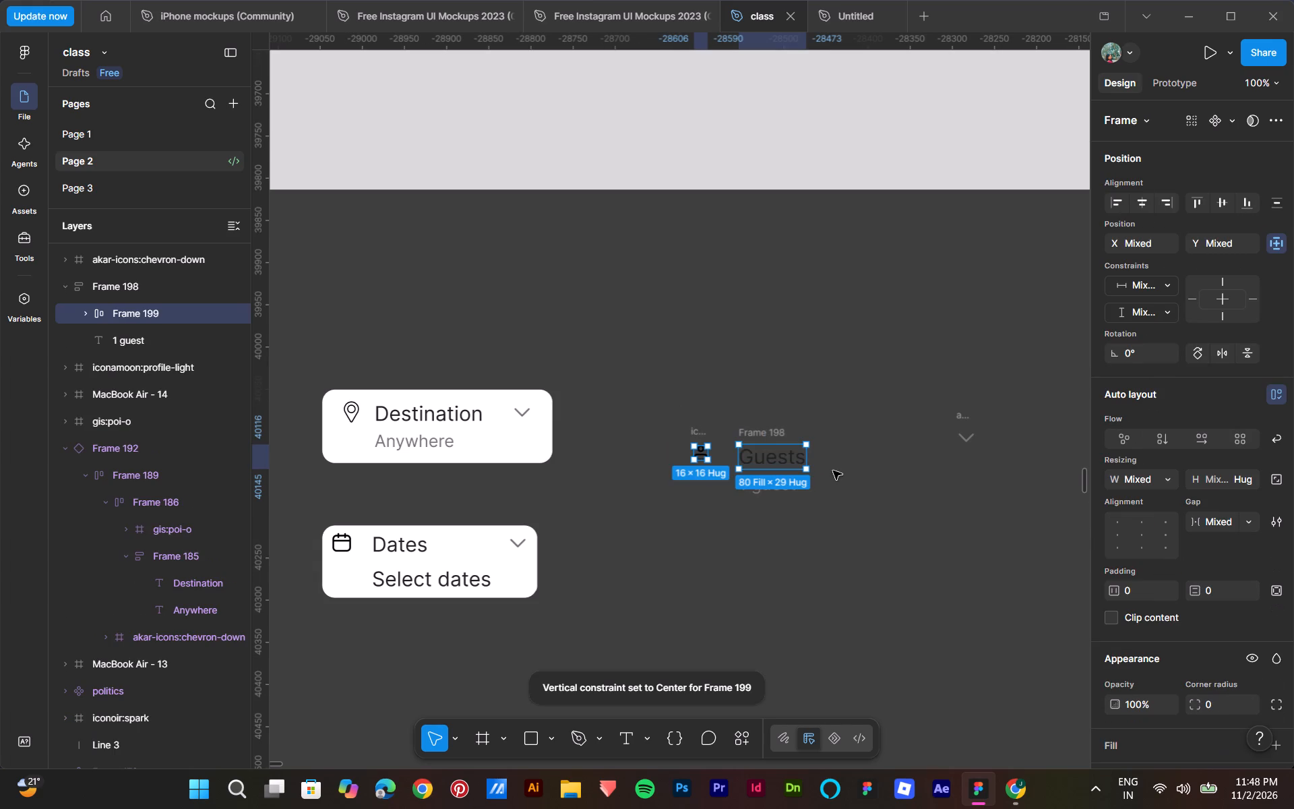
{"action": "left_click", "coordinate": [831, 471]}
Move the chevron close to the Guests text on the side opposite the profile icon, at about X -28422, Y 40104.
{"action": "left_click_drag", "start_coordinate": [962, 417], "coordinate": [875, 423]}
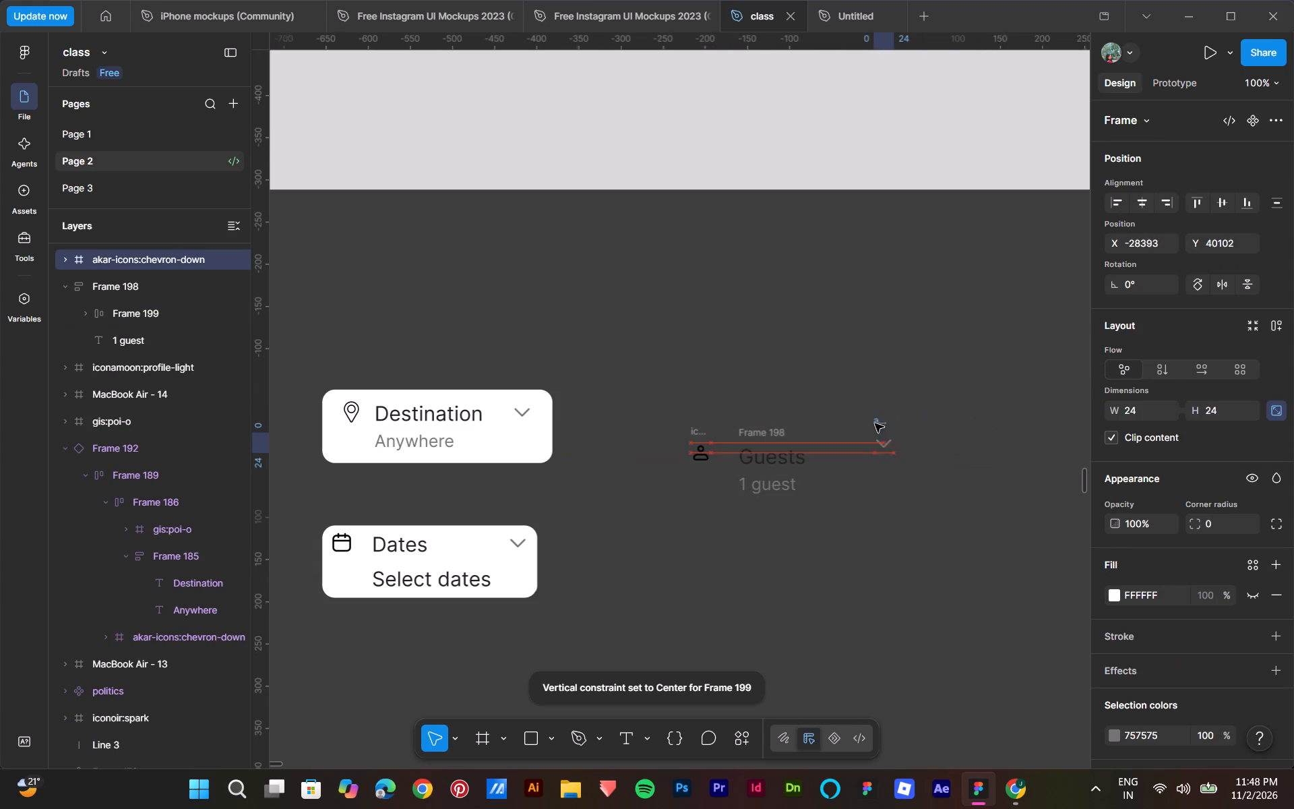
{"action": "left_click_drag", "start_coordinate": [875, 423], "coordinate": [855, 431]}
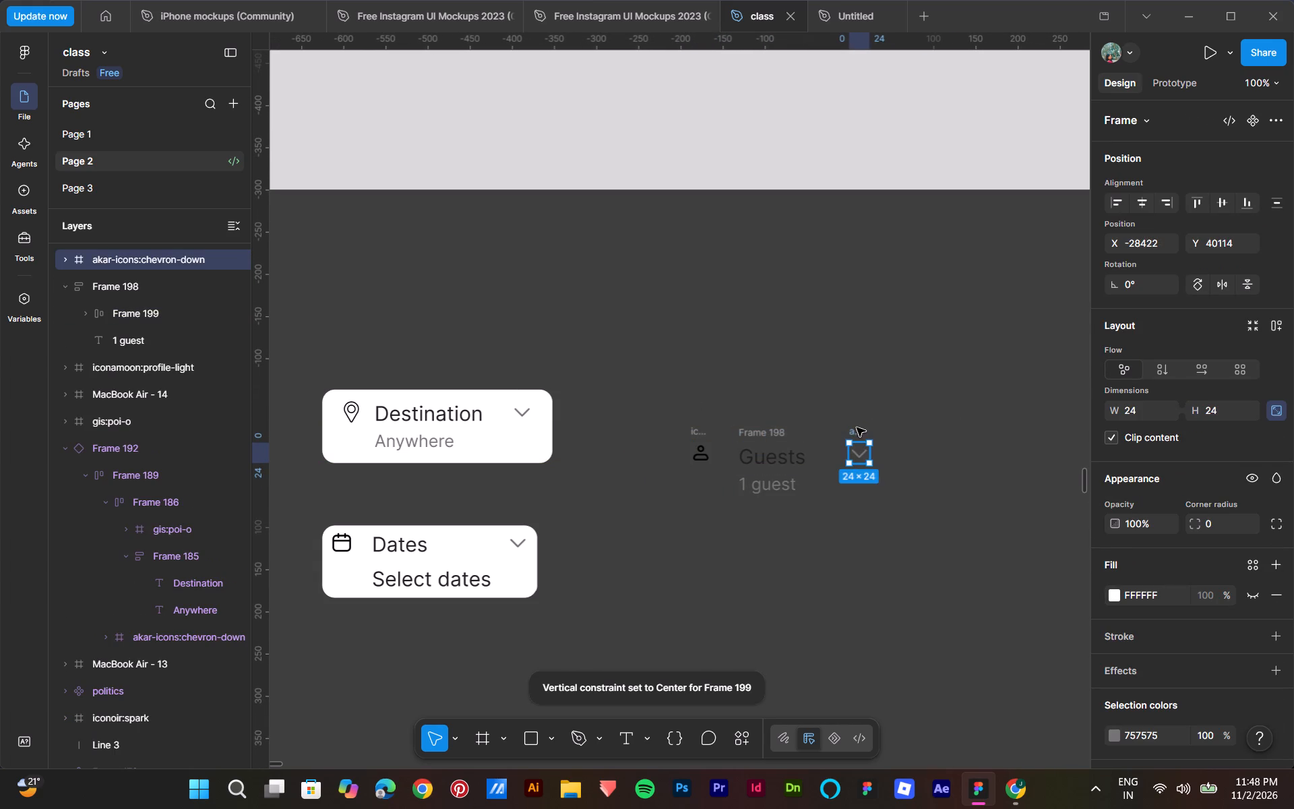
{"action": "left_click_drag", "start_coordinate": [855, 429], "coordinate": [854, 422]}
Wrap the profile icon, Guests text frame and chevron in one horizontal auto layout frame and give it an FFFFFF fill.
{"action": "left_click_drag", "start_coordinate": [669, 408], "coordinate": [780, 460]}
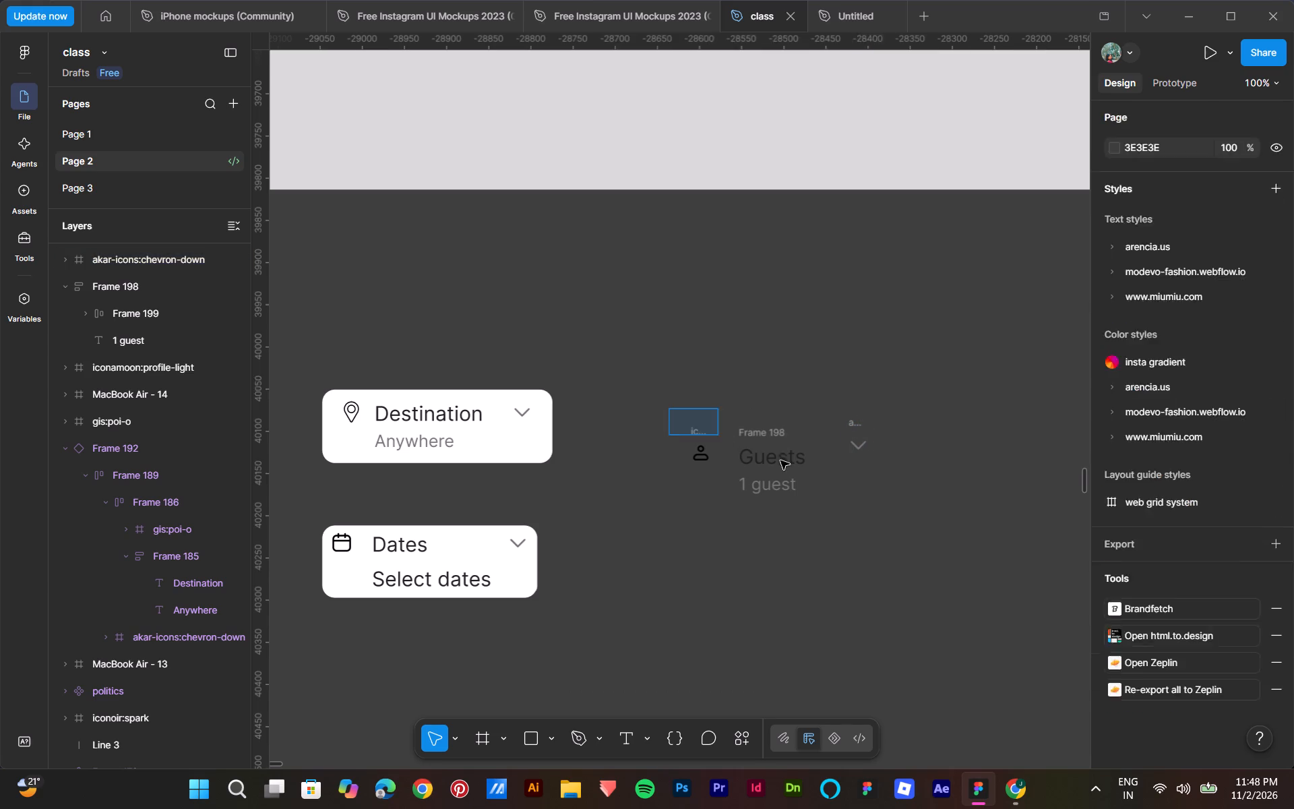
{"action": "left_click_drag", "start_coordinate": [780, 460], "coordinate": [921, 518]}
{"action": "key", "text": "shift+a"}
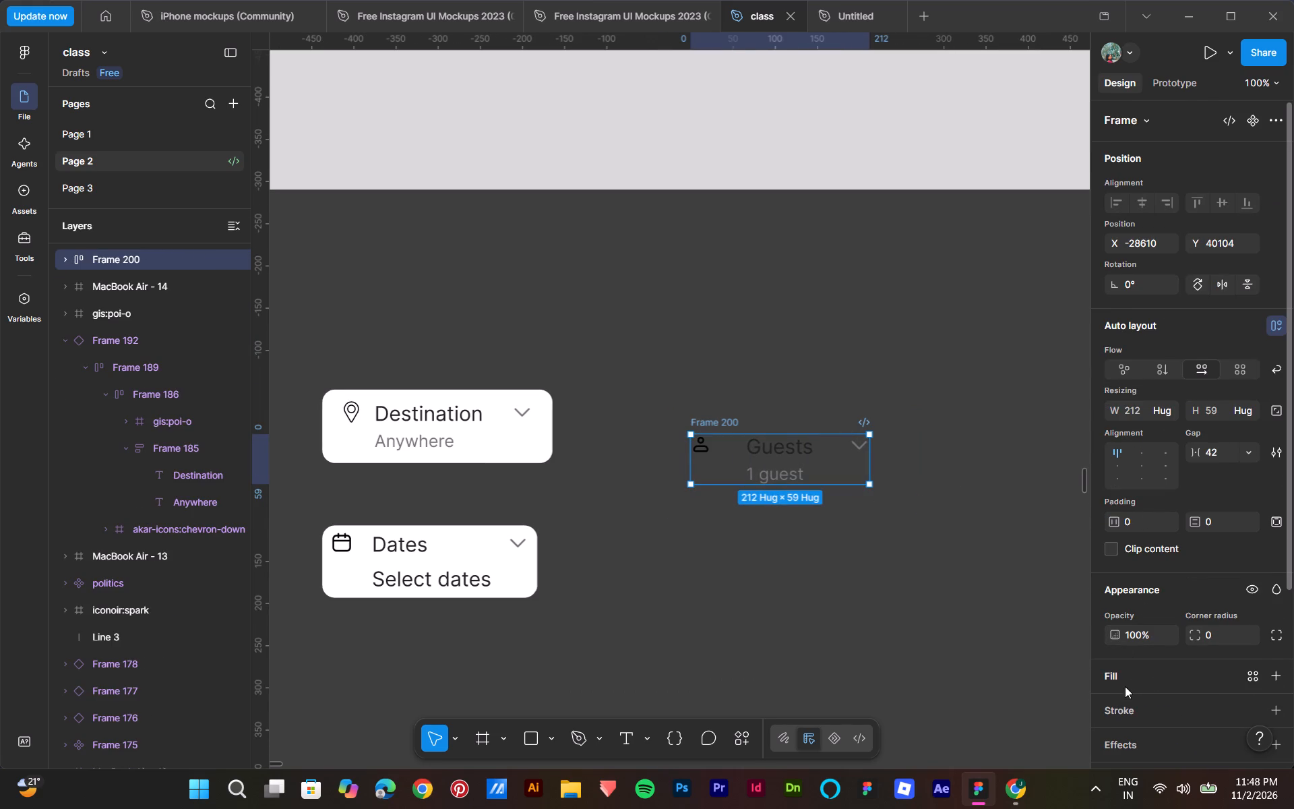
{"action": "left_click", "coordinate": [1271, 671]}
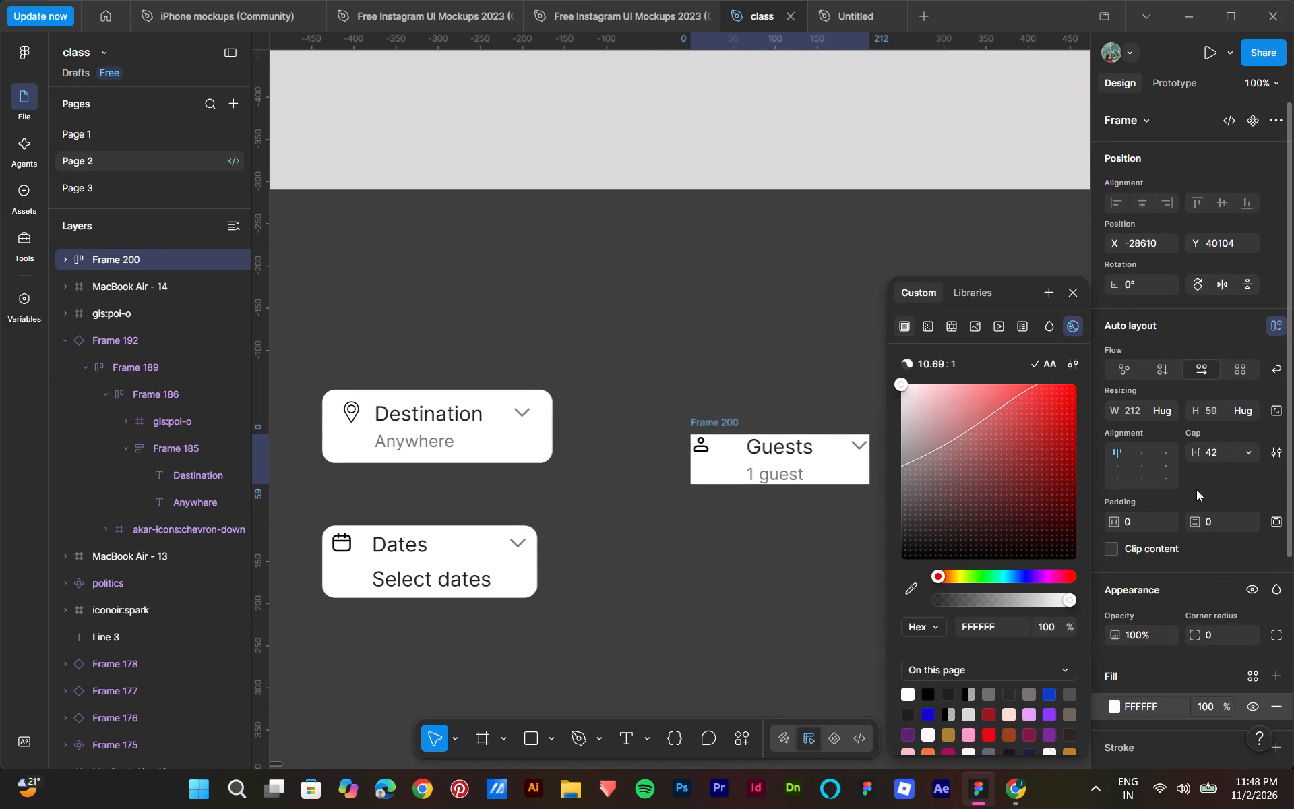
Set the Guests card's padding to 13 horizontal and 8 vertical, and its corner radius to 15.
{"action": "left_click", "coordinate": [1227, 517]}
{"action": "left_click_drag", "start_coordinate": [1110, 523], "coordinate": [658, 398]}
{"action": "left_click_drag", "start_coordinate": [1109, 522], "coordinate": [656, 397]}
{"action": "left_click_drag", "start_coordinate": [1201, 521], "coordinate": [660, 397]}
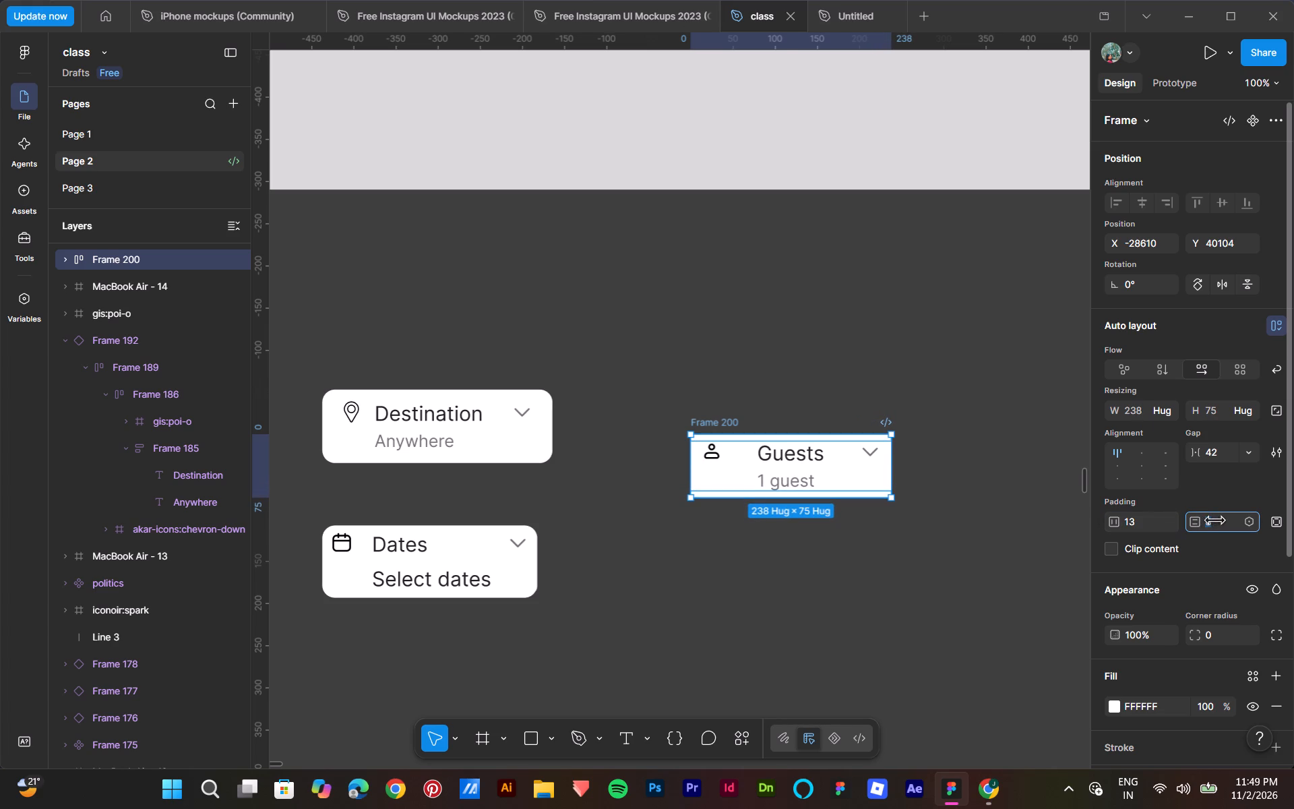
{"action": "left_click_drag", "start_coordinate": [660, 397], "coordinate": [661, 397]}
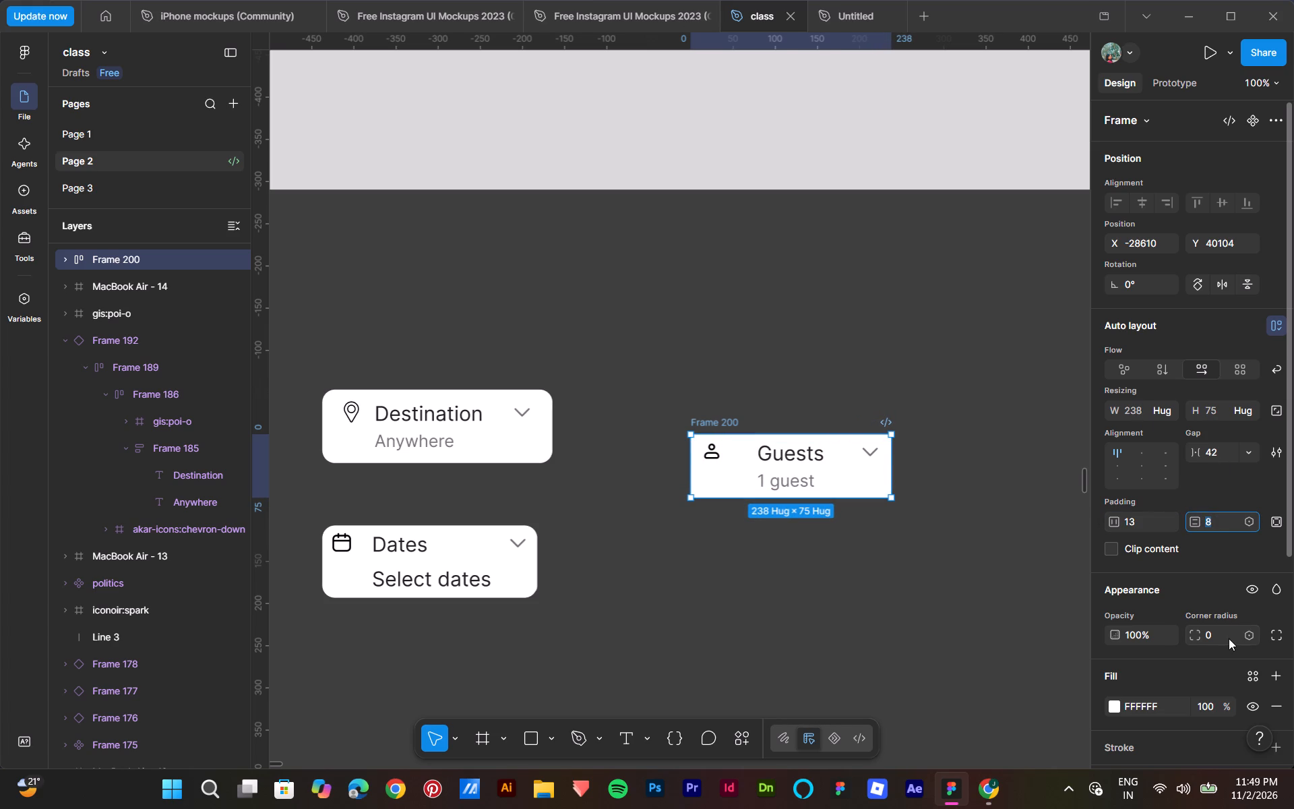
{"action": "left_click", "coordinate": [1229, 638]}
{"action": "key", "text": "1"}
{"action": "key", "text": "5"}
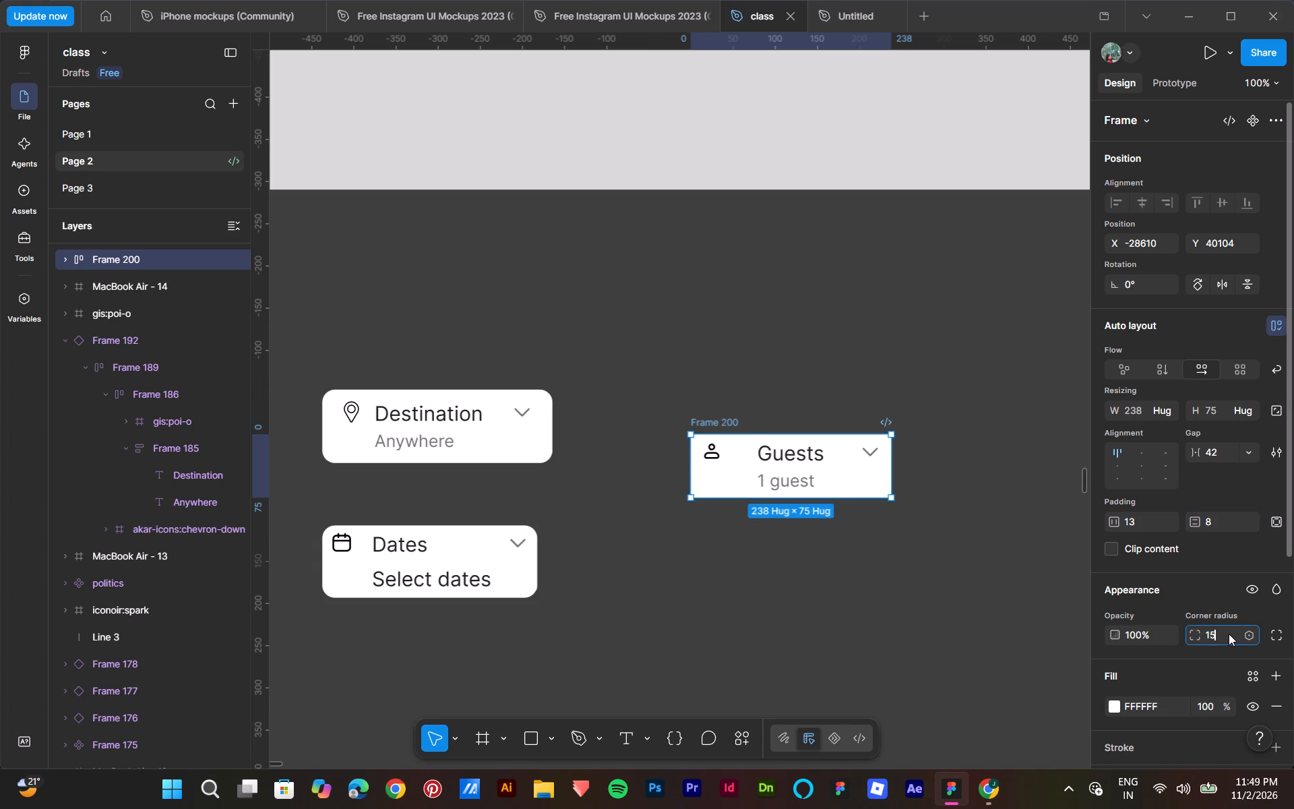
{"action": "key", "text": "Return"}
{"action": "left_click", "coordinate": [952, 564]}
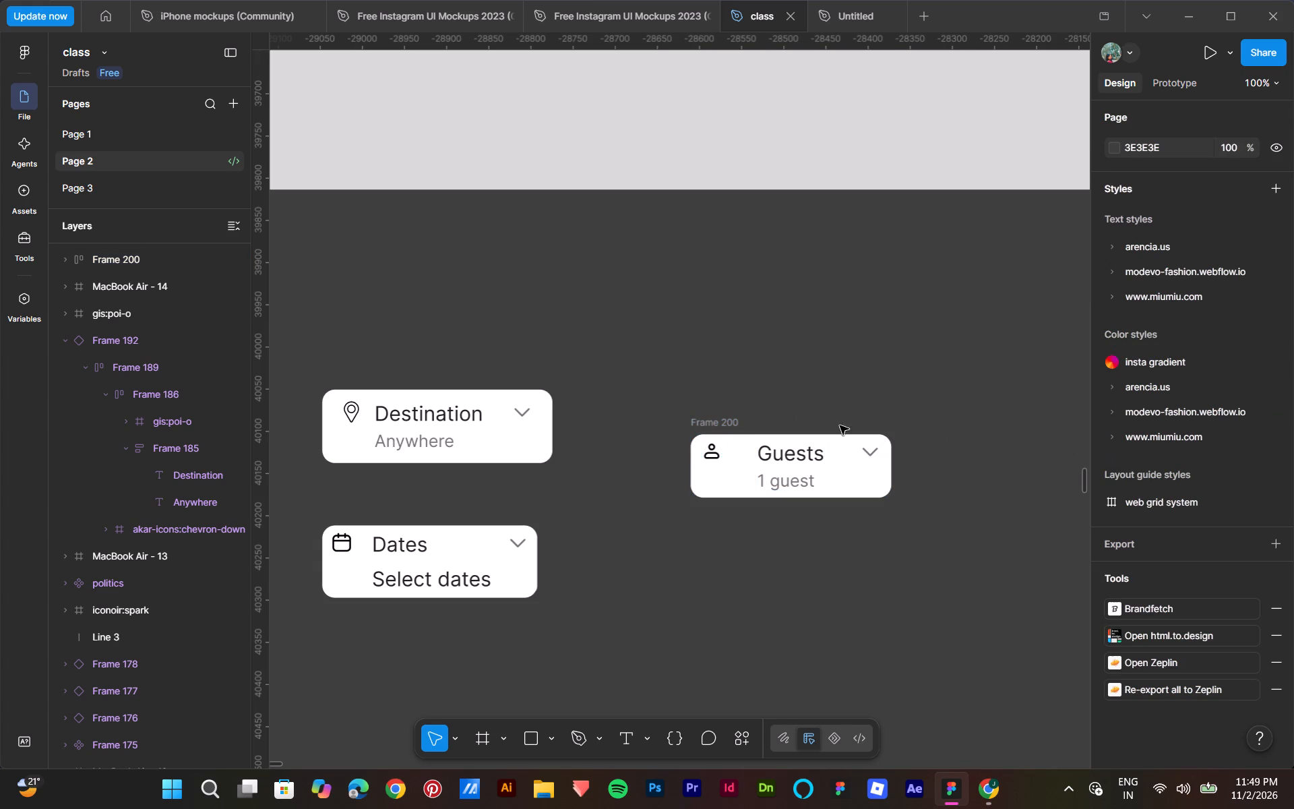
Move the Guests card next to the Destination dropdown with their top edges aligned, at X -28736, Y 40051.
{"action": "left_click_drag", "start_coordinate": [719, 422], "coordinate": [621, 378]}
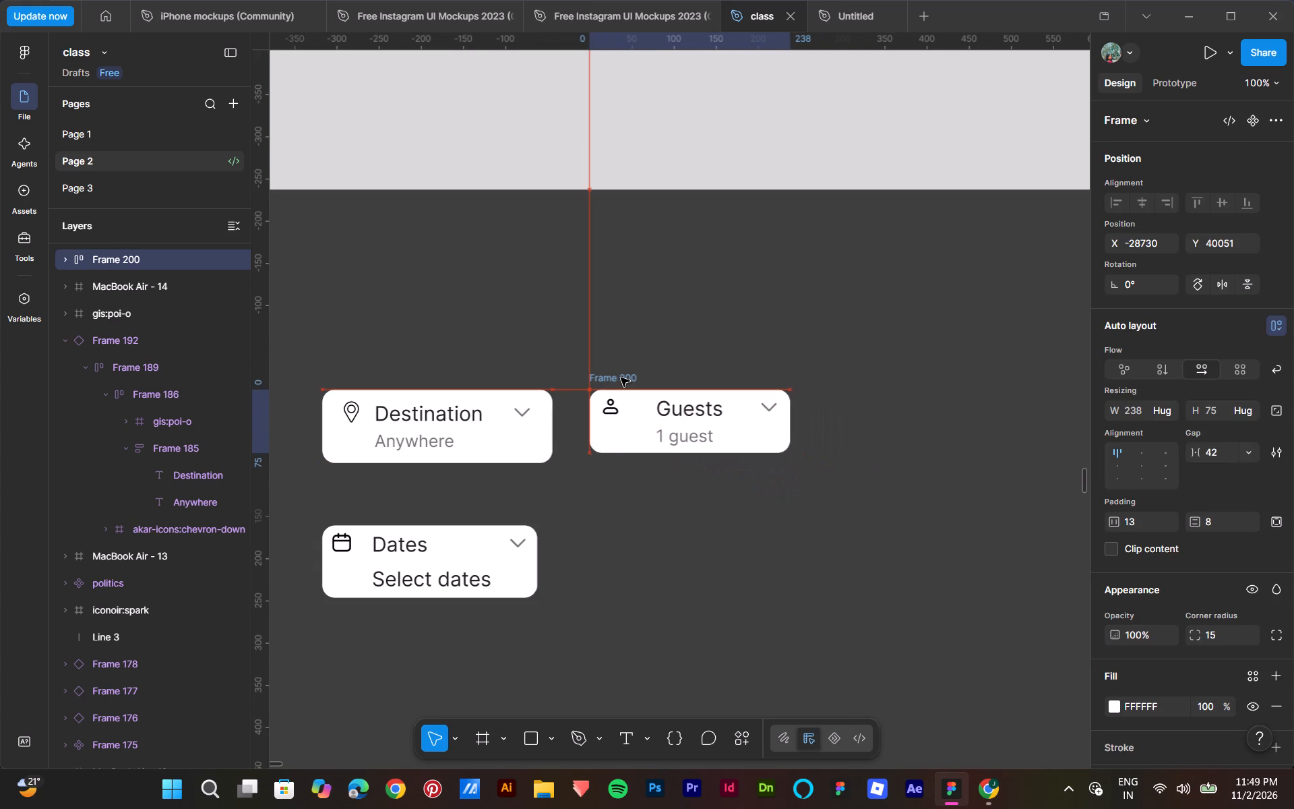
{"action": "left_click_drag", "start_coordinate": [621, 378], "coordinate": [613, 379]}
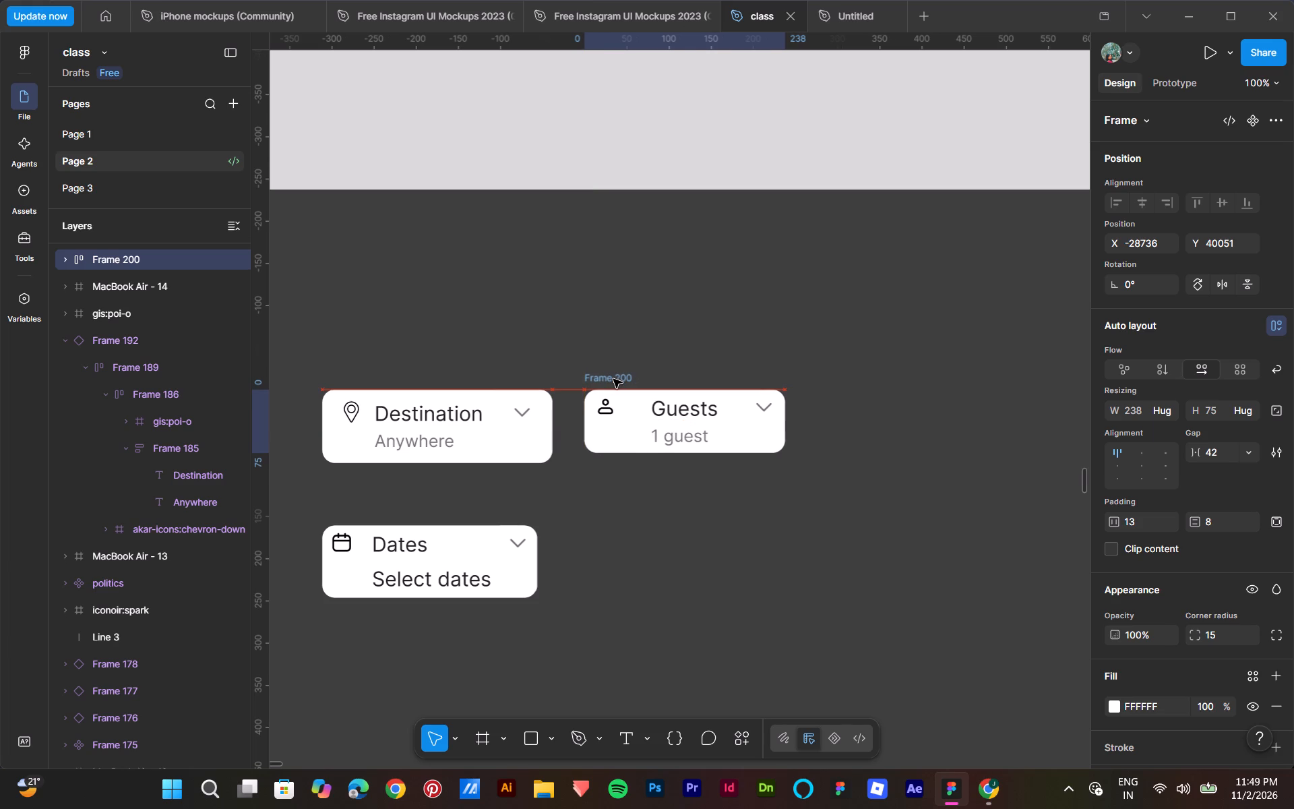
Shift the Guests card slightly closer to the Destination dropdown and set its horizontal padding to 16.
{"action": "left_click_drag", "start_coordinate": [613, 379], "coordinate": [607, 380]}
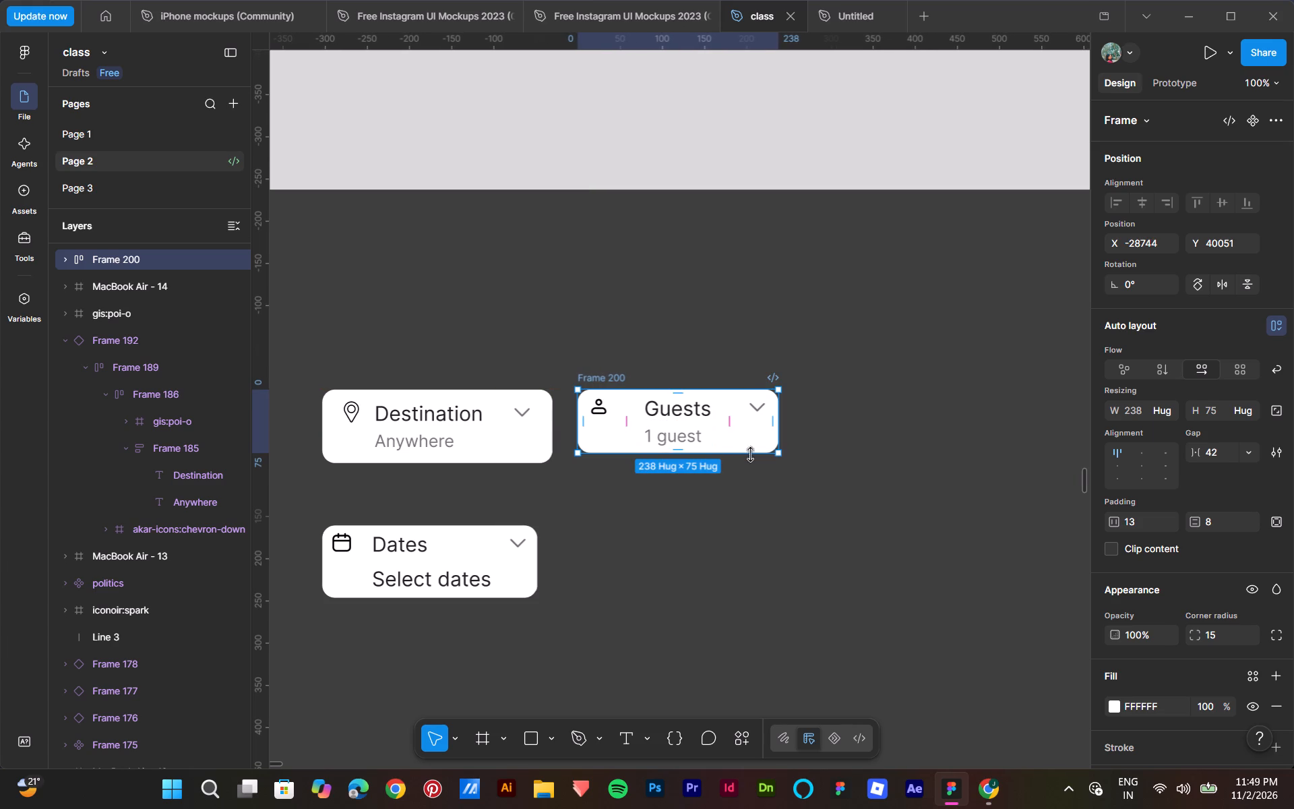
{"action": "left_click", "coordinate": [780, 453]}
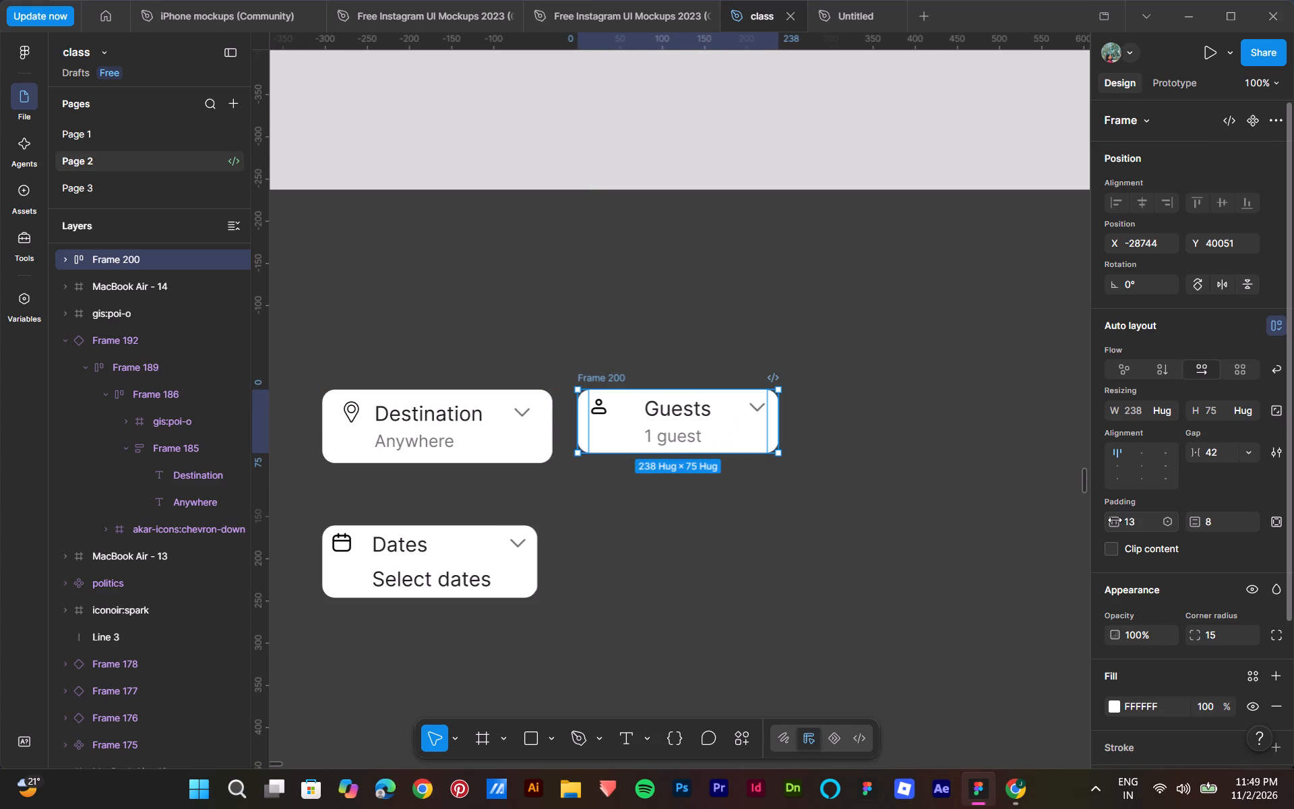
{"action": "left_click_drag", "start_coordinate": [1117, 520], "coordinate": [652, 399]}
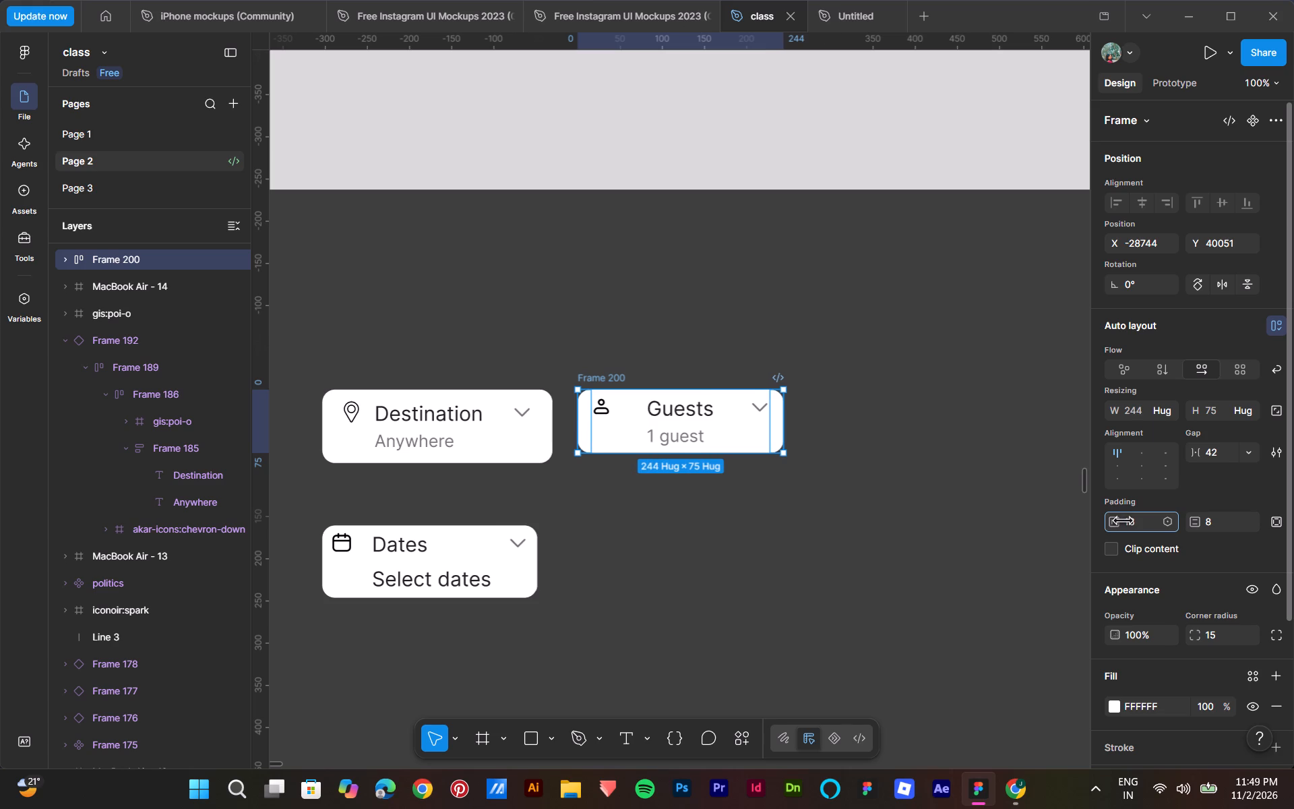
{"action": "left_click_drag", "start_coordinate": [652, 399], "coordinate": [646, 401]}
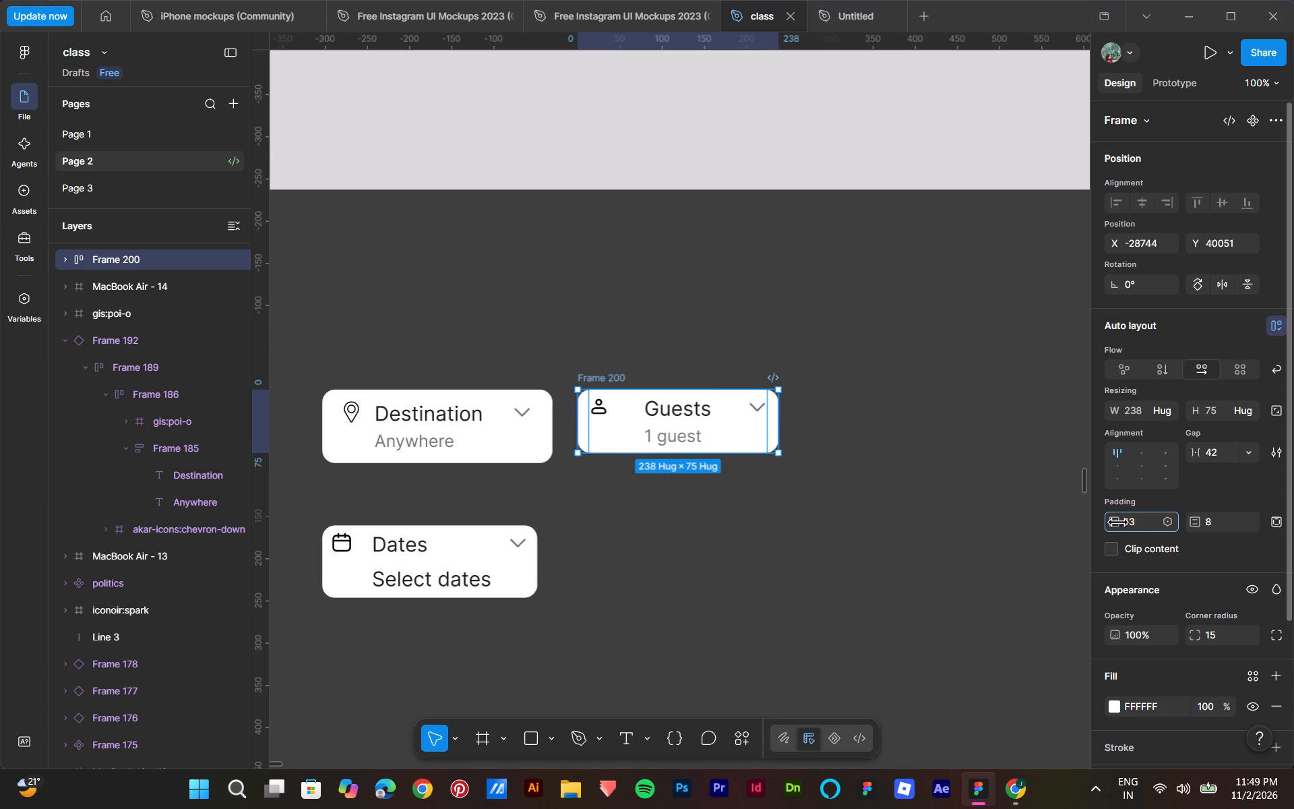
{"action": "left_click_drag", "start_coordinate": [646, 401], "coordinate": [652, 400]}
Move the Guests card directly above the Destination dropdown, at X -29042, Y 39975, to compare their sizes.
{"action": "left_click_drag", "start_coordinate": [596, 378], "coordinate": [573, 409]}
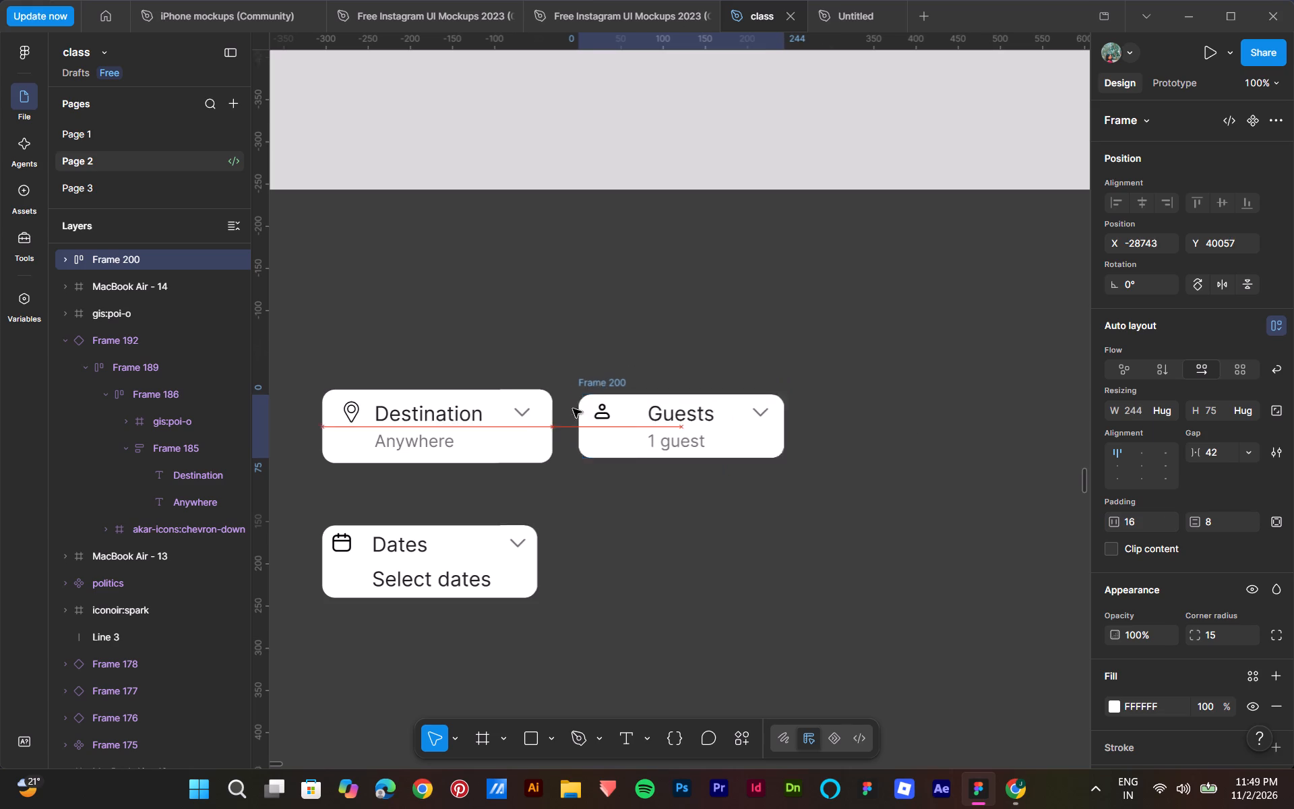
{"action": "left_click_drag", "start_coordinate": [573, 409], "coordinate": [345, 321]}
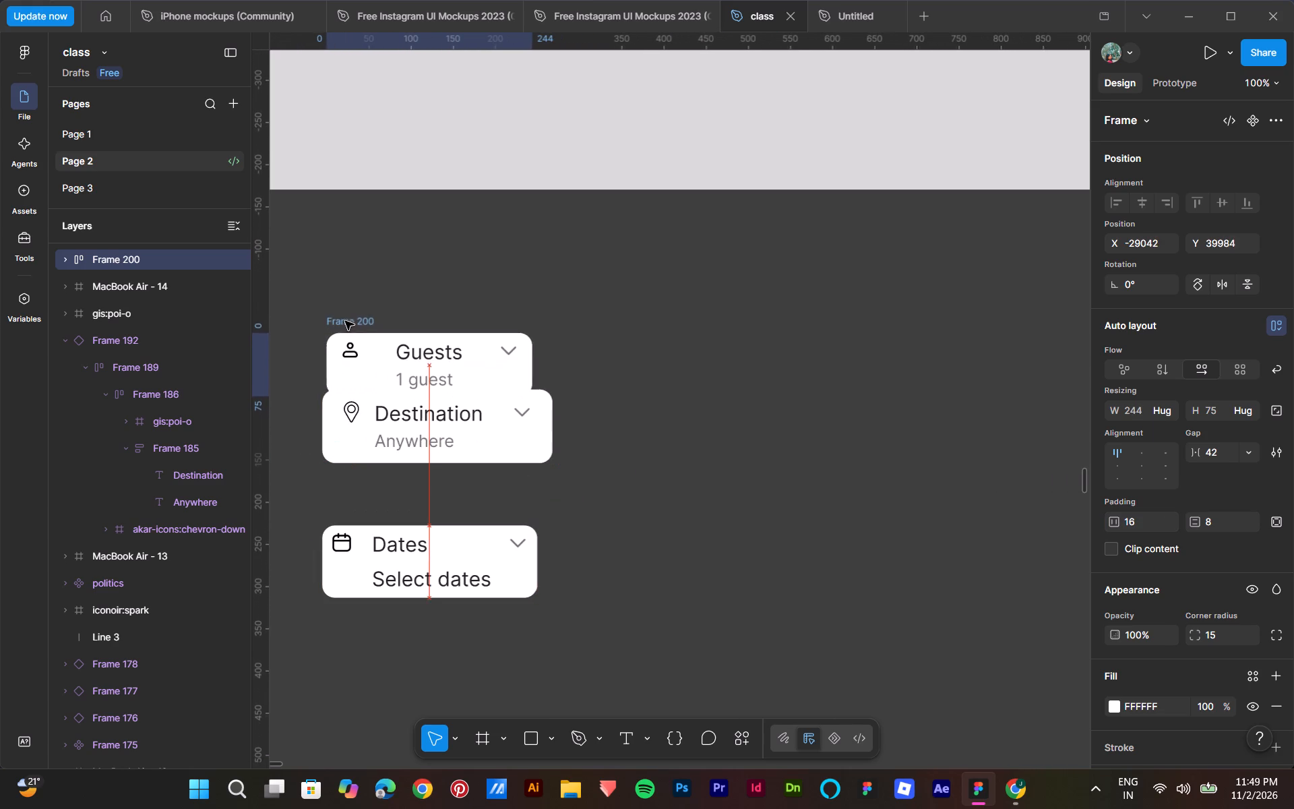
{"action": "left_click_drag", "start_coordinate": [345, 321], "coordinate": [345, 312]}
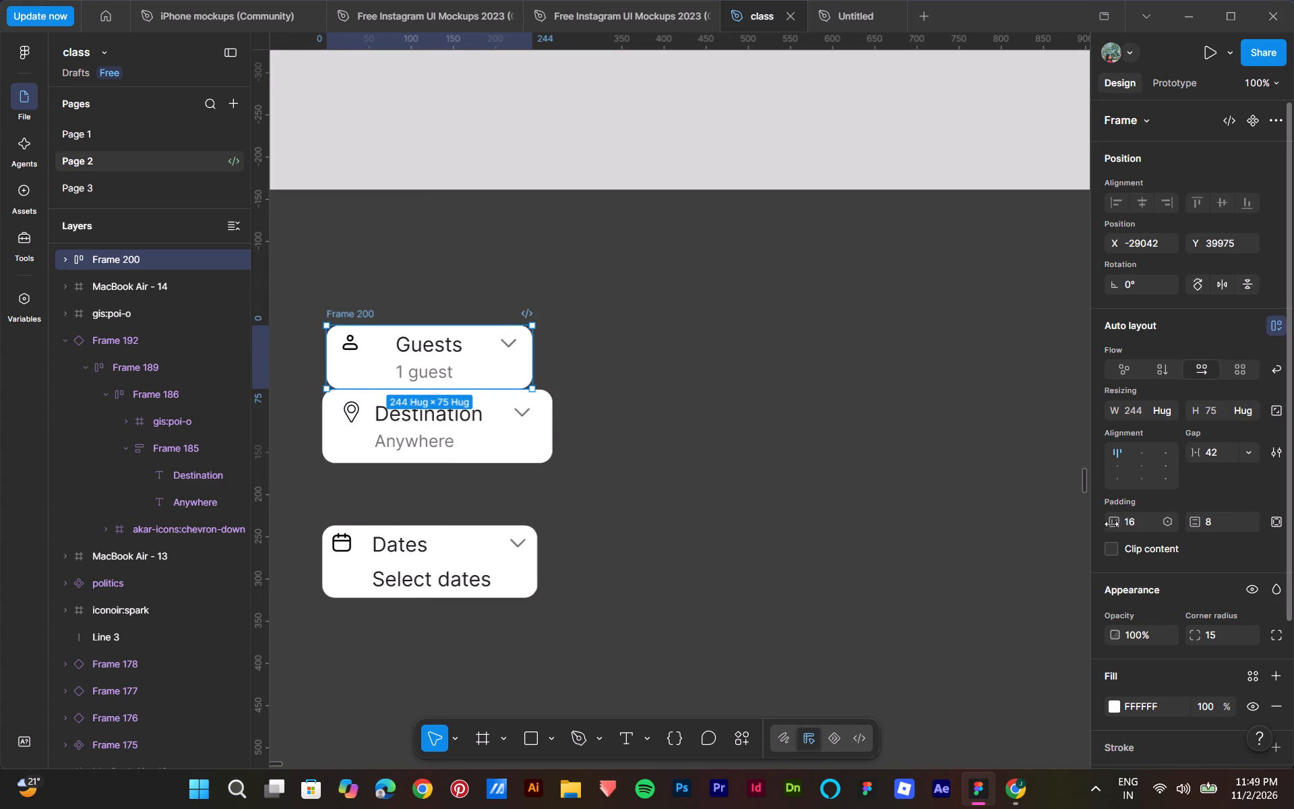
Set the Guests card's auto layout padding to 23 horizontal and 15 vertical.
{"action": "left_click_drag", "start_coordinate": [1111, 524], "coordinate": [653, 399]}
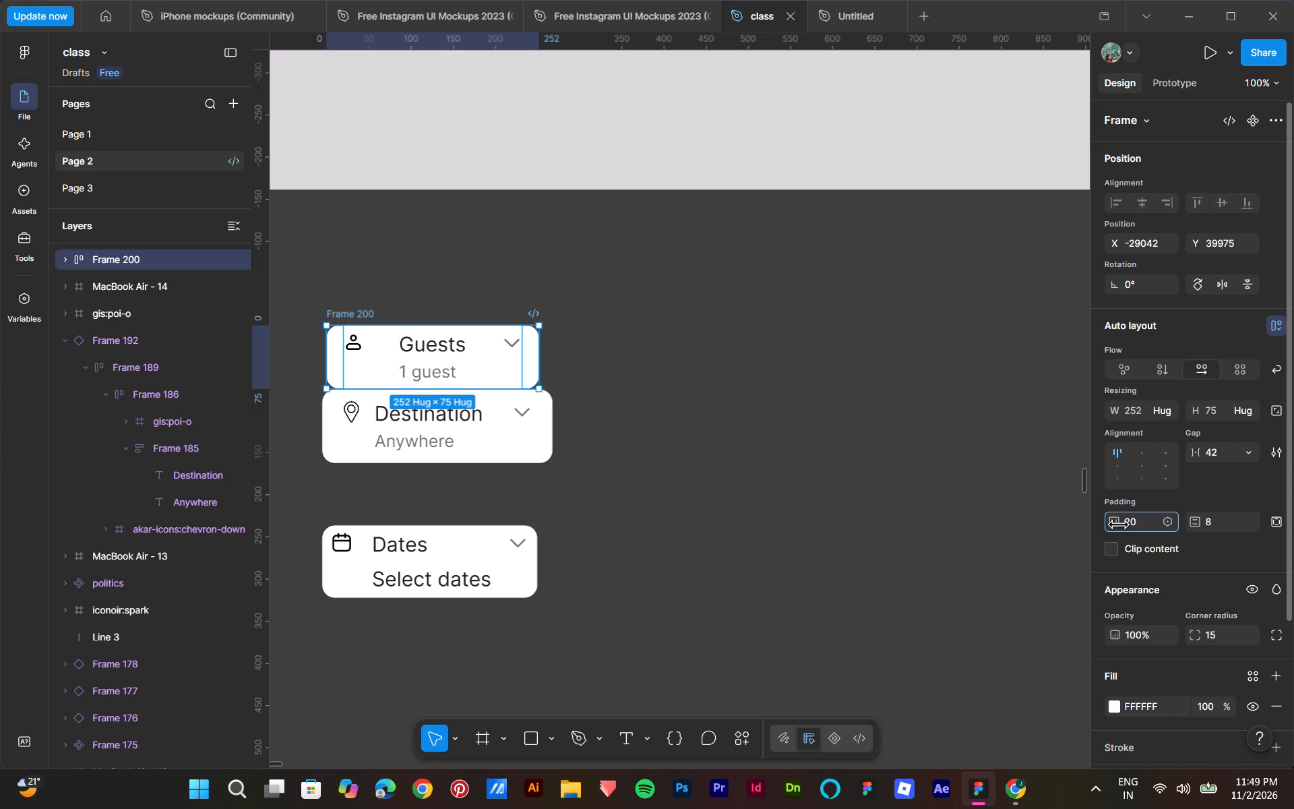
{"action": "left_click_drag", "start_coordinate": [653, 399], "coordinate": [658, 398]}
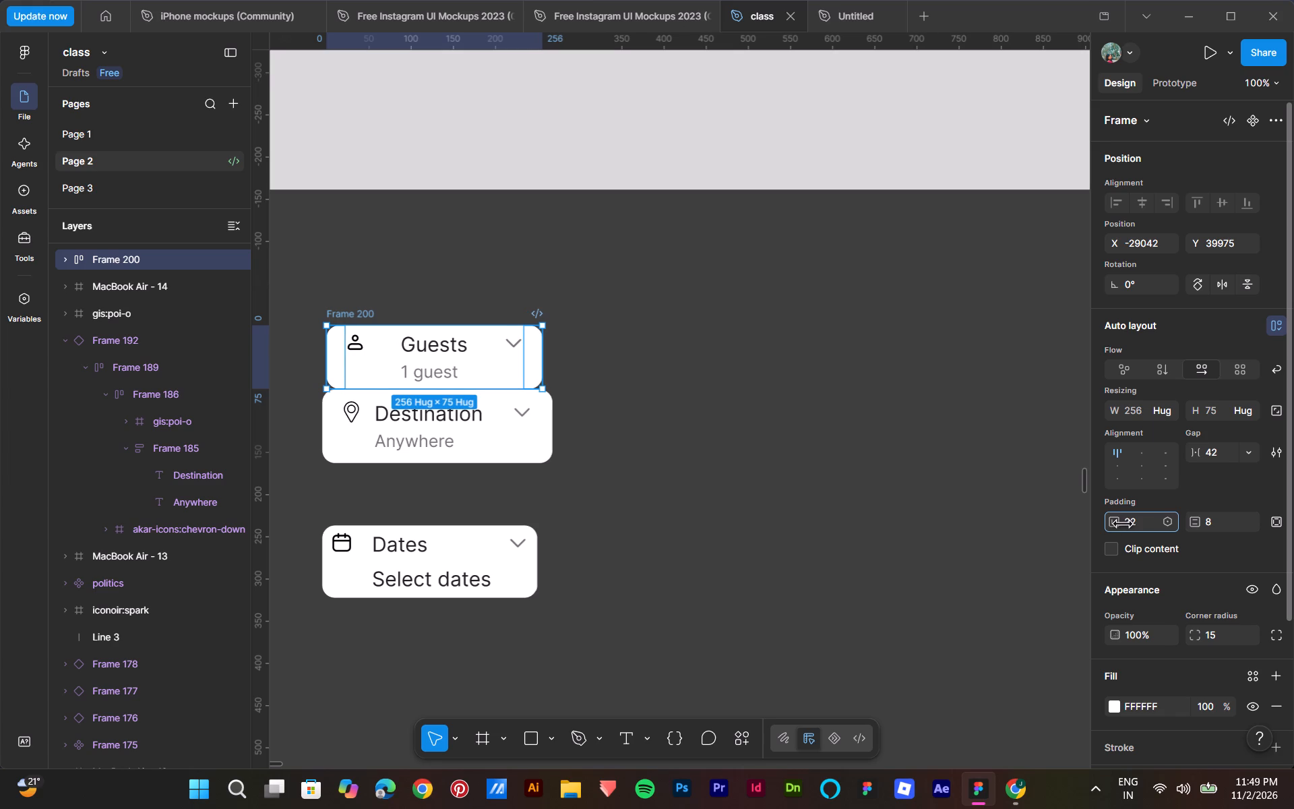
{"action": "left_click_drag", "start_coordinate": [658, 398], "coordinate": [659, 397]}
{"action": "left_click_drag", "start_coordinate": [1200, 522], "coordinate": [652, 398]}
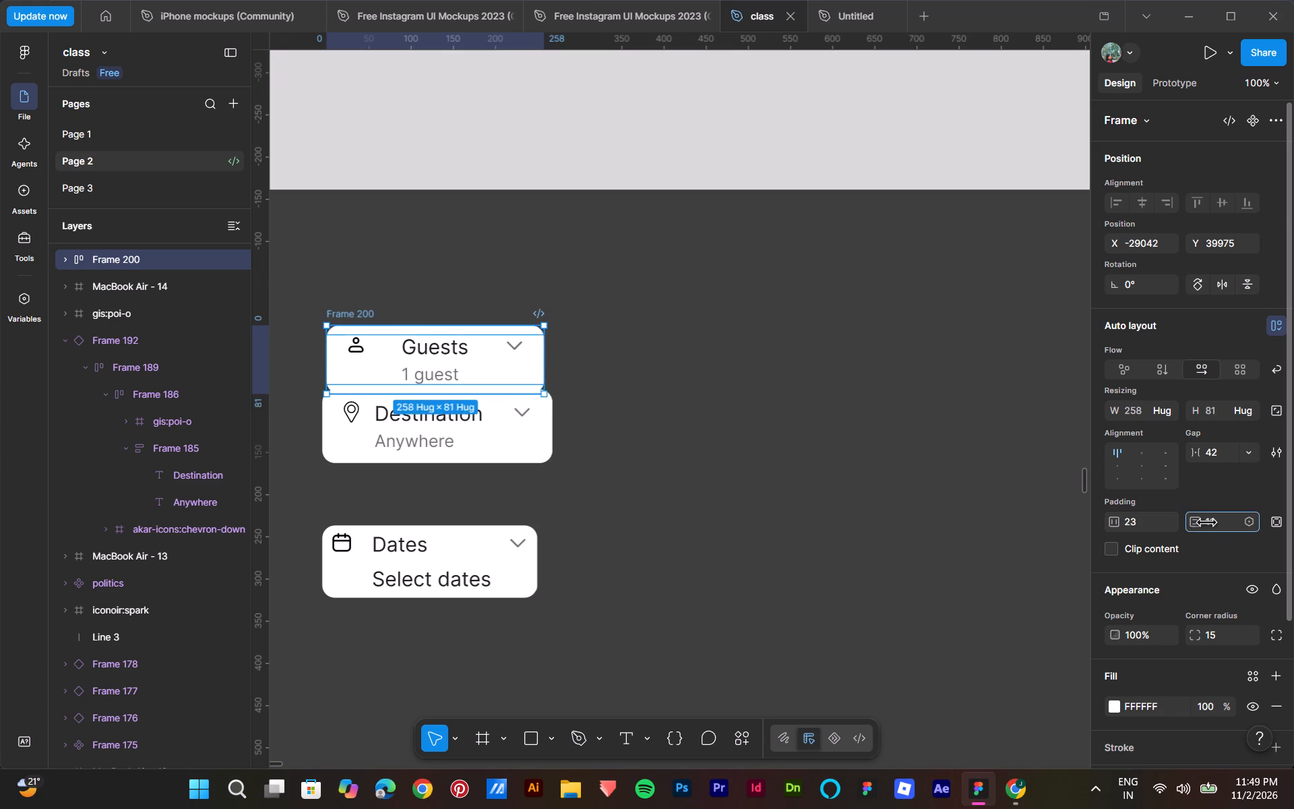
{"action": "left_click_drag", "start_coordinate": [652, 398], "coordinate": [659, 396]}
Move the Guests card back beside the Destination dropdown, at X -28752, Y 40051, and set its vertical padding to 13.
{"action": "left_click_drag", "start_coordinate": [366, 315], "coordinate": [409, 324]}
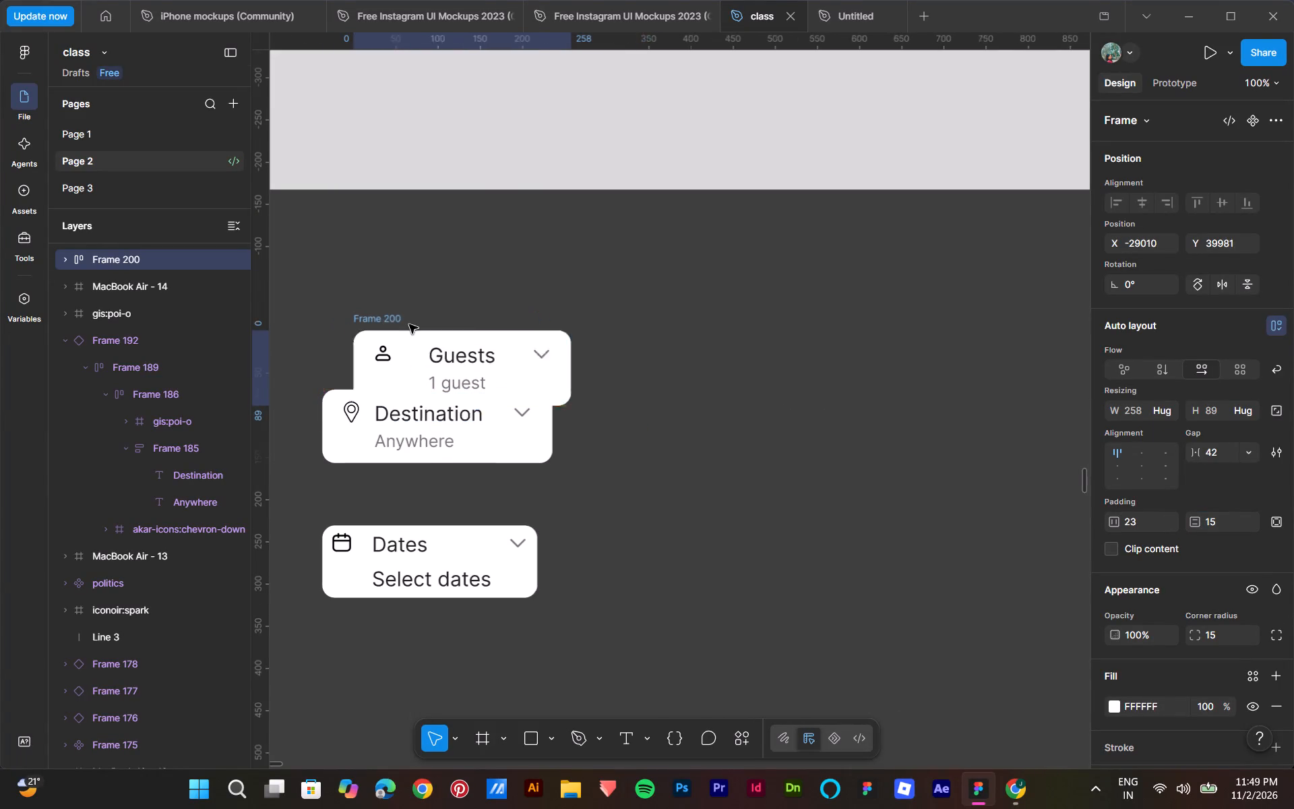
{"action": "left_click_drag", "start_coordinate": [409, 324], "coordinate": [615, 378]}
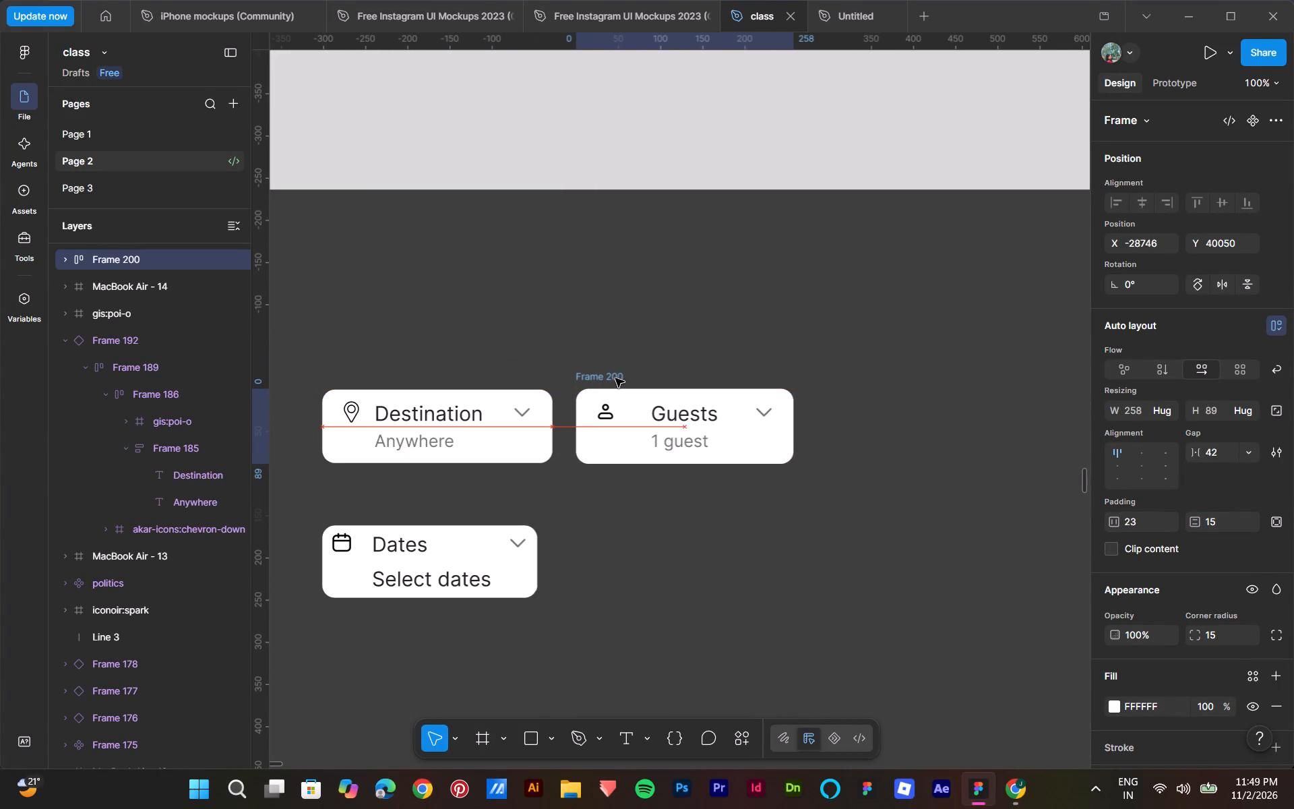
{"action": "left_click_drag", "start_coordinate": [615, 378], "coordinate": [610, 380]}
{"action": "left_click_drag", "start_coordinate": [1200, 525], "coordinate": [645, 399]}
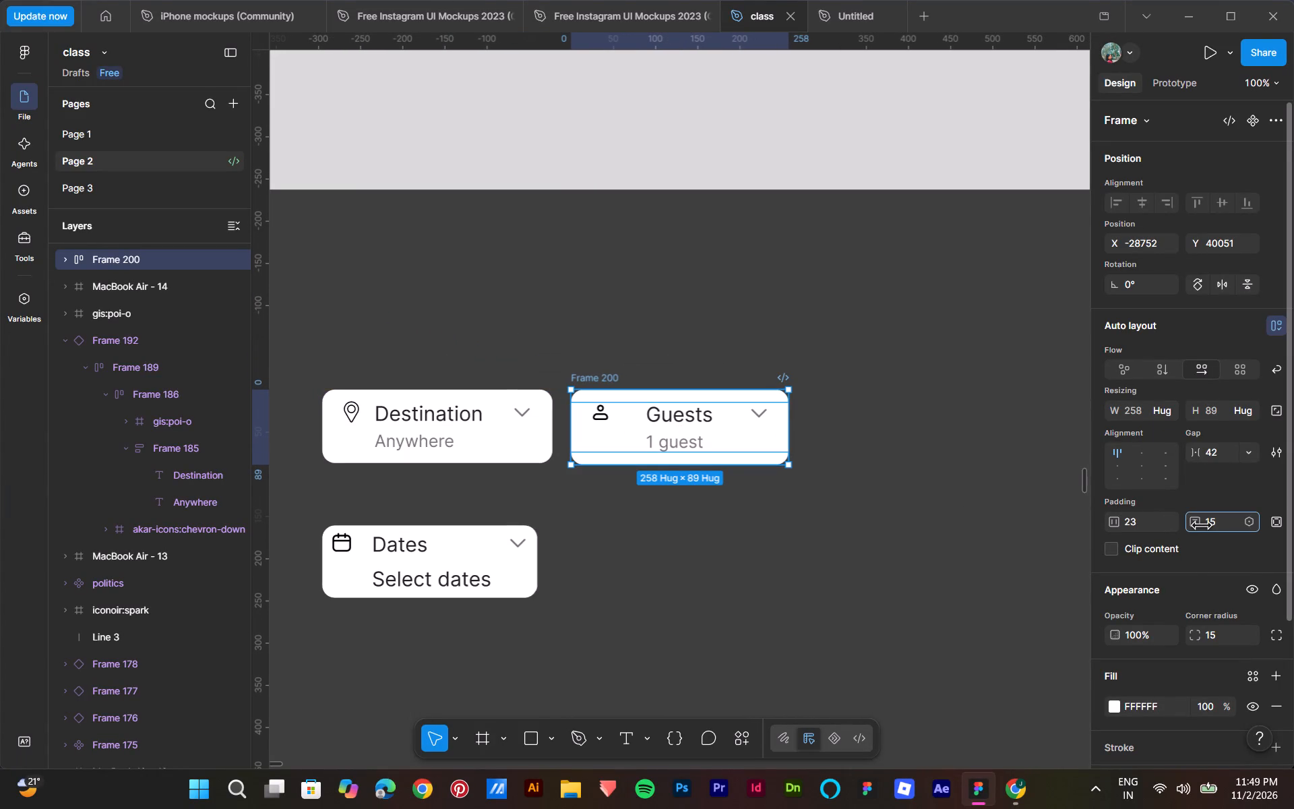
{"action": "left_click_drag", "start_coordinate": [645, 399], "coordinate": [644, 400]}
{"action": "left_click", "coordinate": [835, 559]}
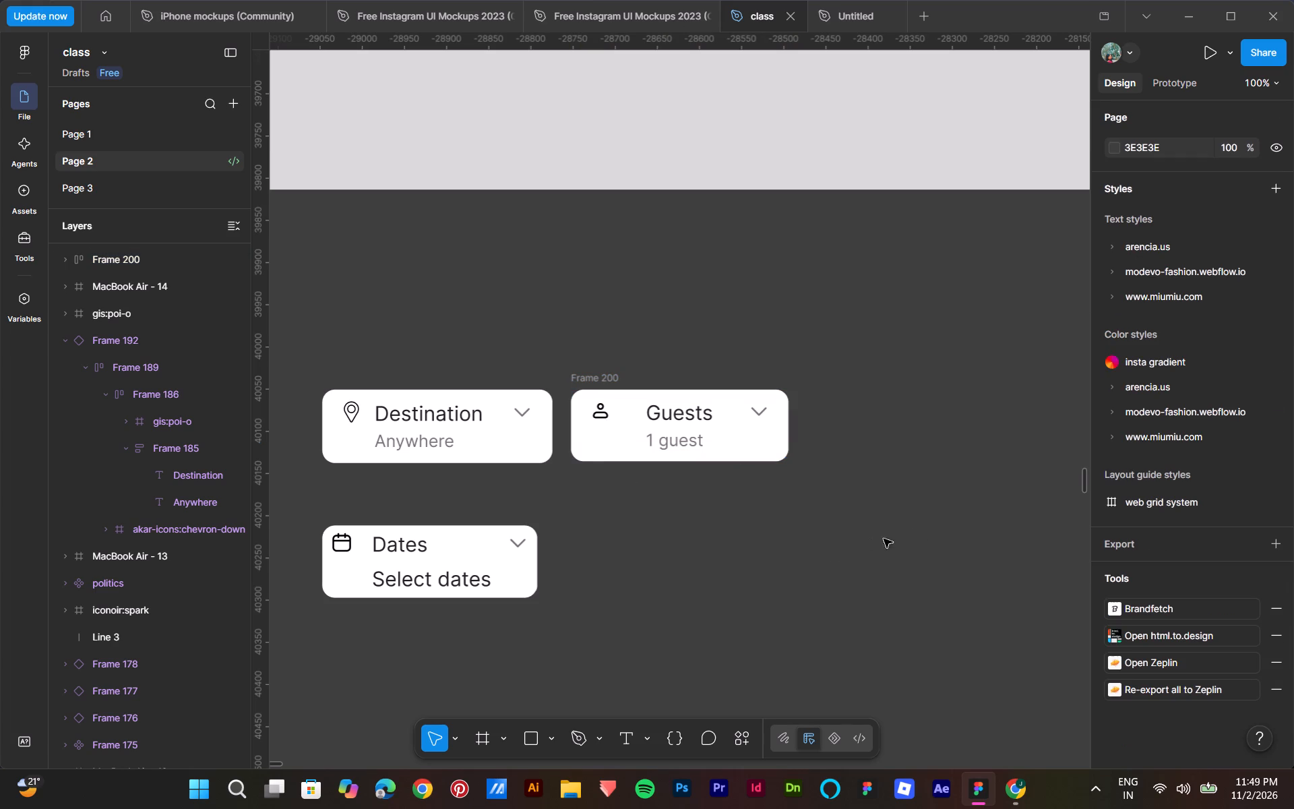
Arrange the cards in one row with Dates between Destination and Guests, placing Guests at X -28461, Y 40051.
{"action": "left_click_drag", "start_coordinate": [472, 572], "coordinate": [743, 492]}
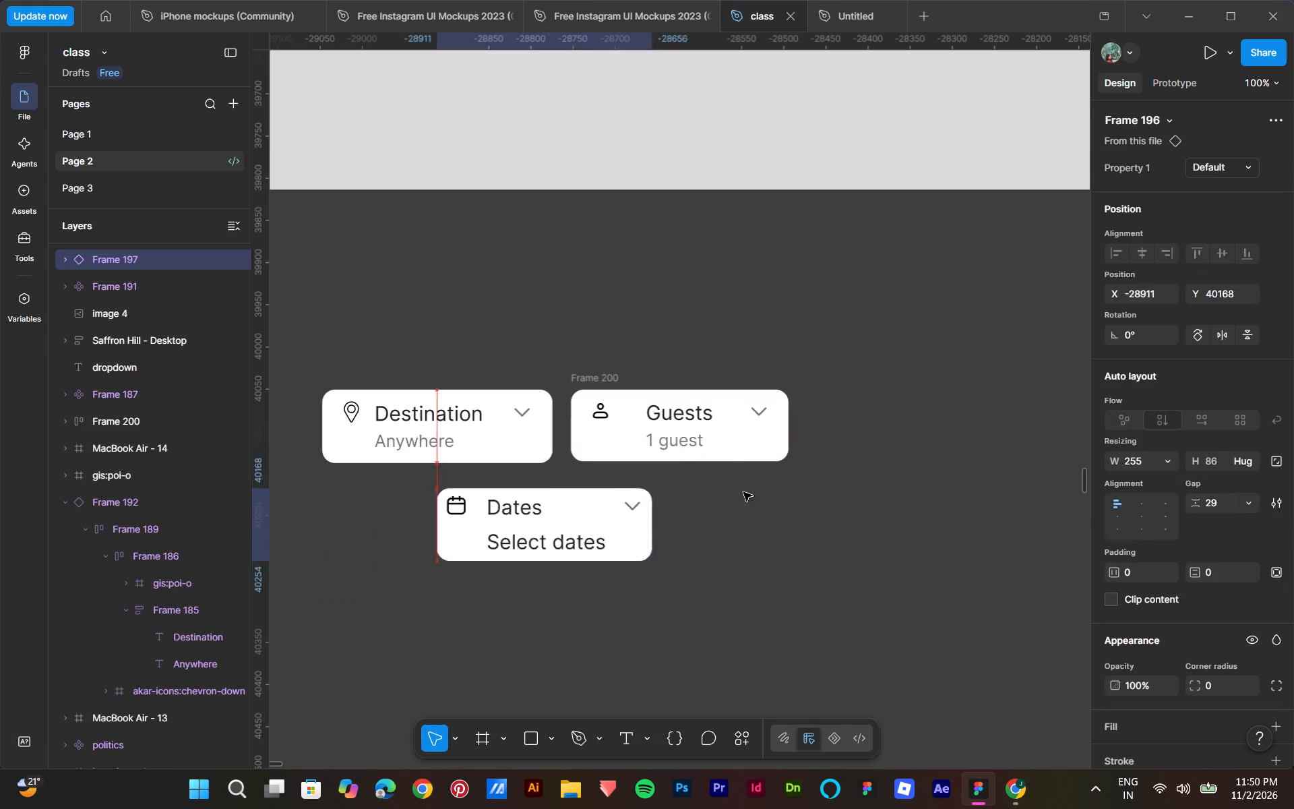
{"action": "left_click_drag", "start_coordinate": [743, 492], "coordinate": [709, 537]}
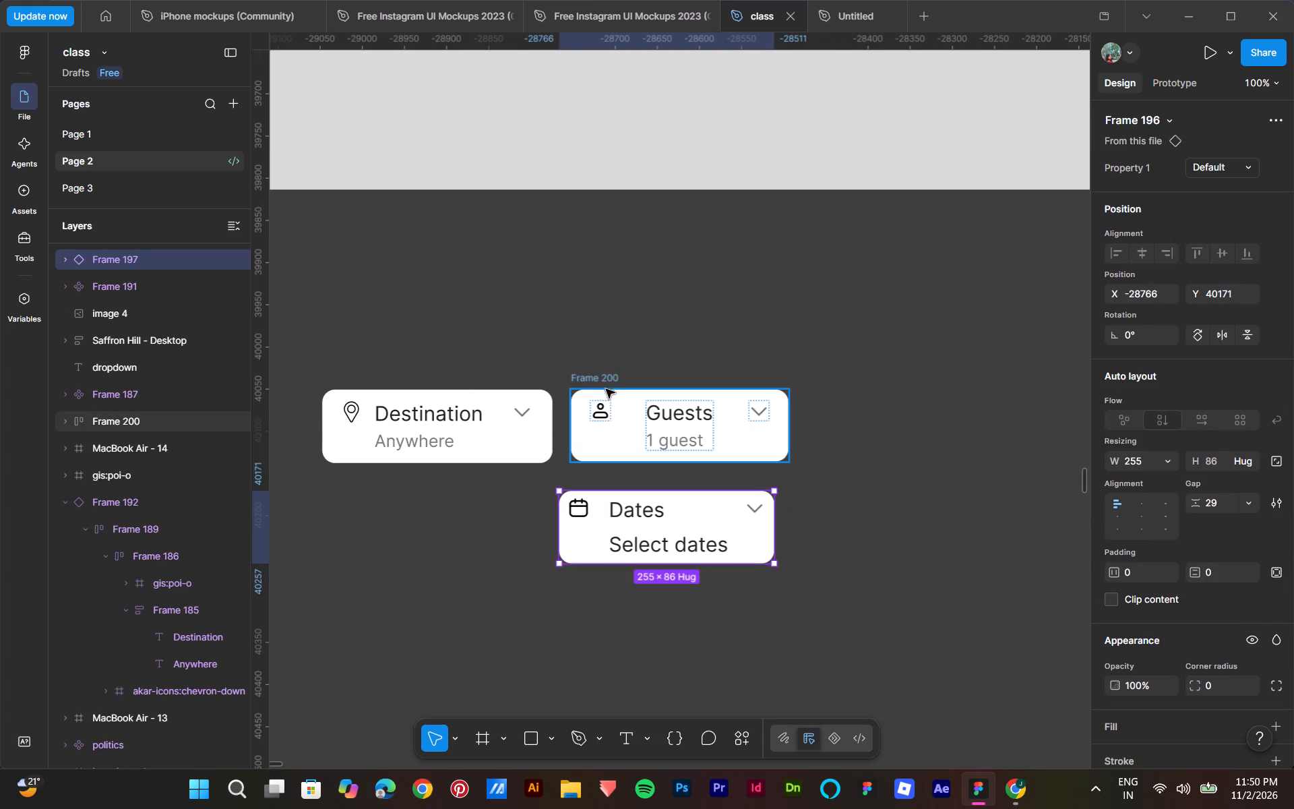
{"action": "left_click_drag", "start_coordinate": [603, 381], "coordinate": [856, 370]}
{"action": "left_click_drag", "start_coordinate": [654, 524], "coordinate": [667, 439]}
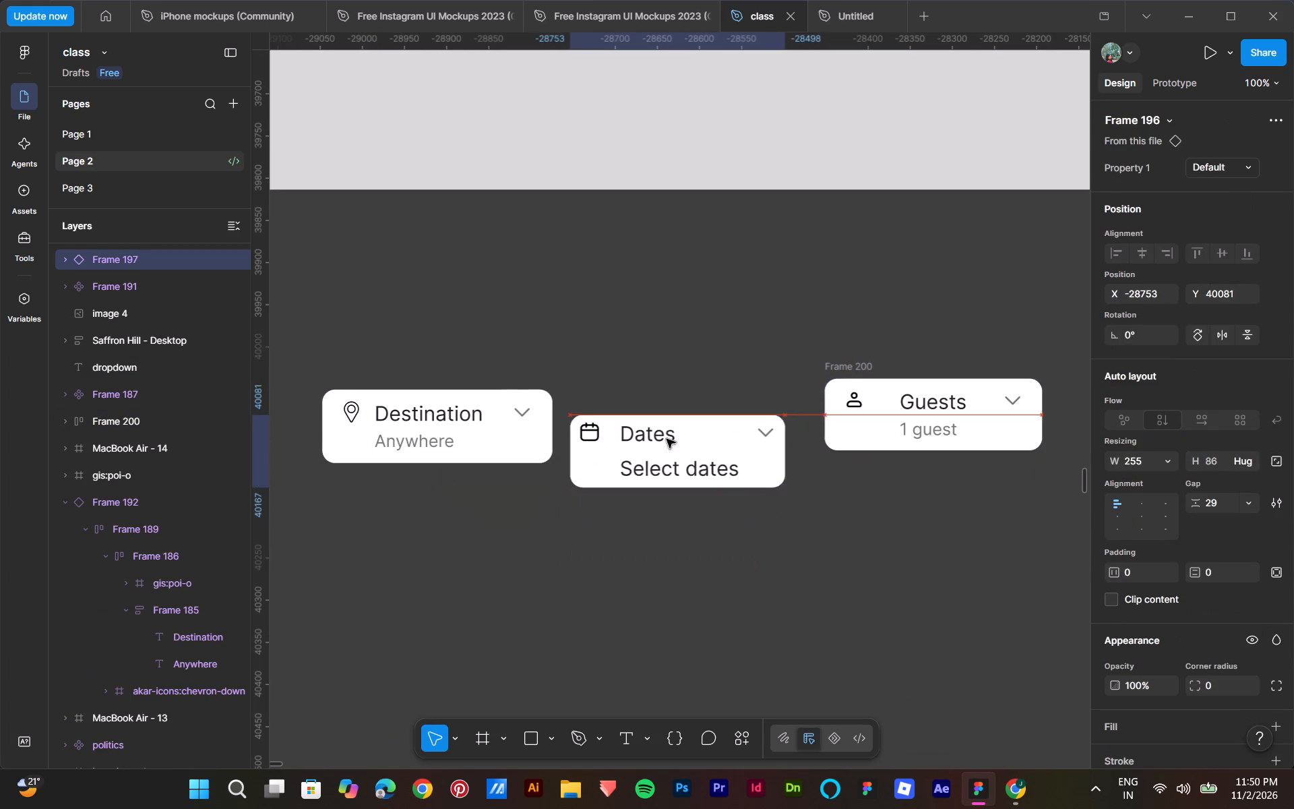
{"action": "left_click_drag", "start_coordinate": [667, 439], "coordinate": [671, 419]}
{"action": "left_click_drag", "start_coordinate": [840, 363], "coordinate": [829, 374]}
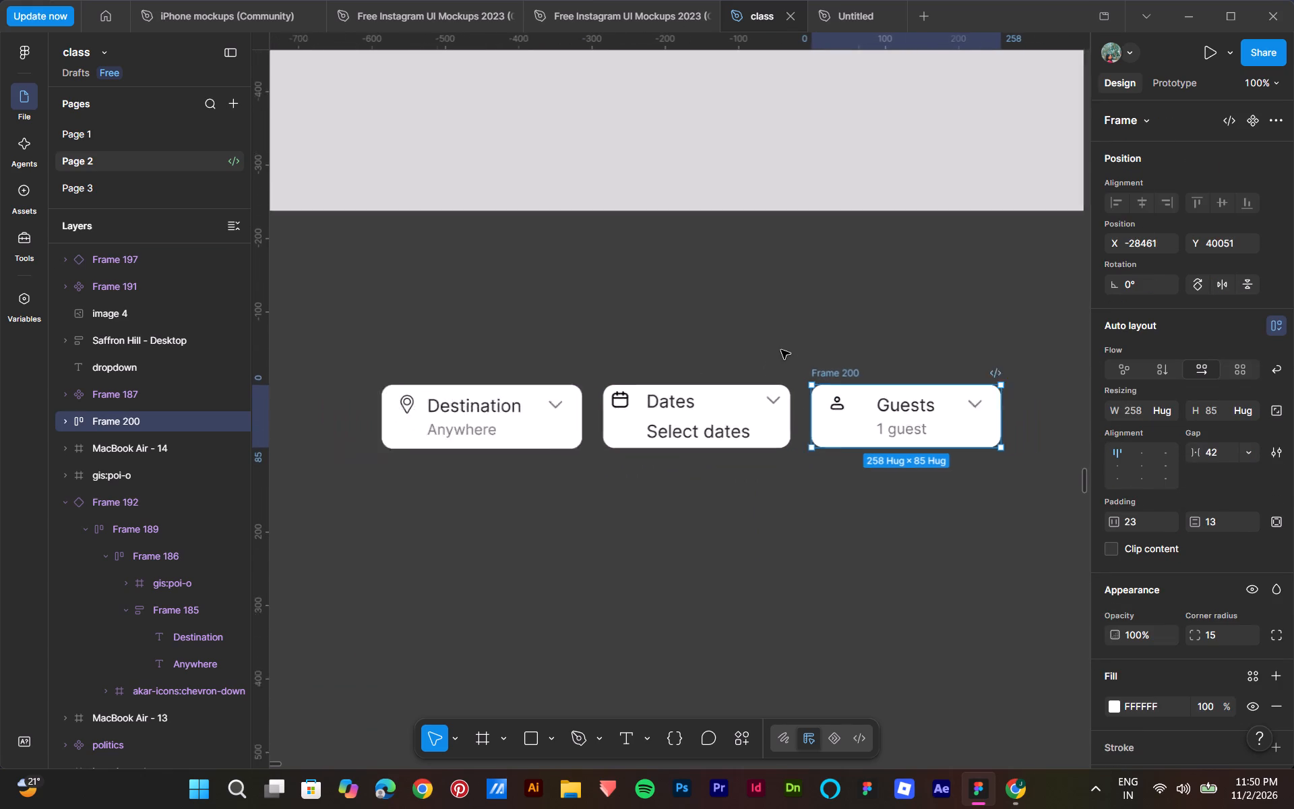
Search the Iconify plugin for arrow icons.
{"action": "scroll", "coordinate": [957, 369], "scroll_direction": "up", "scroll_amount": 1}
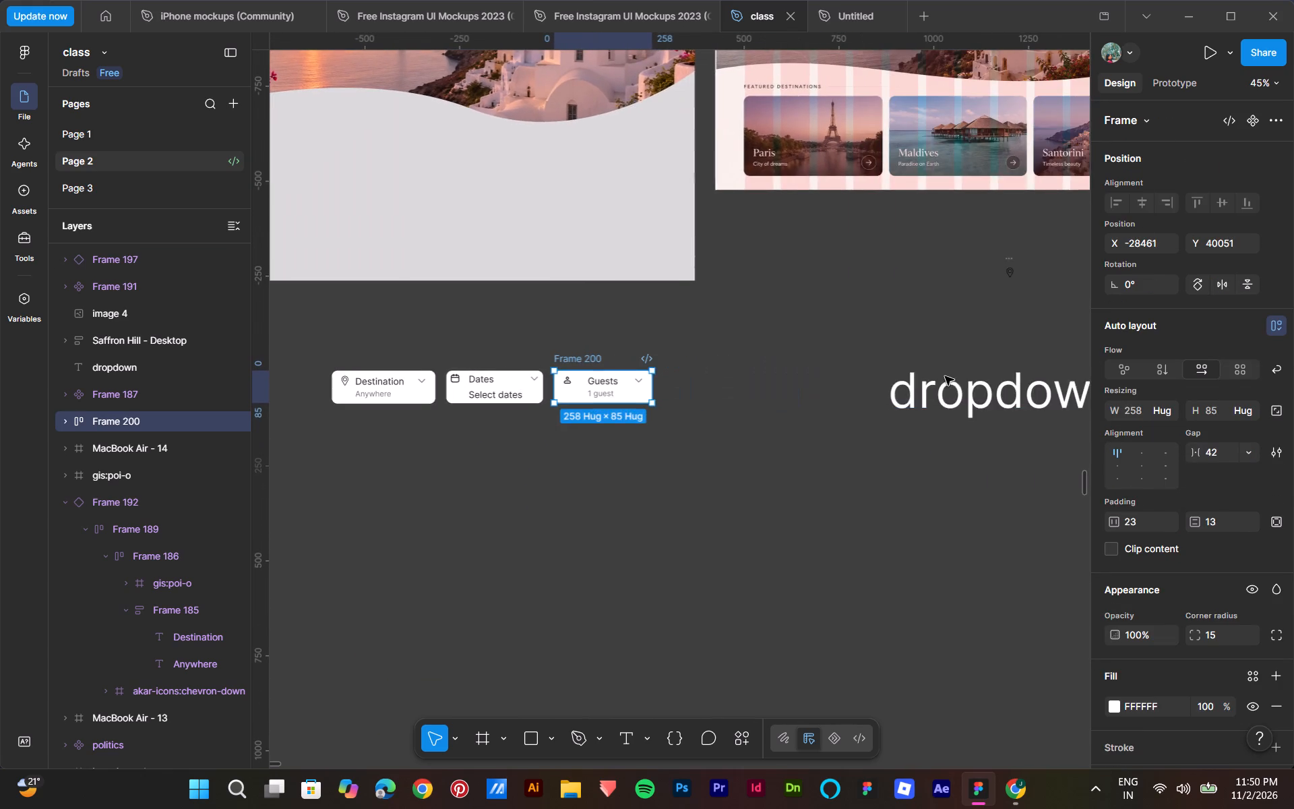
{"action": "scroll", "coordinate": [945, 376], "scroll_direction": "up", "scroll_amount": 2}
{"action": "scroll", "coordinate": [867, 345], "scroll_direction": "up", "scroll_amount": 1}
{"action": "middle_click_drag", "start_coordinate": [820, 448], "coordinate": [849, 448]}
{"action": "scroll", "coordinate": [961, 319], "scroll_direction": "up", "scroll_amount": 1}
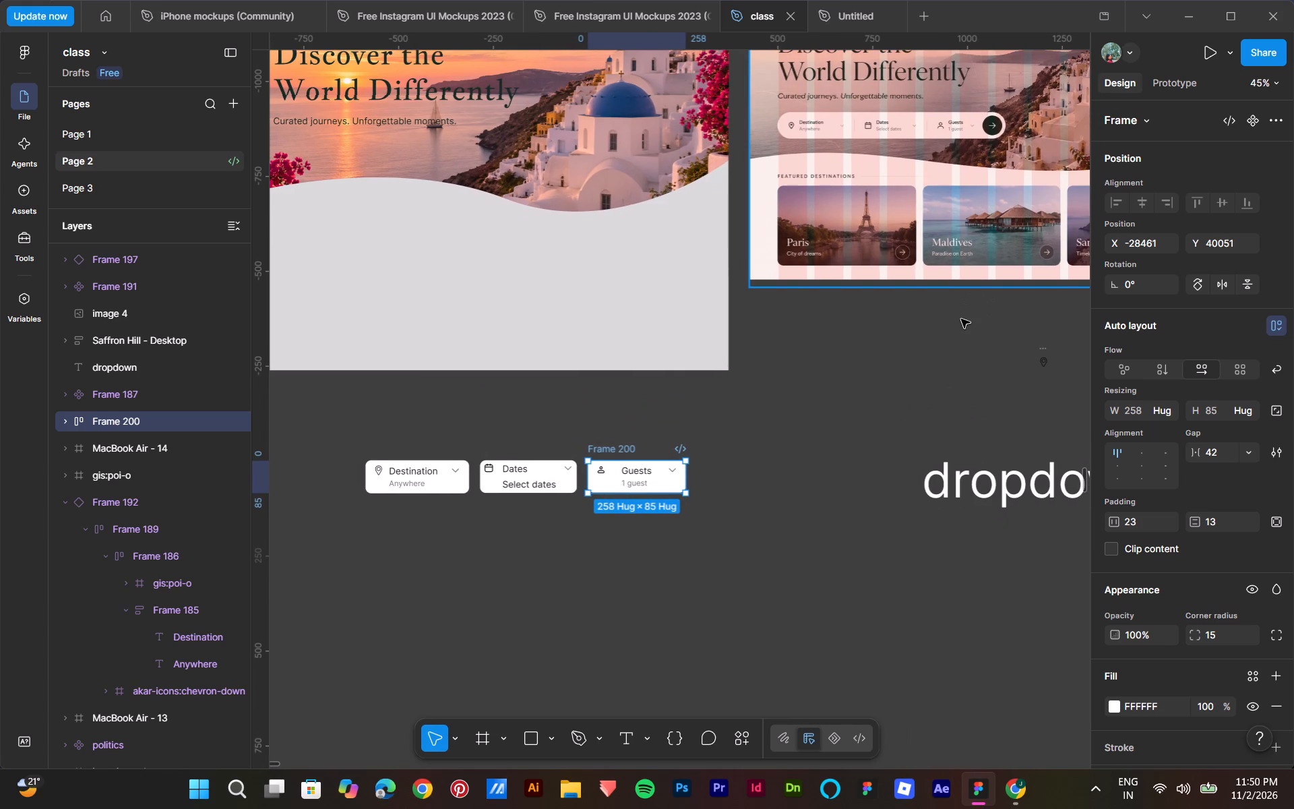
{"action": "left_click", "coordinate": [742, 745]}
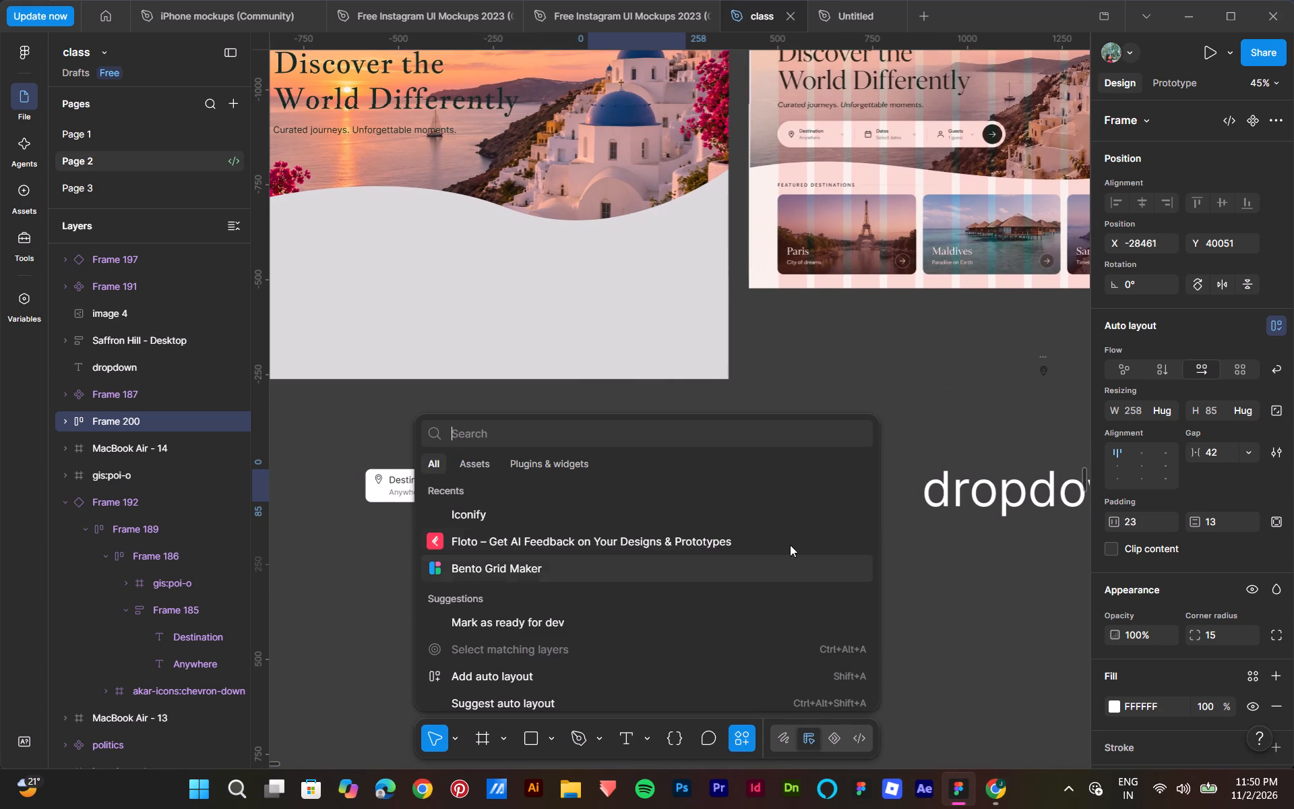
{"action": "left_click", "coordinate": [468, 514]}
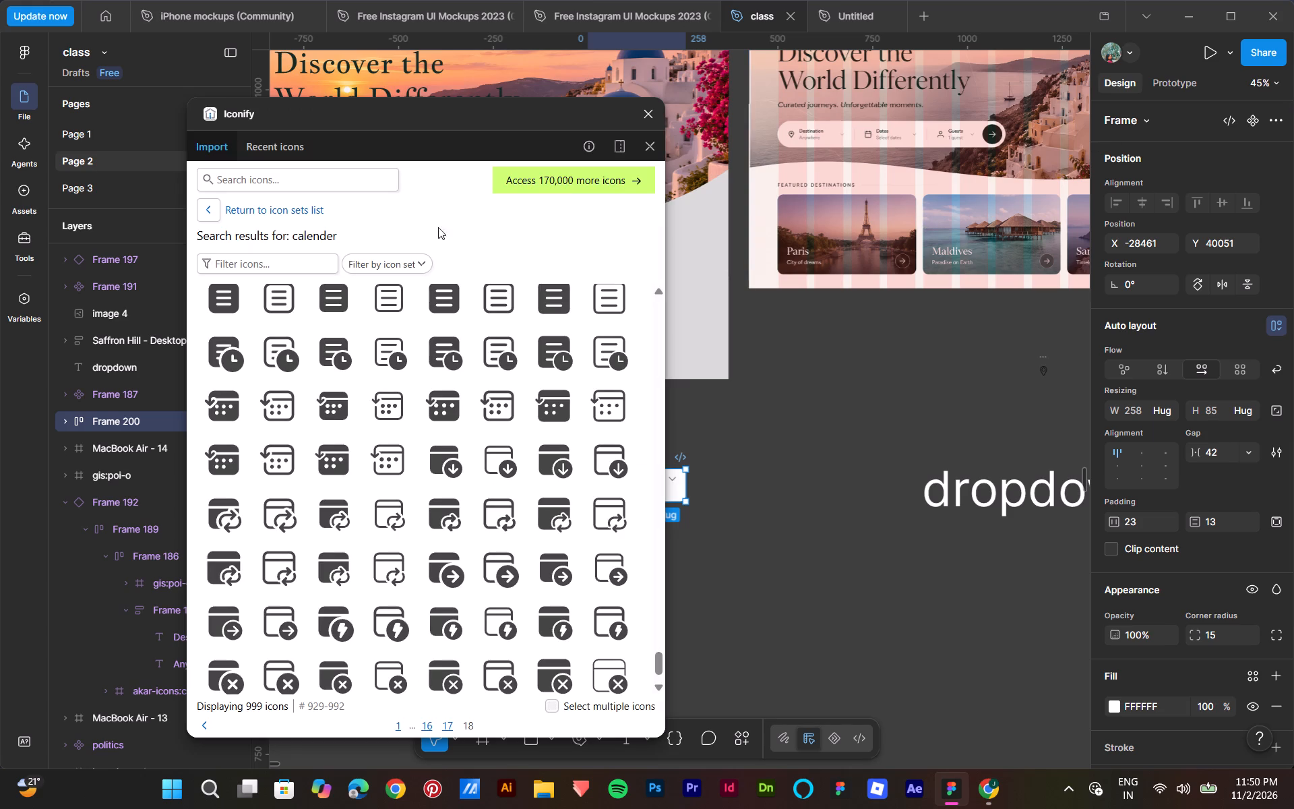
{"action": "left_click", "coordinate": [356, 178]}
{"action": "type", "text": "arrow"}
{"action": "key", "text": "Return"}
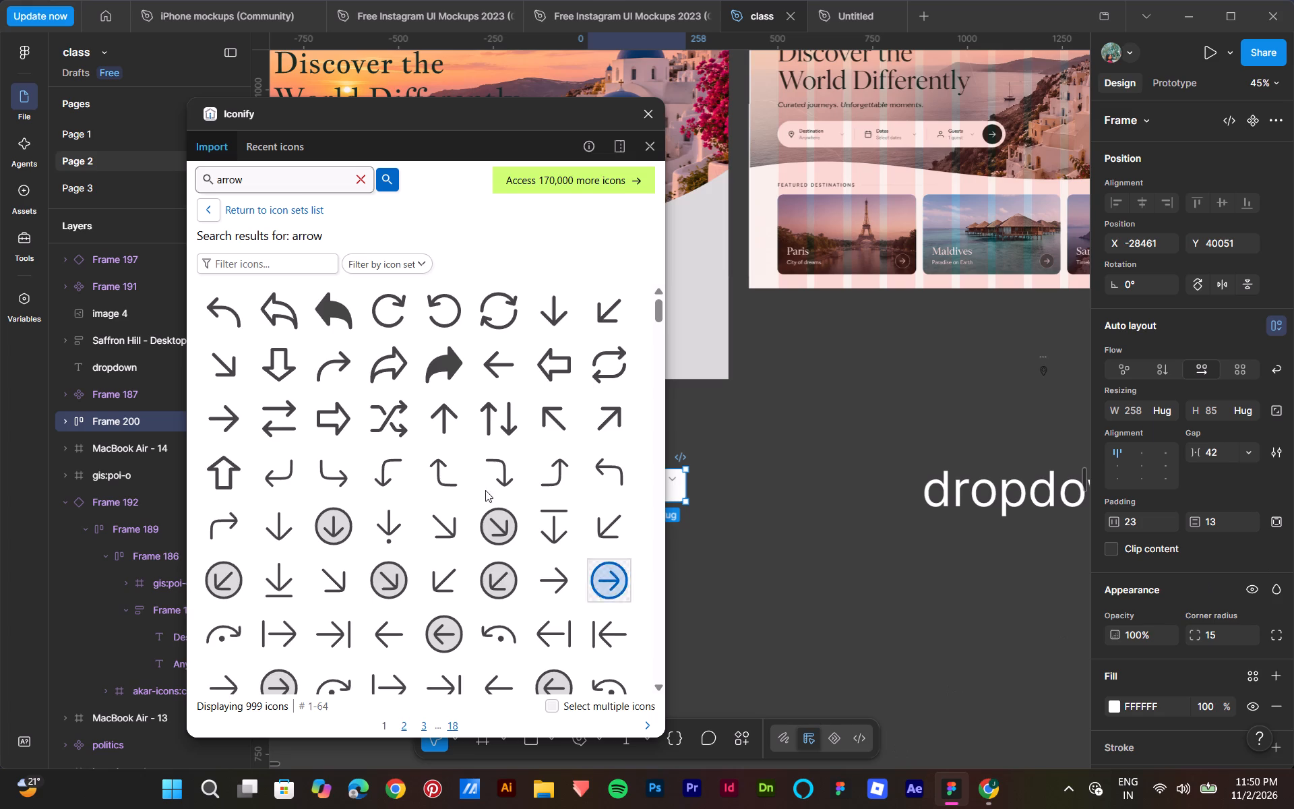
Import the filled-circle arrow pointing right from Iconify as a frame in black (#000), and close the plugin.
{"action": "scroll", "coordinate": [492, 486], "scroll_direction": "down", "scroll_amount": 14}
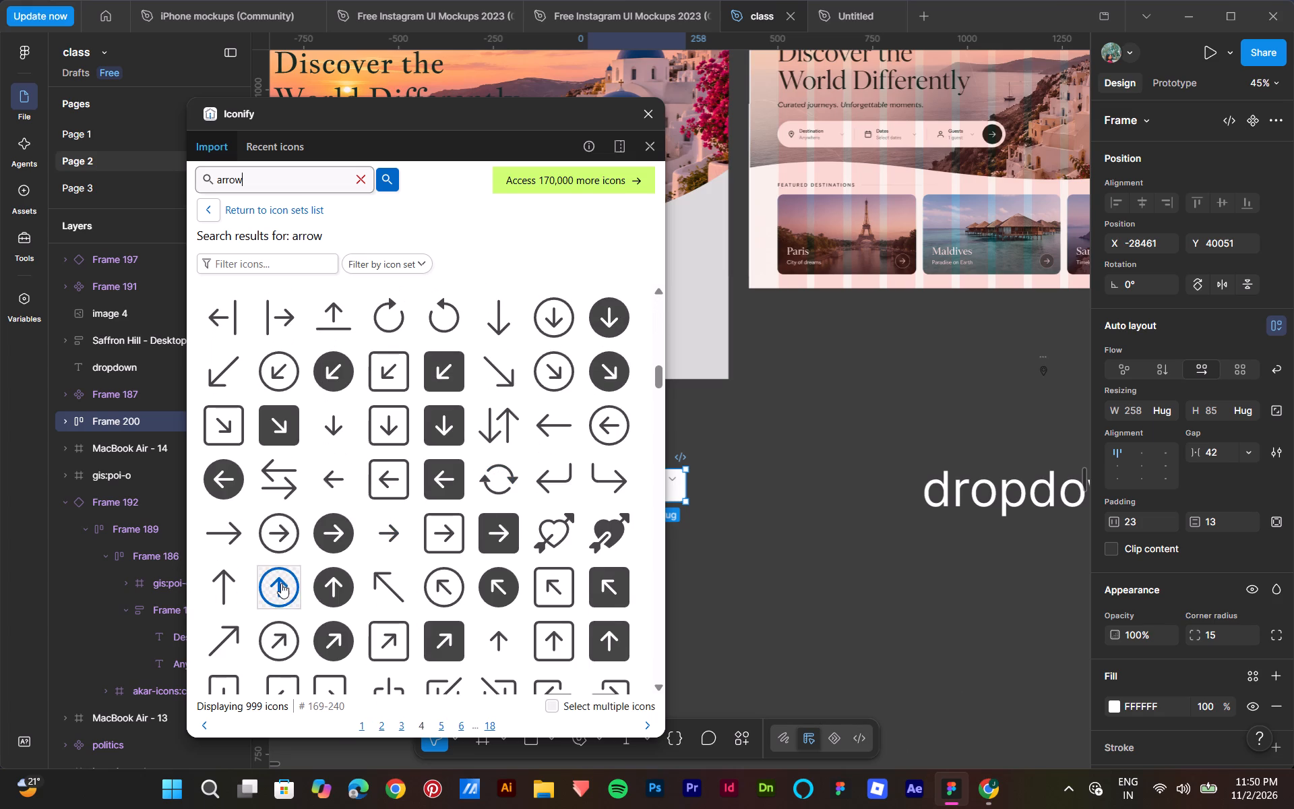
{"action": "left_click", "coordinate": [326, 537]}
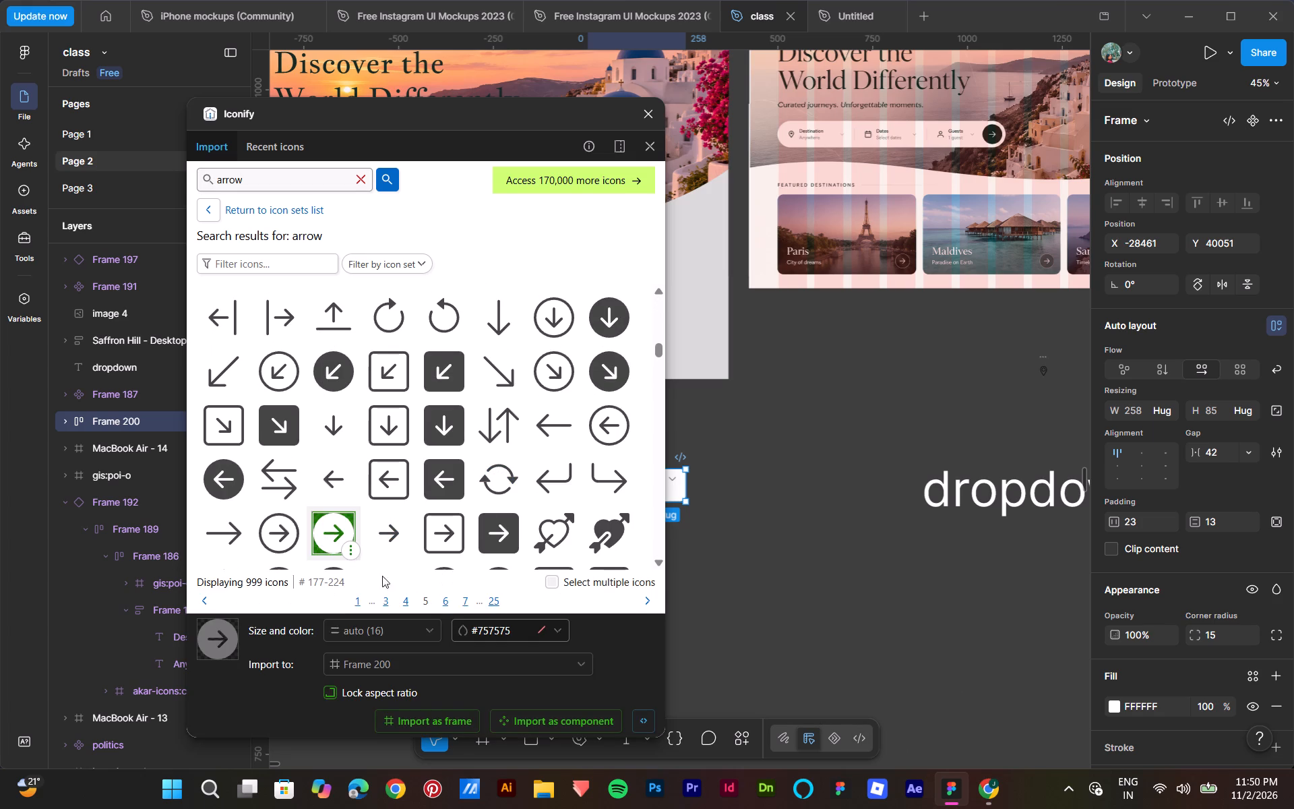
{"action": "left_click", "coordinate": [555, 628]}
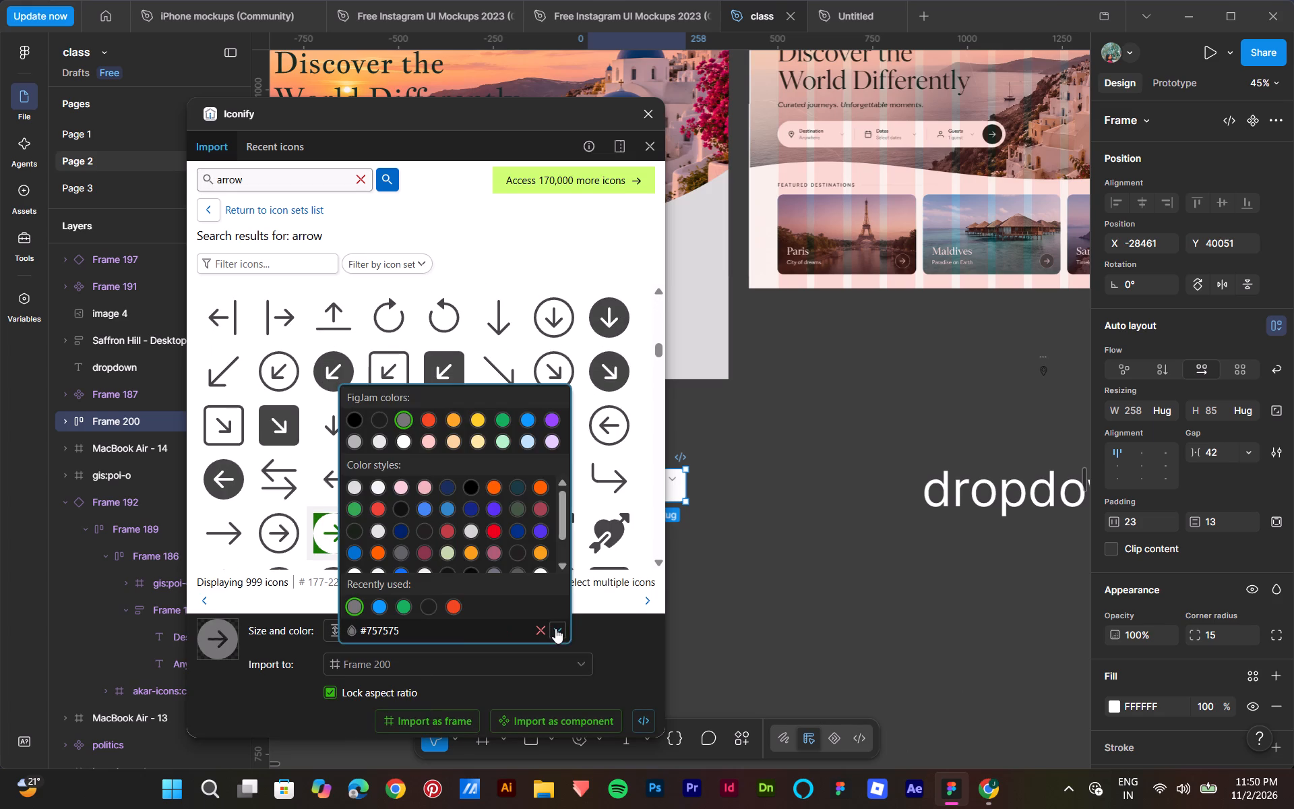
{"action": "left_click", "coordinate": [375, 422]}
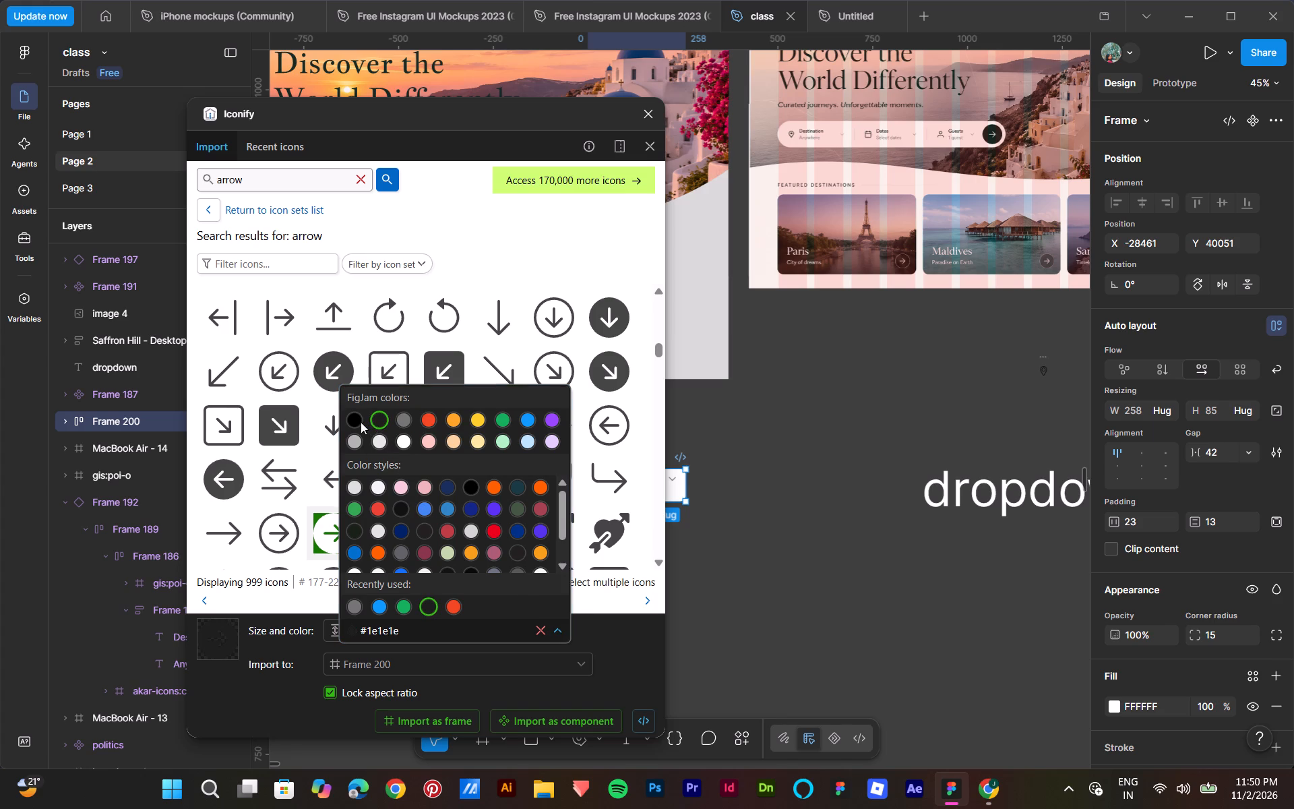
{"action": "left_click", "coordinate": [356, 423]}
{"action": "left_click", "coordinate": [448, 719]}
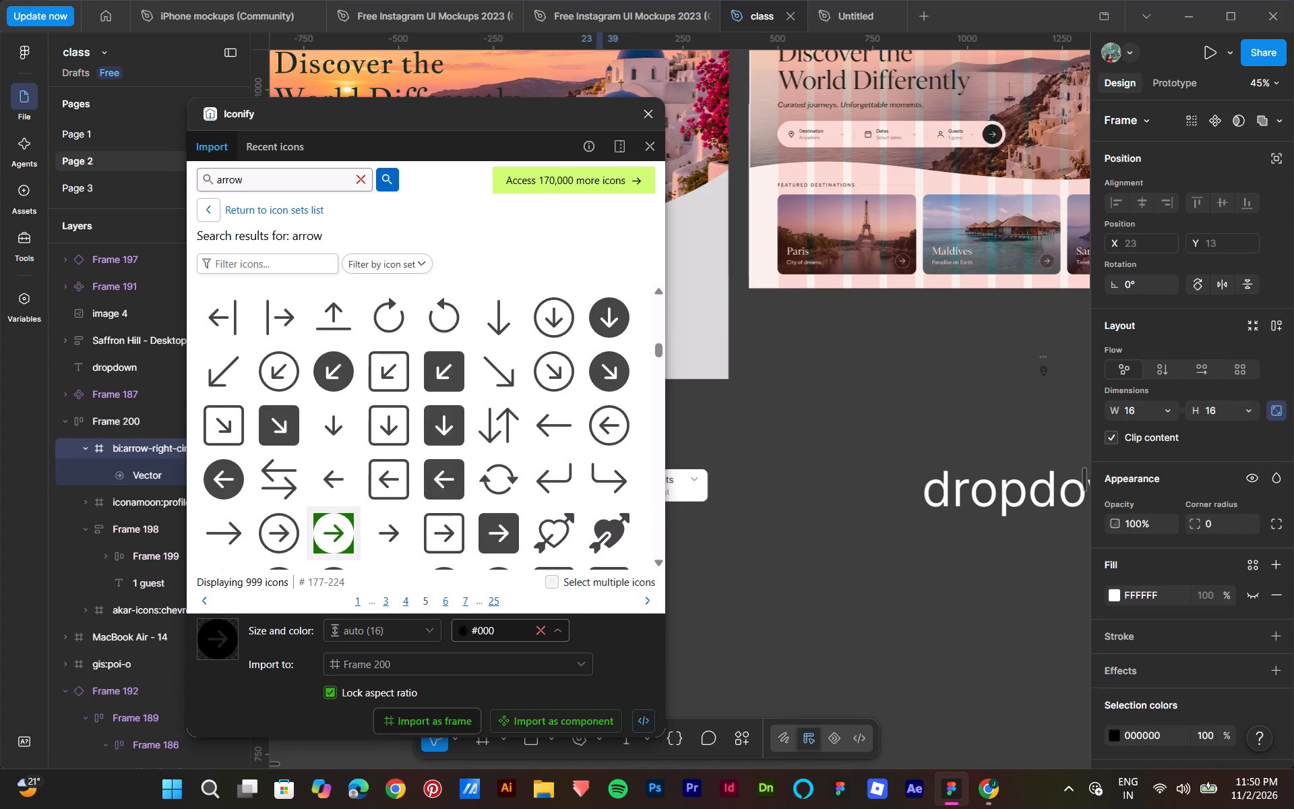
{"action": "left_click", "coordinate": [648, 111]}
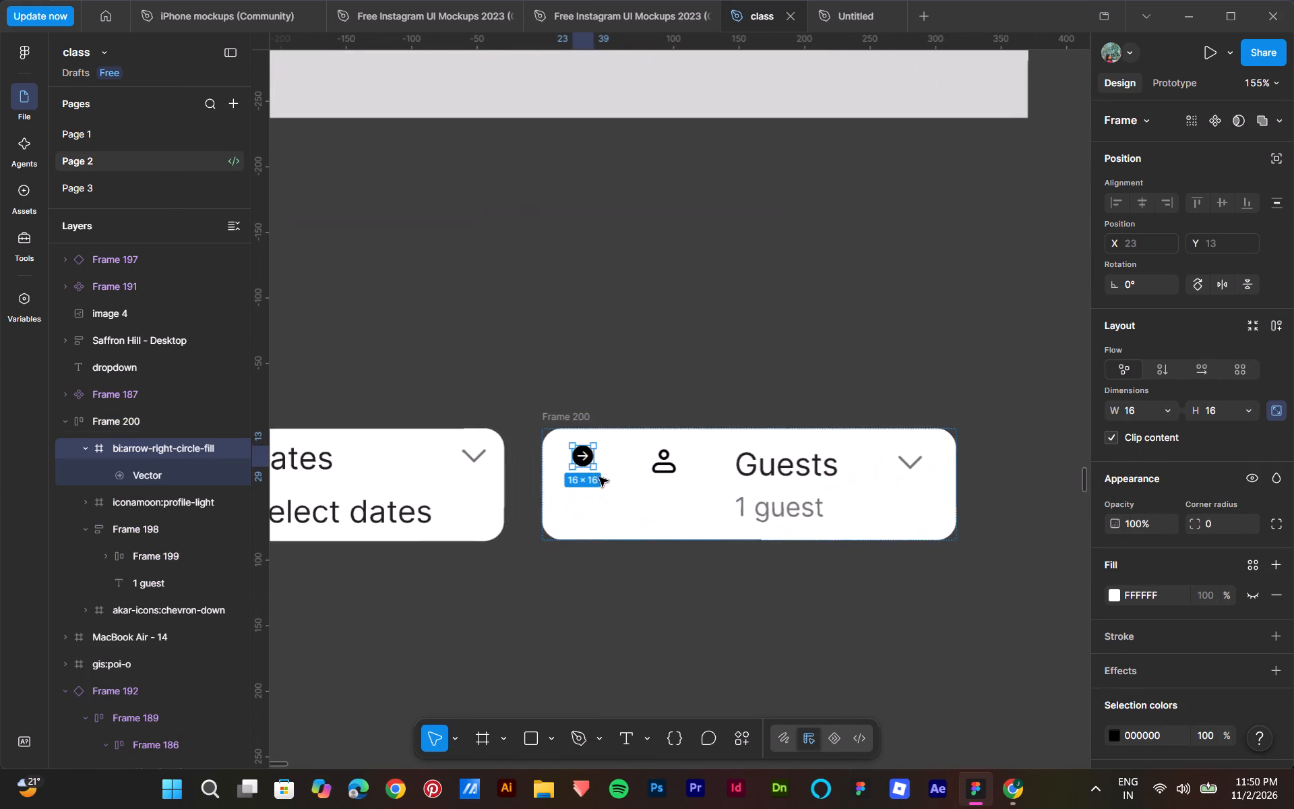
Move the arrow icon out of the Guests card to the open end of the row, at X -28141, Y 40068.
{"action": "left_click_drag", "start_coordinate": [584, 460], "coordinate": [995, 454]}
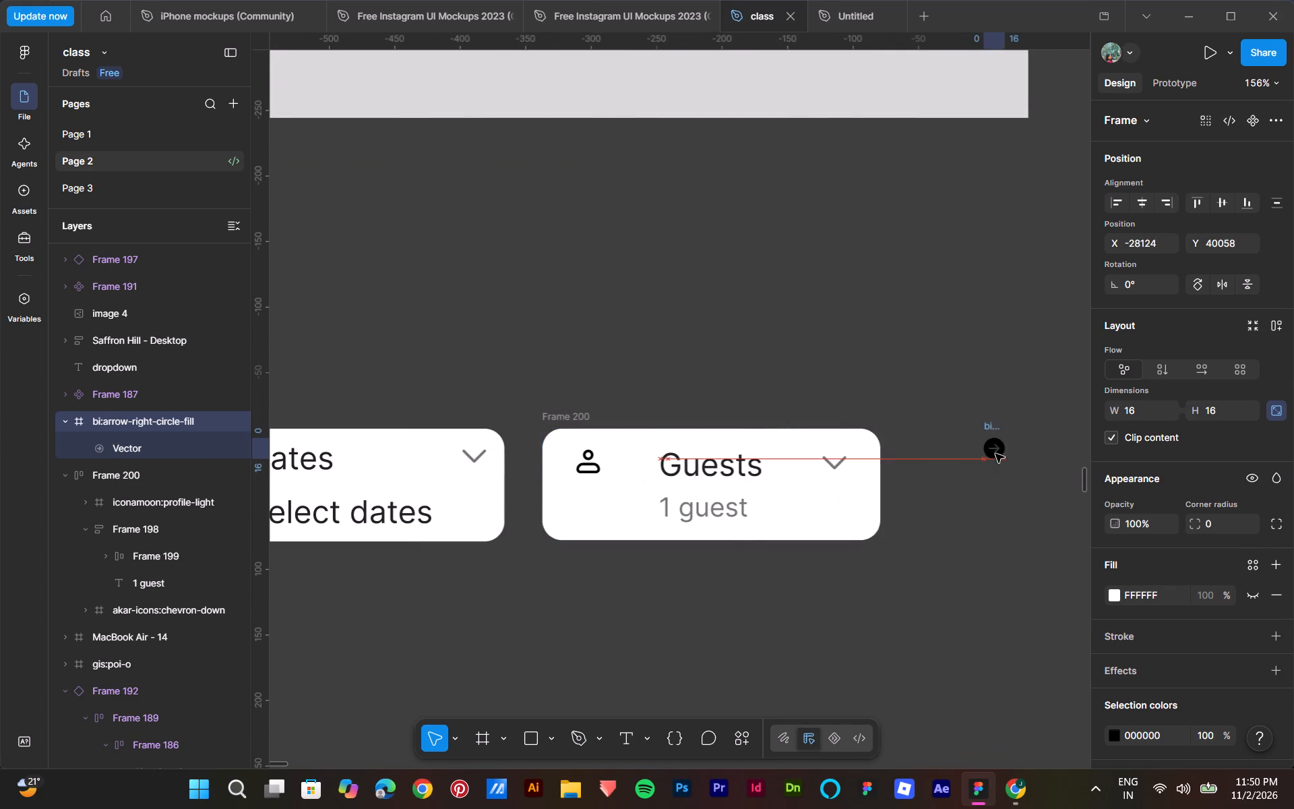
{"action": "left_click_drag", "start_coordinate": [995, 454], "coordinate": [973, 464]}
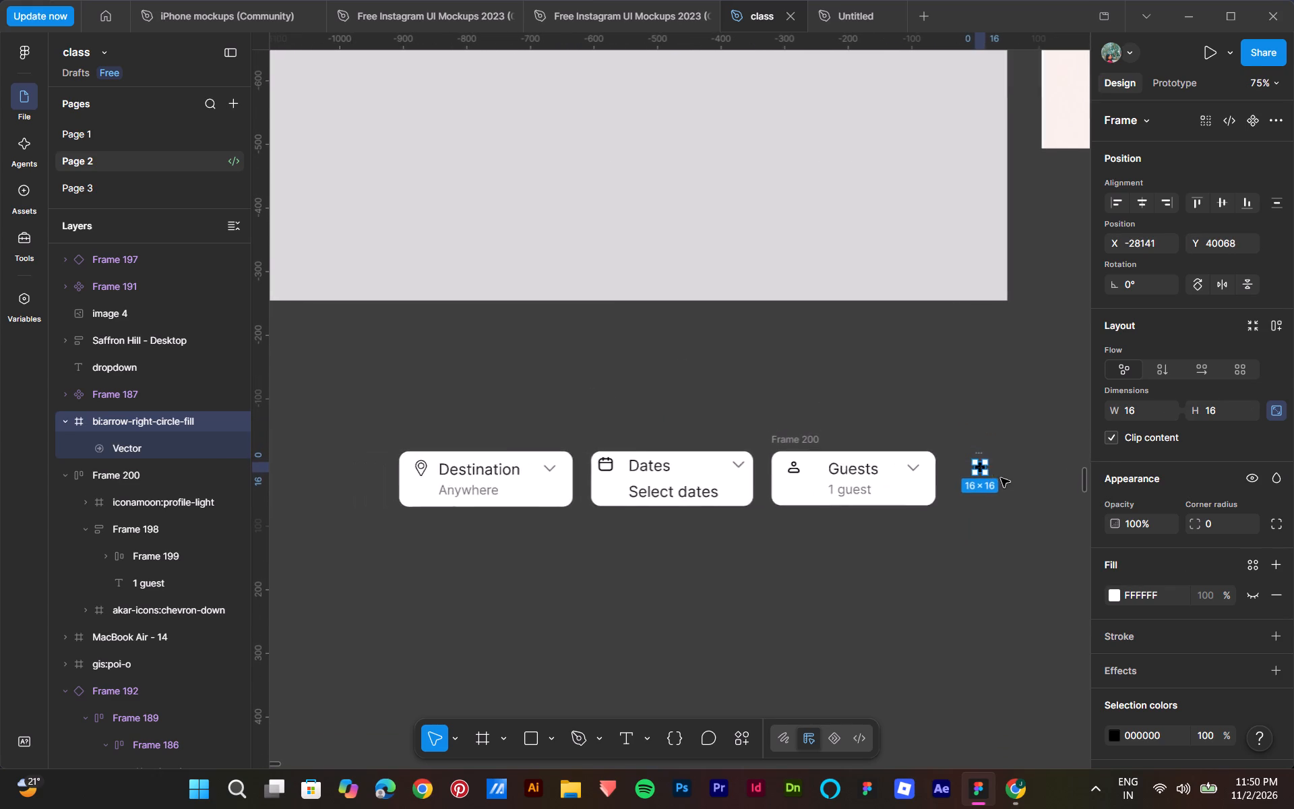
Scale the circular arrow icon up proportionally to about 56 × 56.
{"action": "scroll", "coordinate": [1001, 479], "scroll_direction": "left", "scroll_amount": 2}
{"action": "key", "text": "k"}
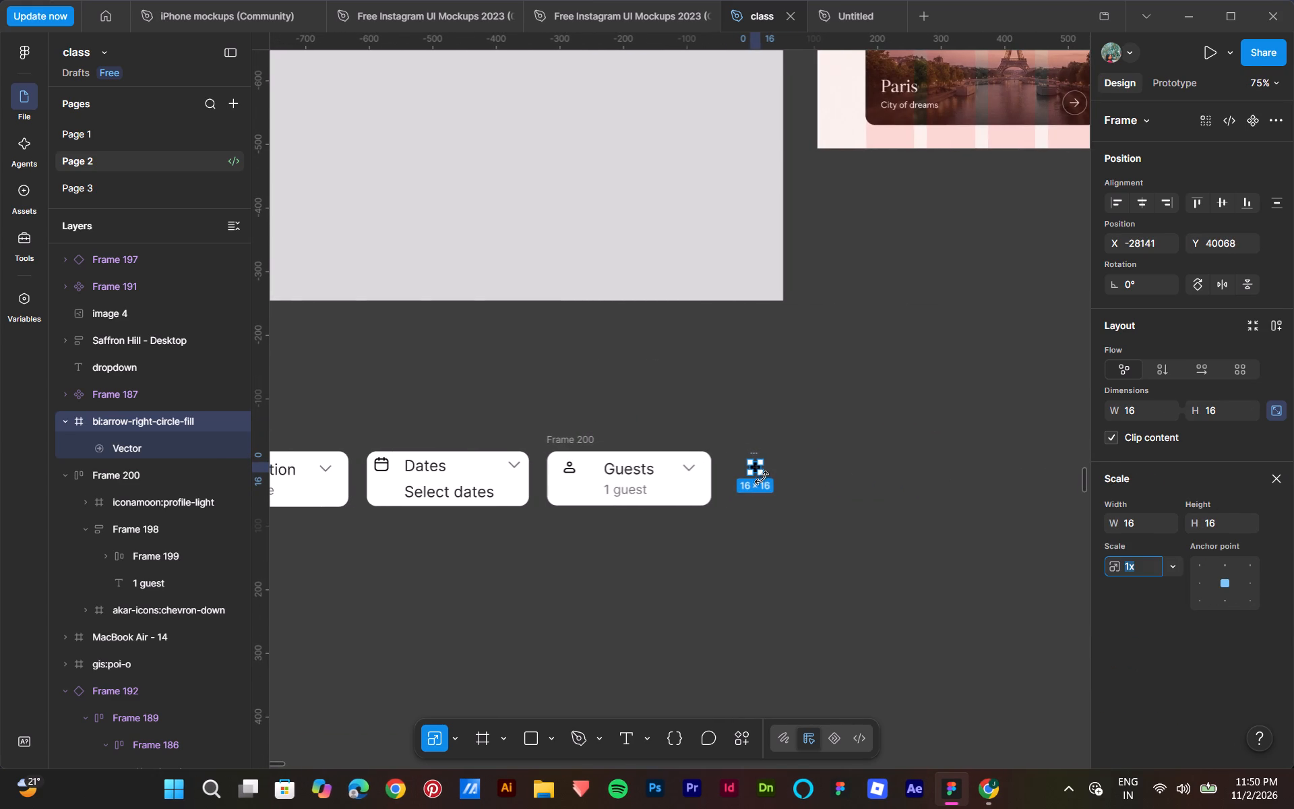
{"action": "left_click_drag", "start_coordinate": [762, 478], "coordinate": [781, 497]}
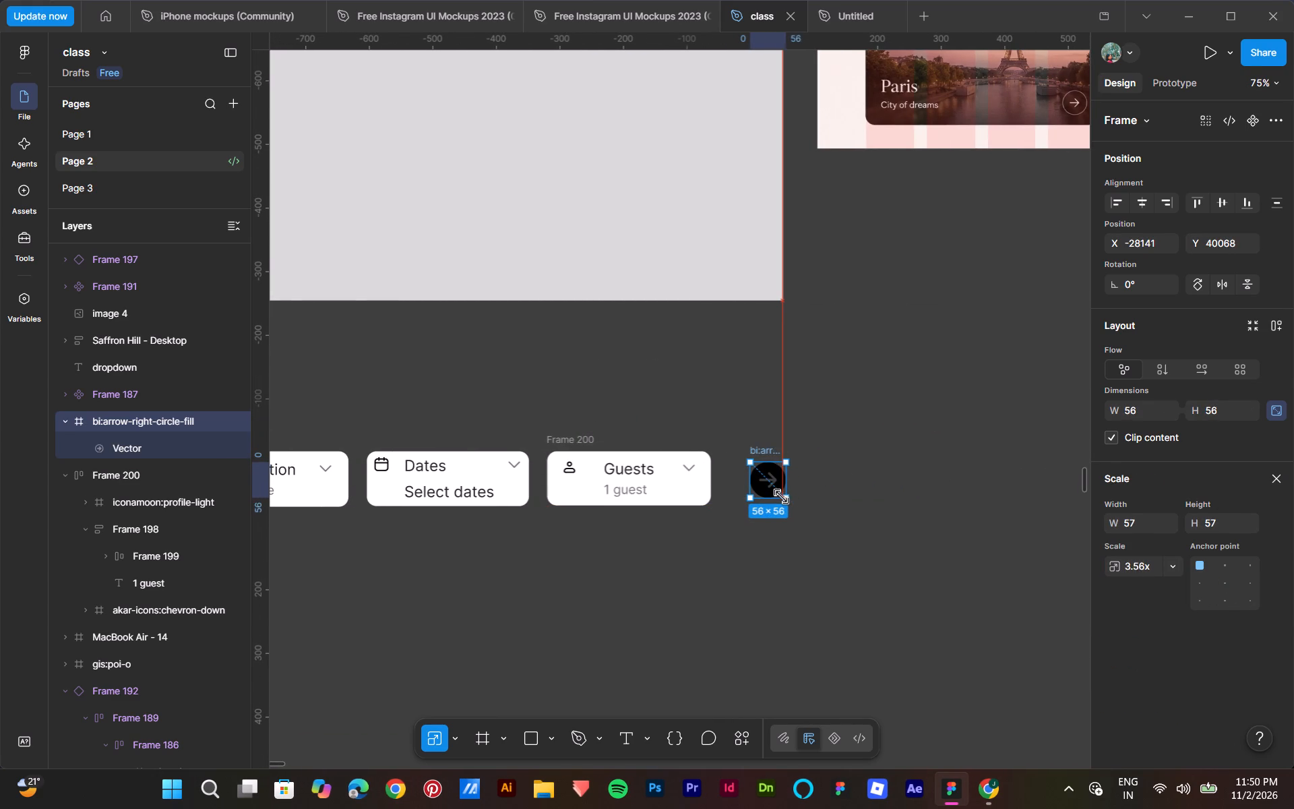
{"action": "left_click_drag", "start_coordinate": [781, 497], "coordinate": [780, 496]}
{"action": "left_click", "coordinate": [862, 488]}
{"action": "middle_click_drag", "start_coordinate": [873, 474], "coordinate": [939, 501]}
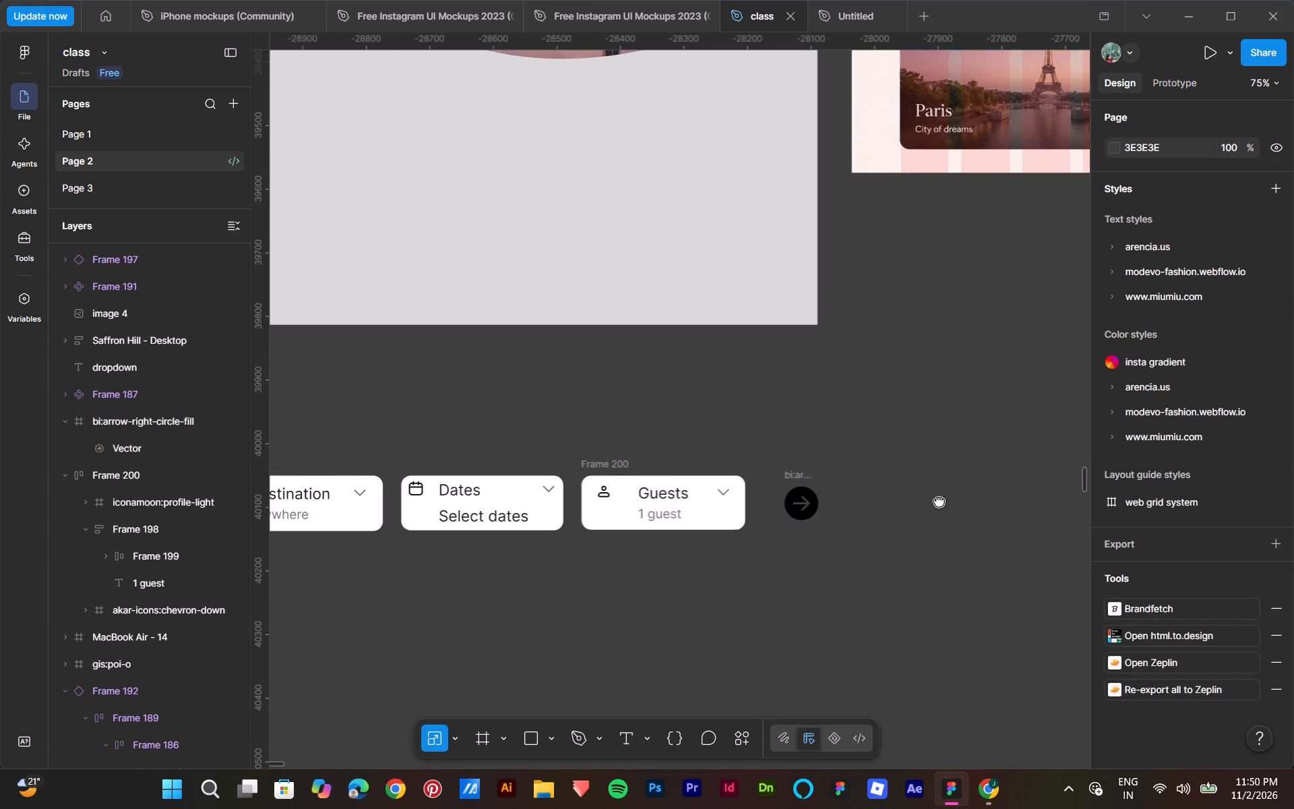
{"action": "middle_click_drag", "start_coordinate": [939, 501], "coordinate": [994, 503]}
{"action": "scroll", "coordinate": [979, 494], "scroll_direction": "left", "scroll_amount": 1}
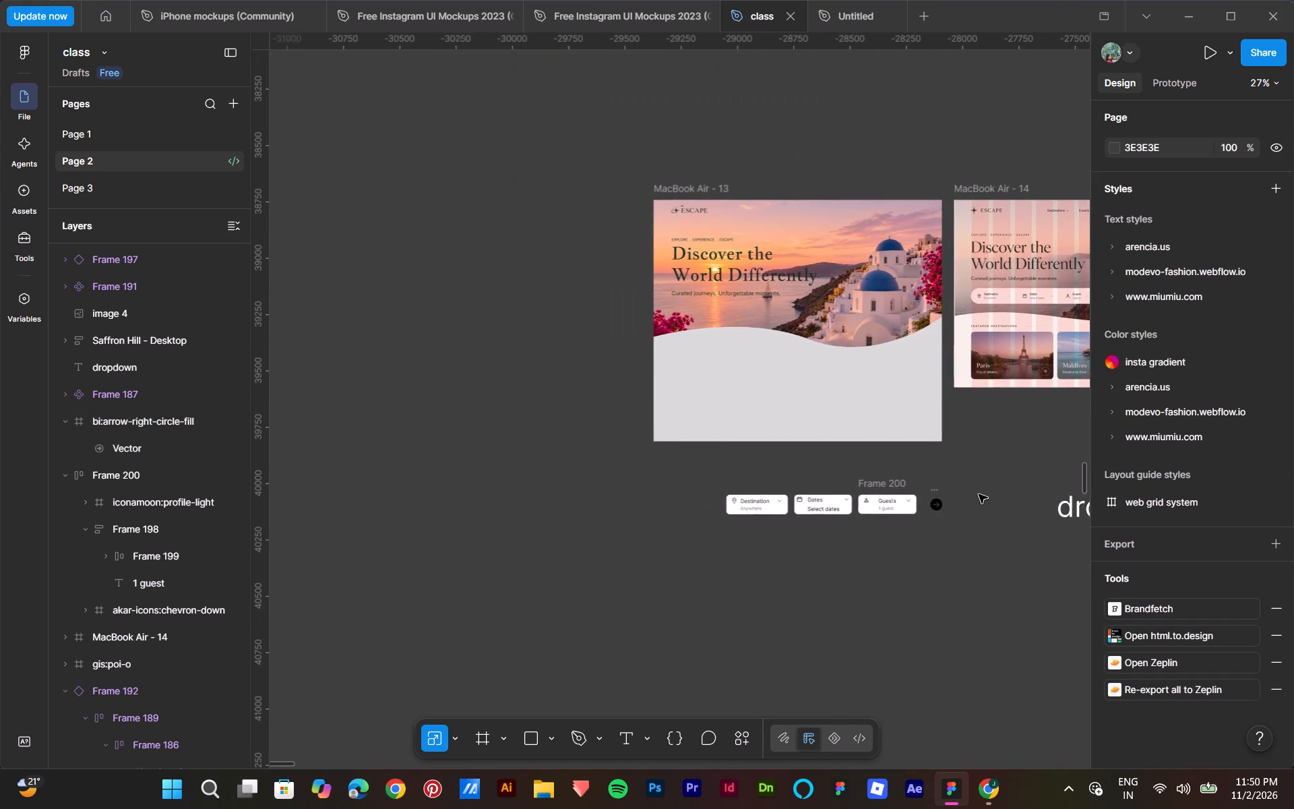
Wrap the Destination, Dates and Guests cards and the circular arrow icon together in one horizontal auto layout frame.
{"action": "scroll", "coordinate": [979, 494], "scroll_direction": "left", "scroll_amount": 1}
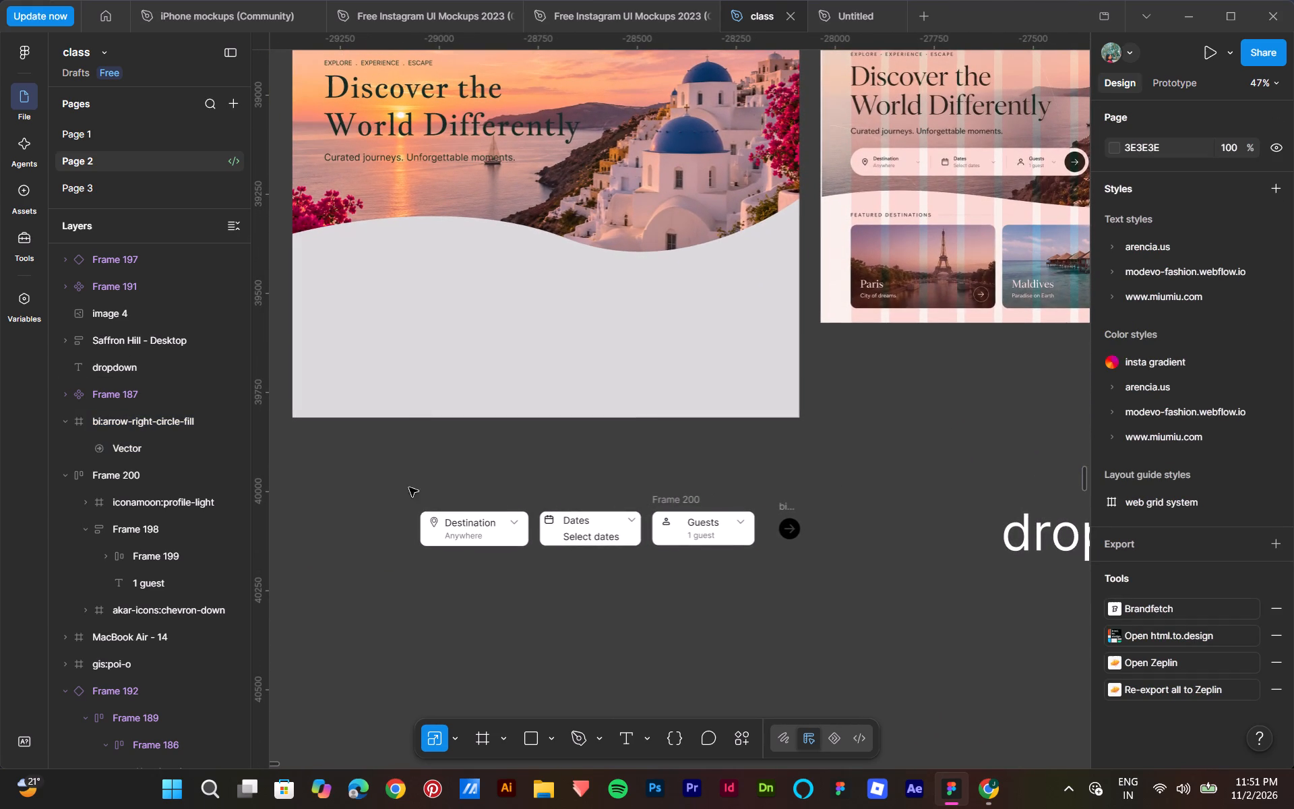
{"action": "left_click_drag", "start_coordinate": [382, 491], "coordinate": [851, 619]}
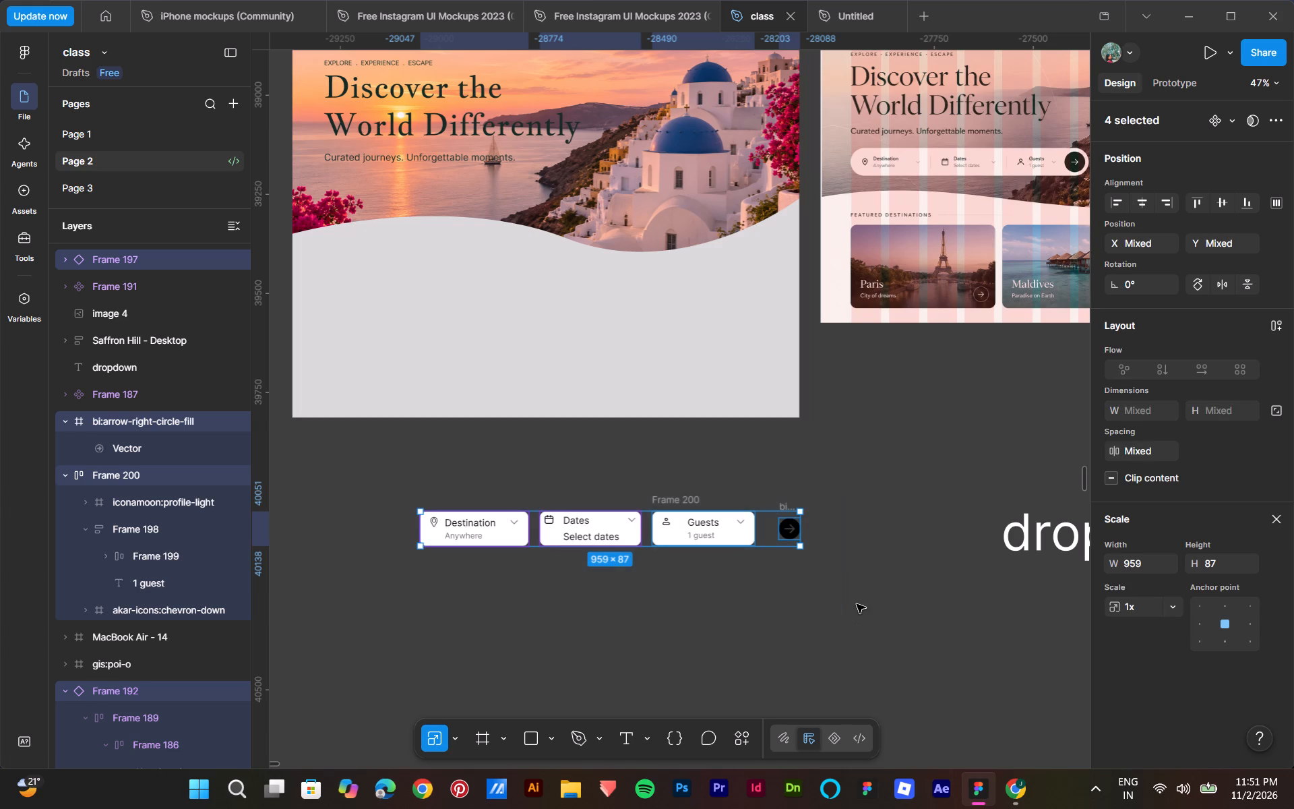
{"action": "key", "text": "shift+a"}
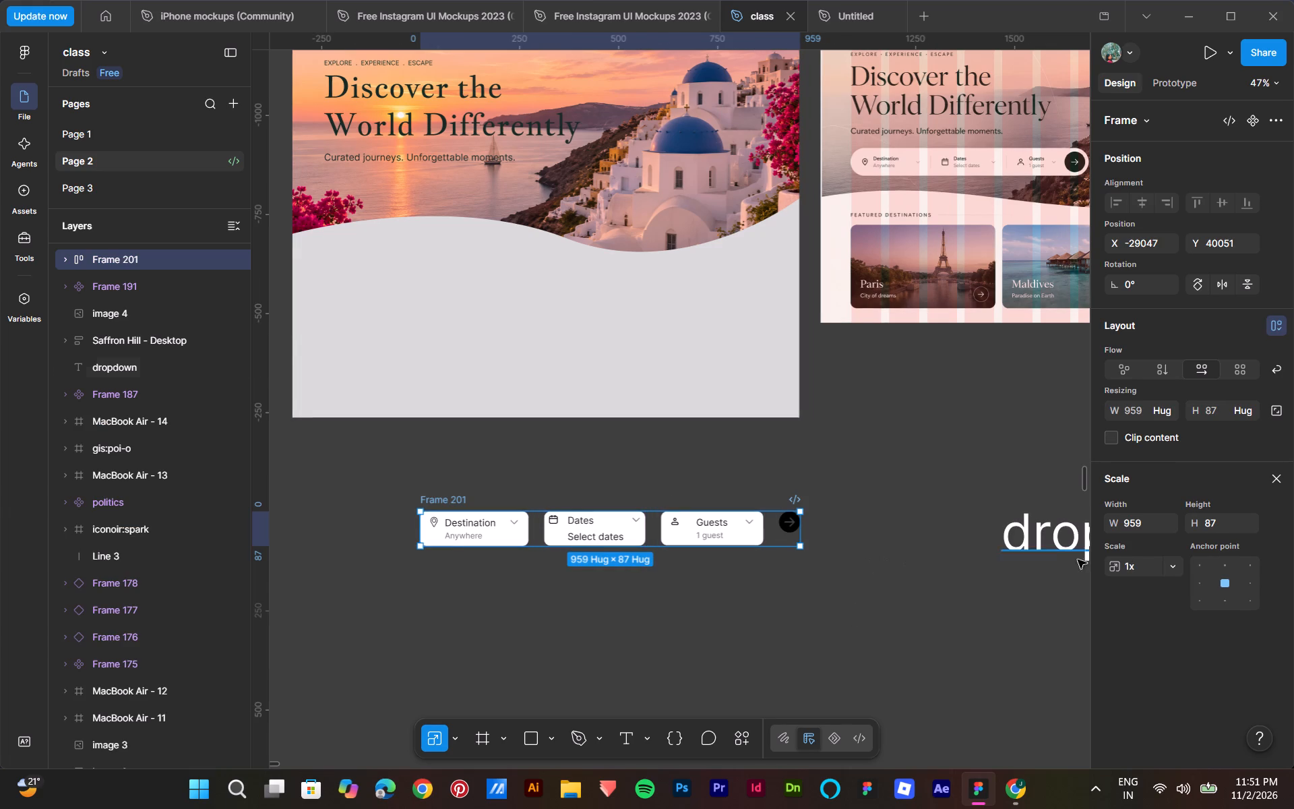
{"action": "left_click", "coordinate": [1276, 477]}
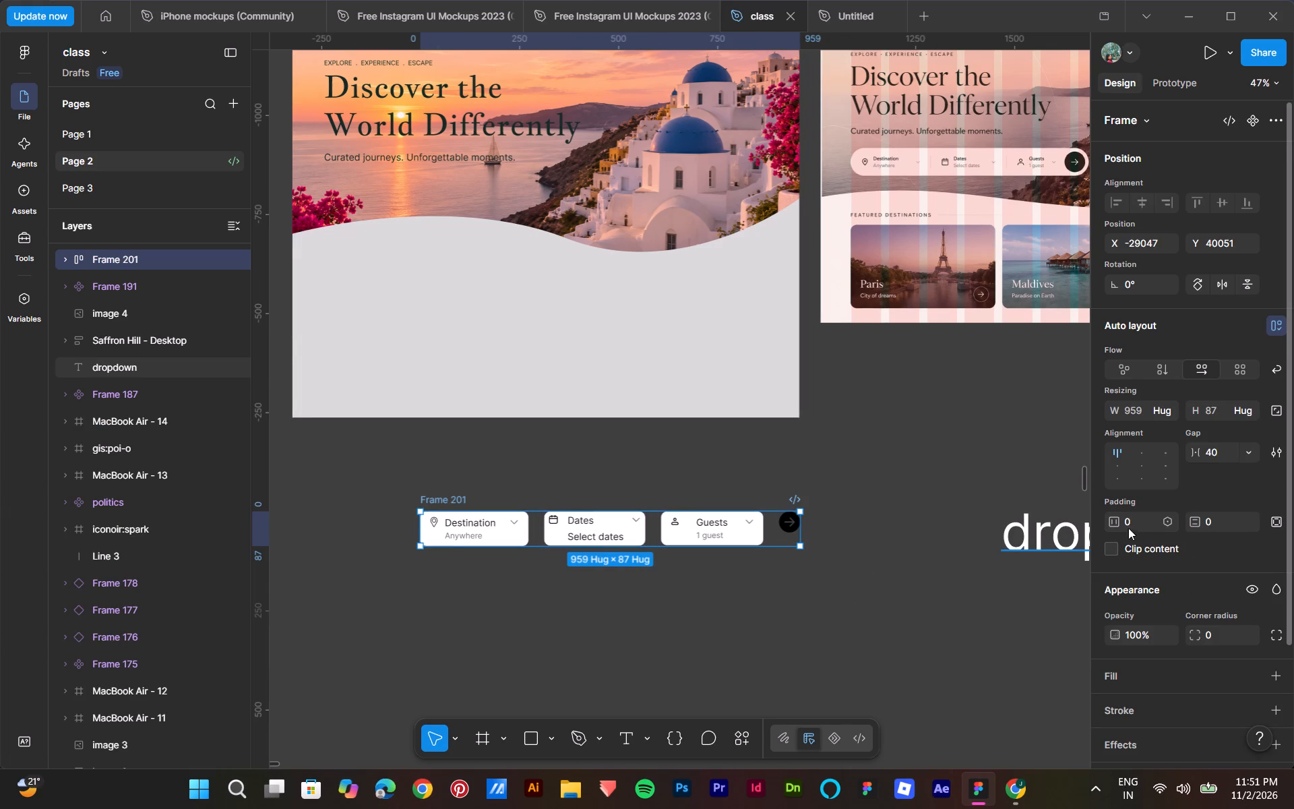
Give the new search bar frame a white (FFFFFF) fill, 13 horizontal padding and 25 vertical padding.
{"action": "left_click_drag", "start_coordinate": [1115, 520], "coordinate": [669, 397]}
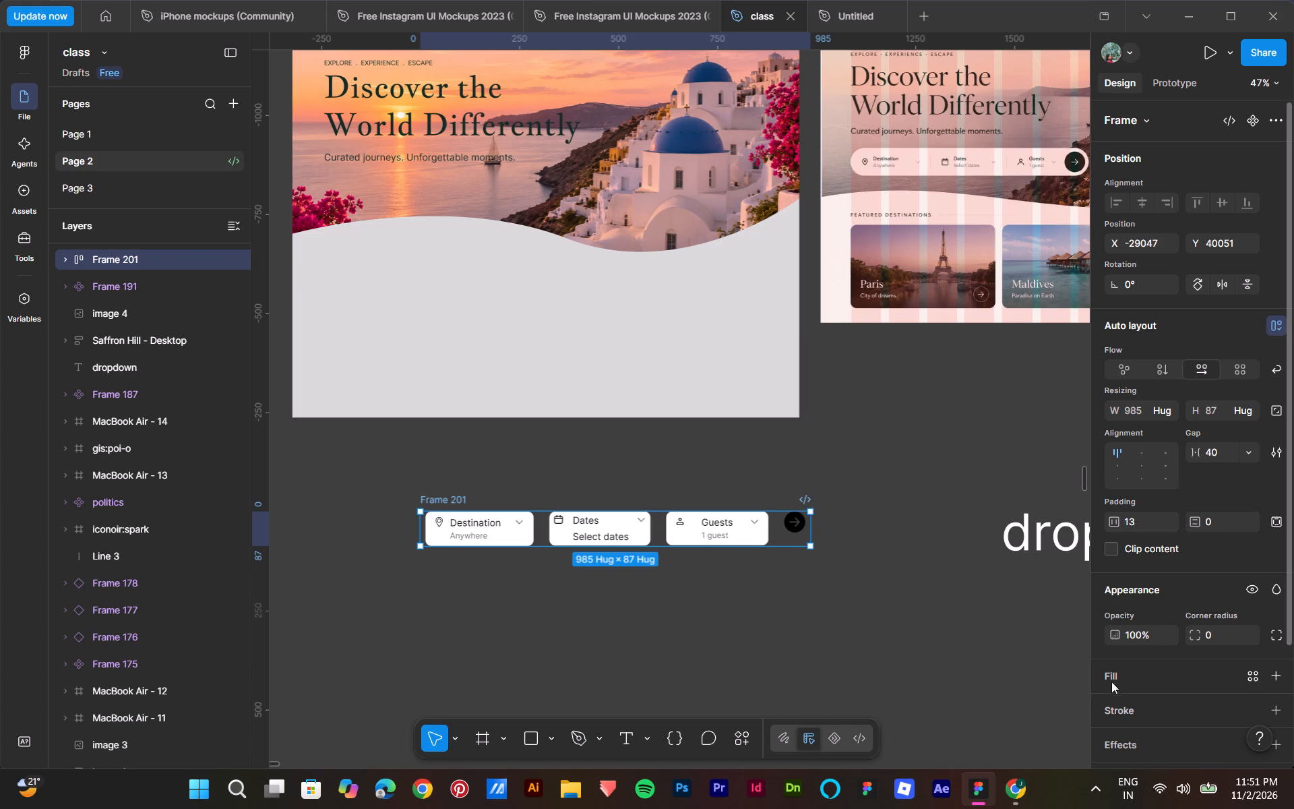
{"action": "left_click", "coordinate": [1278, 673]}
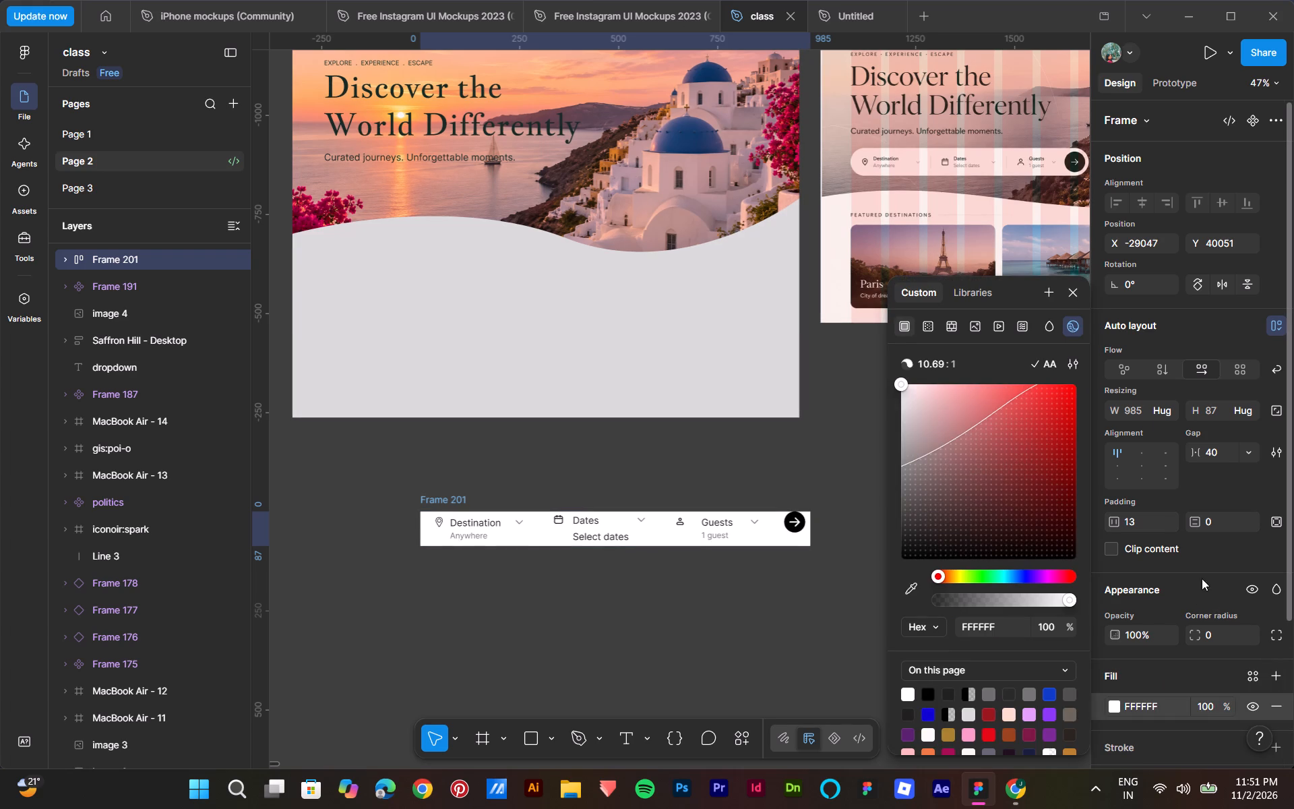
{"action": "left_click", "coordinate": [1074, 294]}
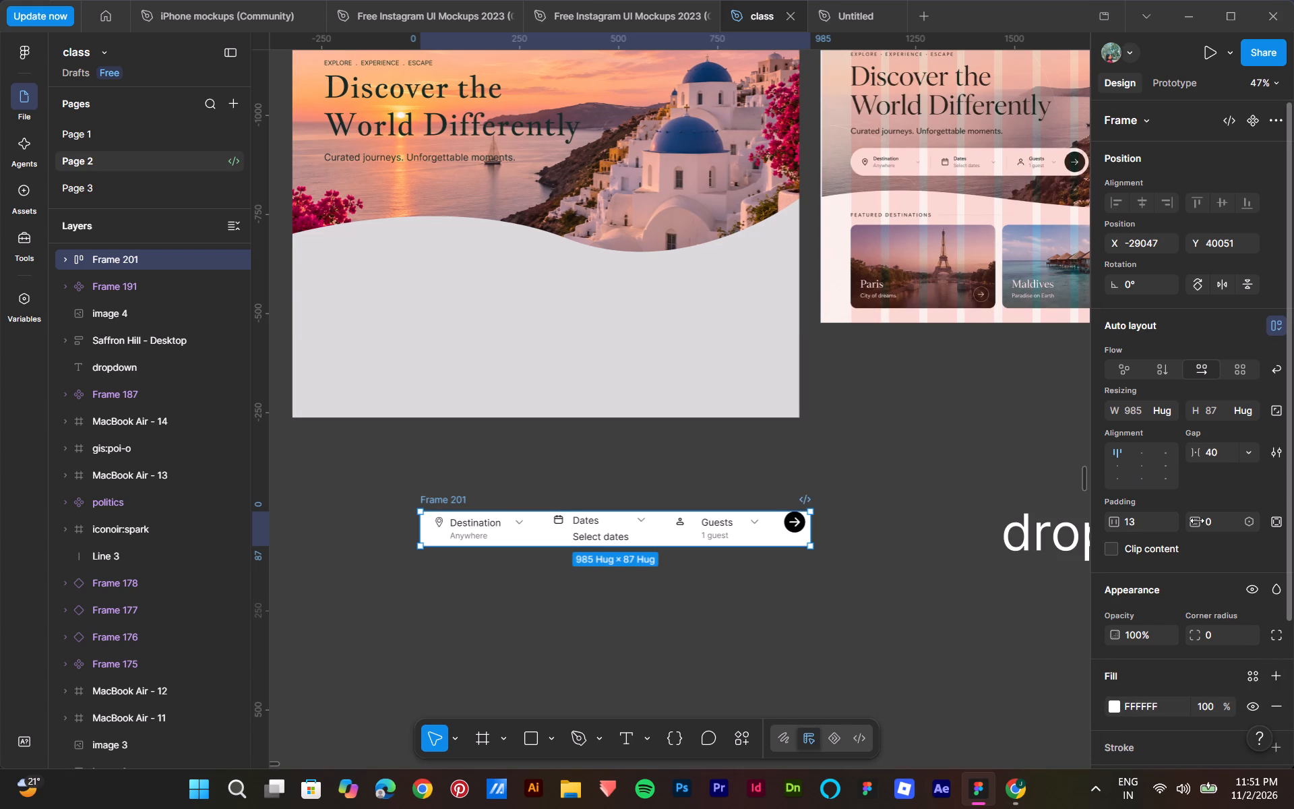
{"action": "left_click_drag", "start_coordinate": [1197, 520], "coordinate": [683, 394]}
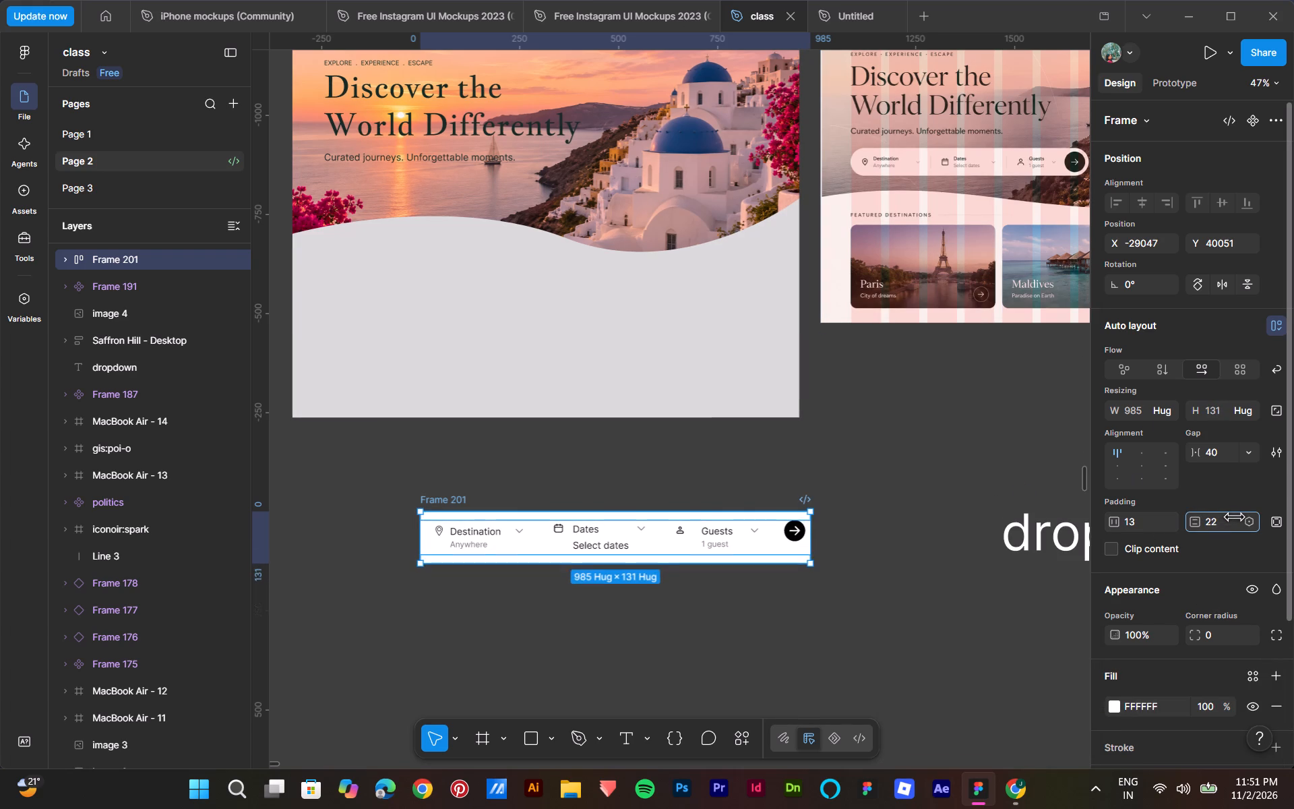
{"action": "left_click_drag", "start_coordinate": [683, 394], "coordinate": [687, 394]}
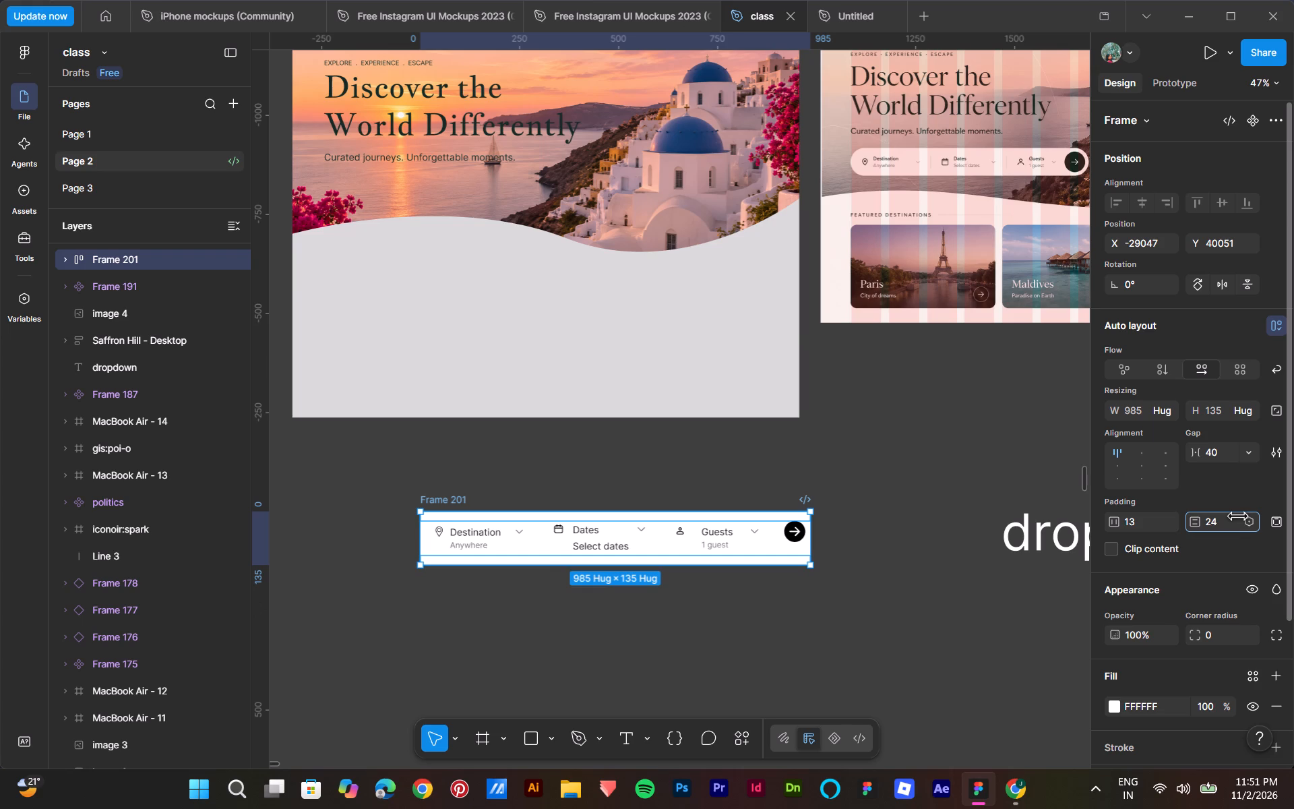
{"action": "left_click_drag", "start_coordinate": [687, 394], "coordinate": [689, 393]}
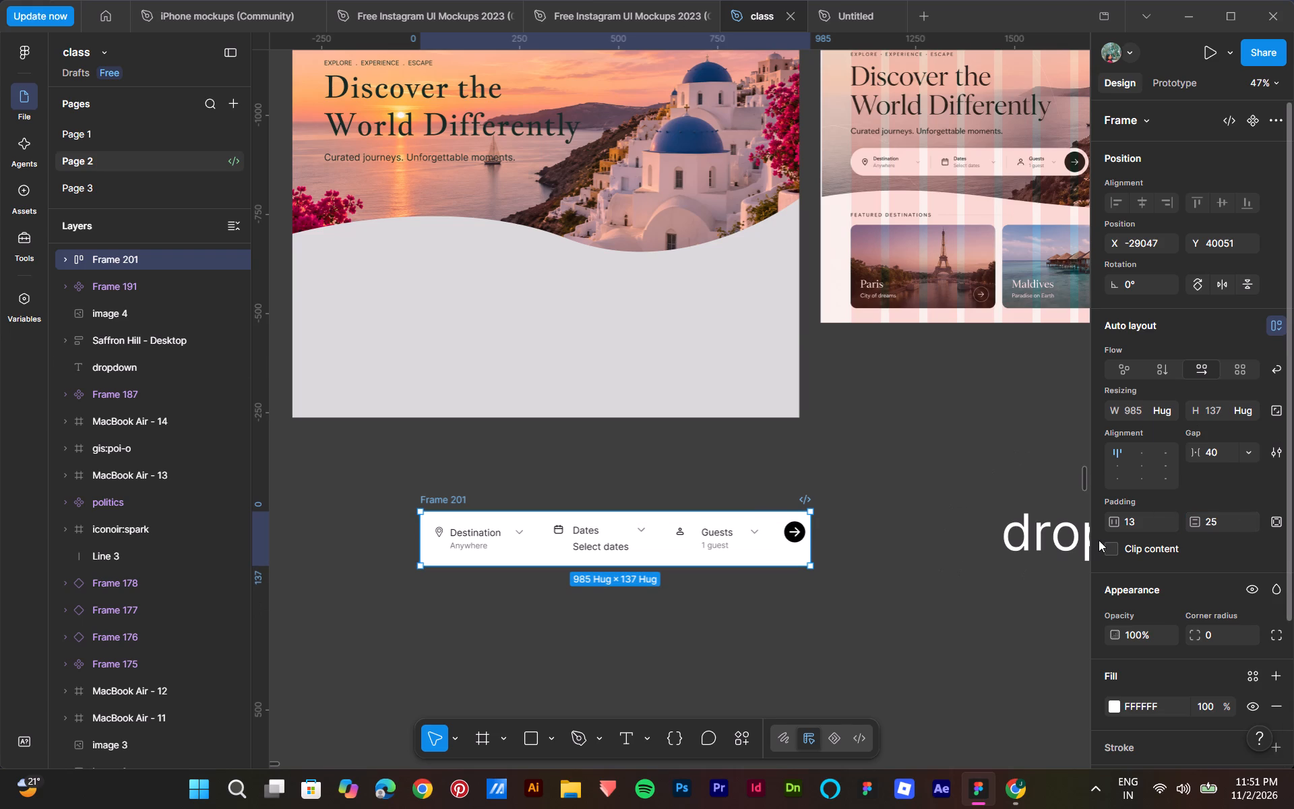
Scale the circular arrow icon inside the search bar up proportionally to about 93 × 93.
{"action": "left_click", "coordinate": [801, 537]}
{"action": "left_click", "coordinate": [859, 524]}
{"action": "left_click", "coordinate": [791, 539]}
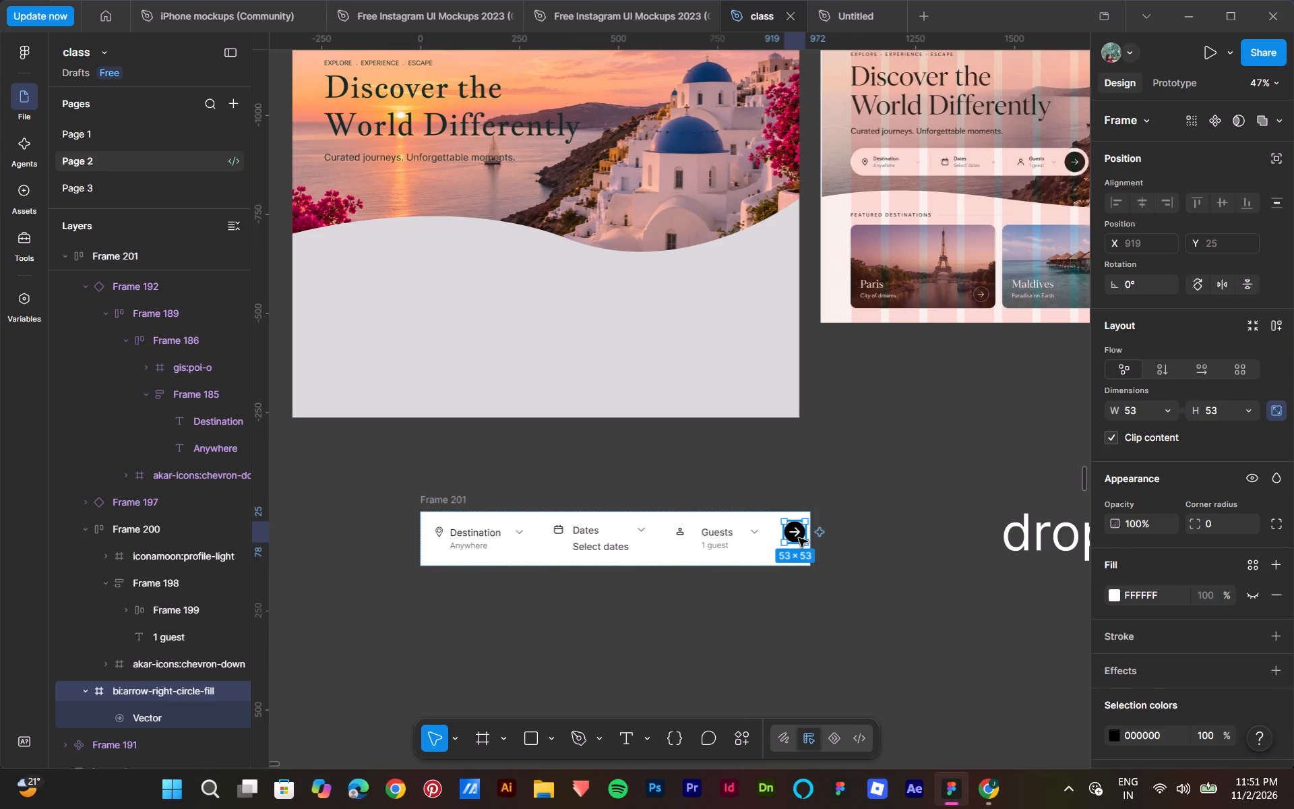
{"action": "key", "text": "k"}
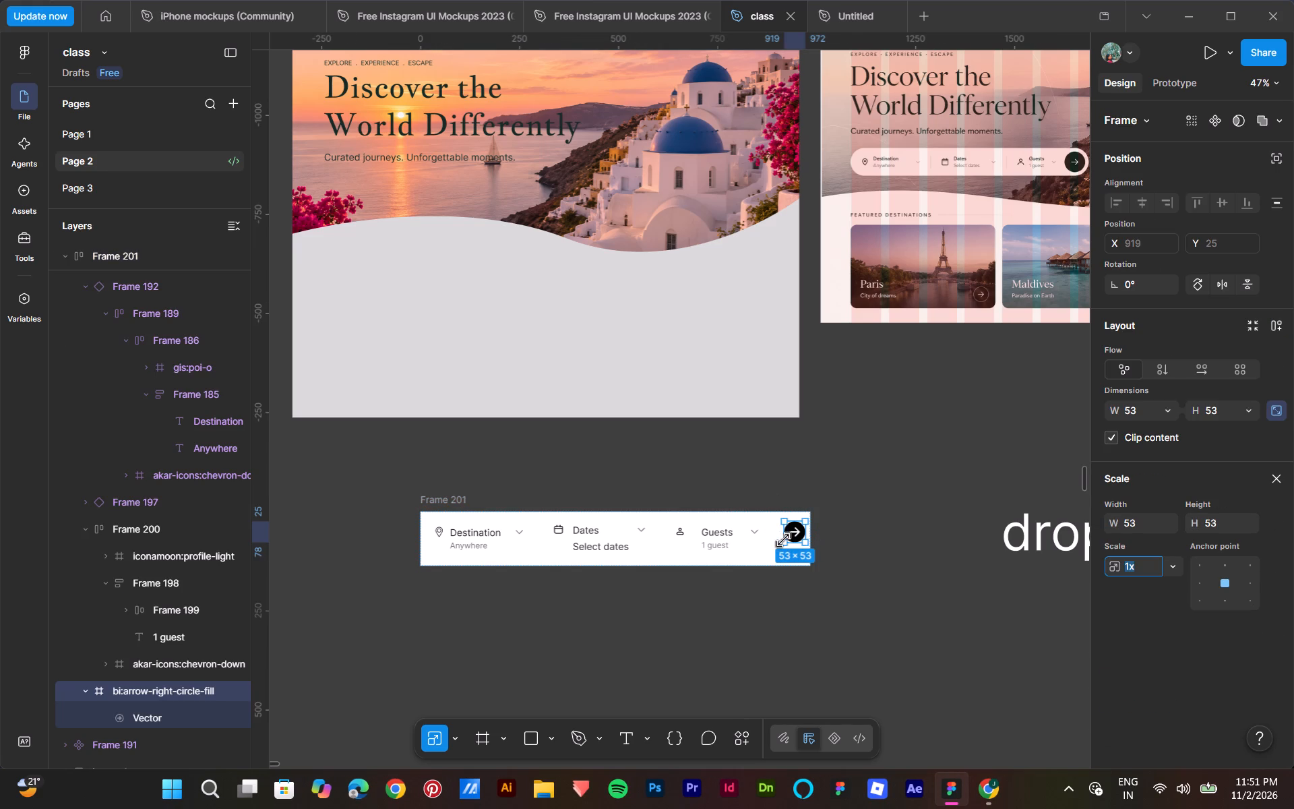
{"action": "left_click_drag", "start_coordinate": [784, 539], "coordinate": [766, 556]}
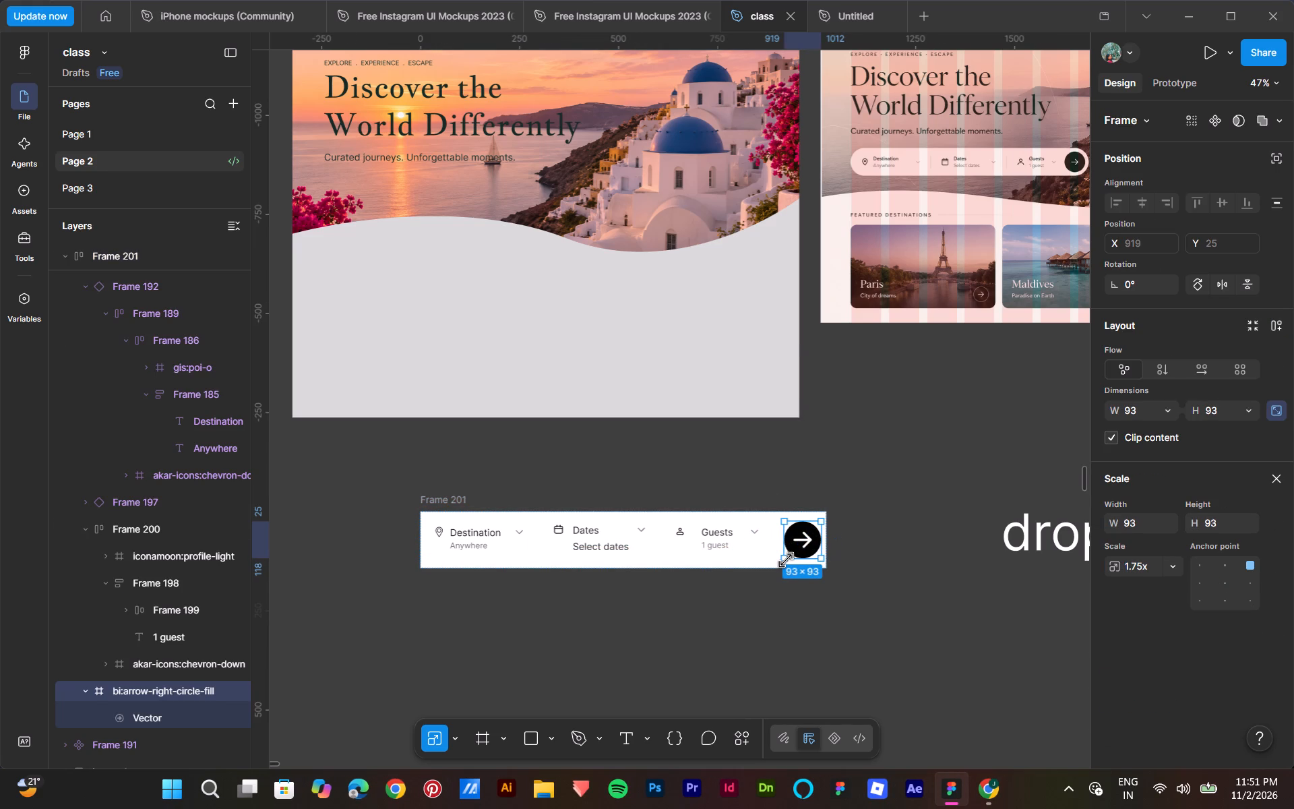
{"action": "left_click", "coordinate": [1273, 478]}
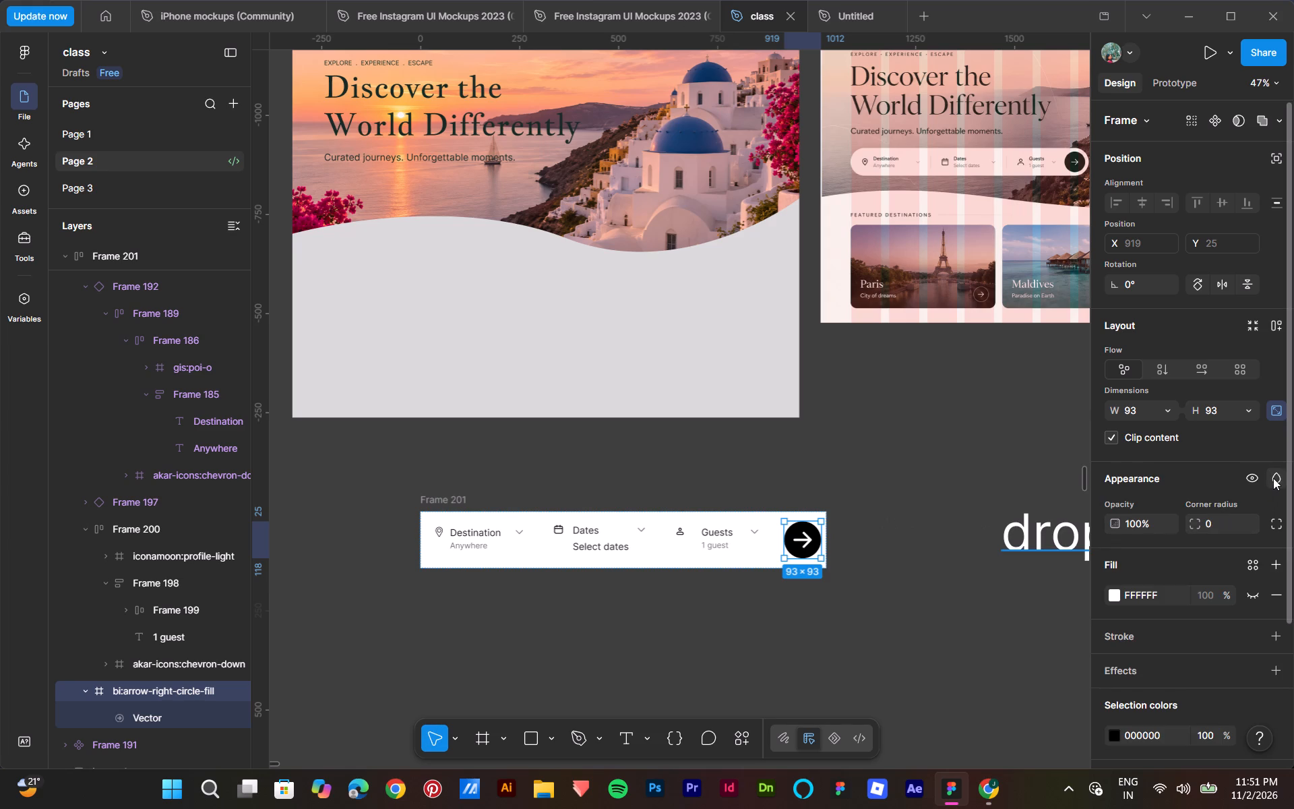
Round the search bar frame into a pill with a corner radius of 69.
{"action": "left_click", "coordinate": [435, 496]}
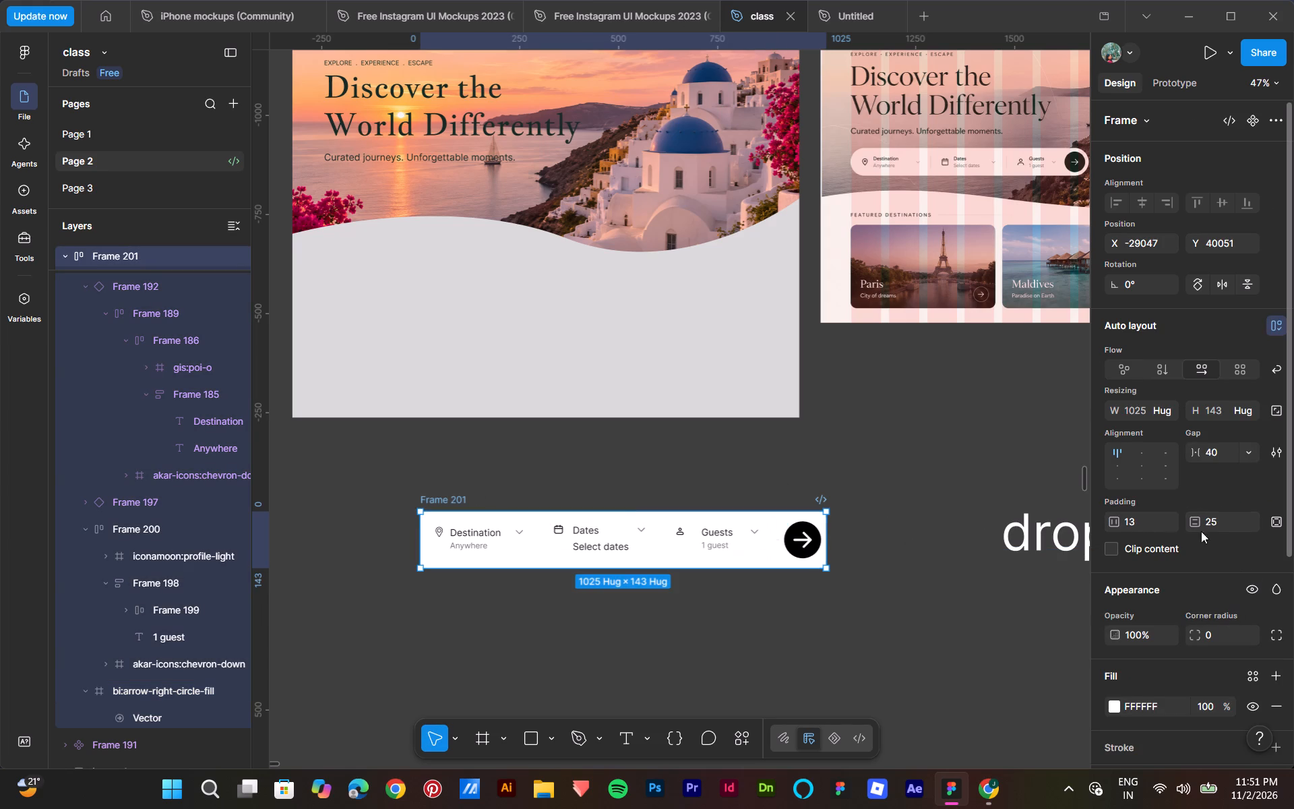
{"action": "left_click_drag", "start_coordinate": [1194, 637], "coordinate": [710, 389]}
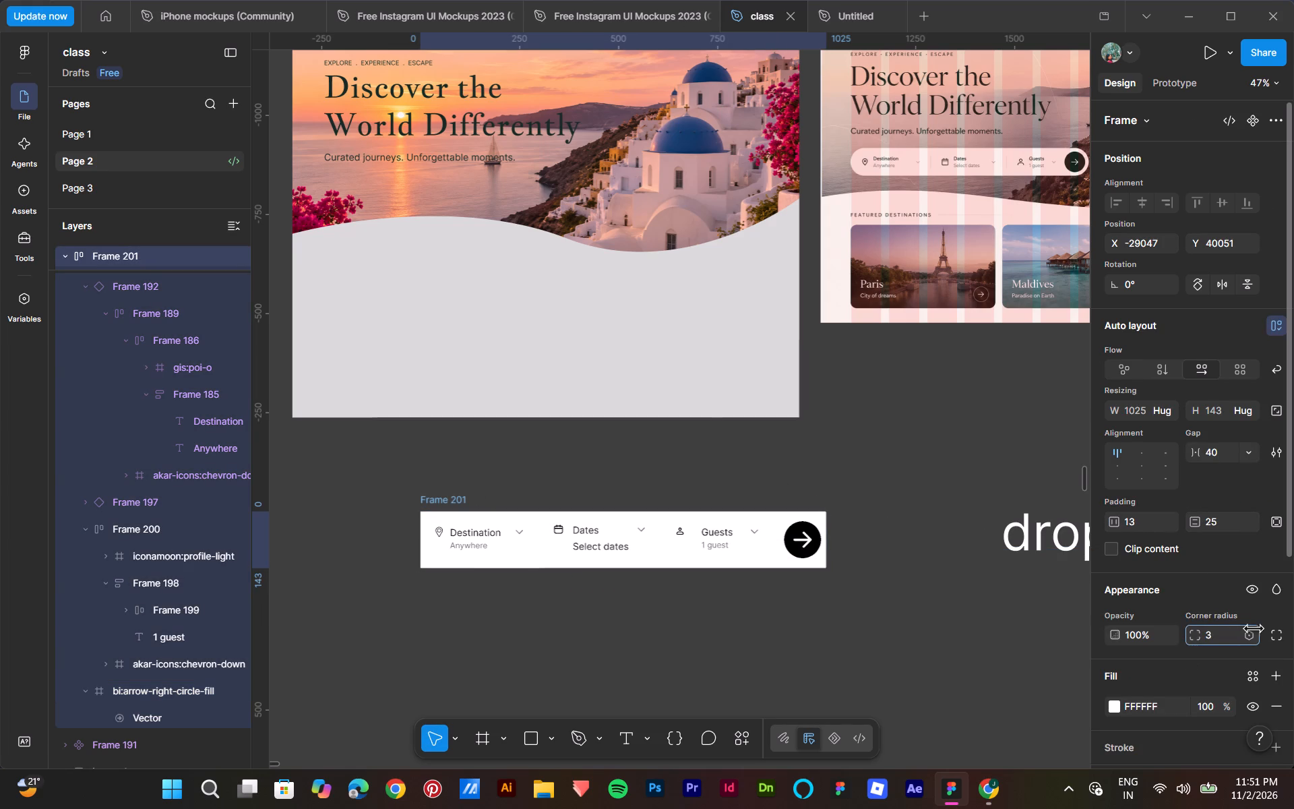
{"action": "left_click_drag", "start_coordinate": [710, 389], "coordinate": [899, 423]}
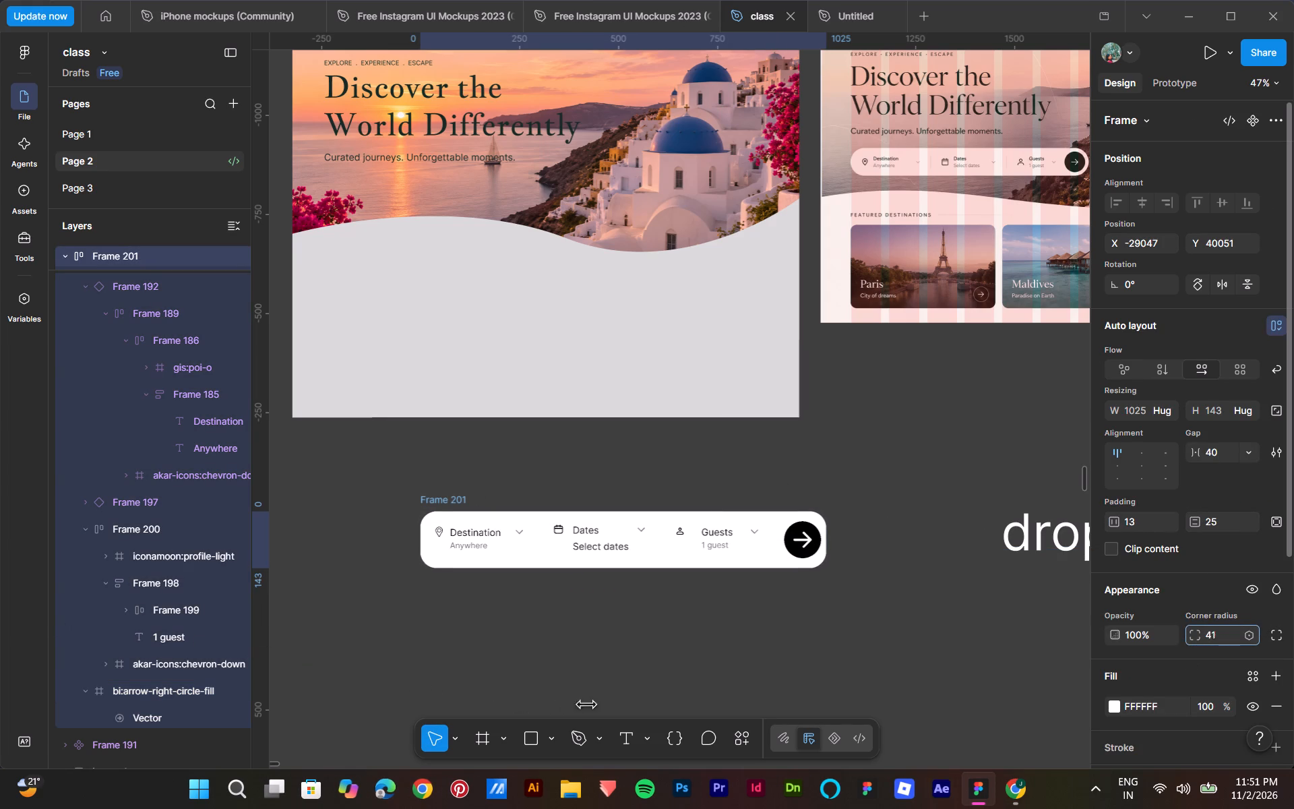
{"action": "left_click_drag", "start_coordinate": [899, 423], "coordinate": [657, 398]}
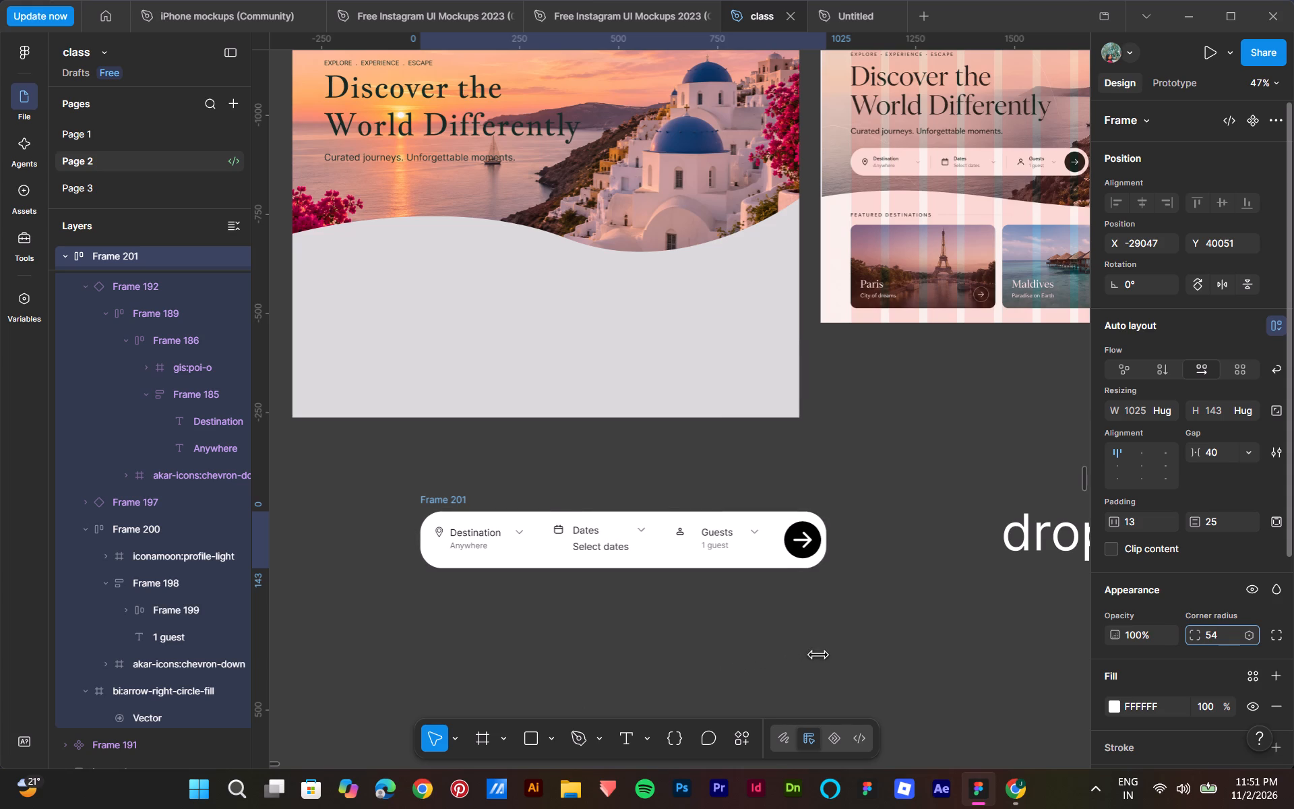
{"action": "left_click_drag", "start_coordinate": [657, 398], "coordinate": [794, 379]}
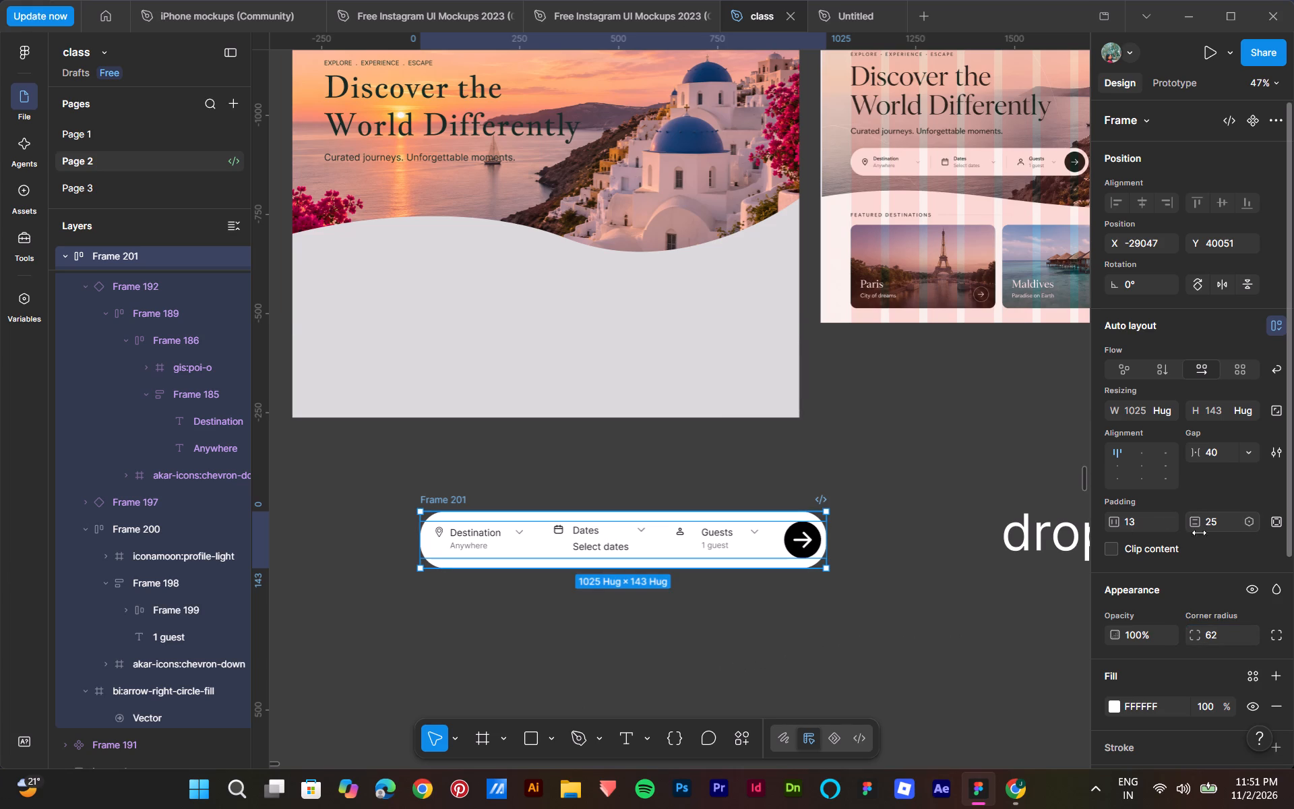
{"action": "left_click_drag", "start_coordinate": [1194, 635], "coordinate": [728, 394]}
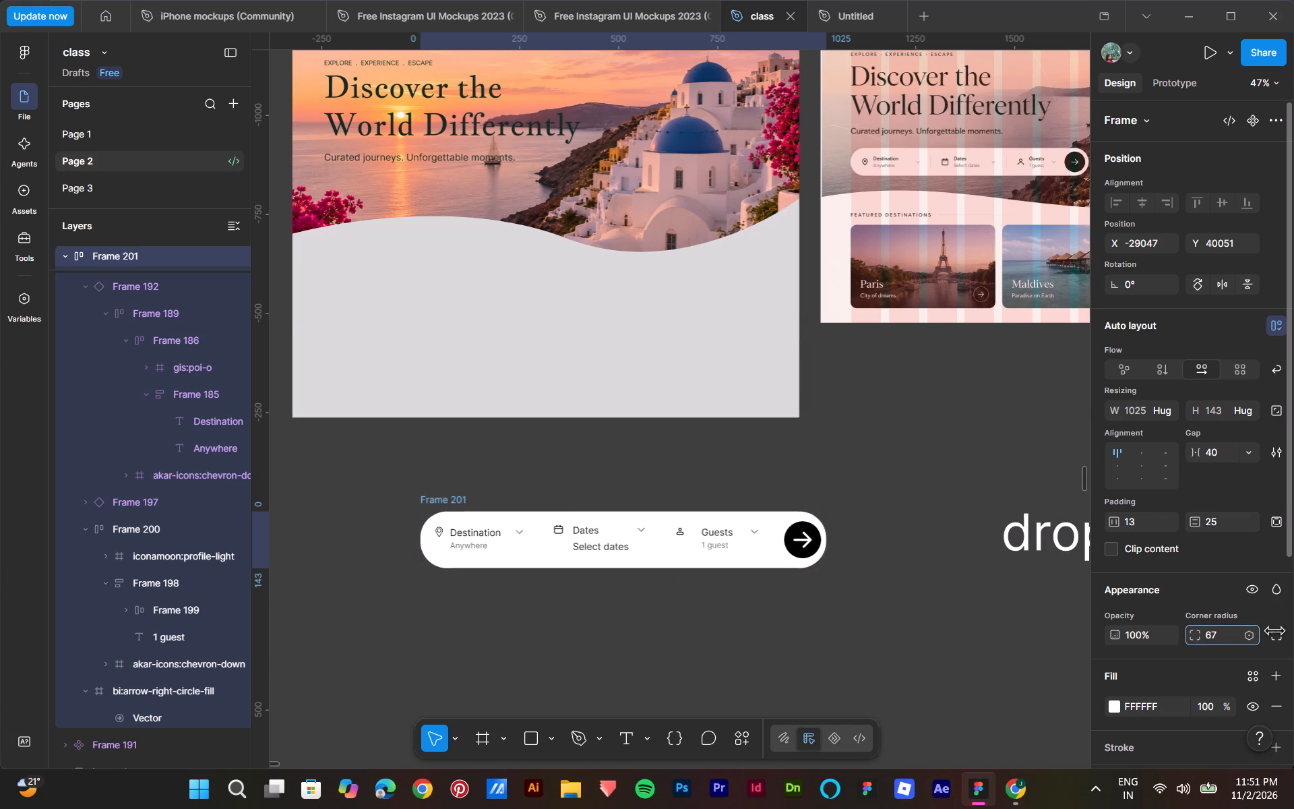
{"action": "left_click_drag", "start_coordinate": [728, 394], "coordinate": [765, 389]}
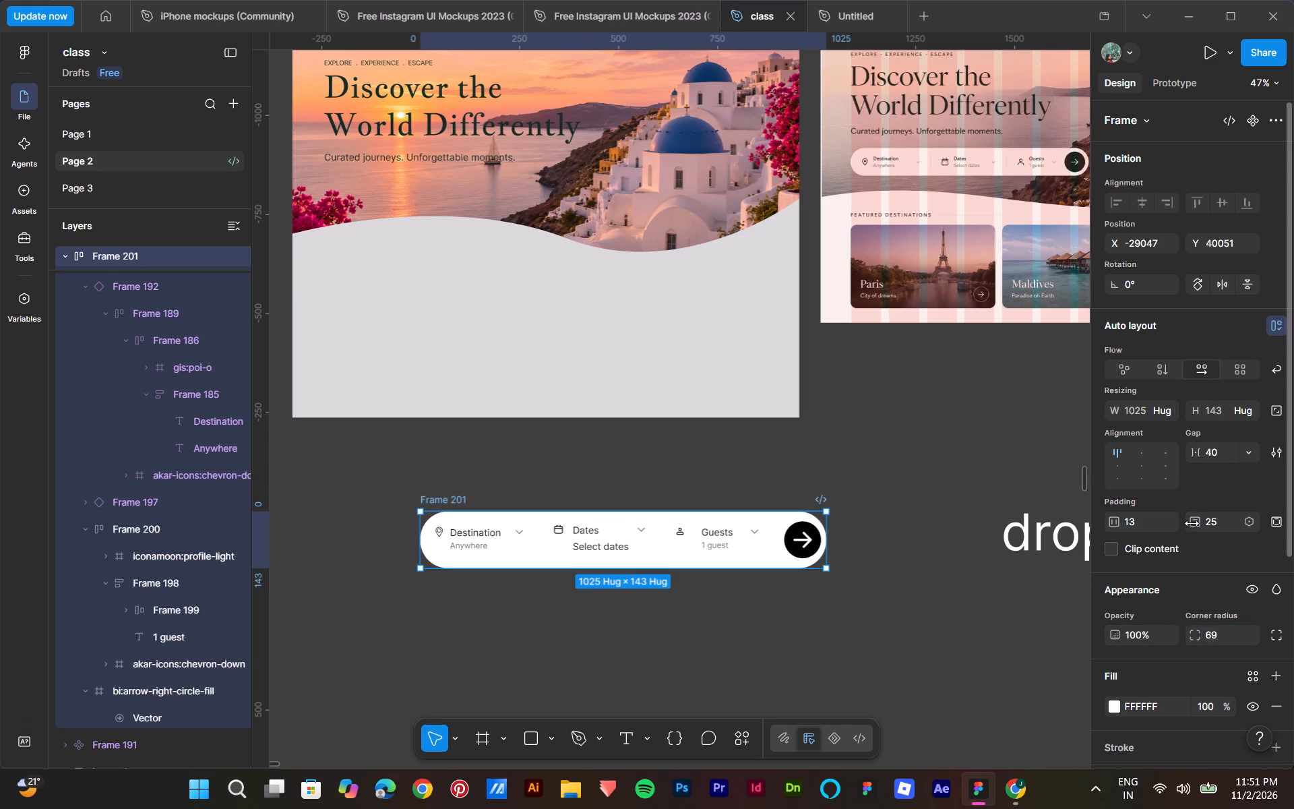
Adjust the search bar's padding to 24 vertical and 27 horizontal.
{"action": "left_click_drag", "start_coordinate": [1192, 523], "coordinate": [646, 397]}
{"action": "left_click_drag", "start_coordinate": [1121, 522], "coordinate": [661, 399]}
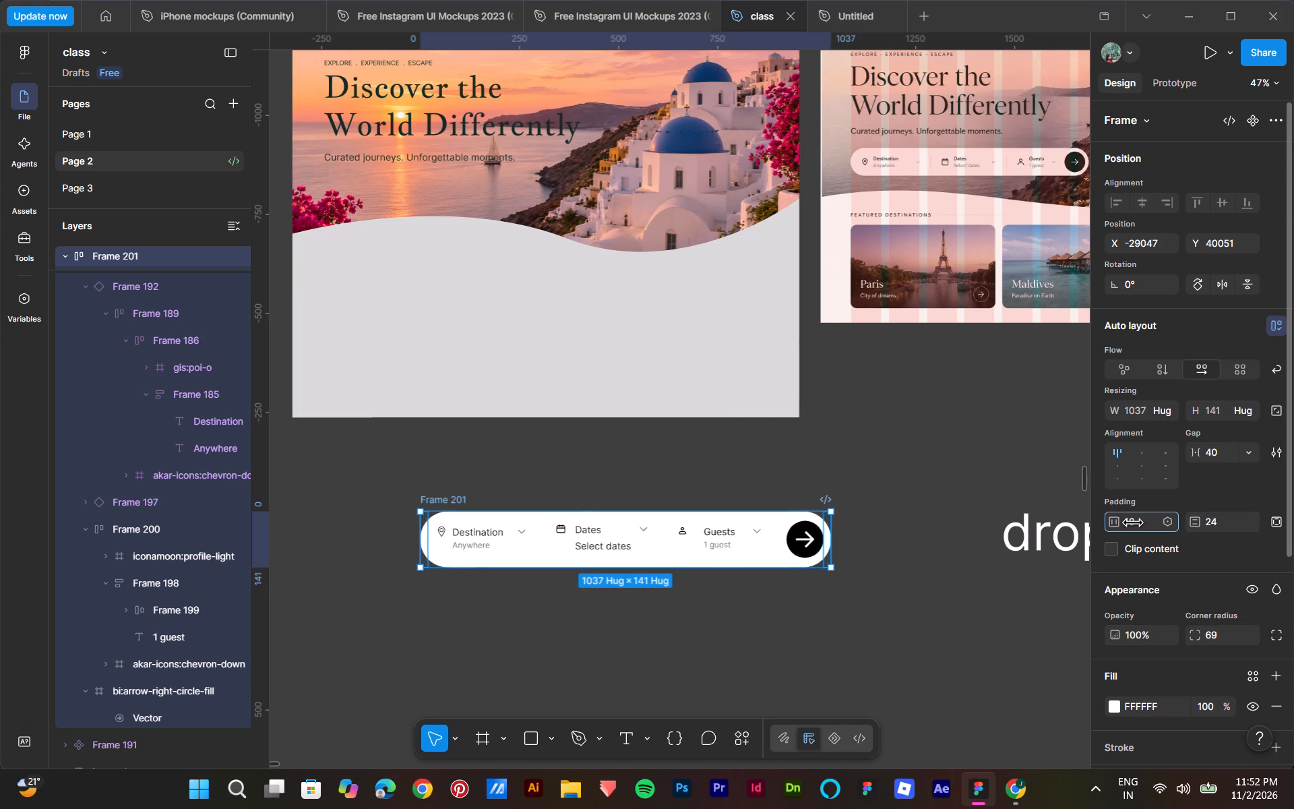
{"action": "left_click_drag", "start_coordinate": [661, 399], "coordinate": [670, 397]}
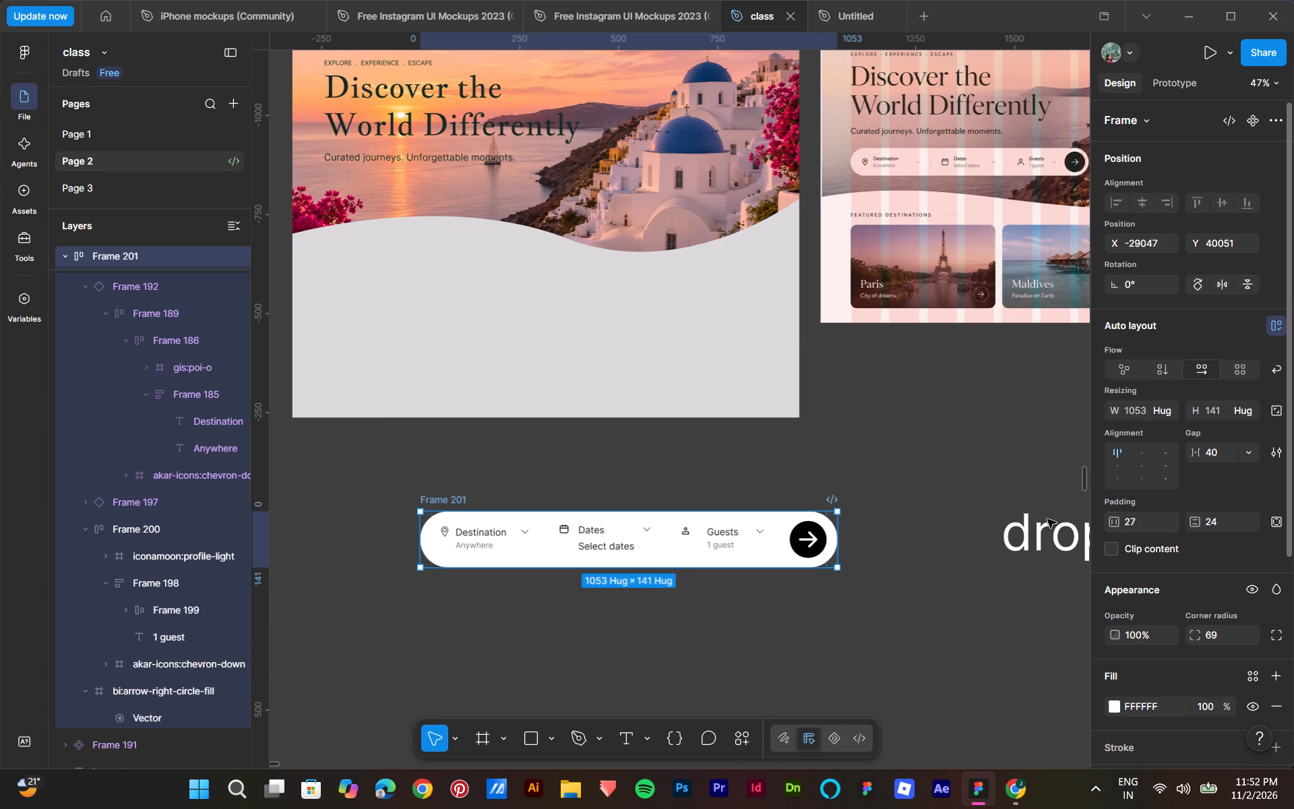
{"action": "left_click", "coordinate": [888, 499]}
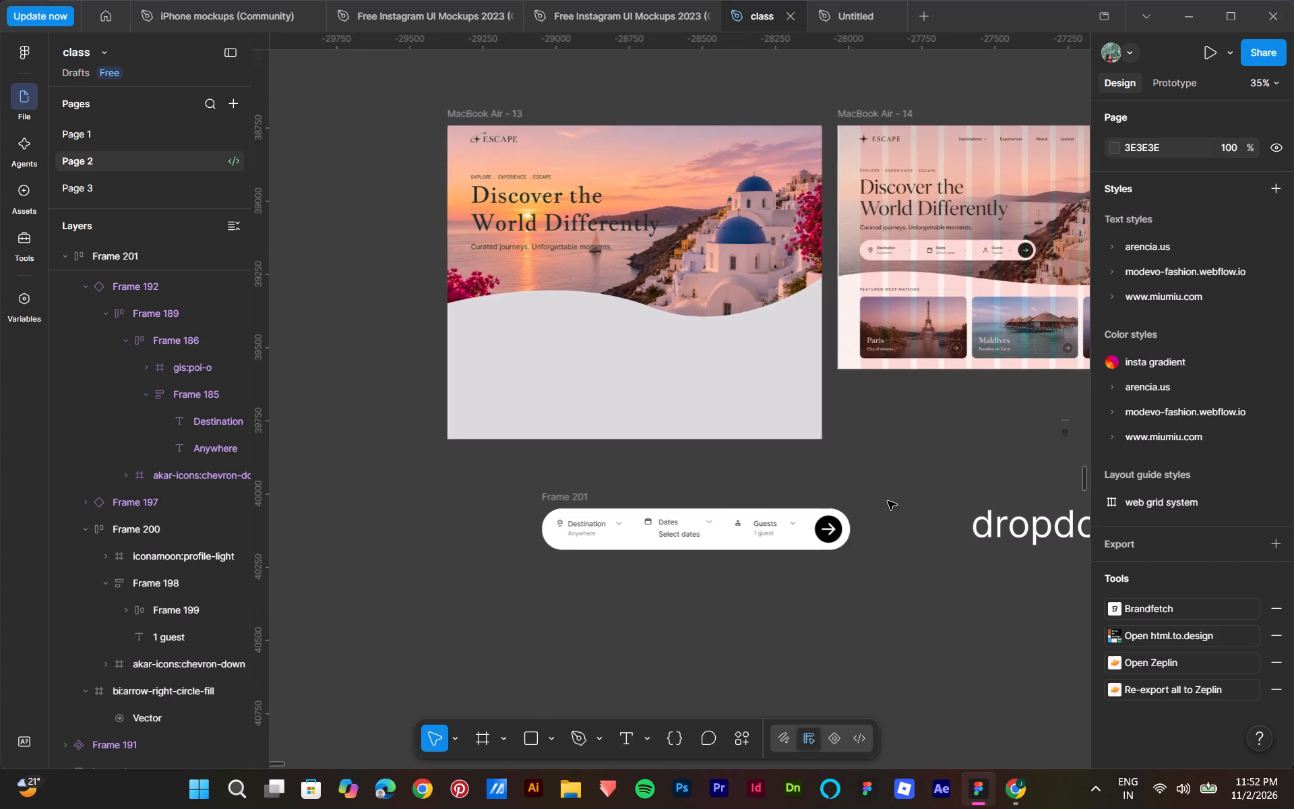
Move the search bar into the MacBook Air - 13 frame, placing it at about X 153, Y 643.
{"action": "left_click_drag", "start_coordinate": [557, 500], "coordinate": [505, 245]}
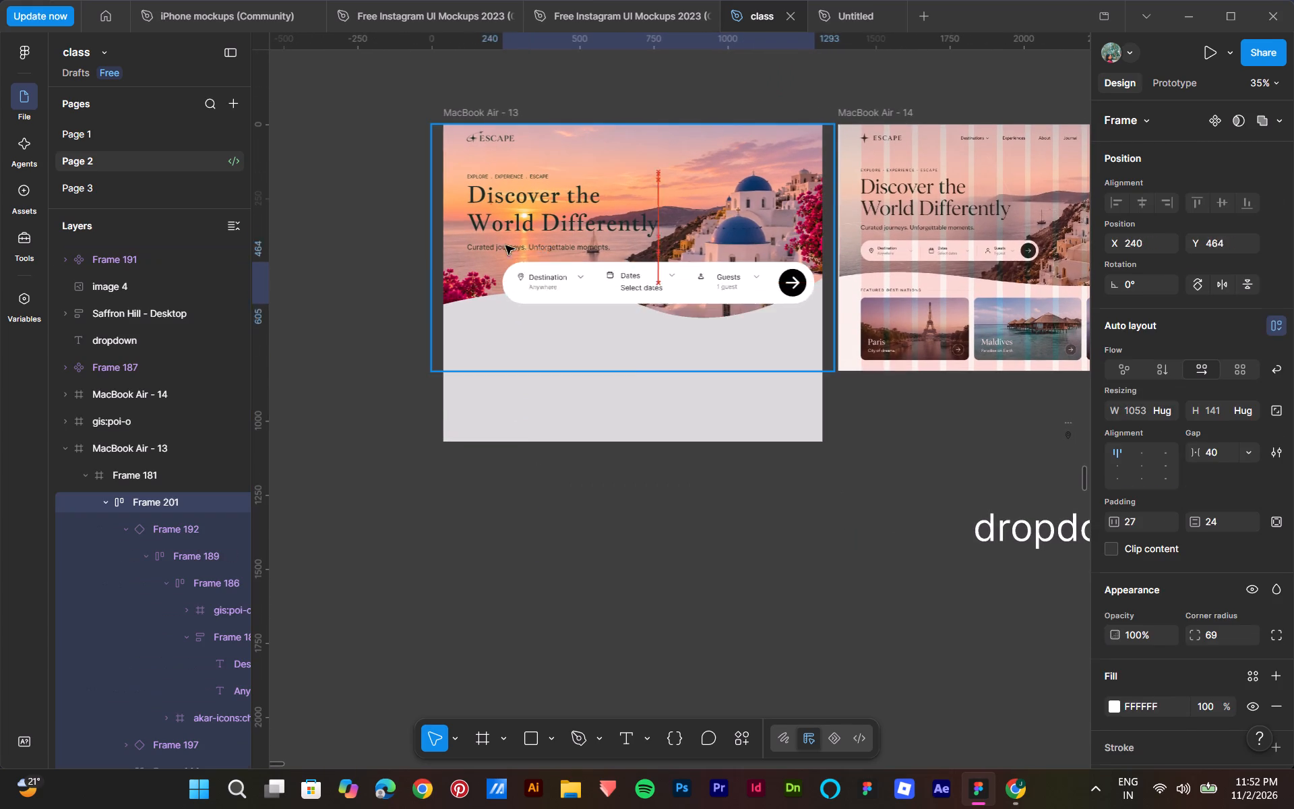
{"action": "left_click_drag", "start_coordinate": [505, 245], "coordinate": [494, 303]}
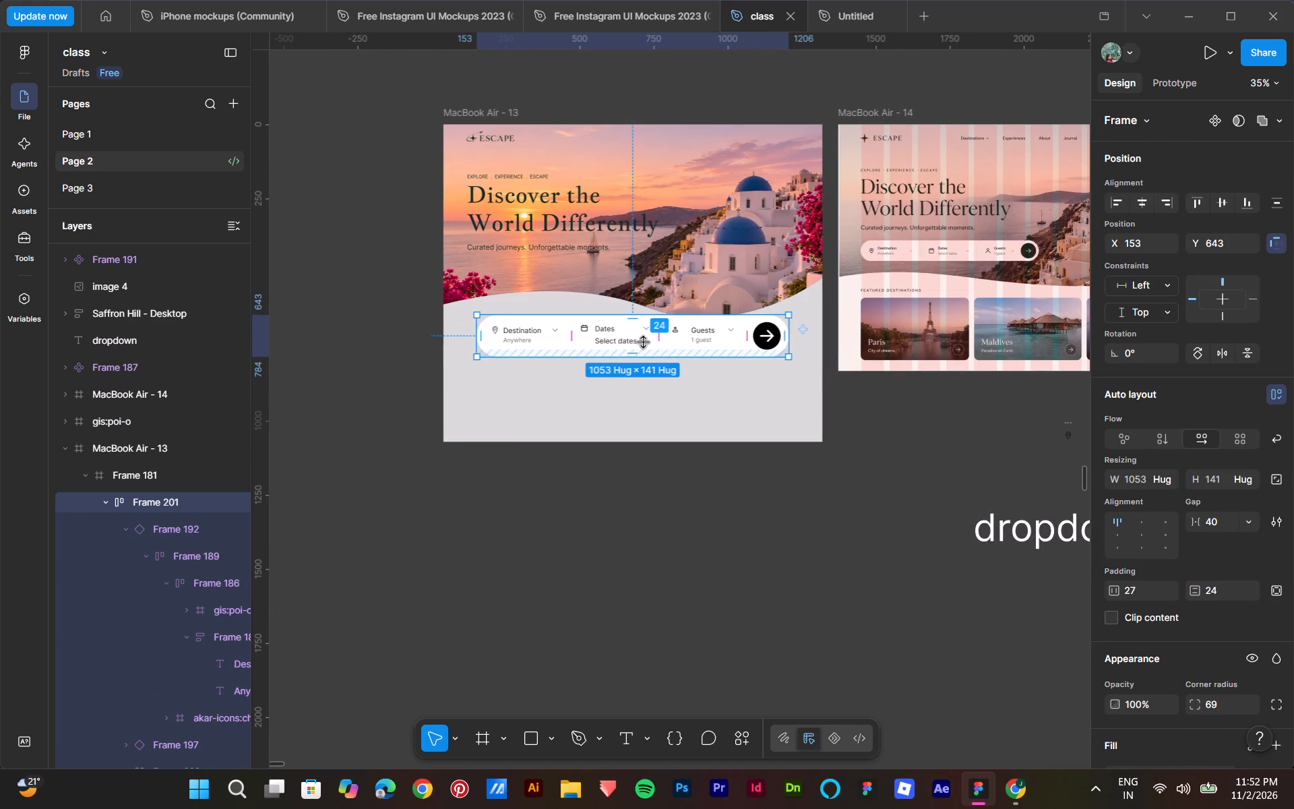
Scale the search bar down proportionally to about 785 × 105 and place it under the tagline at about X 93, Y 463.
{"action": "key", "text": "k"}
{"action": "left_click_drag", "start_coordinate": [789, 316], "coordinate": [756, 327]}
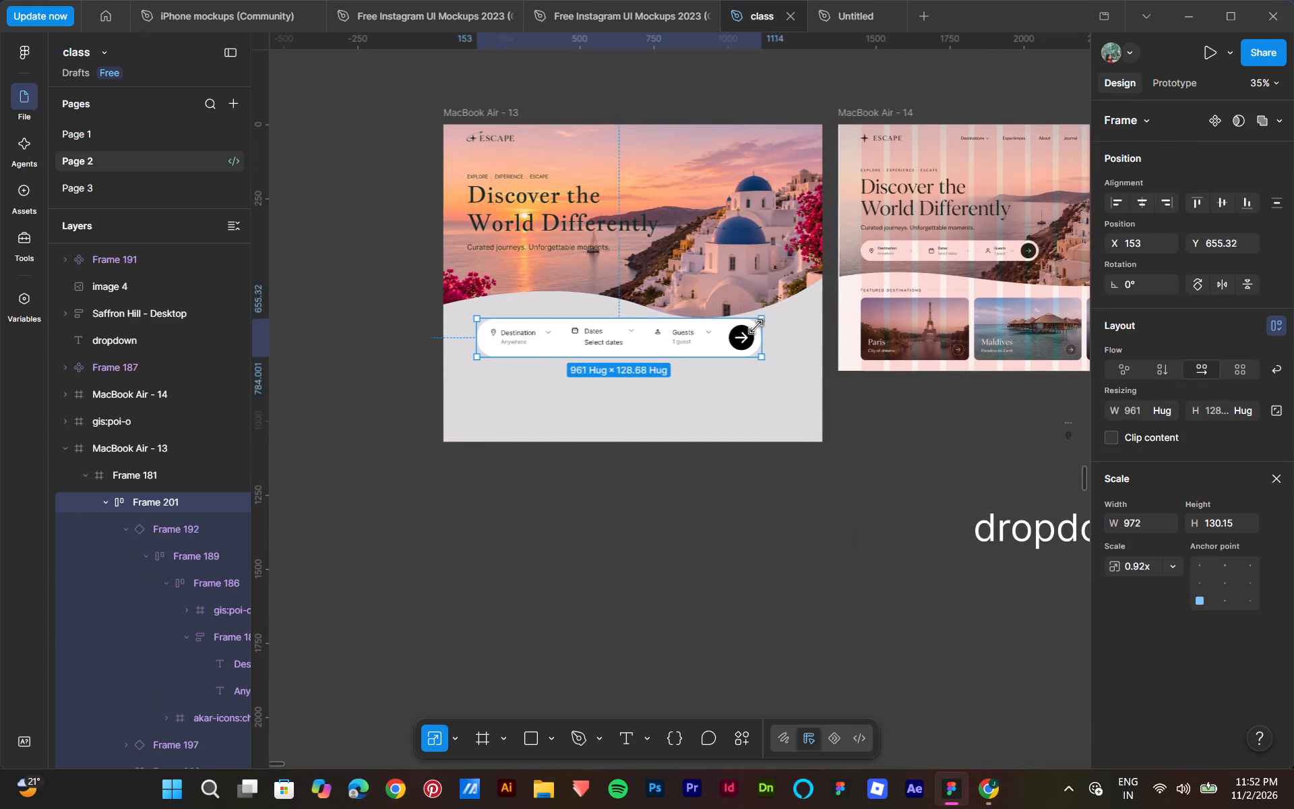
{"action": "left_click_drag", "start_coordinate": [756, 327], "coordinate": [710, 334]}
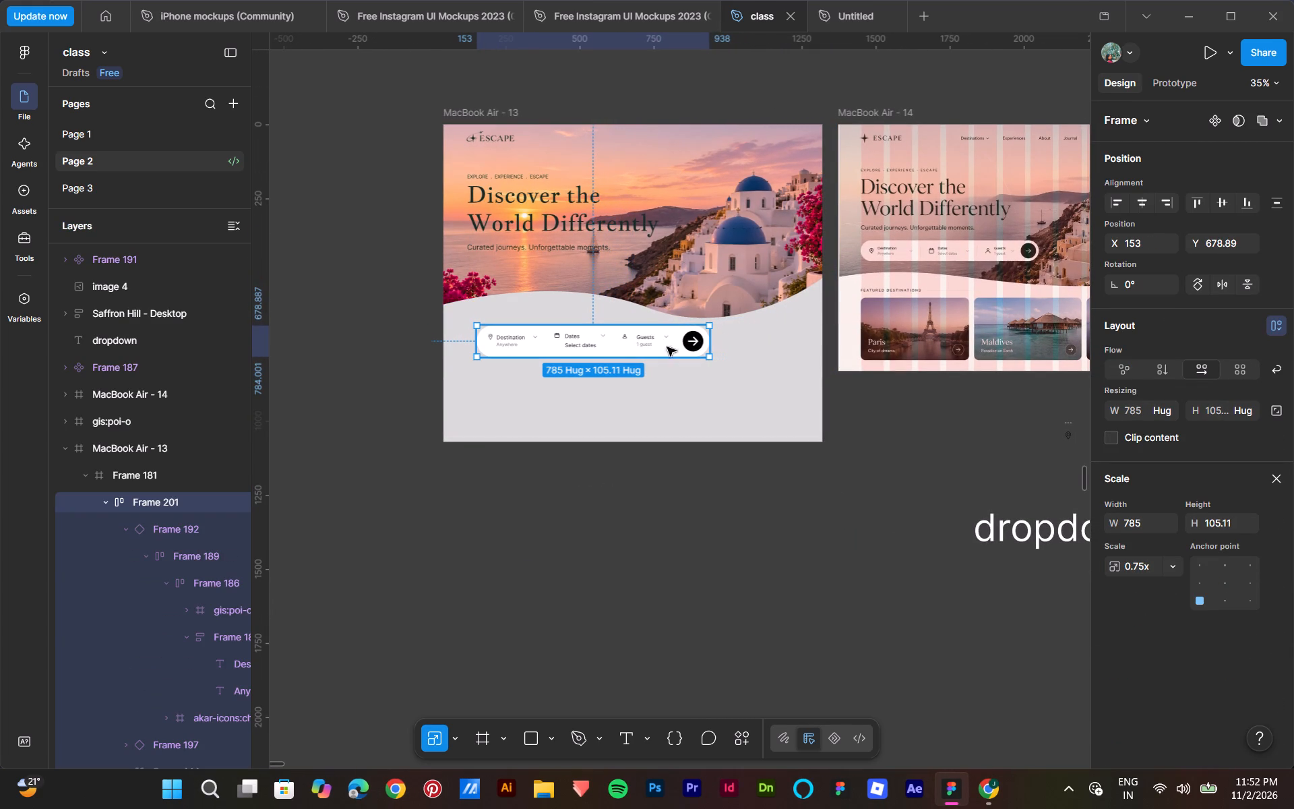
{"action": "left_click_drag", "start_coordinate": [607, 350], "coordinate": [589, 286]}
Scale the search bar further down to about 575 × 77 and line it up under the tagline at about X 114, Y 458.
{"action": "scroll", "coordinate": [590, 285], "scroll_direction": "right", "scroll_amount": 1}
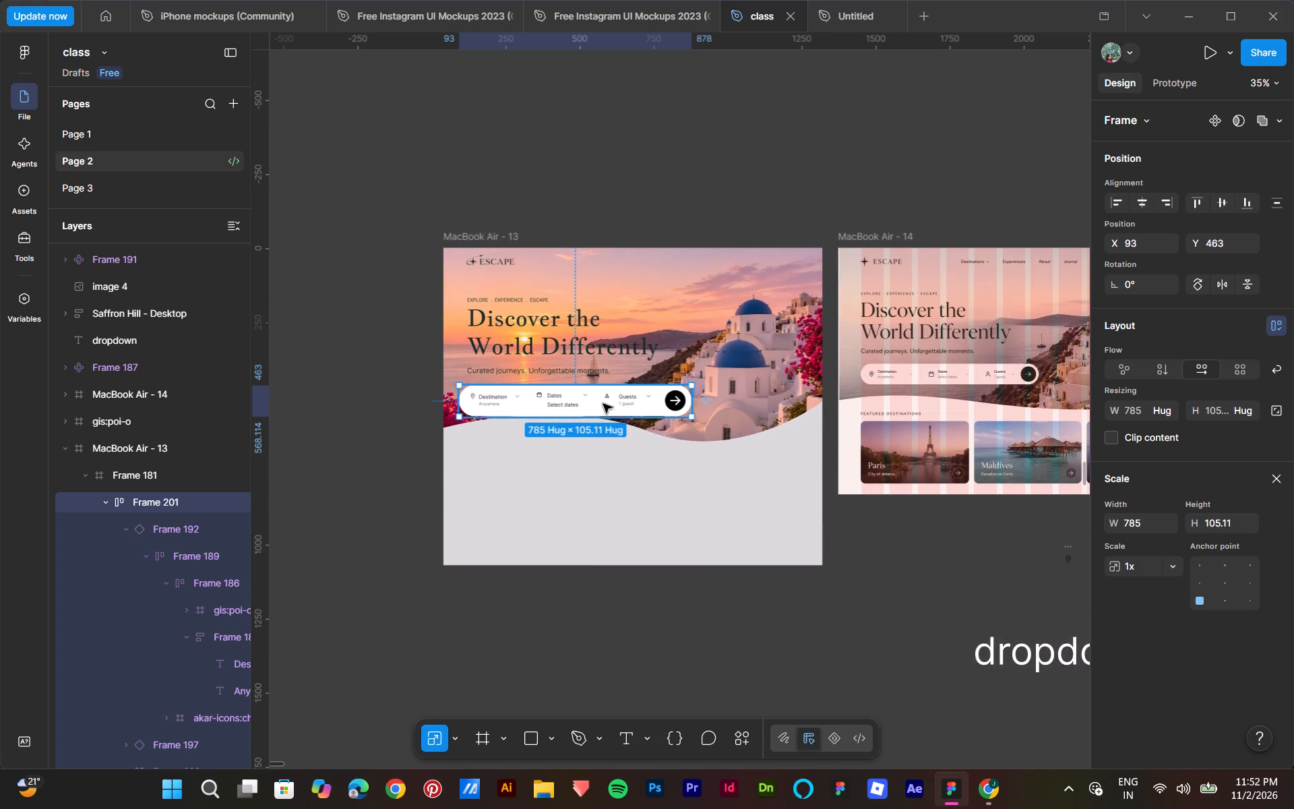
{"action": "scroll", "coordinate": [603, 404], "scroll_direction": "right", "scroll_amount": 1}
{"action": "middle_click_drag", "start_coordinate": [616, 476], "coordinate": [695, 556]}
{"action": "left_click_drag", "start_coordinate": [924, 380], "coordinate": [824, 414]}
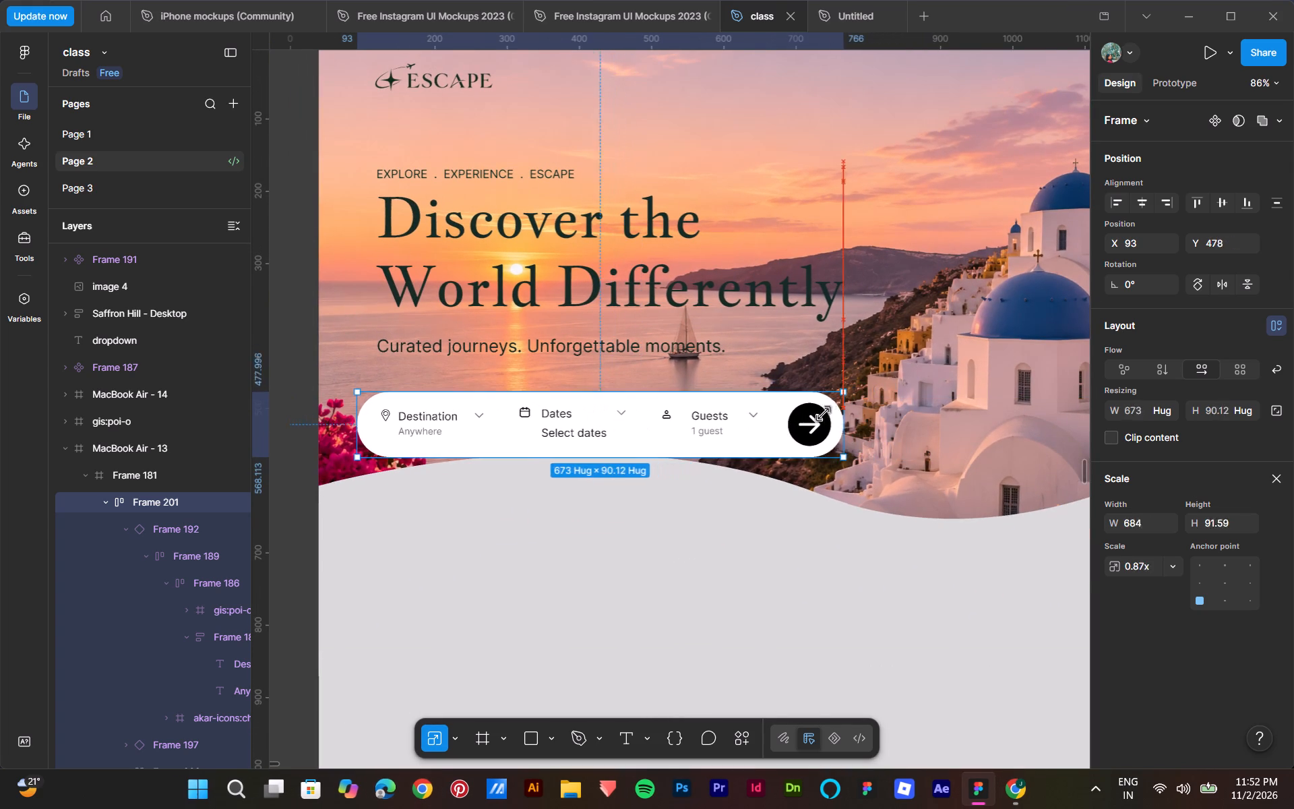
{"action": "left_click_drag", "start_coordinate": [824, 414], "coordinate": [772, 425]}
{"action": "left_click_drag", "start_coordinate": [569, 444], "coordinate": [580, 424]}
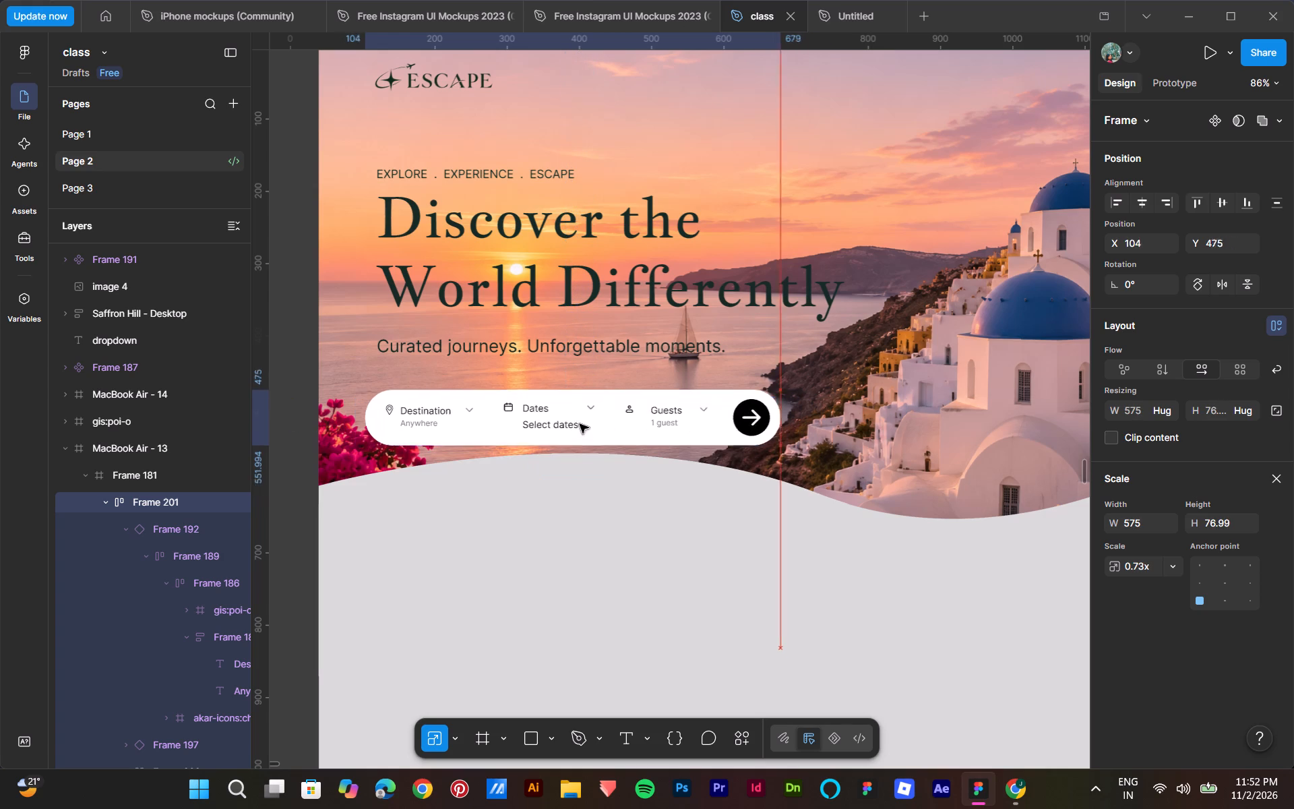
{"action": "left_click_drag", "start_coordinate": [580, 424], "coordinate": [585, 421]}
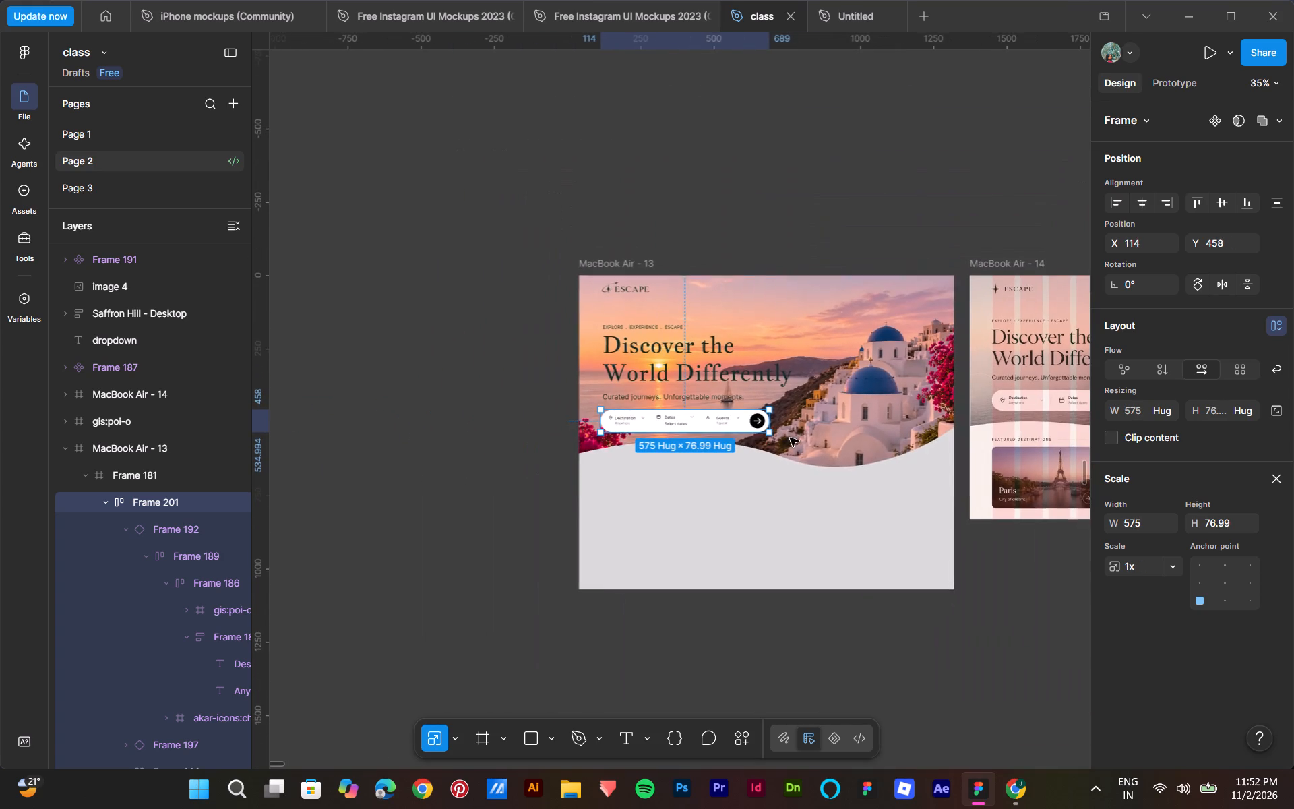
Show the 12-column layout guide on the MacBook Air - 13 frame.
{"action": "scroll", "coordinate": [790, 438], "scroll_direction": "left", "scroll_amount": 1}
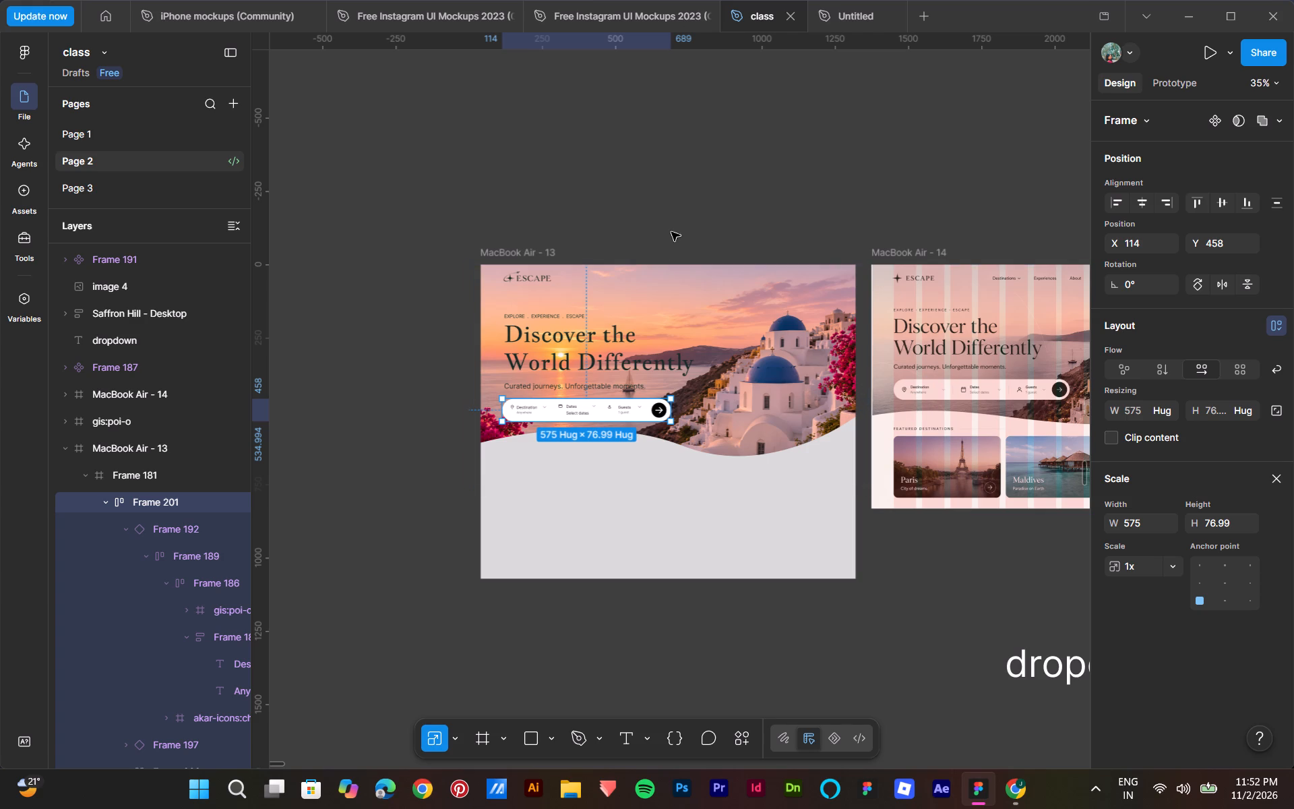
{"action": "left_click", "coordinate": [551, 252]}
{"action": "left_click", "coordinate": [1275, 477]}
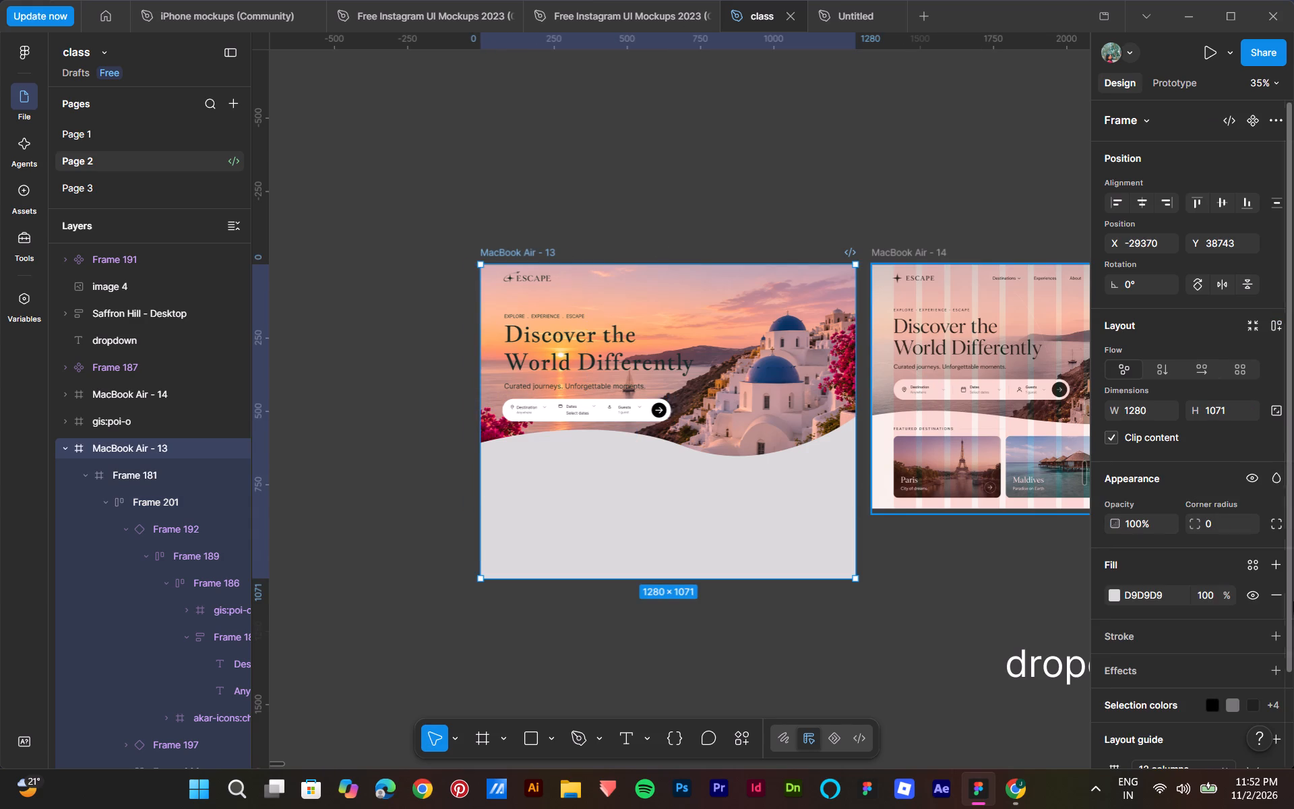
{"action": "scroll", "coordinate": [1212, 626], "scroll_direction": "down", "scroll_amount": 4}
{"action": "left_click", "coordinate": [1256, 663]}
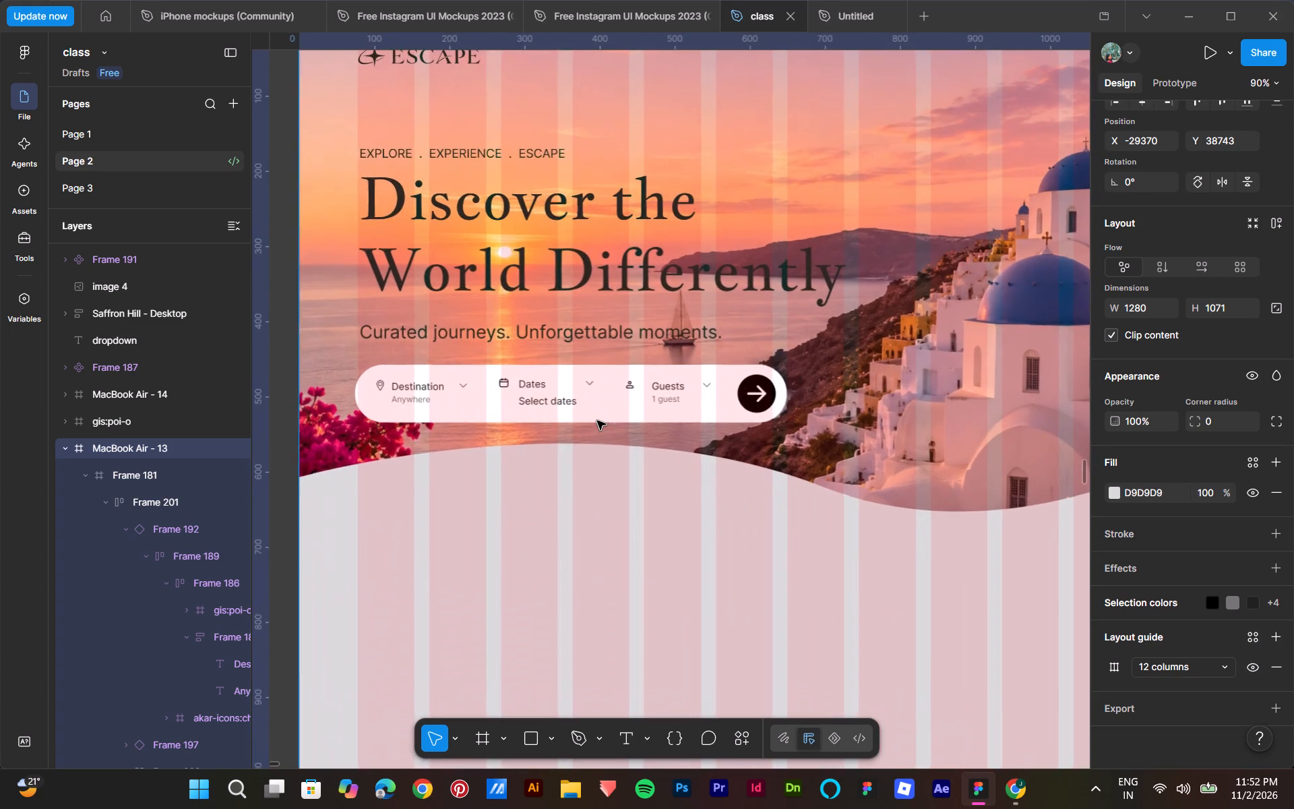
Set the gap between the items in the search bar to 40.
{"action": "double_click", "coordinate": [663, 398]}
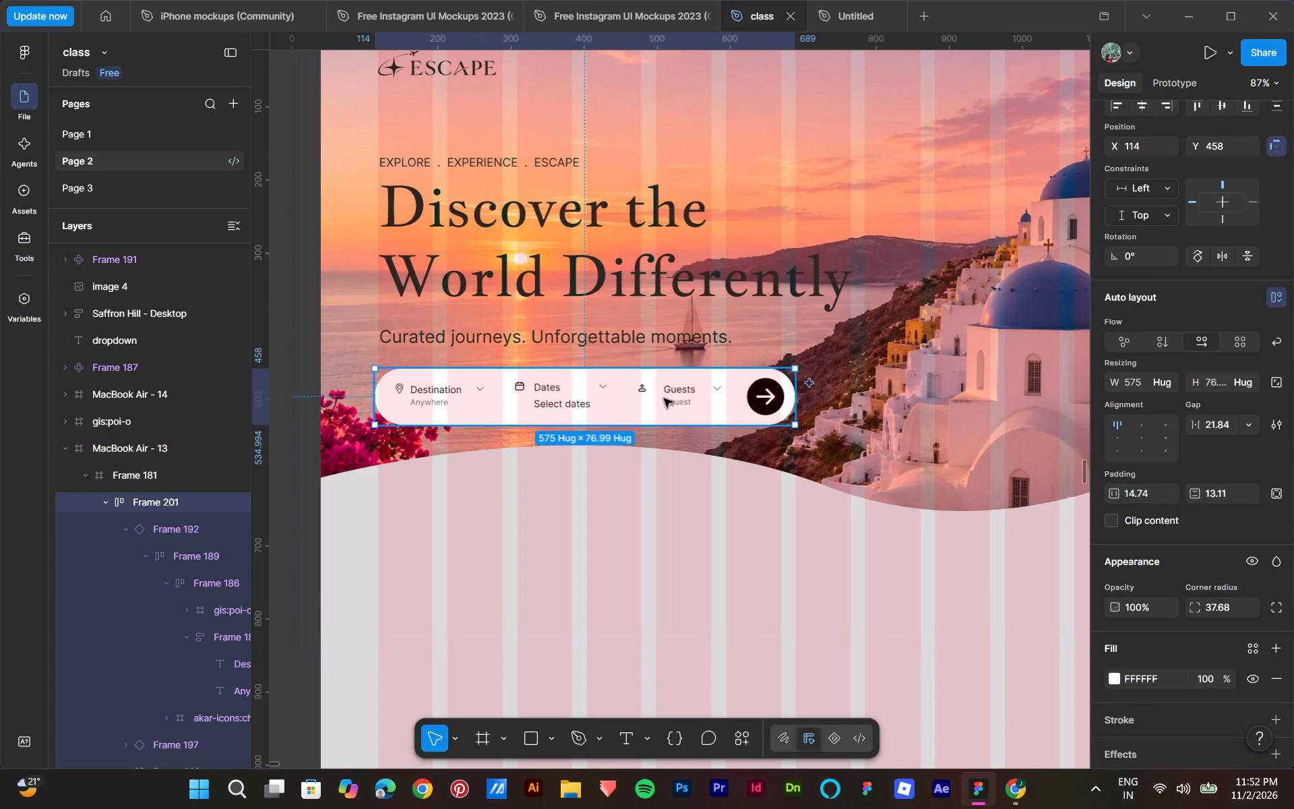
{"action": "left_click_drag", "start_coordinate": [1202, 423], "coordinate": [677, 396]}
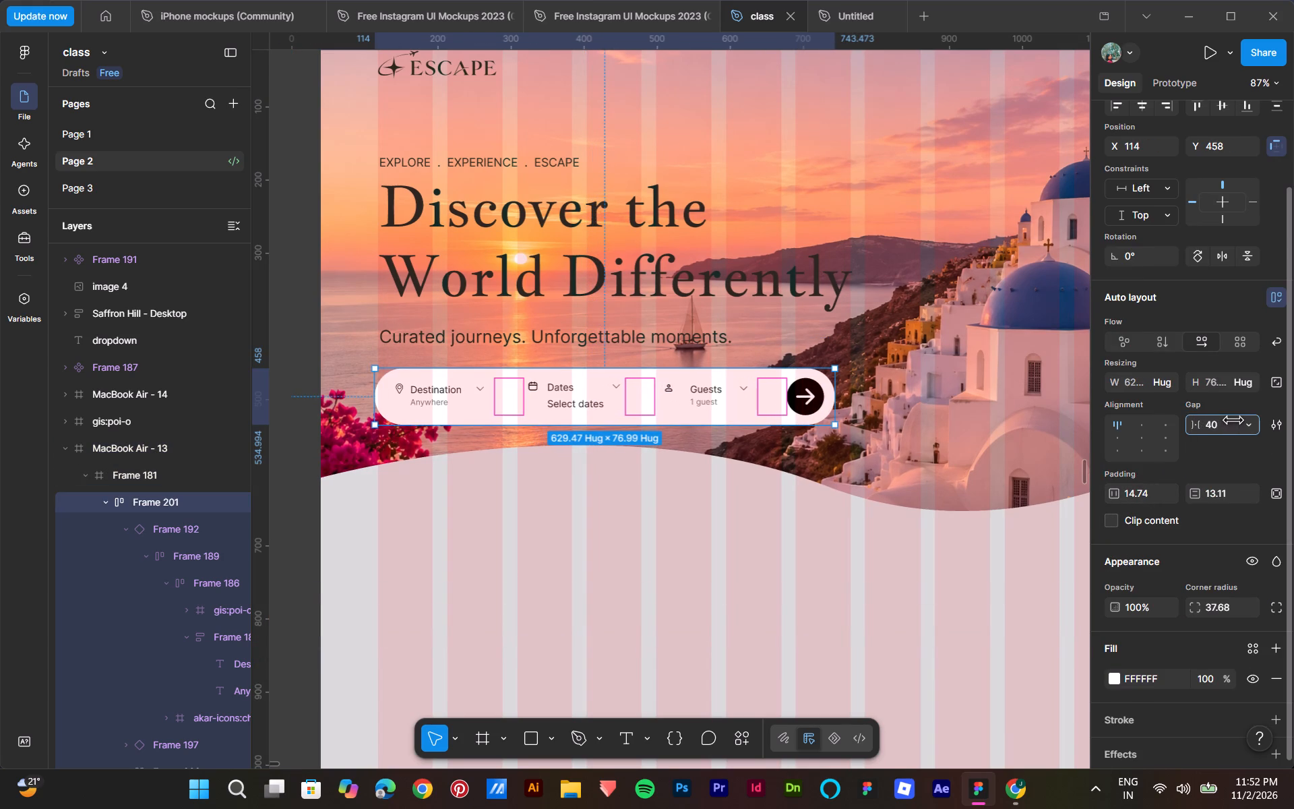
{"action": "left_click_drag", "start_coordinate": [677, 396], "coordinate": [677, 395]}
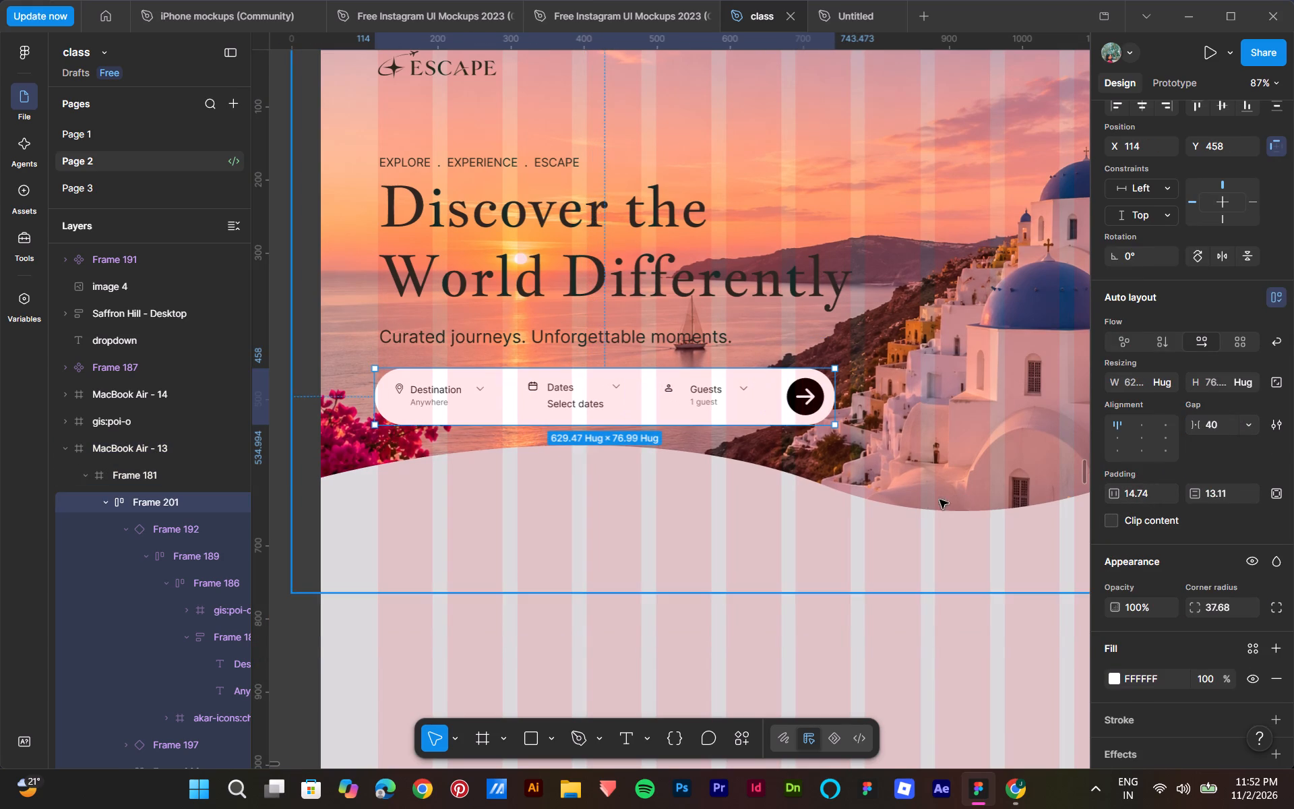
{"action": "left_click", "coordinate": [290, 403]}
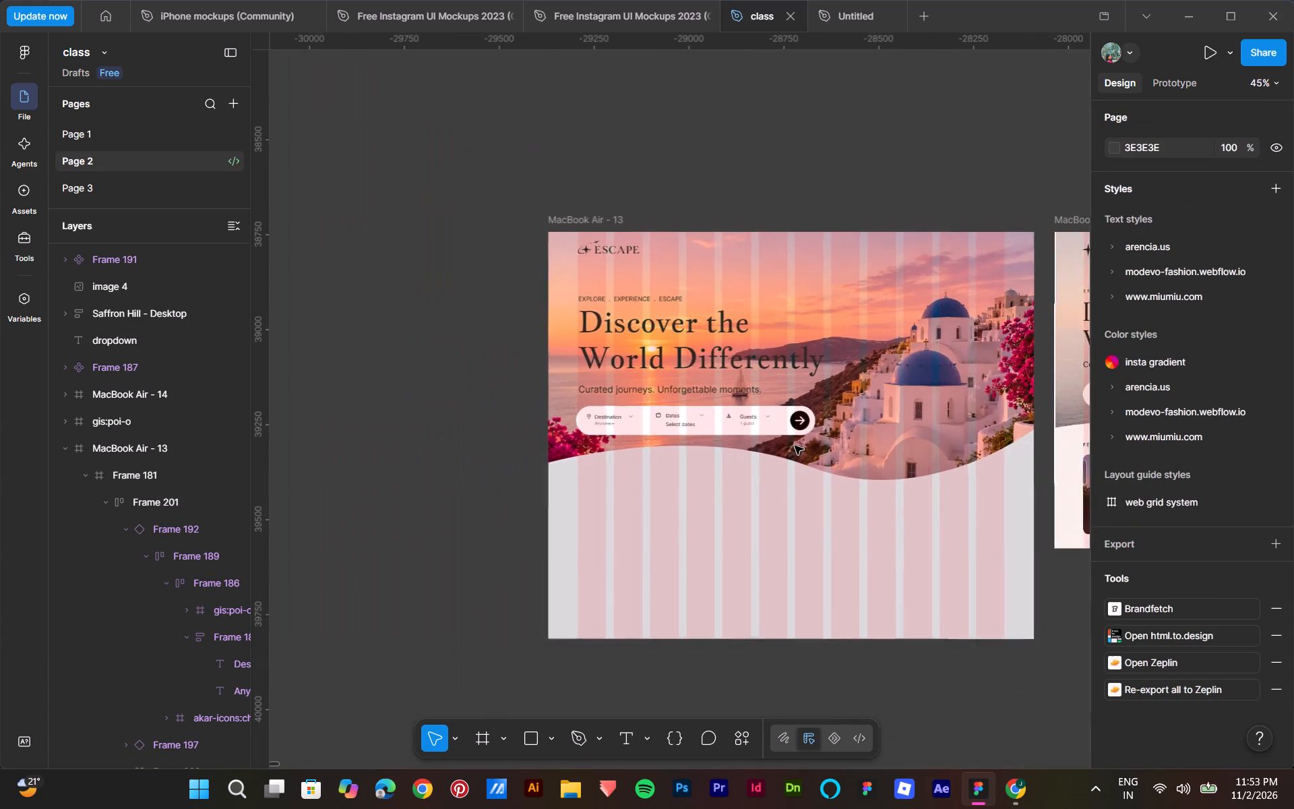
Compare the MacBook Air - 13 page with the MacBook Air - 14 reference design, including the section below the search bar.
{"action": "scroll", "coordinate": [791, 444], "scroll_direction": "left", "scroll_amount": 1}
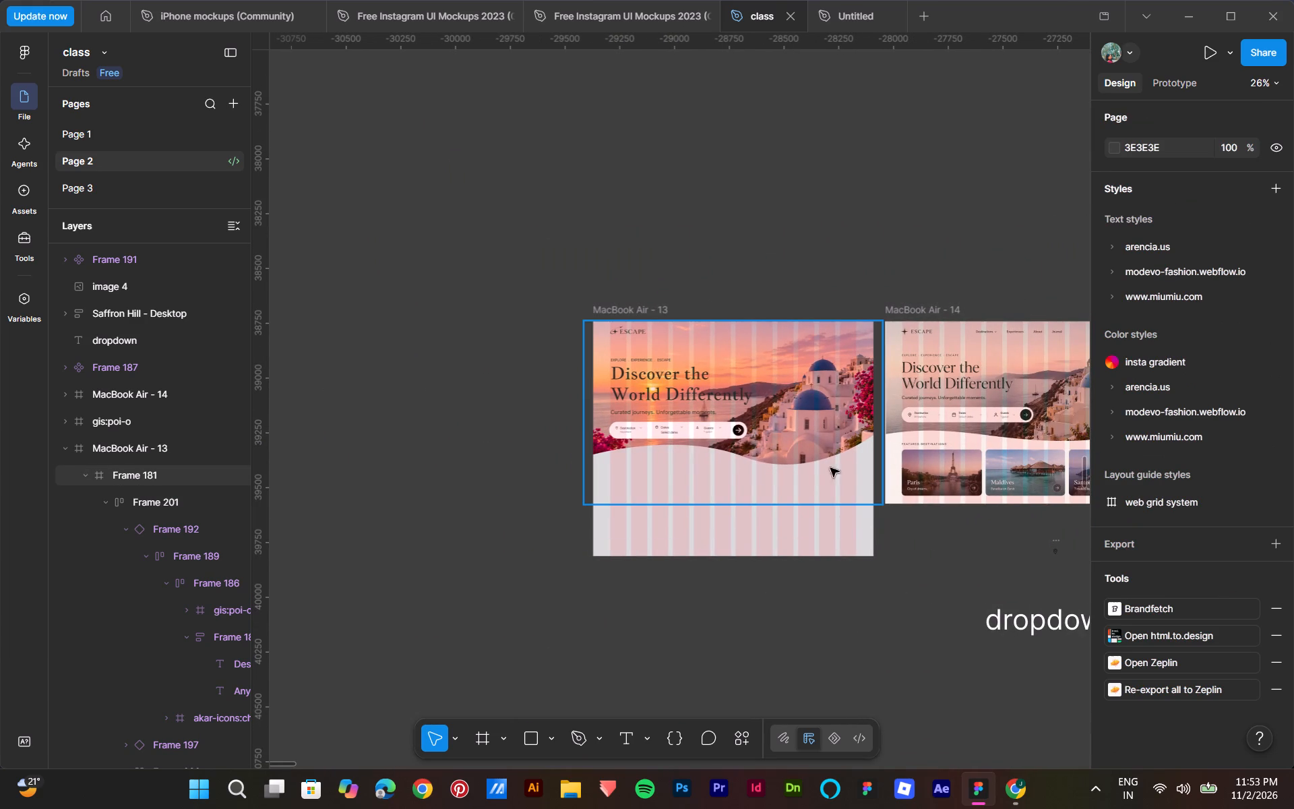
{"action": "scroll", "coordinate": [858, 482], "scroll_direction": "down", "scroll_amount": 5}
{"action": "scroll", "coordinate": [849, 475], "scroll_direction": "left", "scroll_amount": 1}
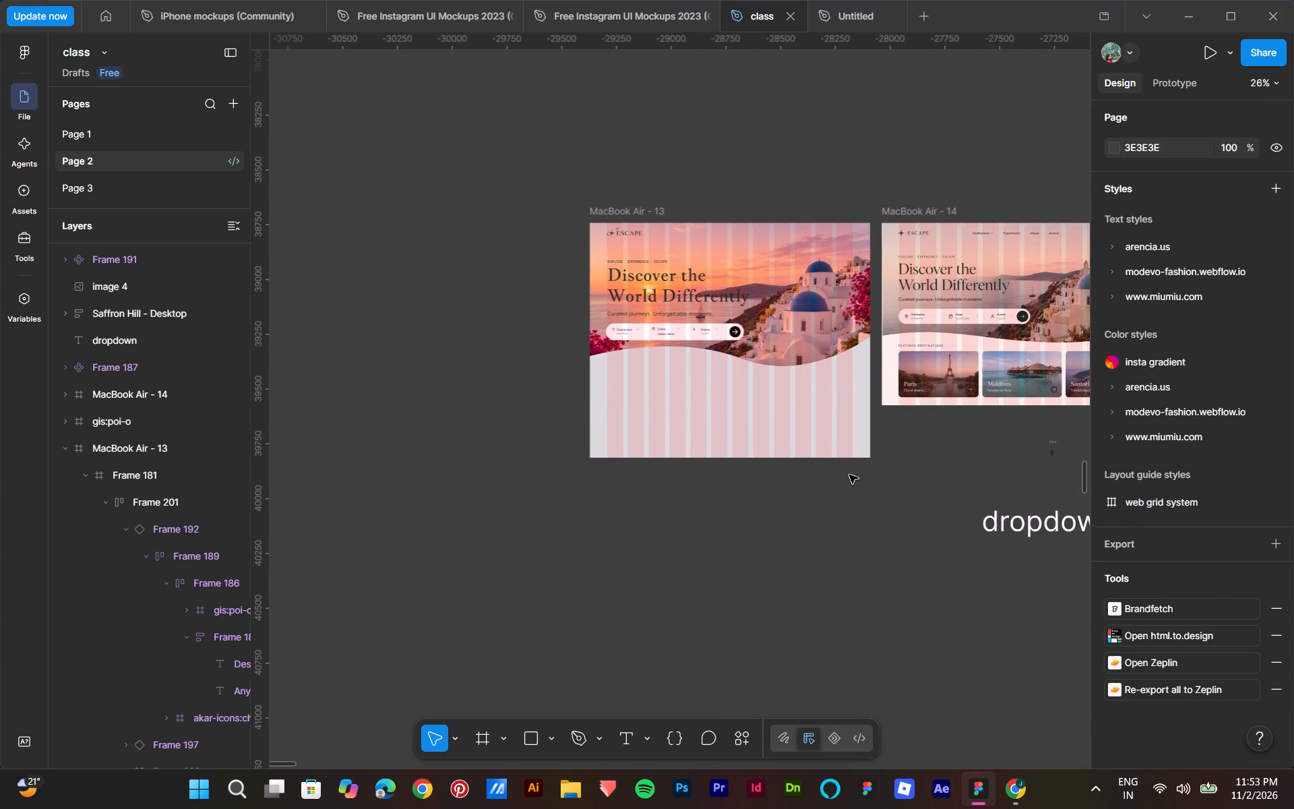
{"action": "scroll", "coordinate": [849, 475], "scroll_direction": "left", "scroll_amount": 1}
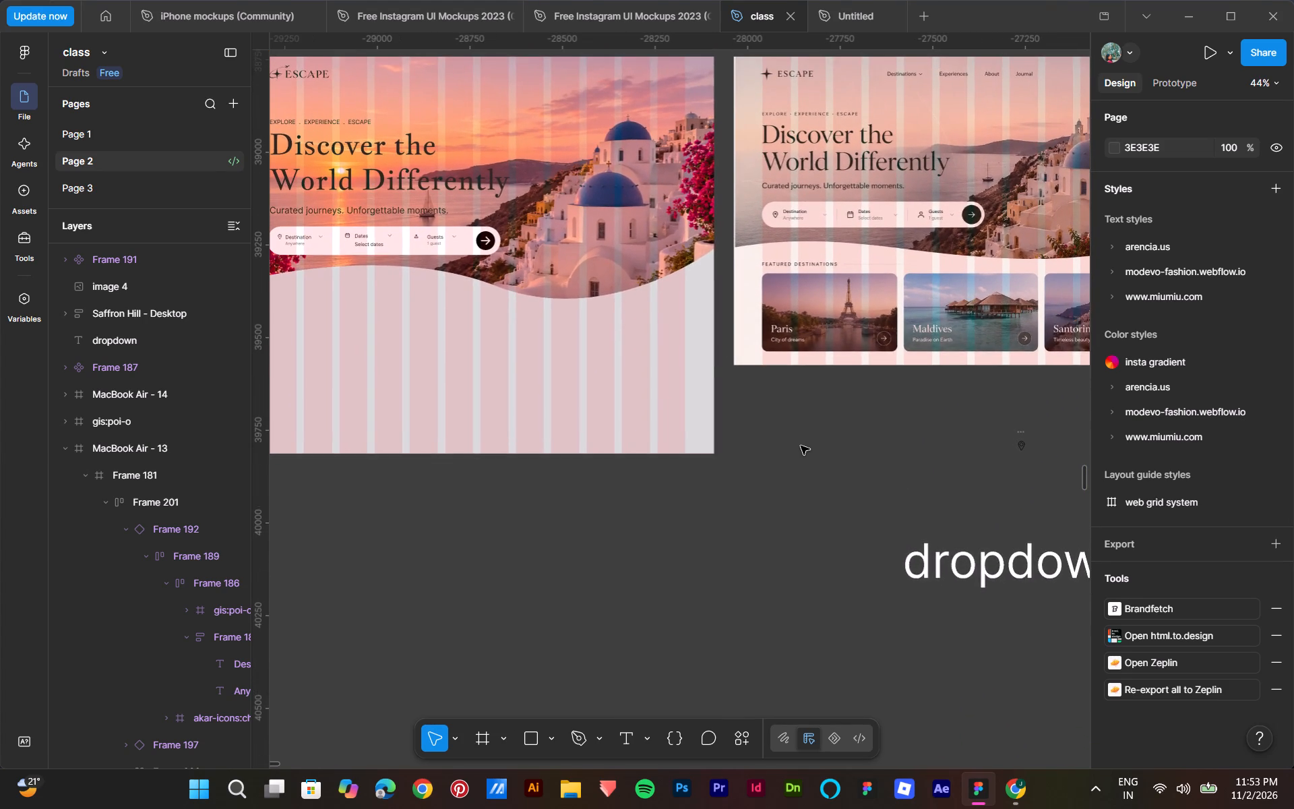
{"action": "scroll", "coordinate": [801, 446], "scroll_direction": "up", "scroll_amount": 1}
{"action": "scroll", "coordinate": [801, 444], "scroll_direction": "right", "scroll_amount": 1}
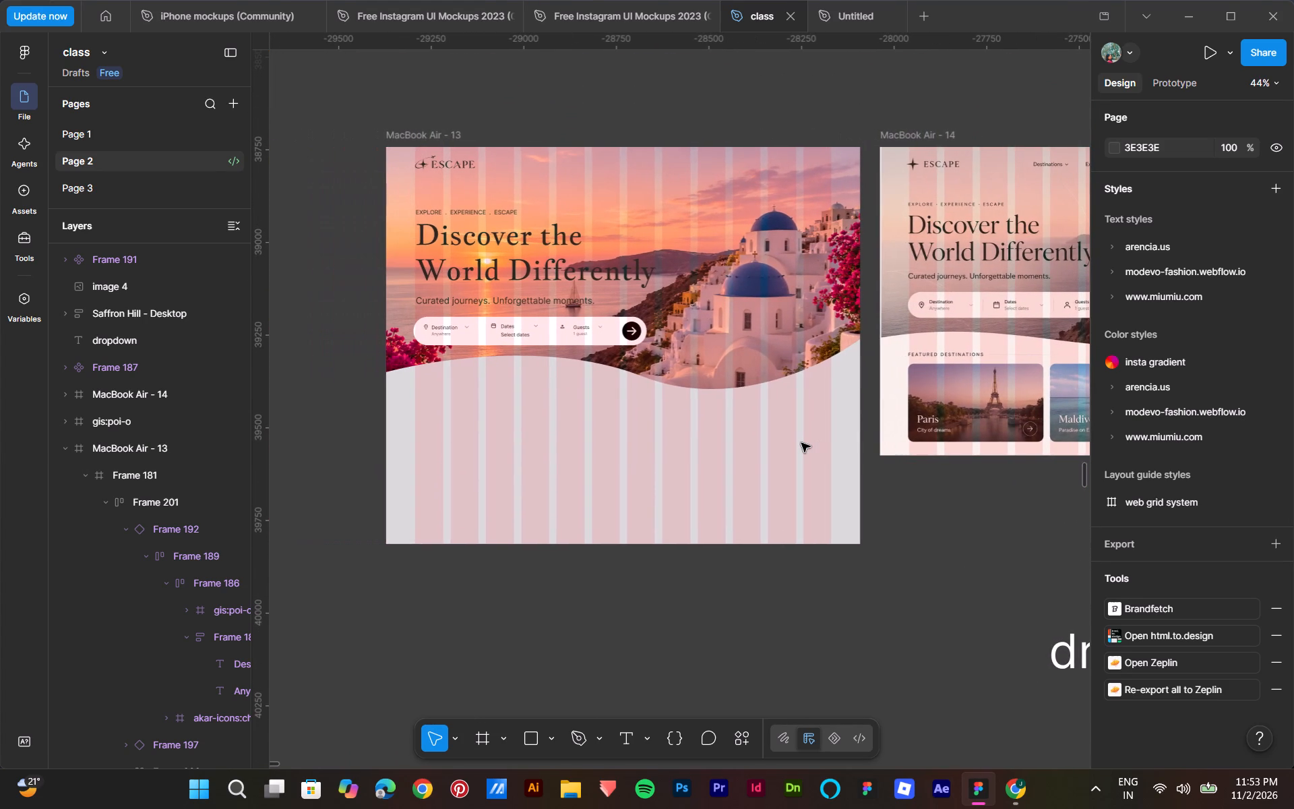
{"action": "scroll", "coordinate": [931, 531], "scroll_direction": "up", "scroll_amount": 1}
{"action": "middle_click_drag", "start_coordinate": [931, 531], "coordinate": [878, 537]}
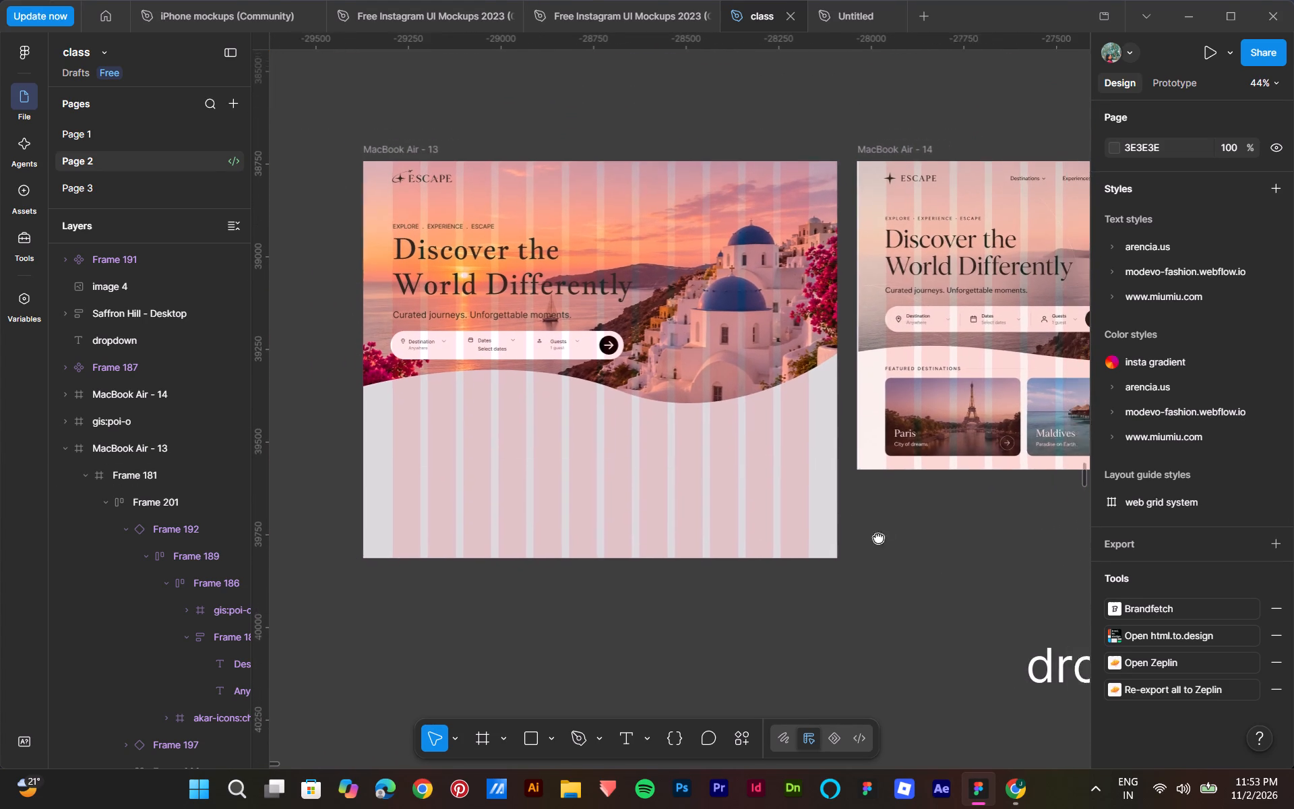
{"action": "middle_click_drag", "start_coordinate": [878, 537], "coordinate": [654, 480]}
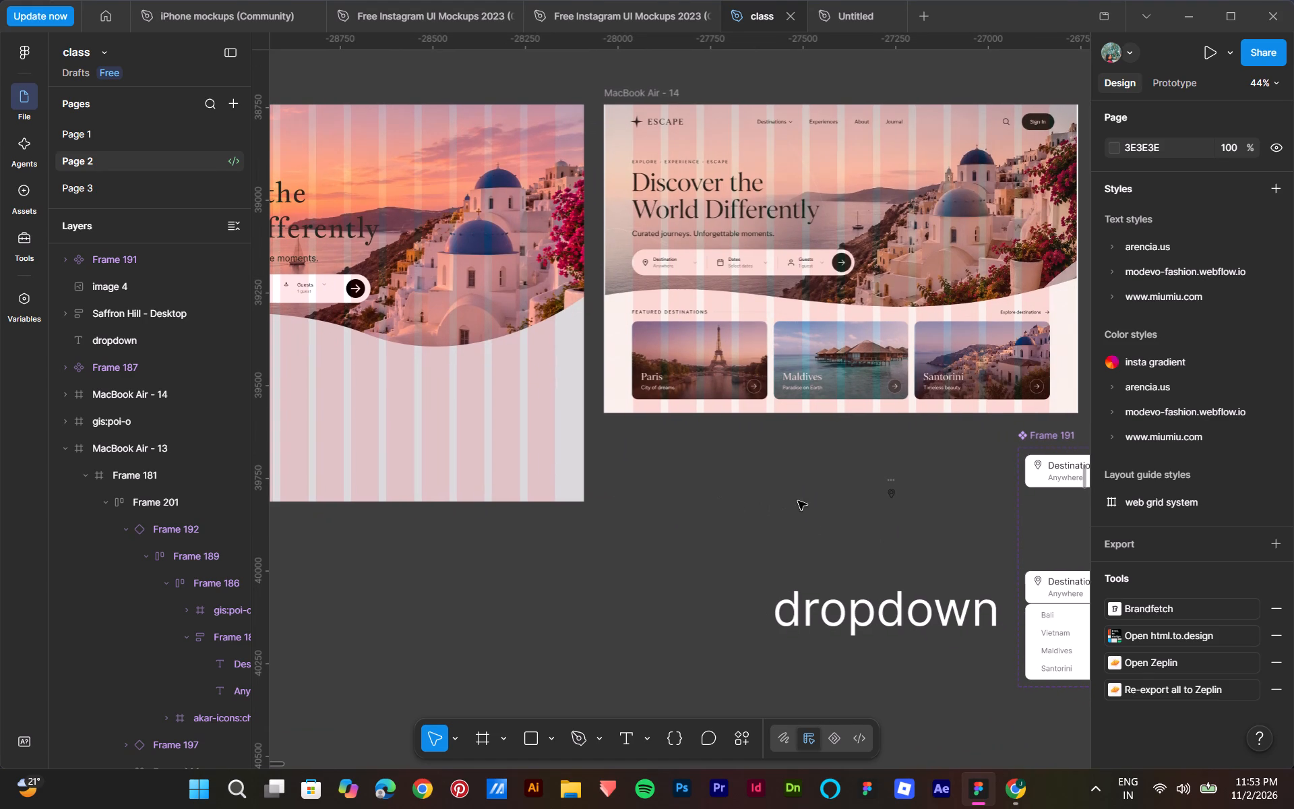
{"action": "middle_click_drag", "start_coordinate": [794, 498], "coordinate": [710, 483]}
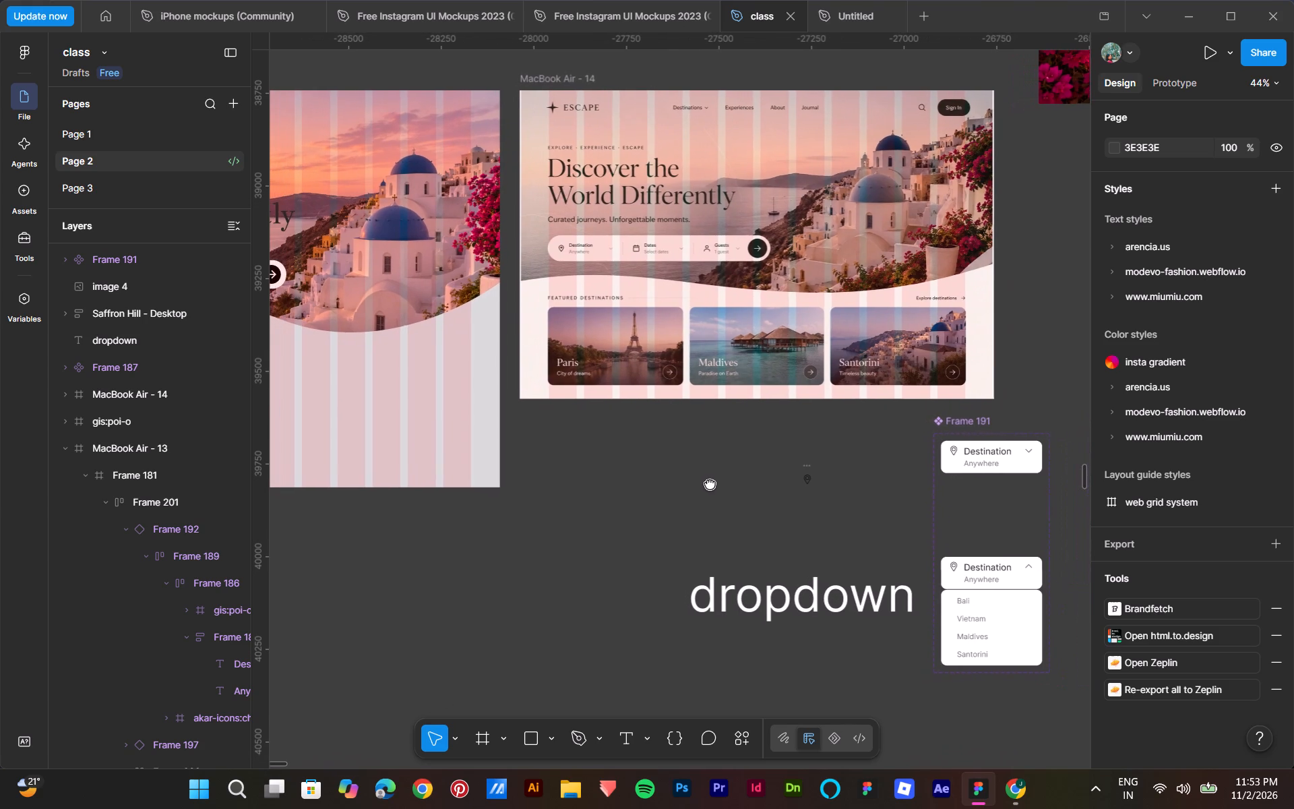
{"action": "middle_click_drag", "start_coordinate": [710, 483], "coordinate": [722, 483]}
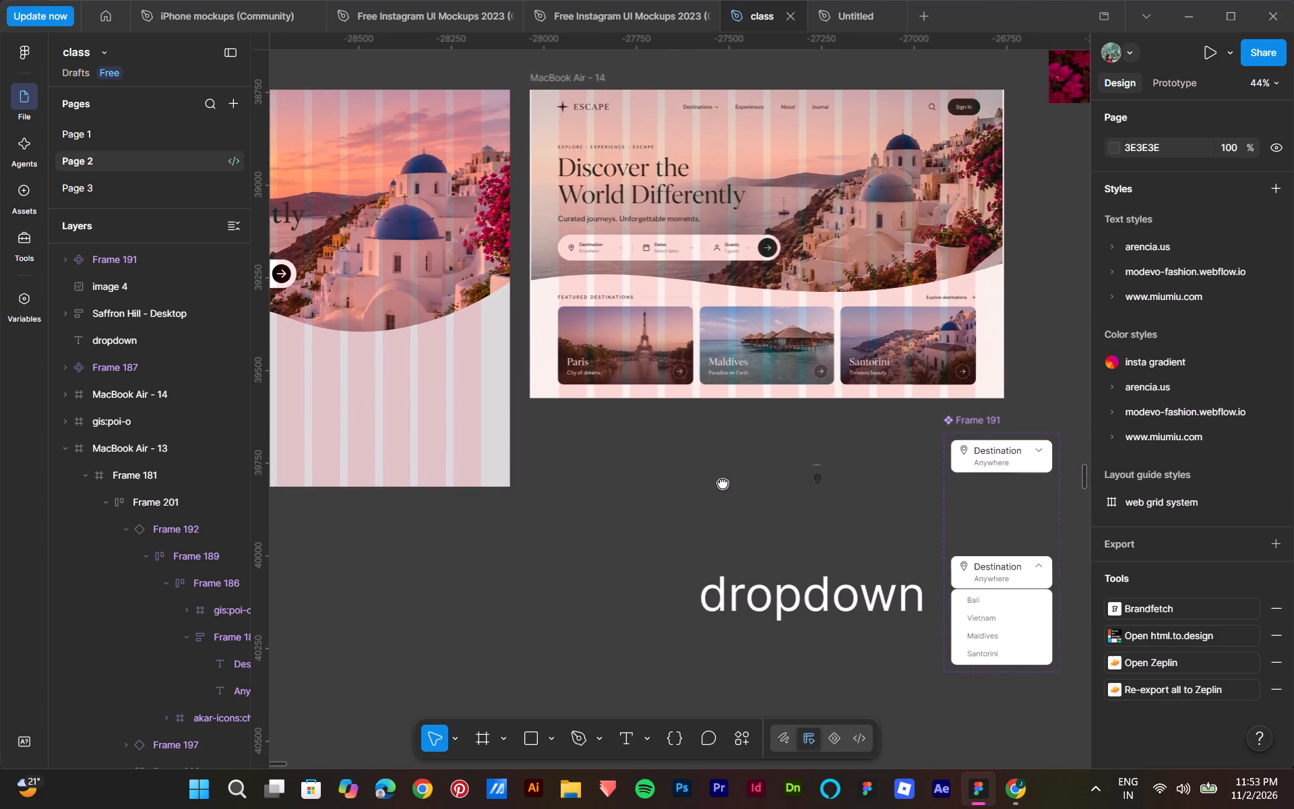
{"action": "middle_click_drag", "start_coordinate": [722, 483], "coordinate": [737, 483]}
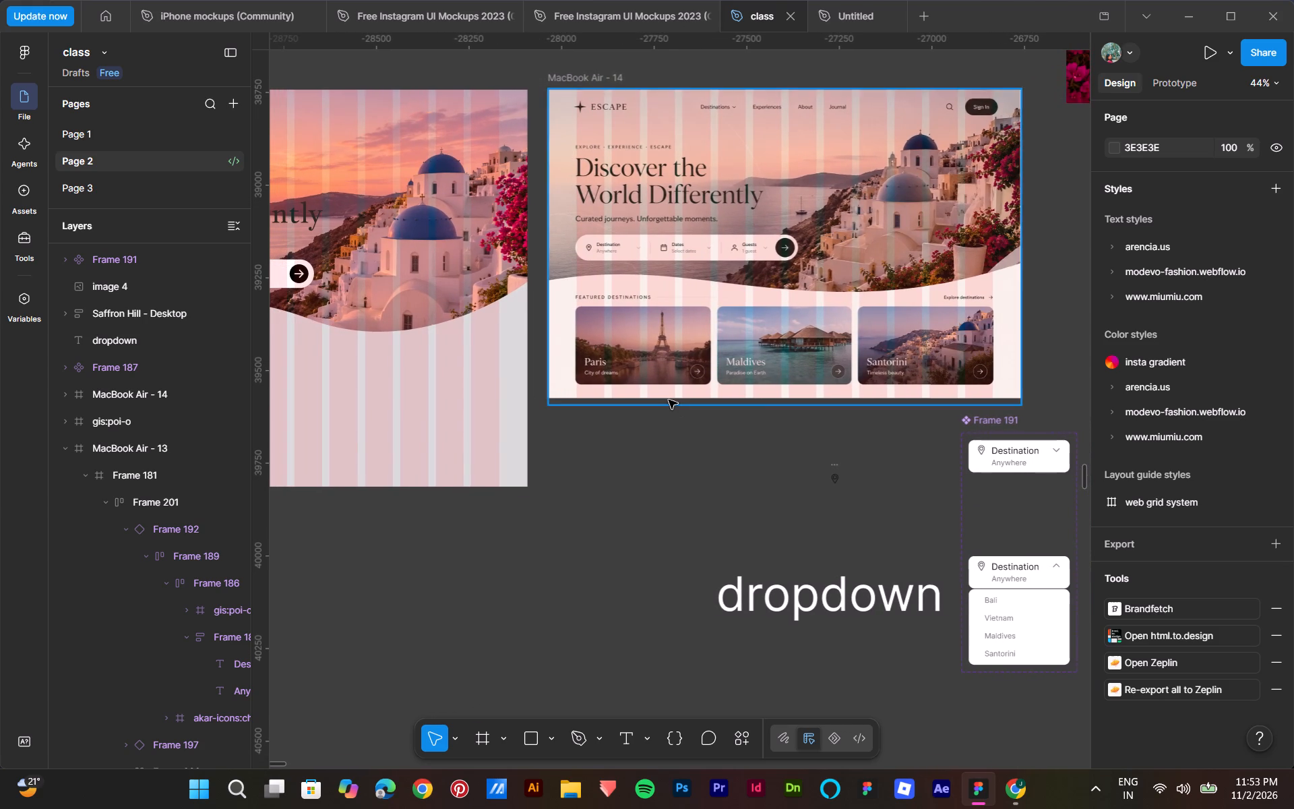
{"action": "scroll", "coordinate": [669, 400], "scroll_direction": "up", "scroll_amount": 3}
{"action": "scroll", "coordinate": [669, 400], "scroll_direction": "right", "scroll_amount": 3}
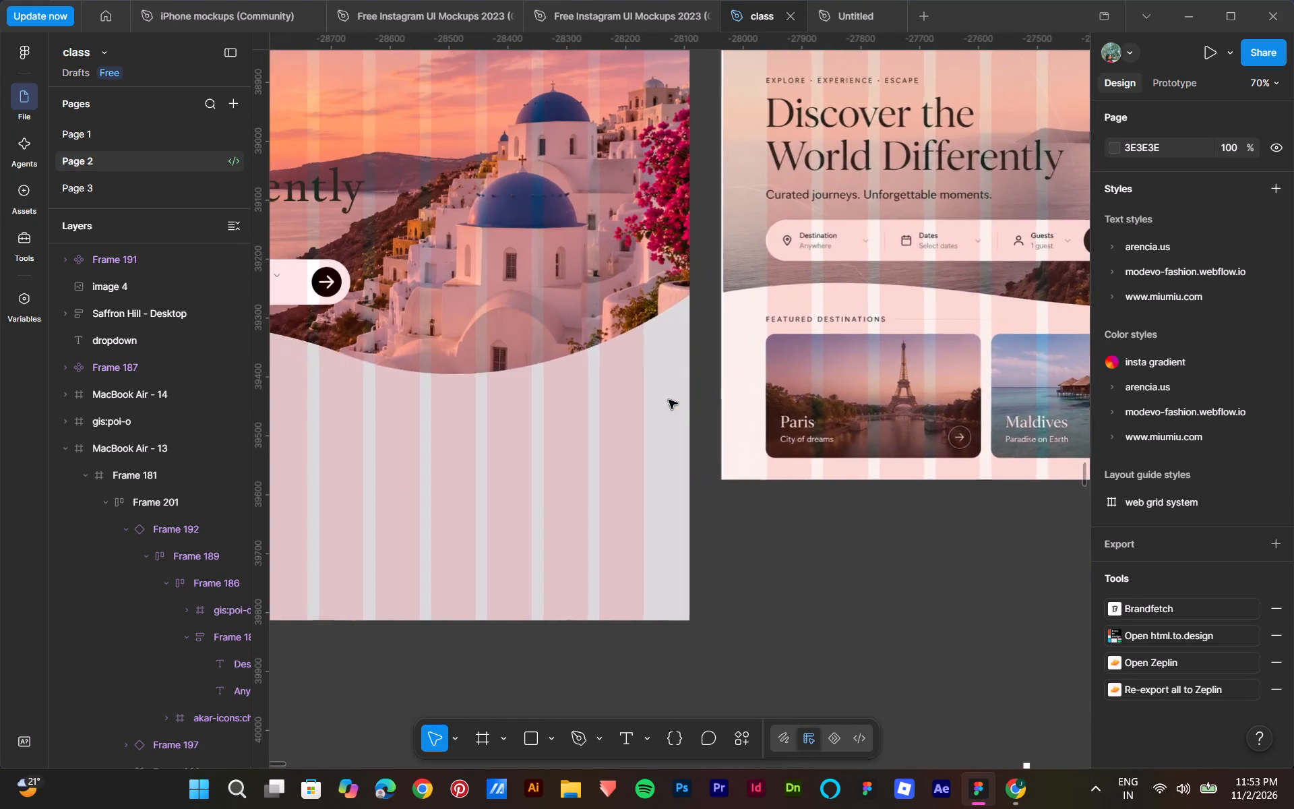
{"action": "scroll", "coordinate": [669, 400], "scroll_direction": "right", "scroll_amount": 4}
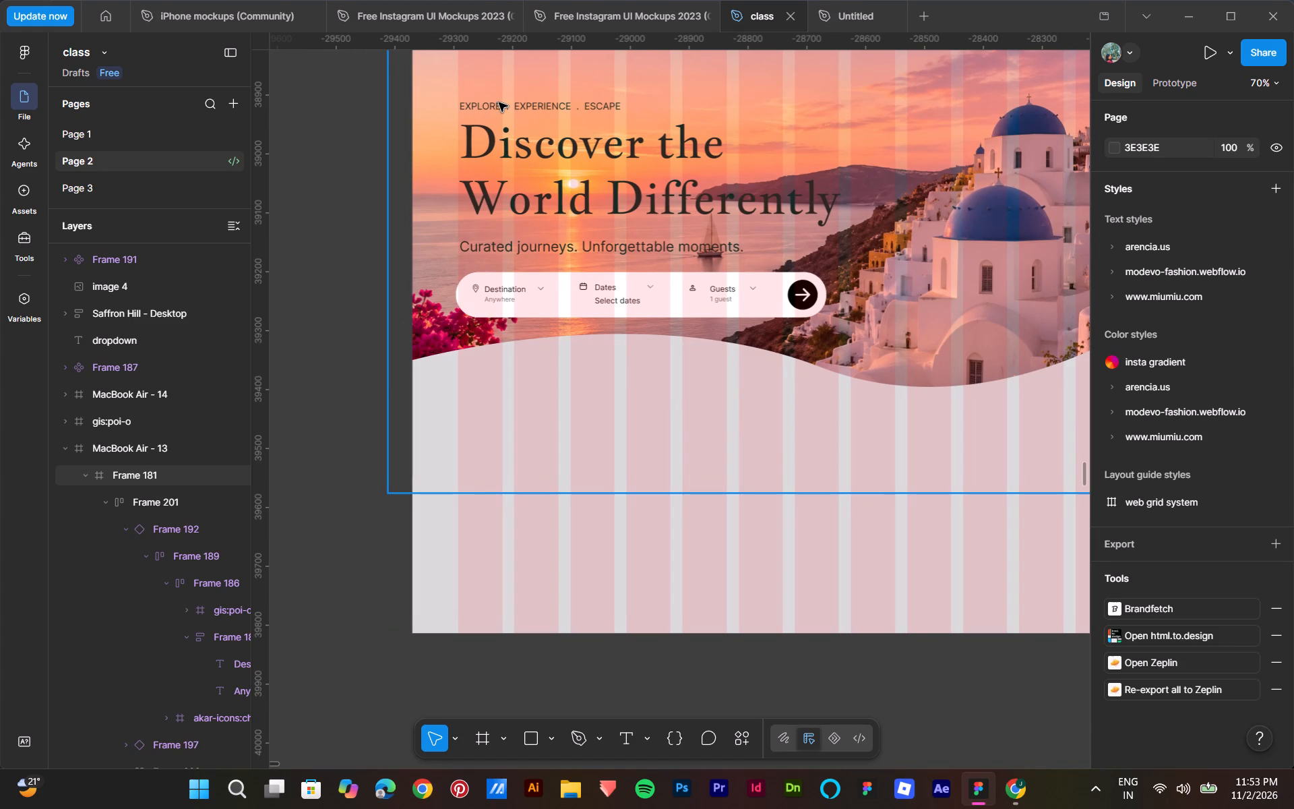
Examine the typography of the "EXPLORE . EXPERIENCE . ESCAPE" line above the headline.
{"action": "double_click", "coordinate": [499, 102]}
{"action": "double_click", "coordinate": [492, 106]}
{"action": "left_click", "coordinate": [492, 106]}
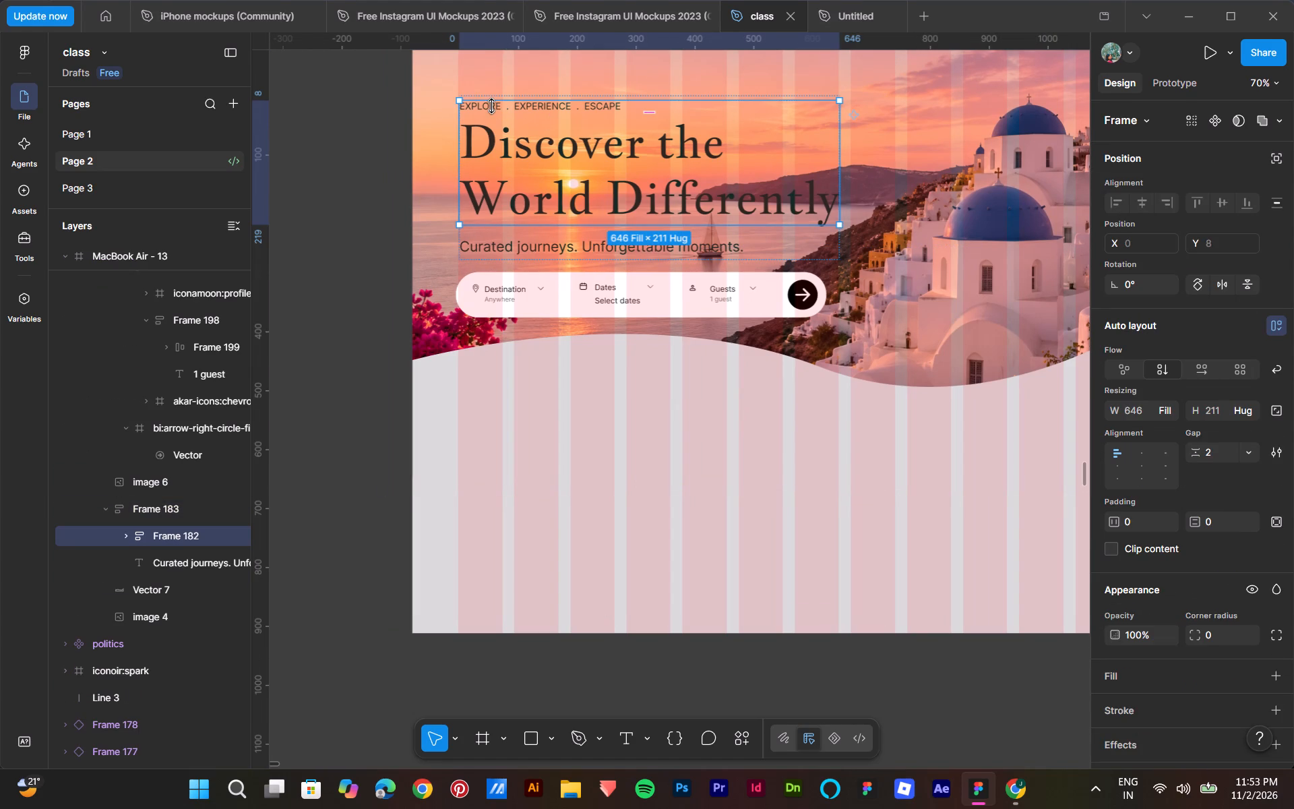
{"action": "double_click", "coordinate": [494, 109]}
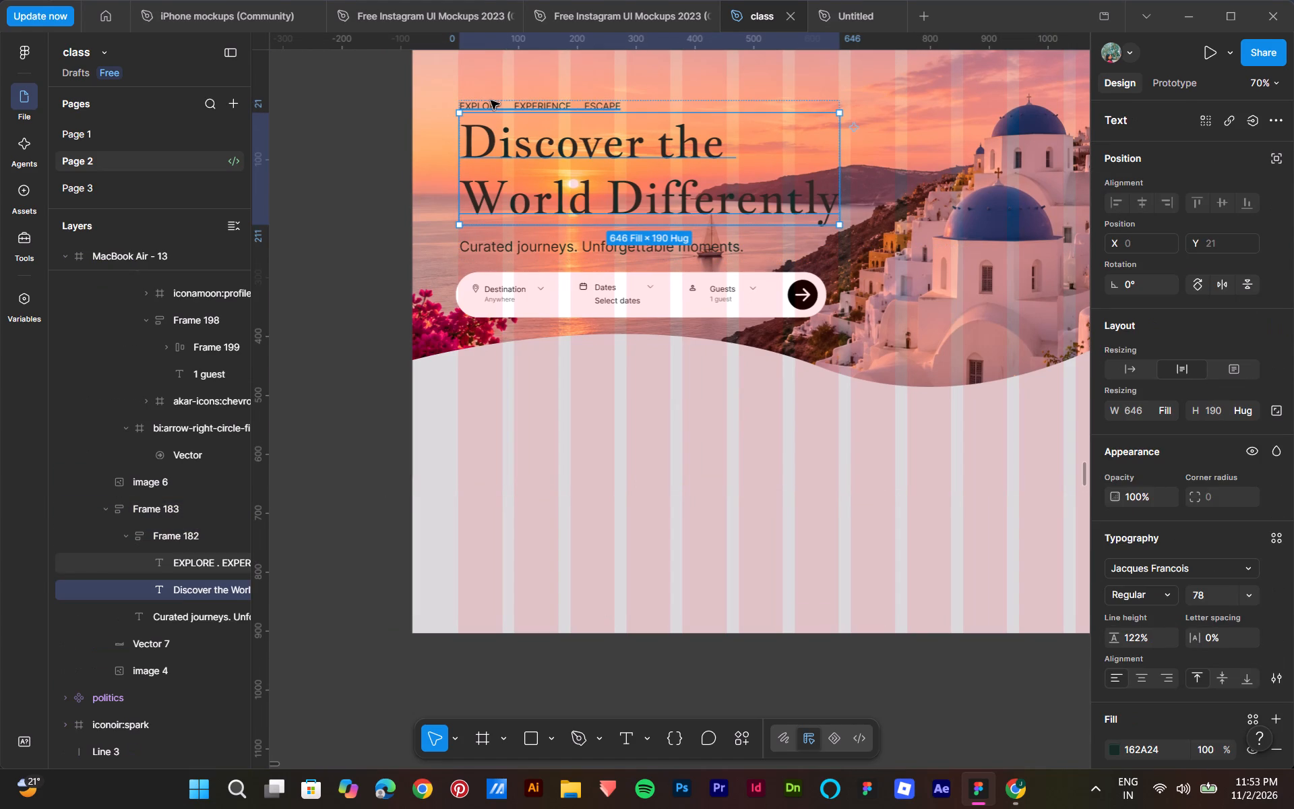
{"action": "double_click", "coordinate": [488, 103]}
{"action": "left_click", "coordinate": [527, 85]}
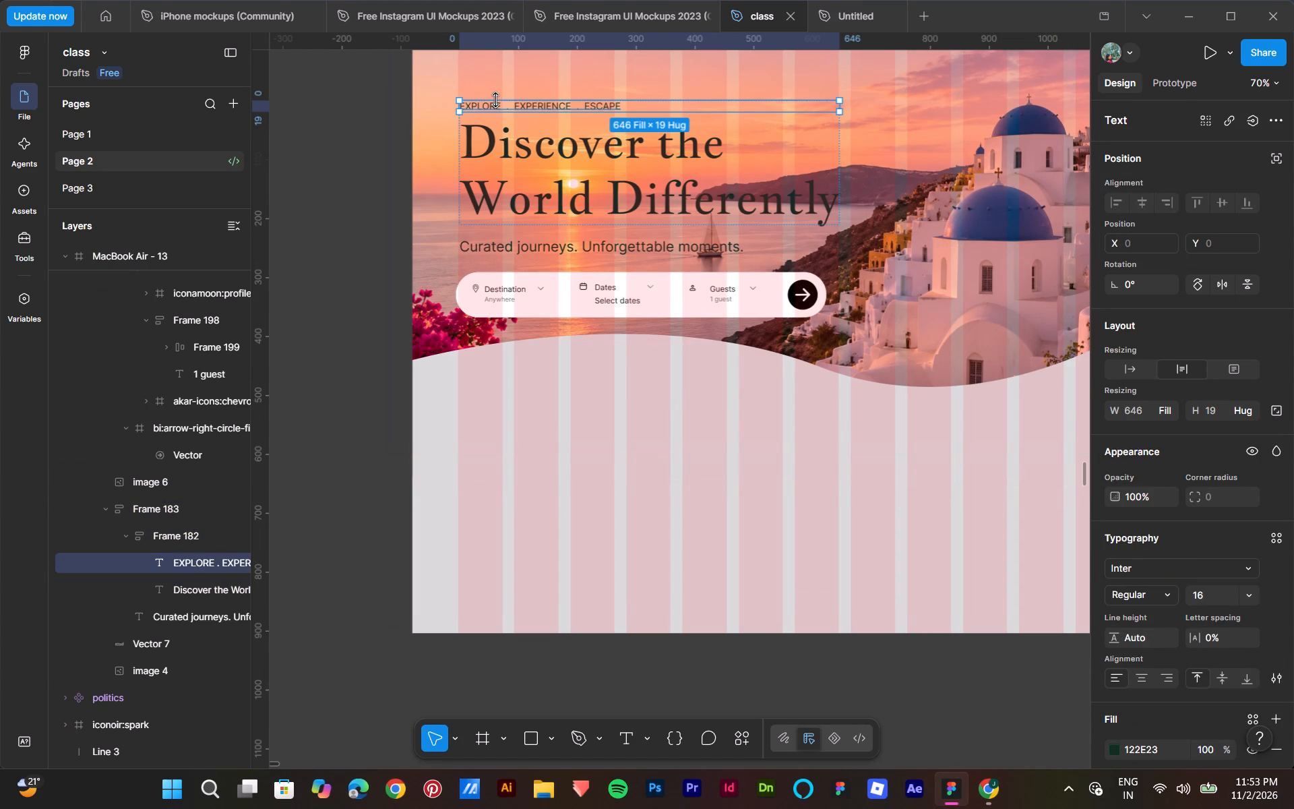
{"action": "double_click", "coordinate": [497, 105]}
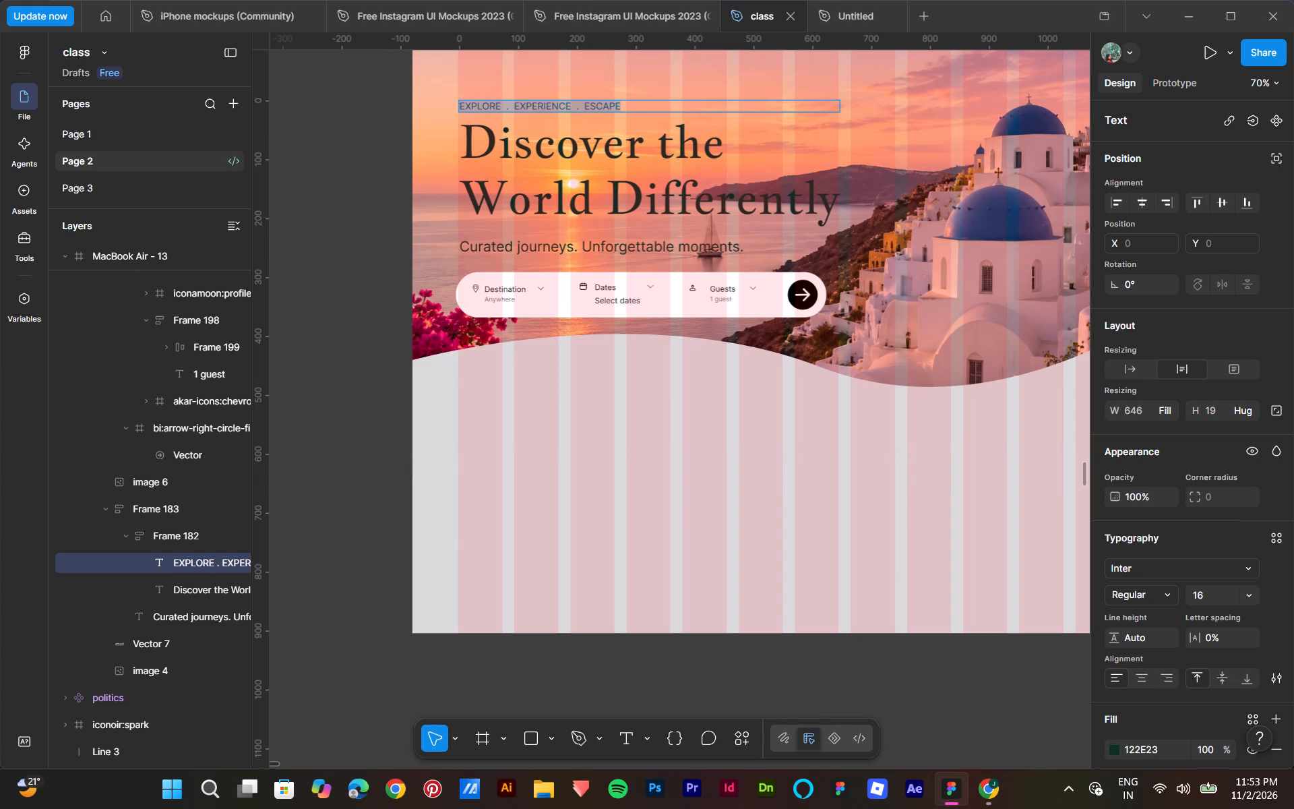
Add a "FEAUTERED DESTINATIONS" text below the wave edge on MacBook Air - 13, at about X 138, Y 632.
{"action": "scroll", "coordinate": [588, 400], "scroll_direction": "down", "scroll_amount": 4}
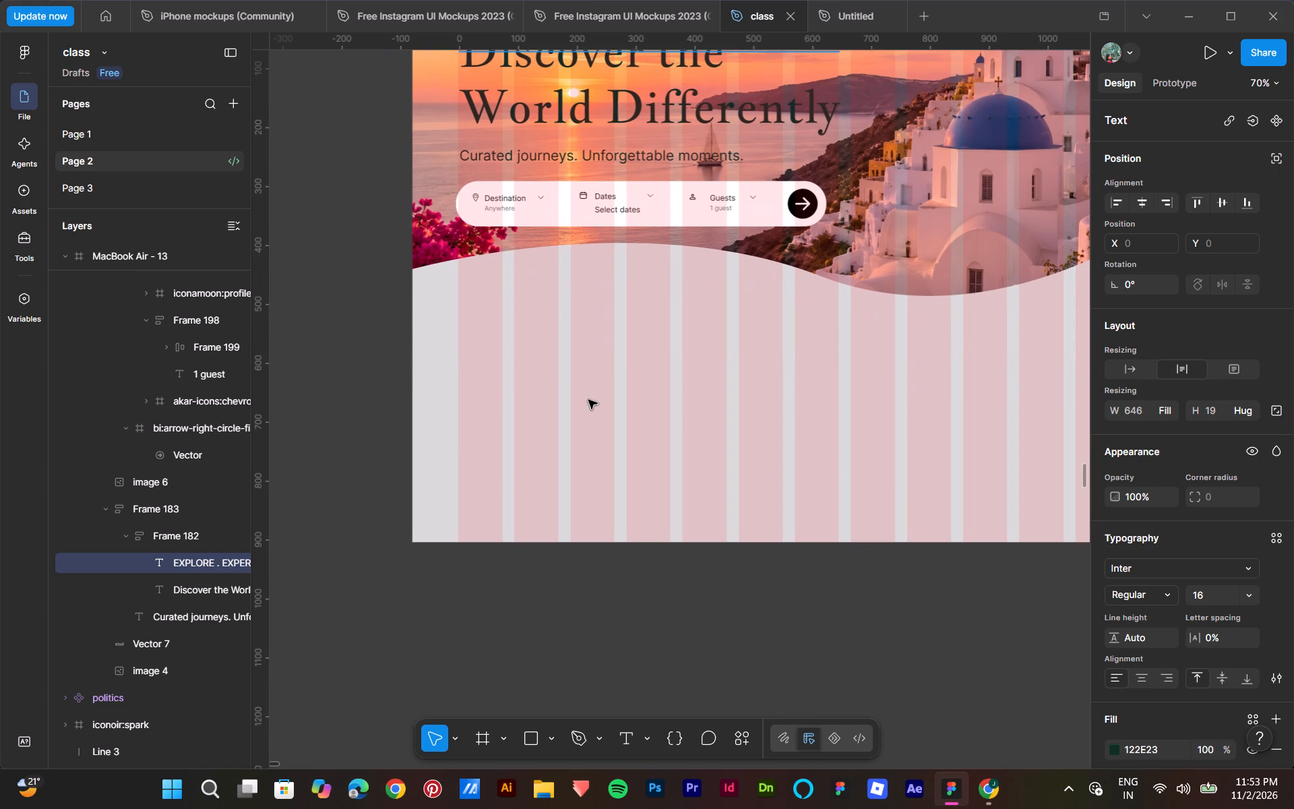
{"action": "scroll", "coordinate": [583, 423], "scroll_direction": "down", "scroll_amount": 5}
{"action": "scroll", "coordinate": [543, 424], "scroll_direction": "up", "scroll_amount": 8}
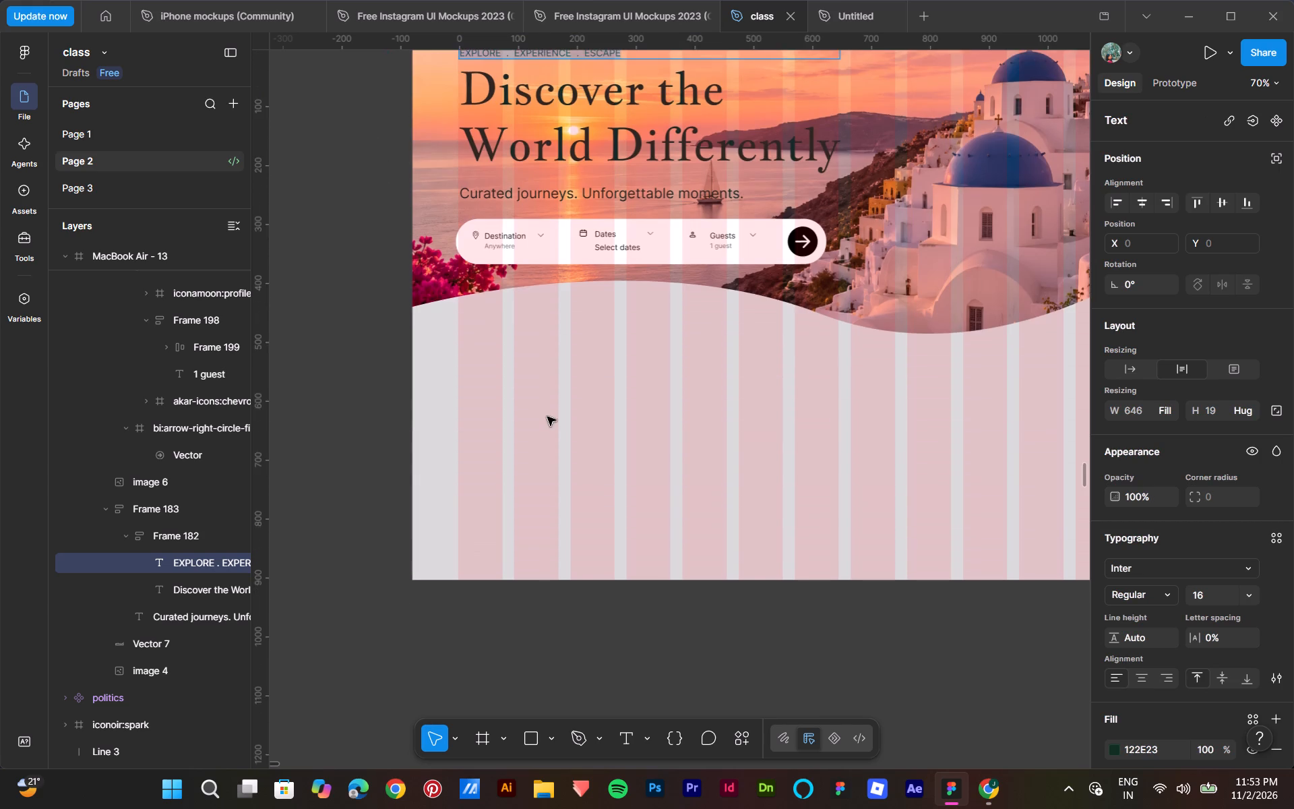
{"action": "scroll", "coordinate": [547, 417], "scroll_direction": "up", "scroll_amount": 2}
{"action": "left_click", "coordinate": [634, 744]}
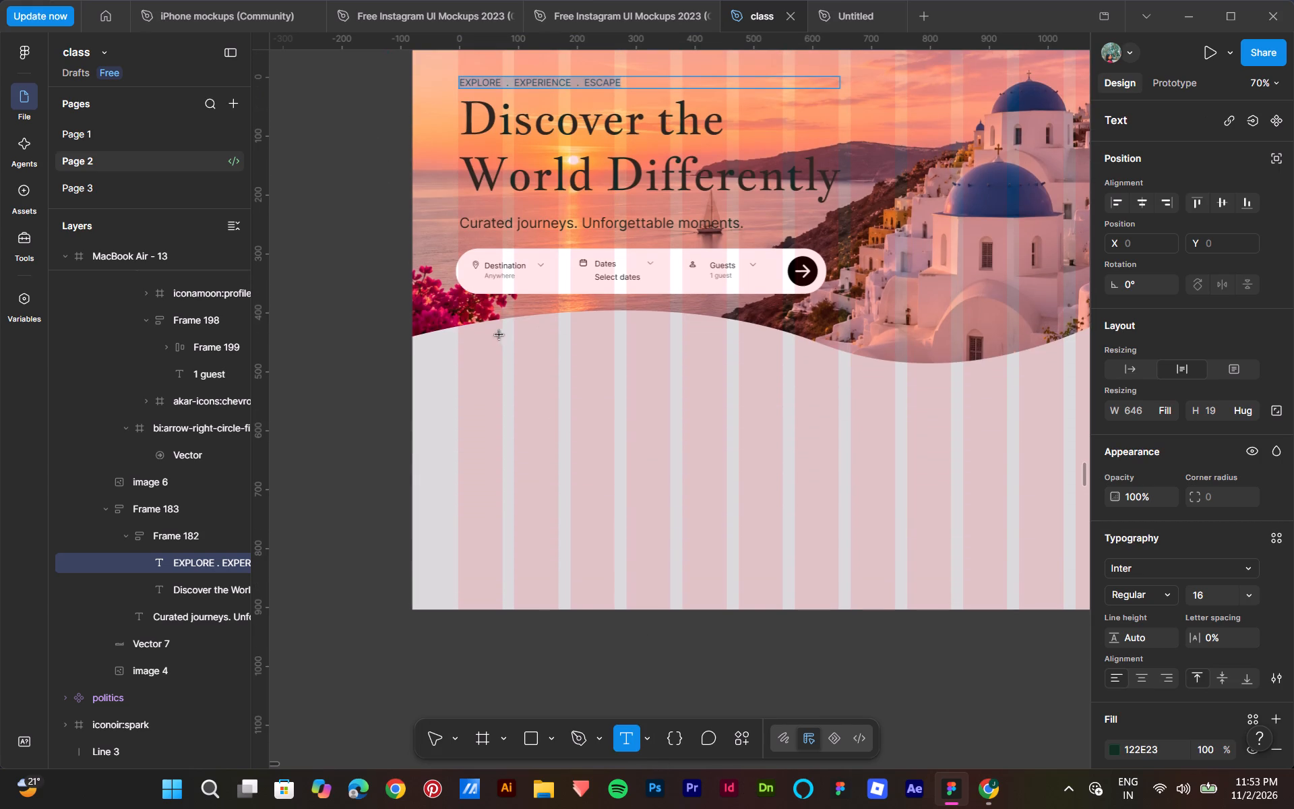
{"action": "left_click", "coordinate": [470, 351]}
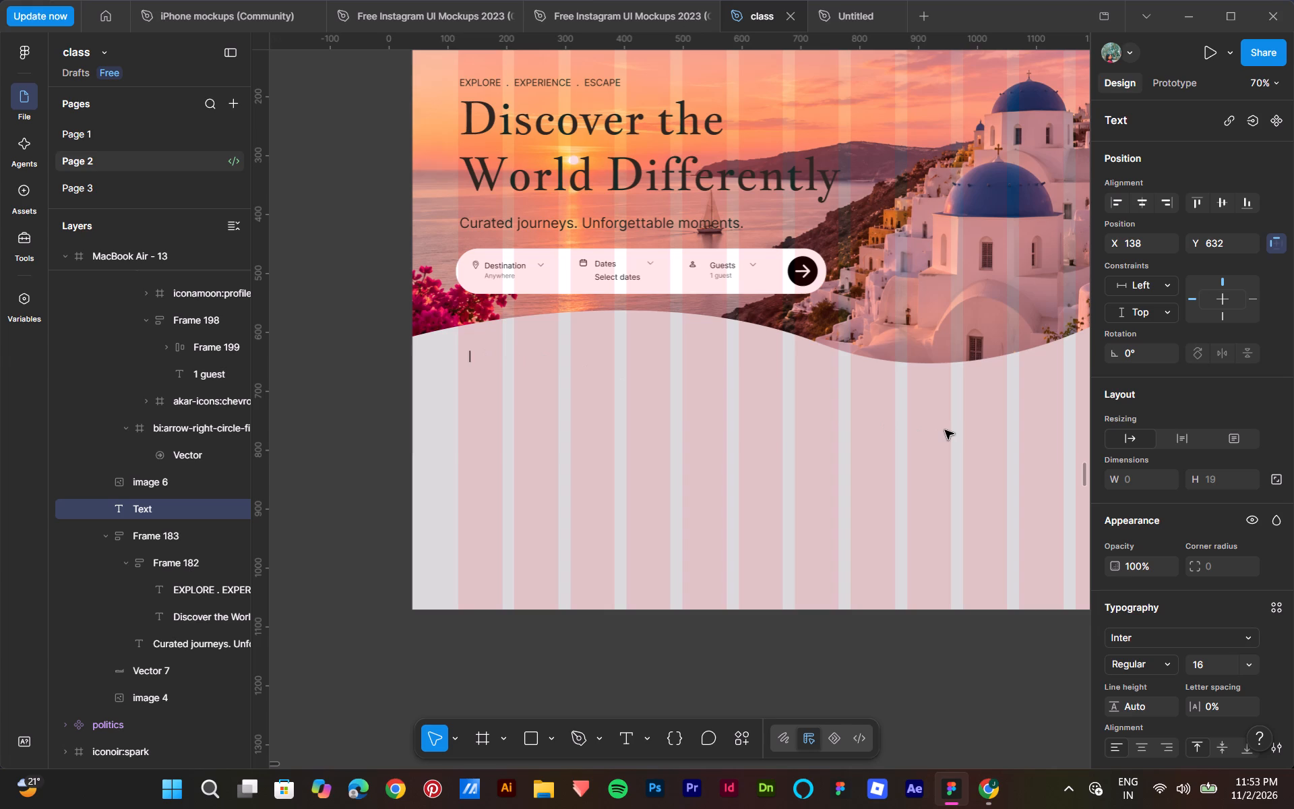
{"action": "scroll", "coordinate": [1022, 479], "scroll_direction": "right", "scroll_amount": 1}
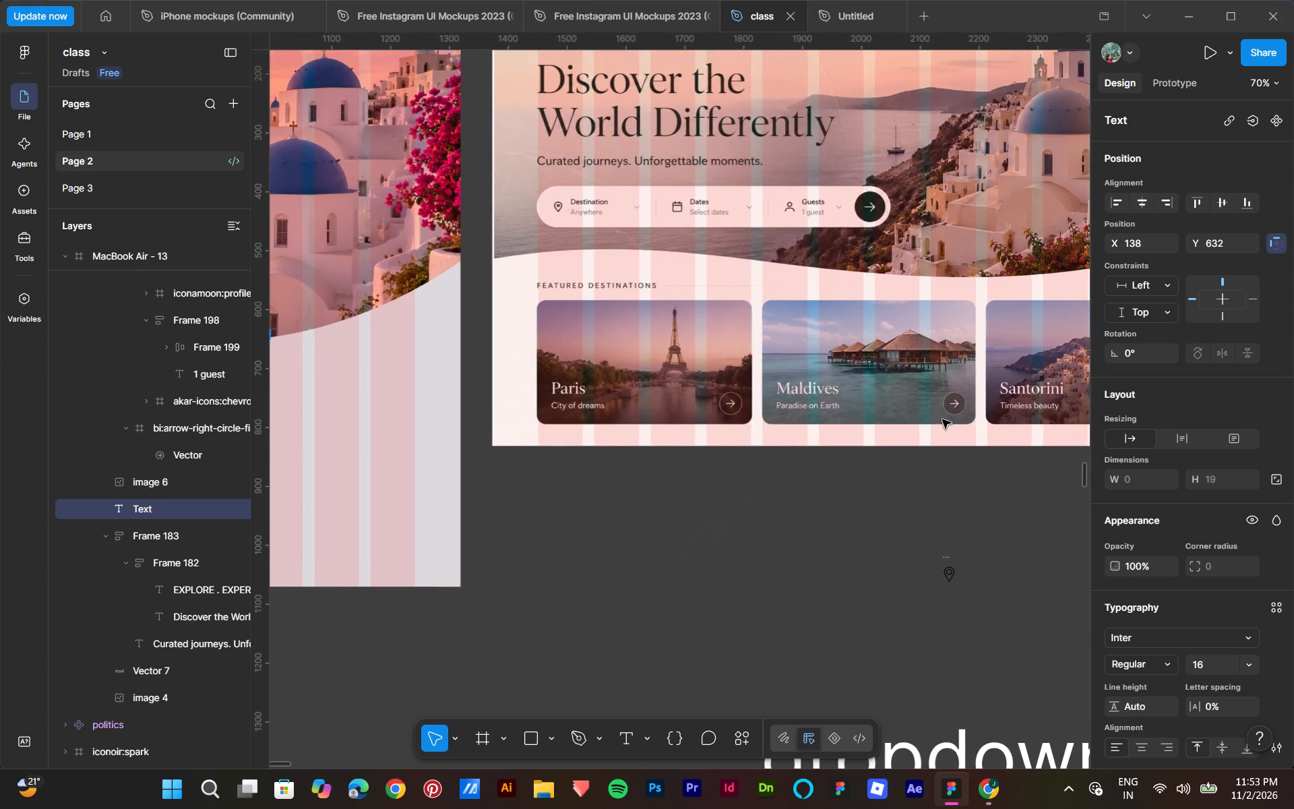
{"action": "scroll", "coordinate": [942, 419], "scroll_direction": "right", "scroll_amount": 1}
{"action": "scroll", "coordinate": [942, 424], "scroll_direction": "left", "scroll_amount": 1}
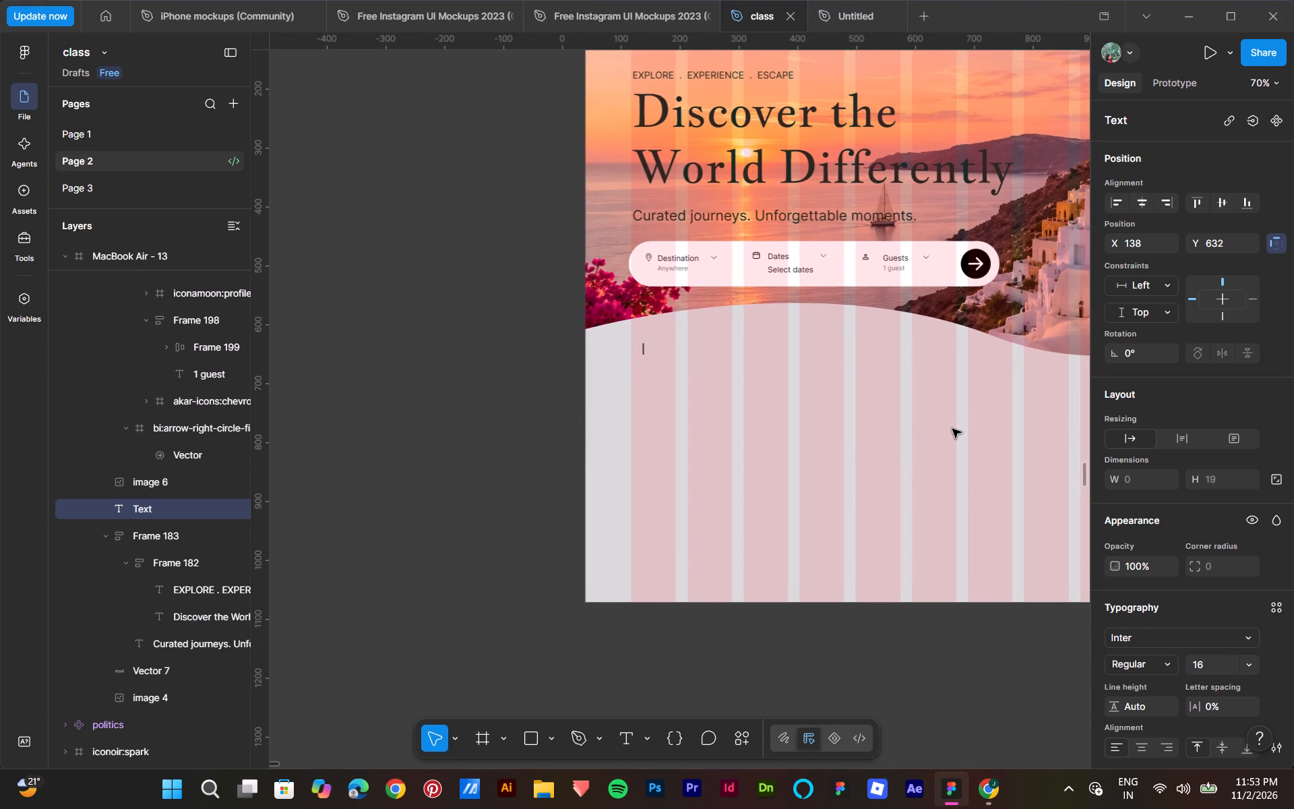
{"action": "type", "text": "Fea"}
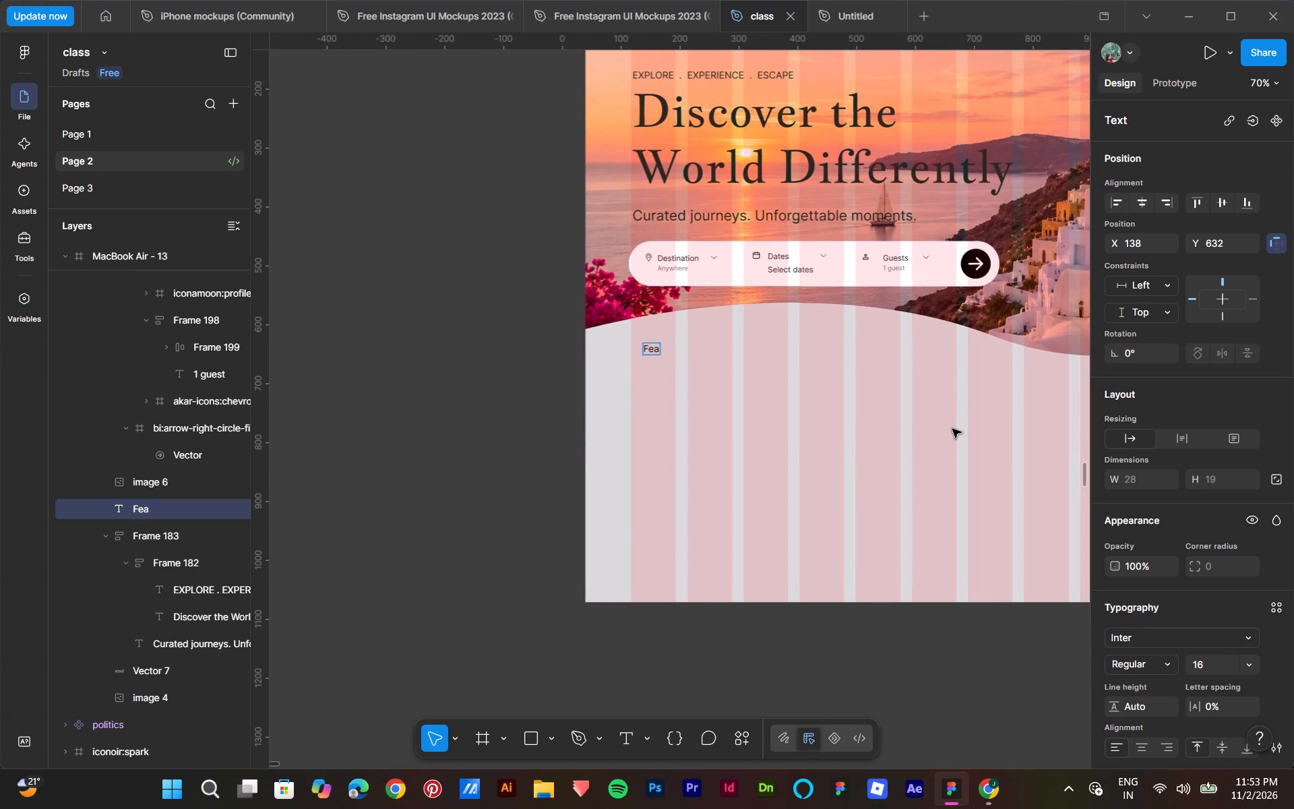
{"action": "scroll", "coordinate": [966, 427], "scroll_direction": "left", "scroll_amount": 7}
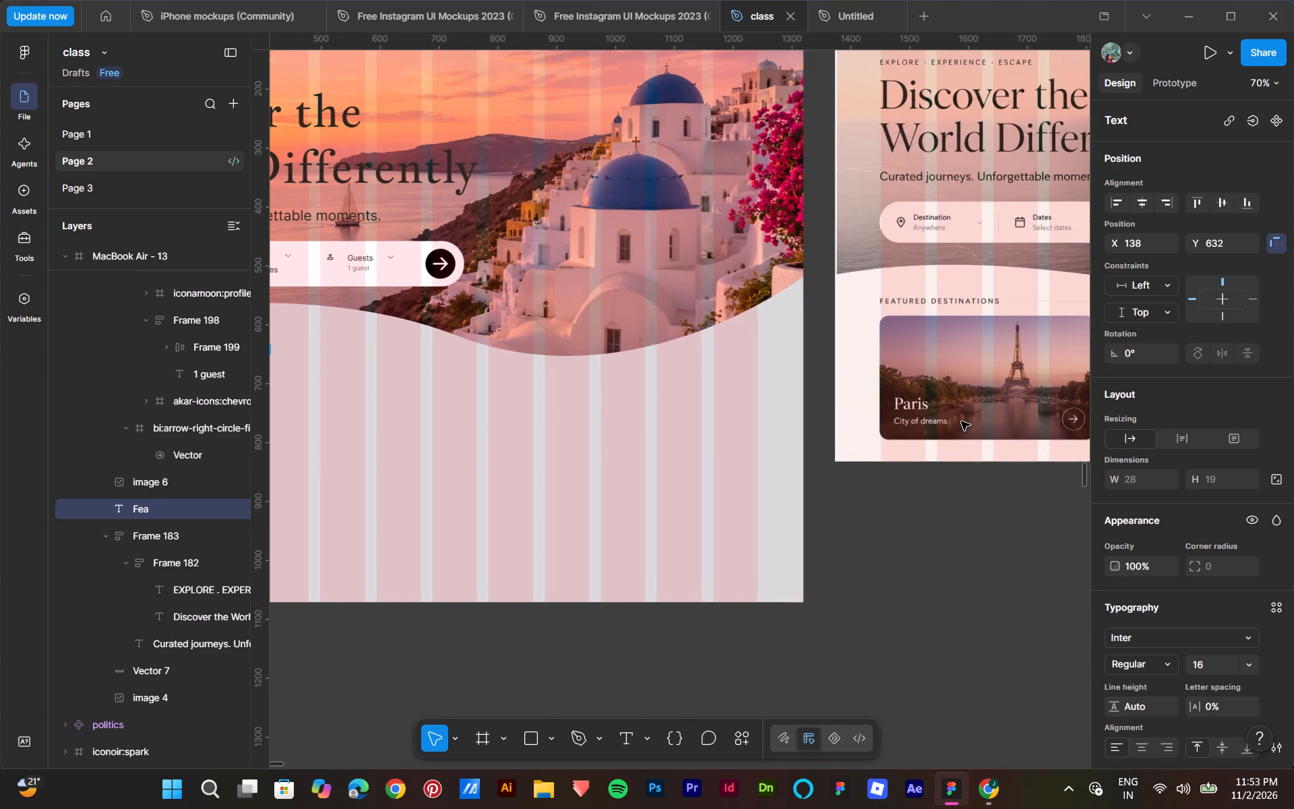
{"action": "scroll", "coordinate": [961, 419], "scroll_direction": "right", "scroll_amount": 1}
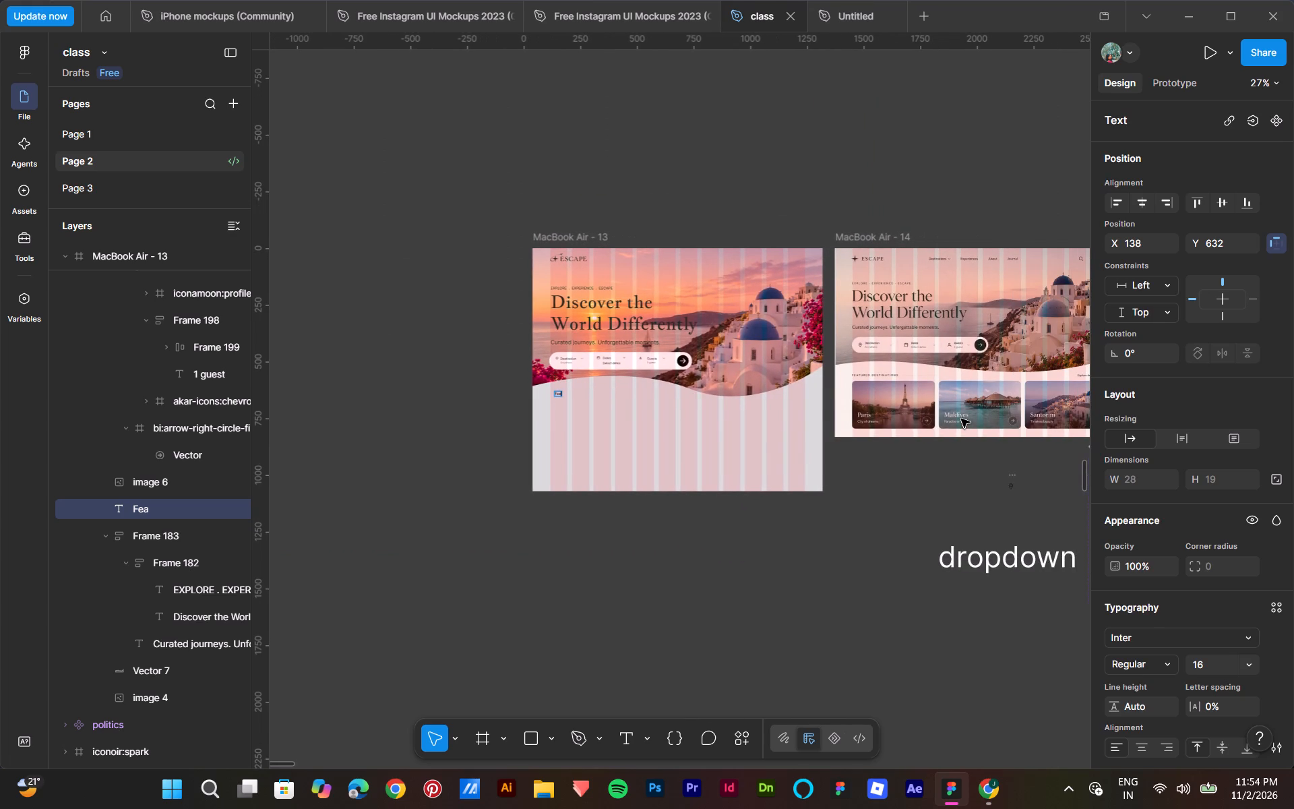
{"action": "scroll", "coordinate": [961, 419], "scroll_direction": "right", "scroll_amount": 1}
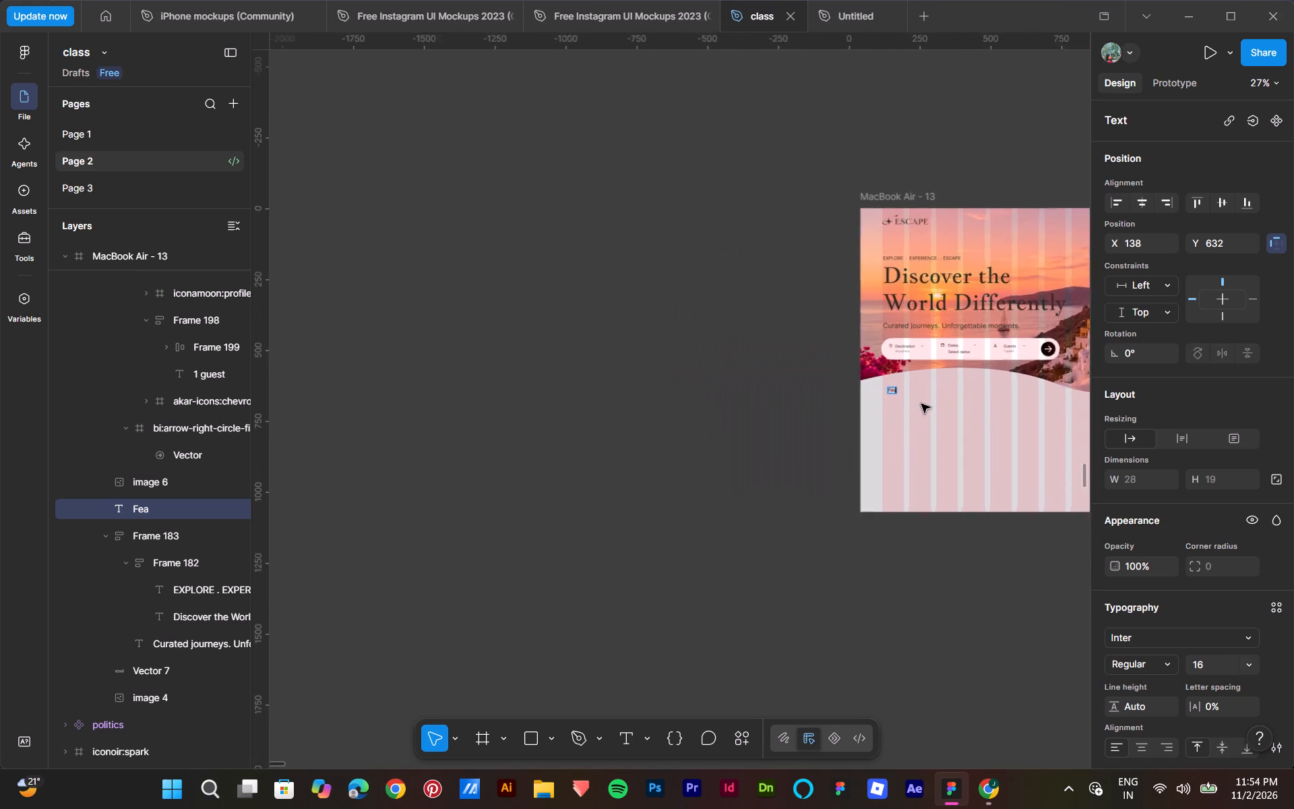
{"action": "scroll", "coordinate": [921, 404], "scroll_direction": "left", "scroll_amount": 4}
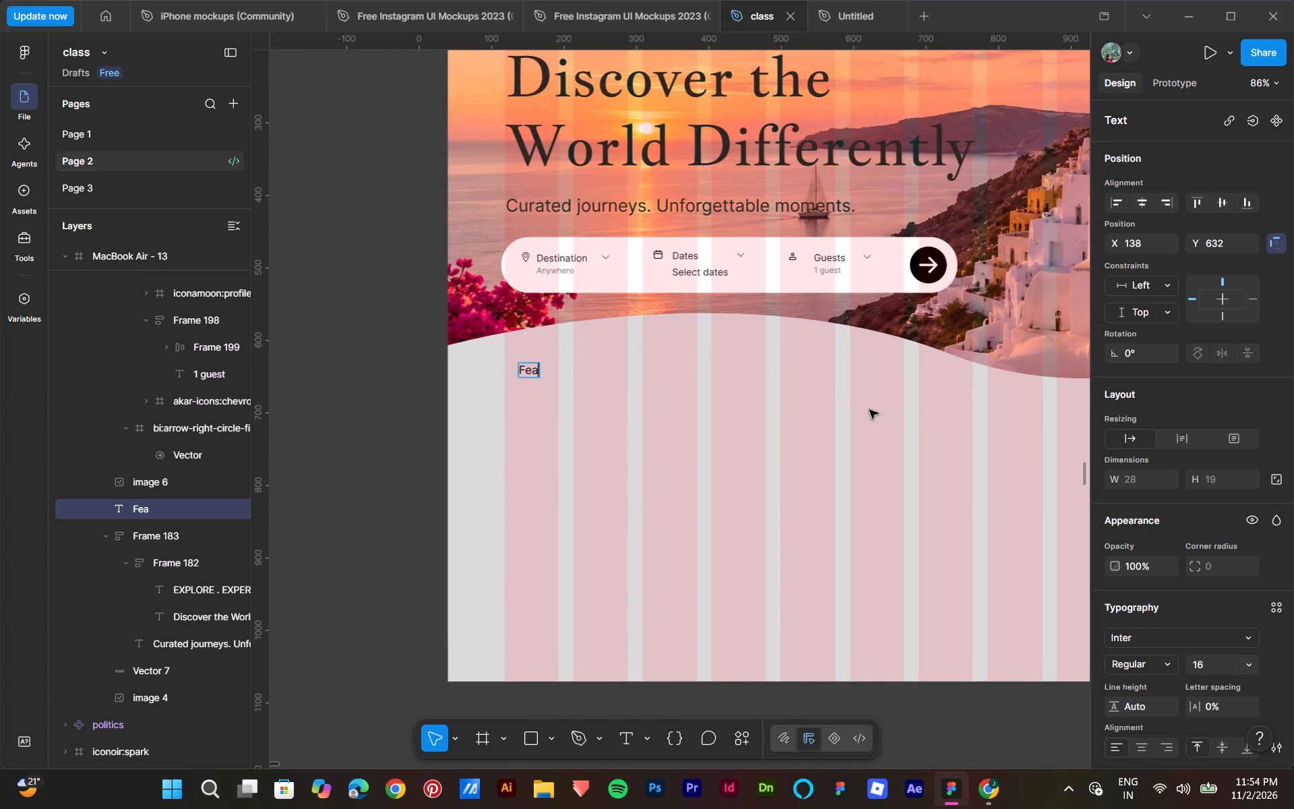
{"action": "scroll", "coordinate": [869, 410], "scroll_direction": "left", "scroll_amount": 1}
{"action": "key", "text": "BackSpace"}
{"action": "key", "text": "BackSpace"}
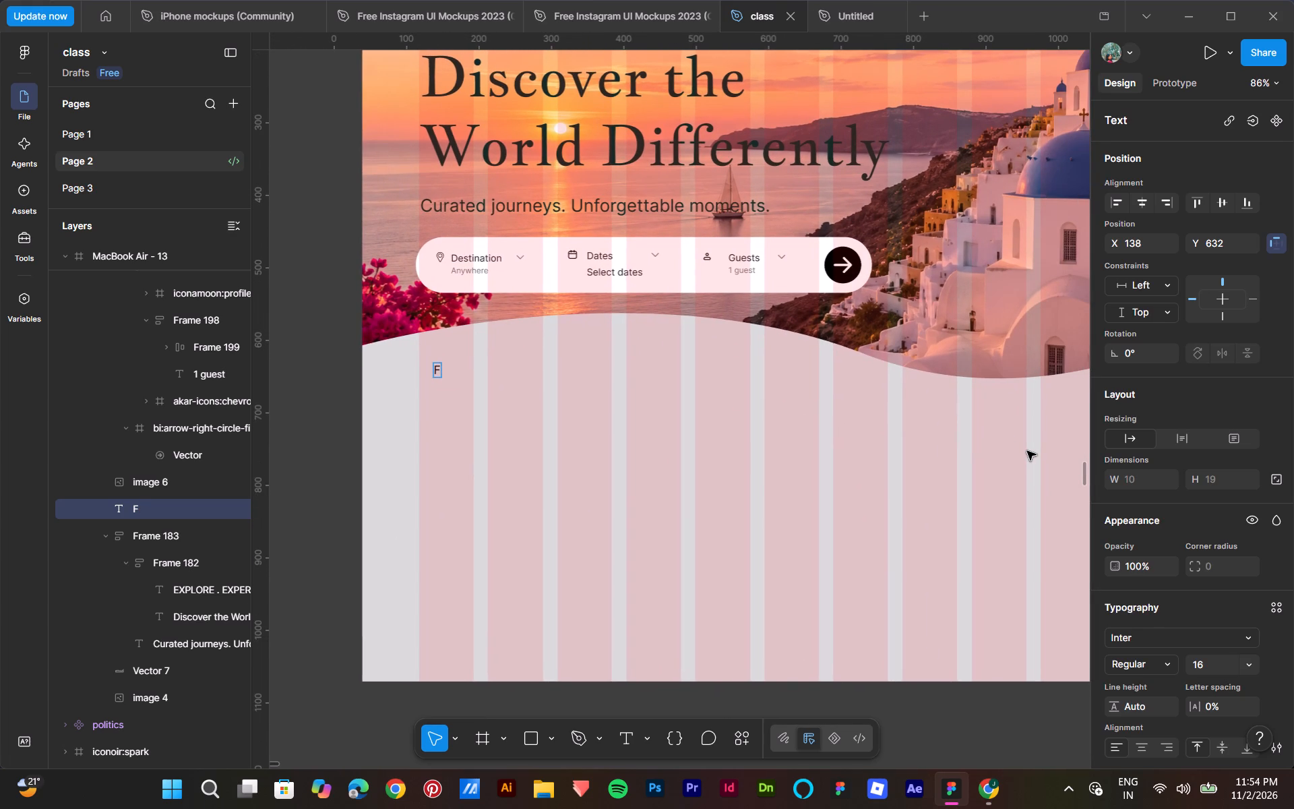
{"action": "type", "text": "EAUTERED"}
{"action": "key", "text": "space"}
{"action": "type", "text": "DESTINATIONS"}
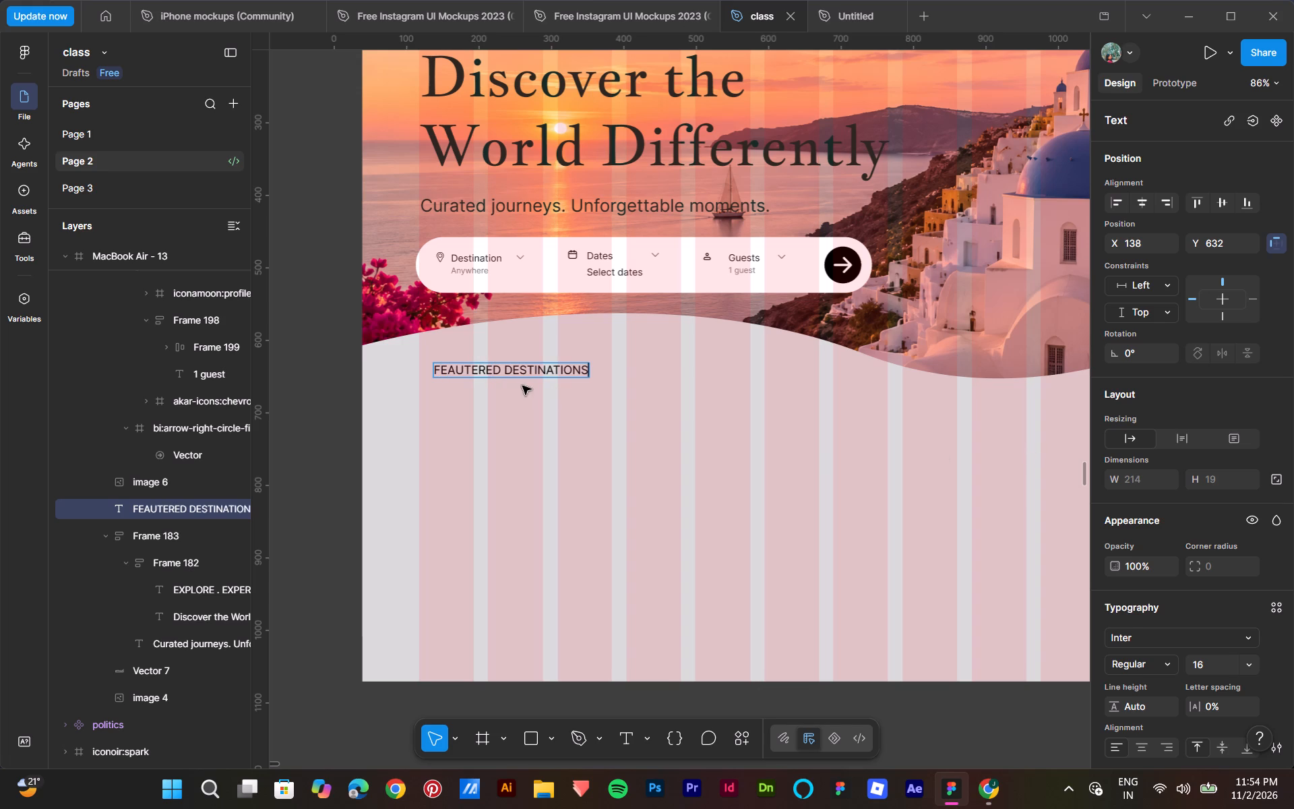
Move the section title slightly left so it lines up with the headline and the first column.
{"action": "left_click", "coordinate": [301, 411]}
{"action": "left_click_drag", "start_coordinate": [526, 367], "coordinate": [512, 365]}
{"action": "left_click", "coordinate": [625, 460]}
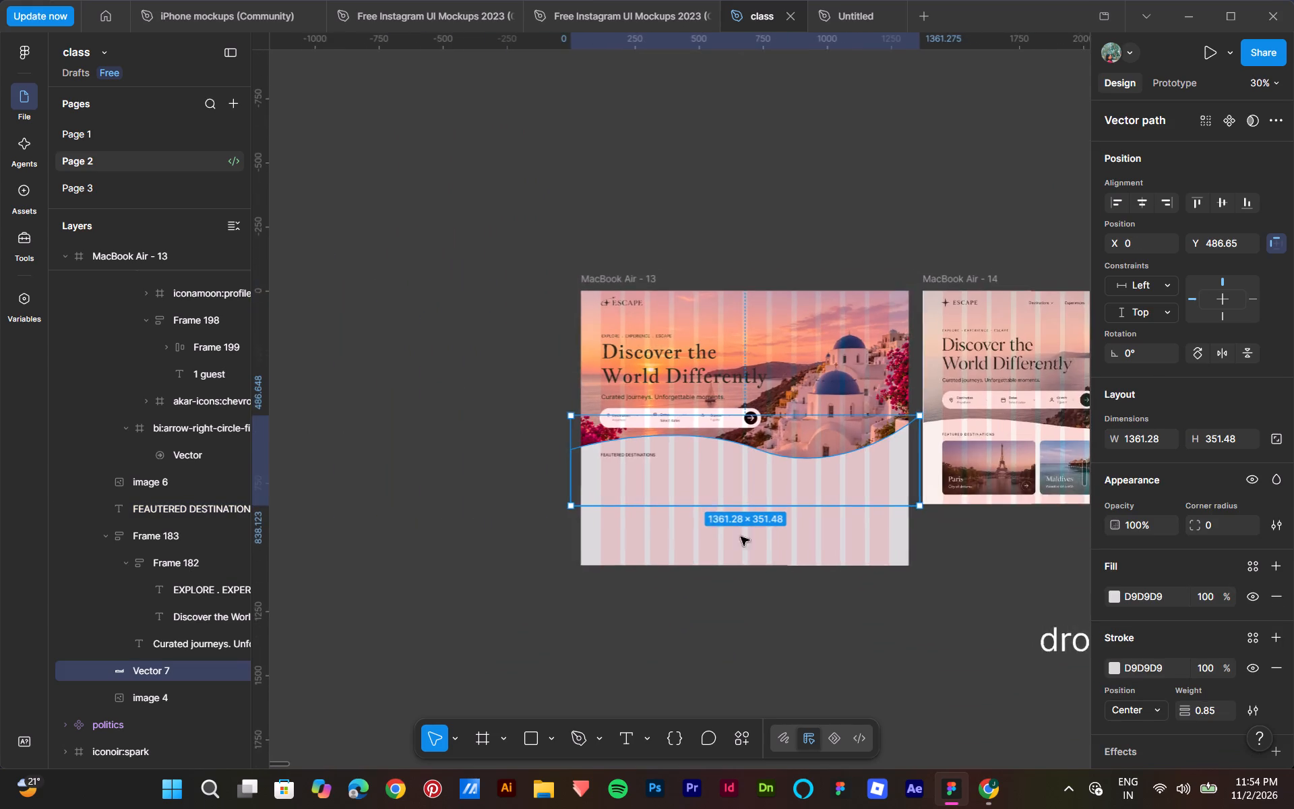
{"action": "left_click", "coordinate": [904, 653]}
Examine the featured destinations section of the MacBook Air - 14 reference, including its three image cards and the Explore destinations link.
{"action": "scroll", "coordinate": [886, 628], "scroll_direction": "left", "scroll_amount": 1}
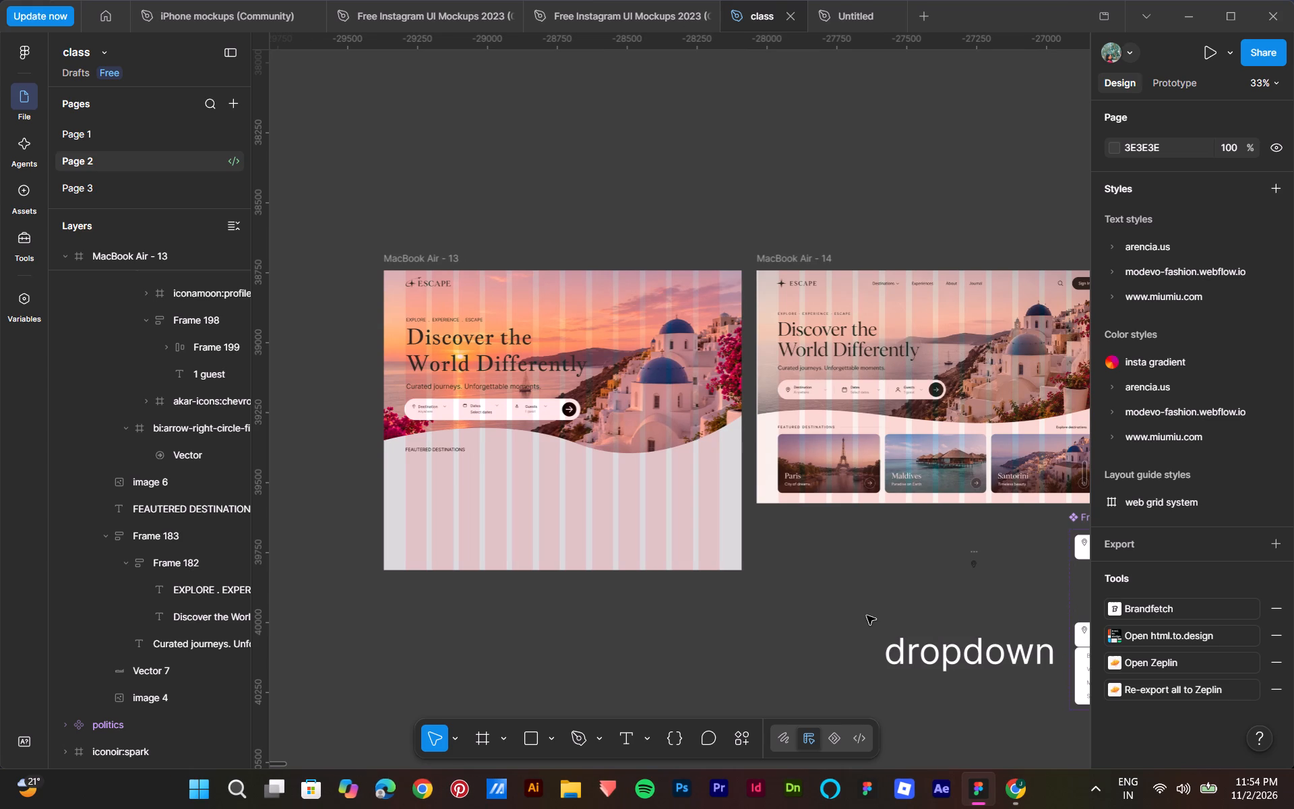
{"action": "scroll", "coordinate": [867, 616], "scroll_direction": "left", "scroll_amount": 4}
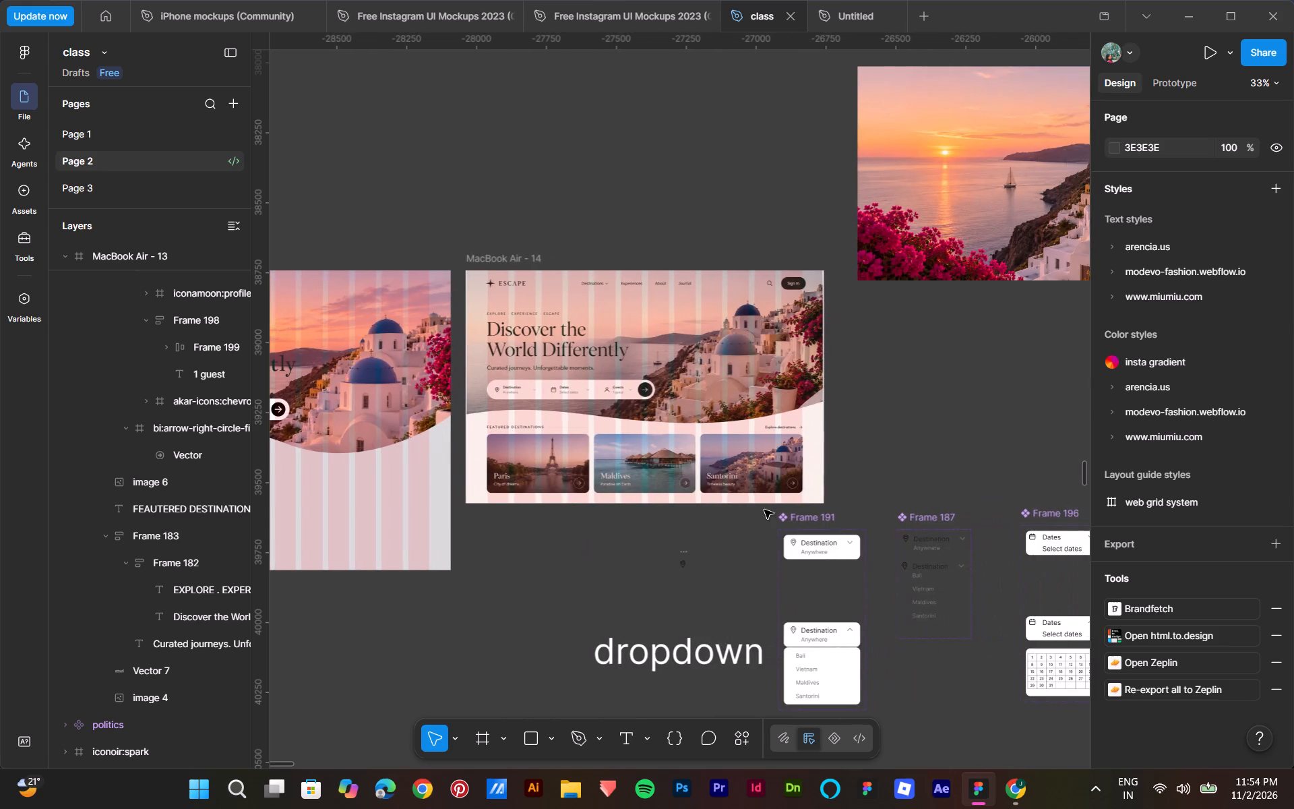
{"action": "scroll", "coordinate": [586, 444], "scroll_direction": "down", "scroll_amount": 5}
{"action": "scroll", "coordinate": [586, 444], "scroll_direction": "up", "scroll_amount": 2}
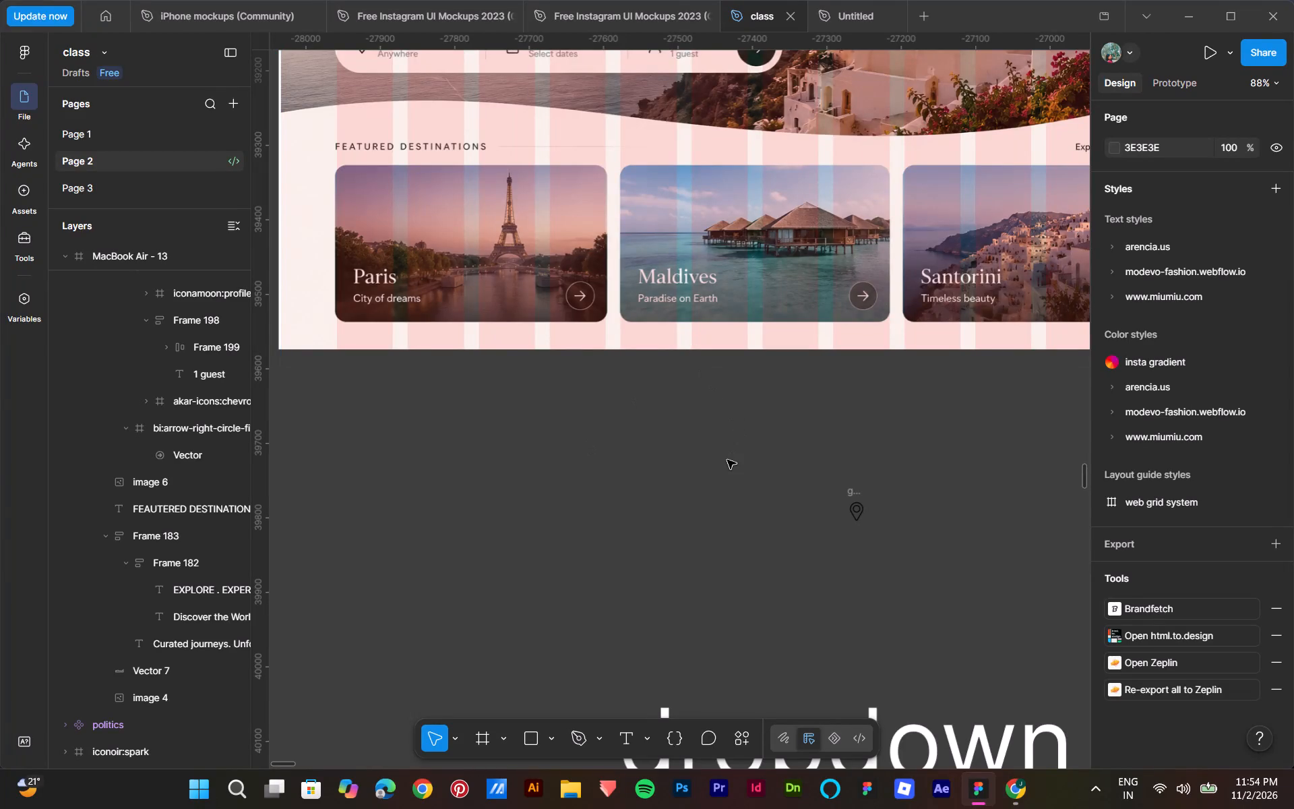
{"action": "middle_click_drag", "start_coordinate": [727, 460], "coordinate": [563, 436]}
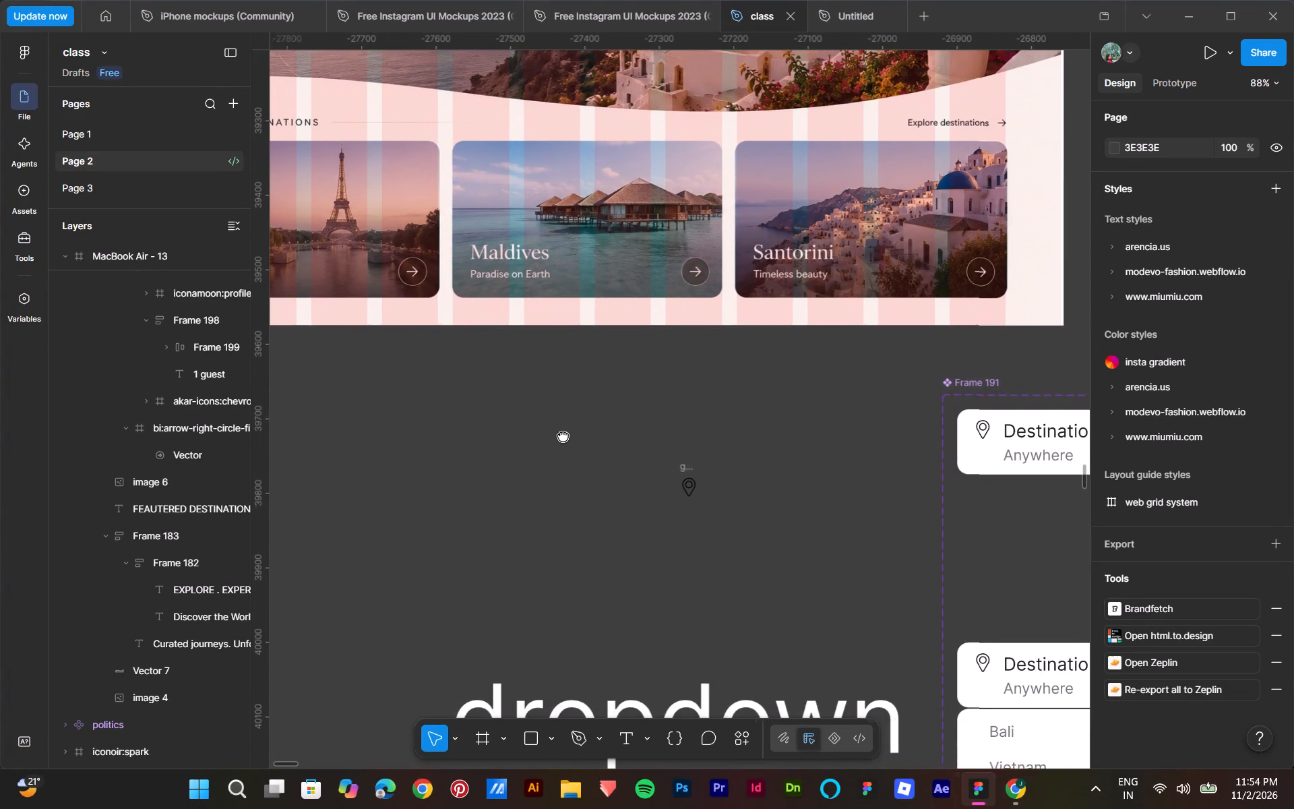
{"action": "middle_click_drag", "start_coordinate": [563, 436], "coordinate": [688, 447]}
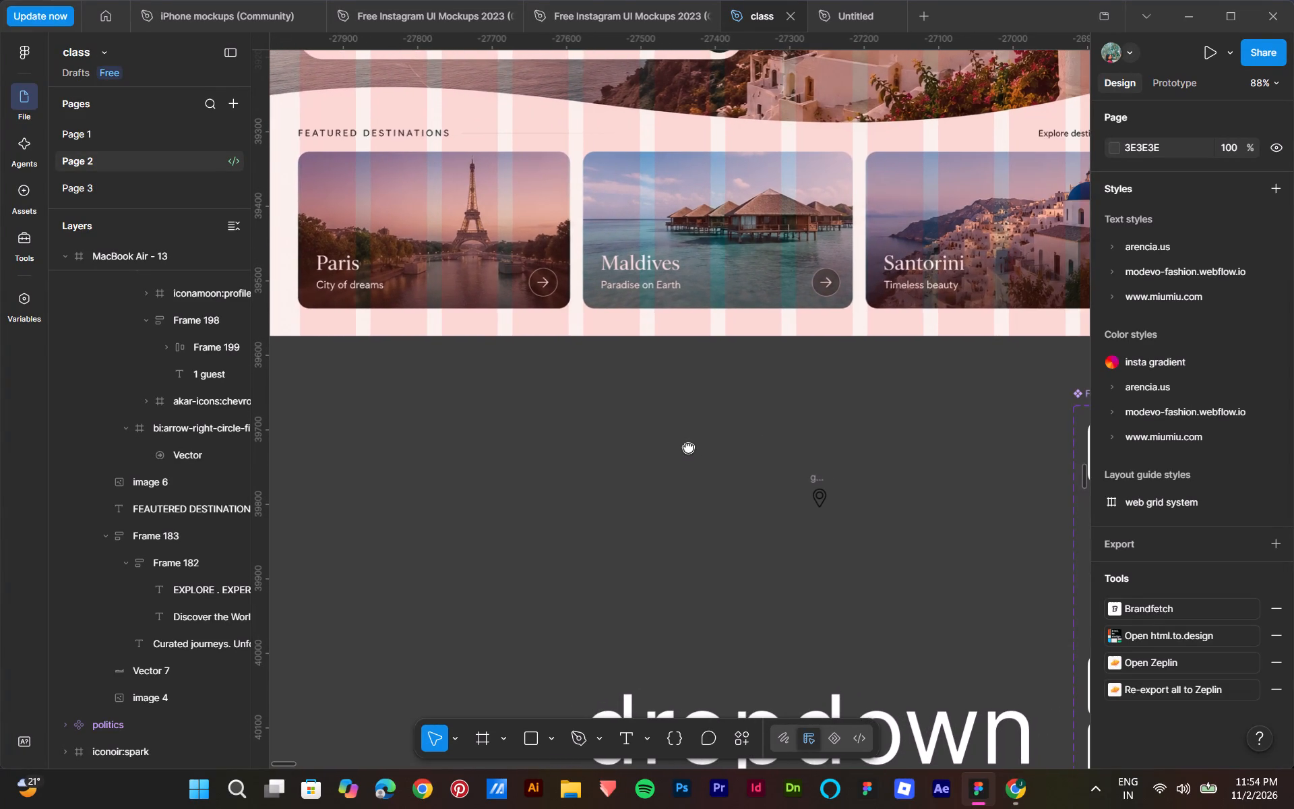
{"action": "middle_click_drag", "start_coordinate": [688, 447], "coordinate": [611, 429]}
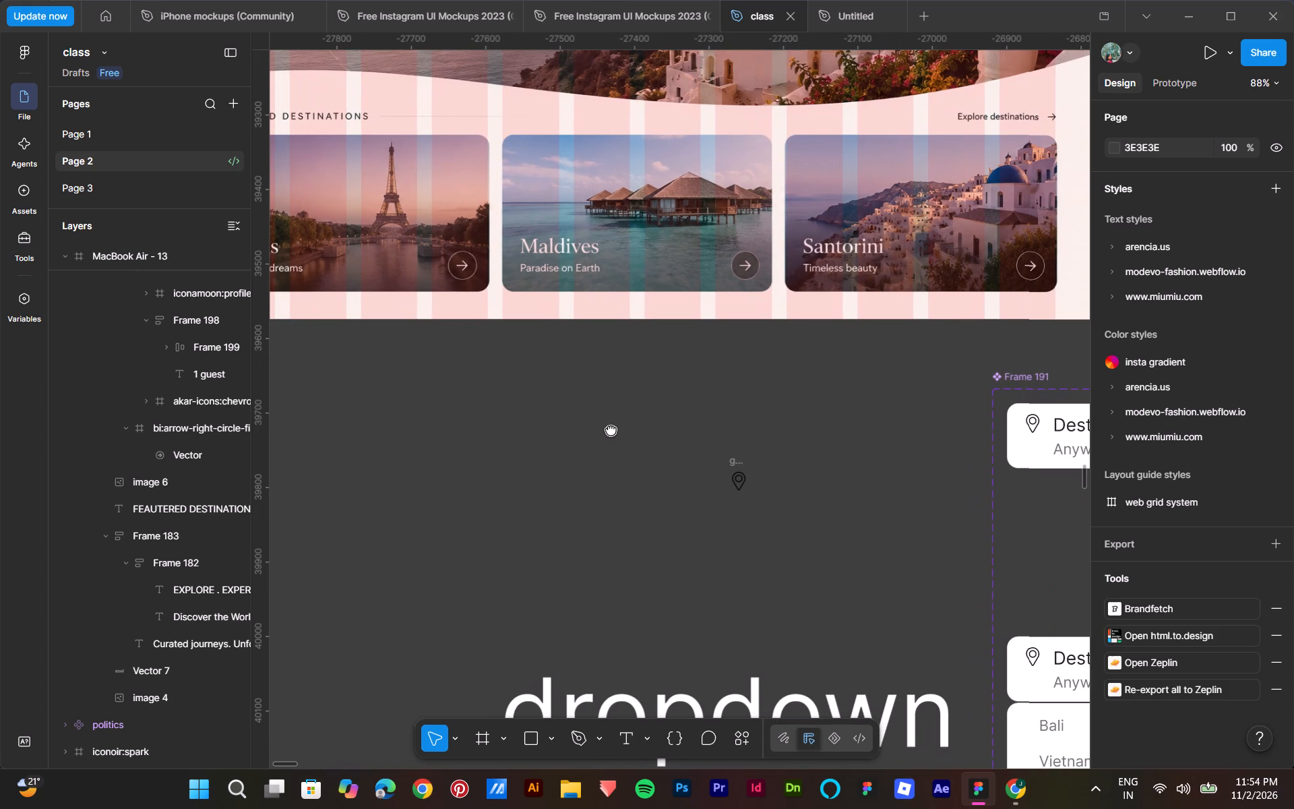
{"action": "middle_click_drag", "start_coordinate": [611, 429], "coordinate": [611, 430]}
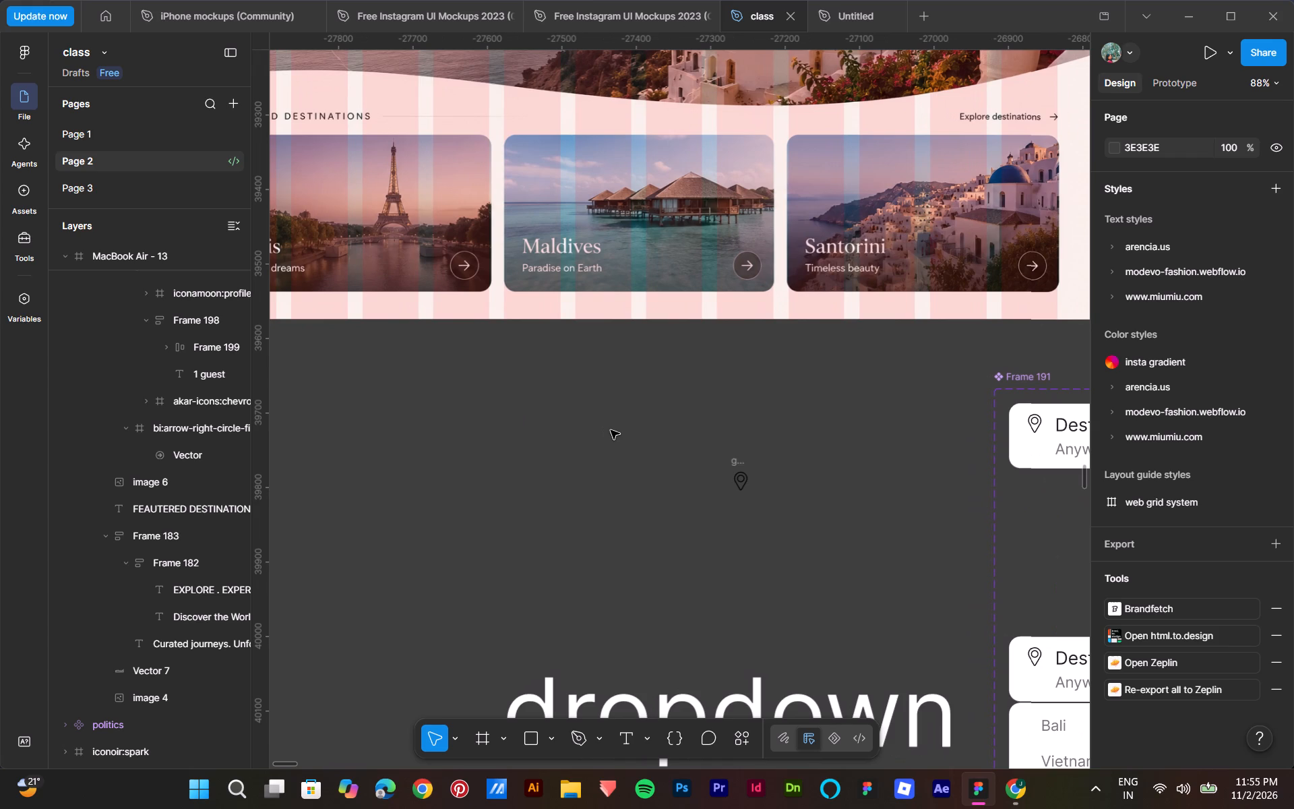
{"action": "scroll", "coordinate": [617, 426], "scroll_direction": "up", "scroll_amount": 1}
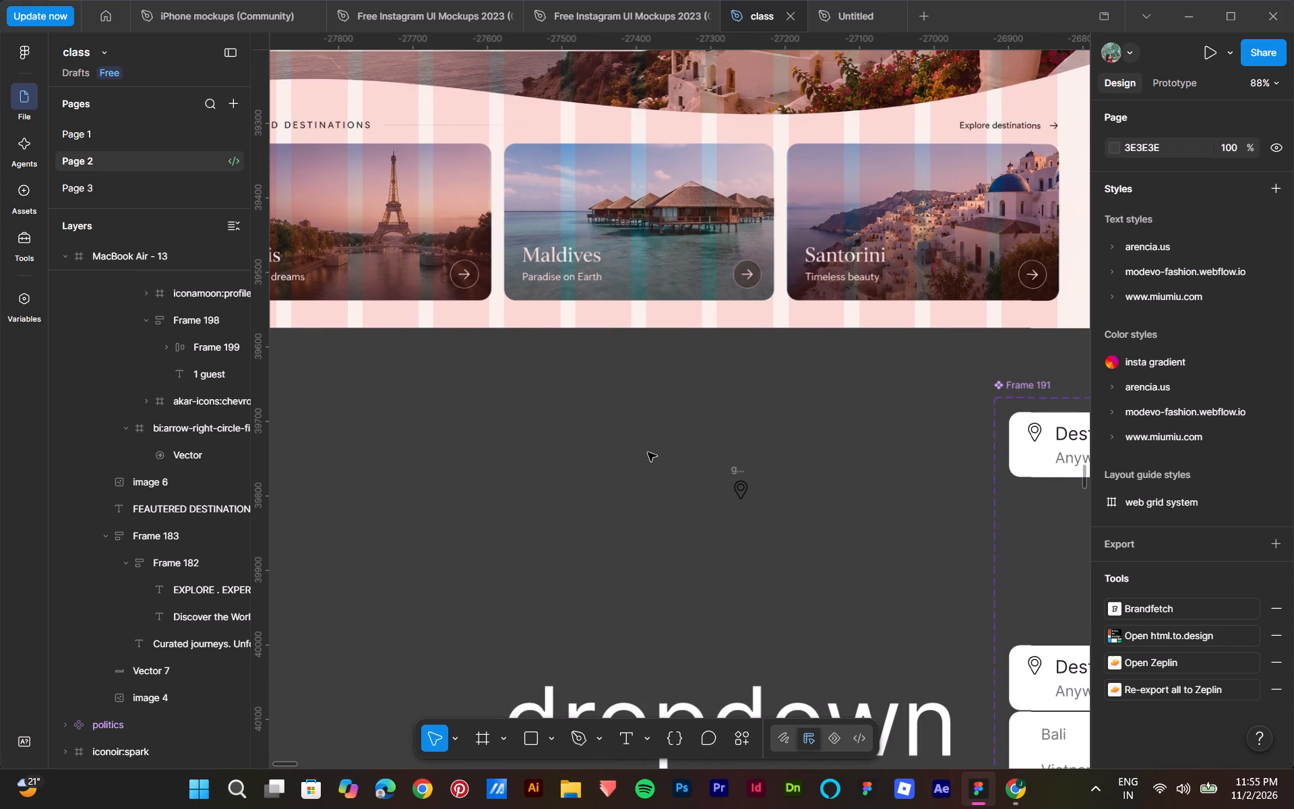
{"action": "middle_click_drag", "start_coordinate": [634, 473], "coordinate": [780, 491]}
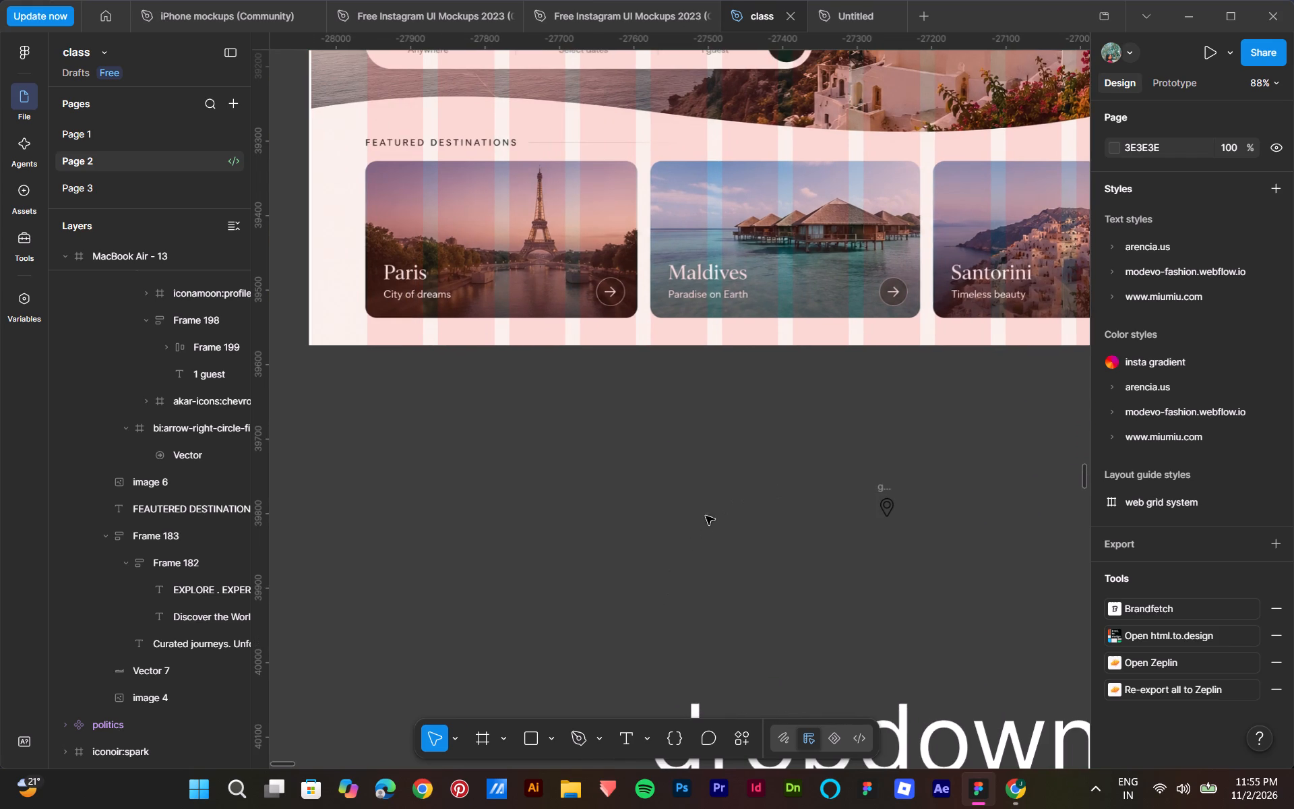
Switch to Chrome and search Google Images for PARIS in a new tab.
{"action": "left_click", "coordinate": [1014, 791]}
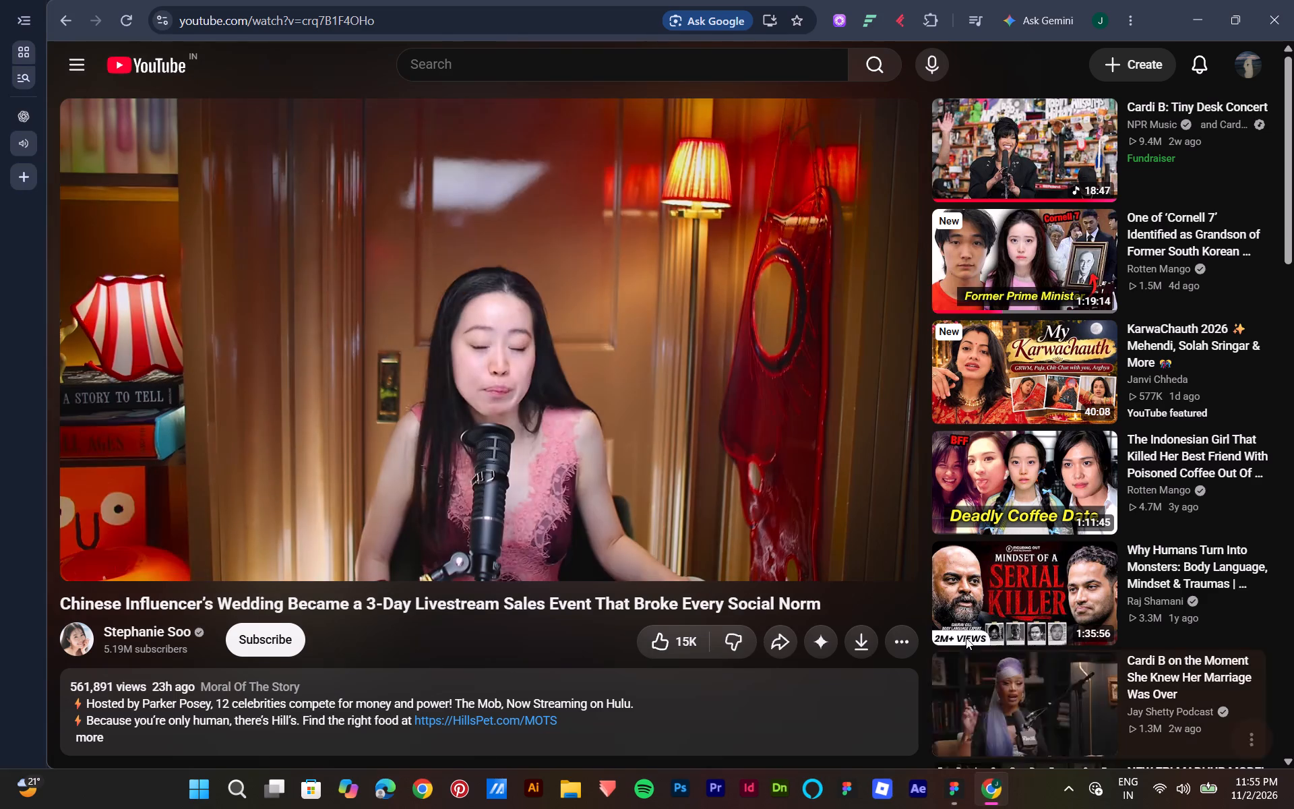
{"action": "left_click", "coordinate": [75, 177]}
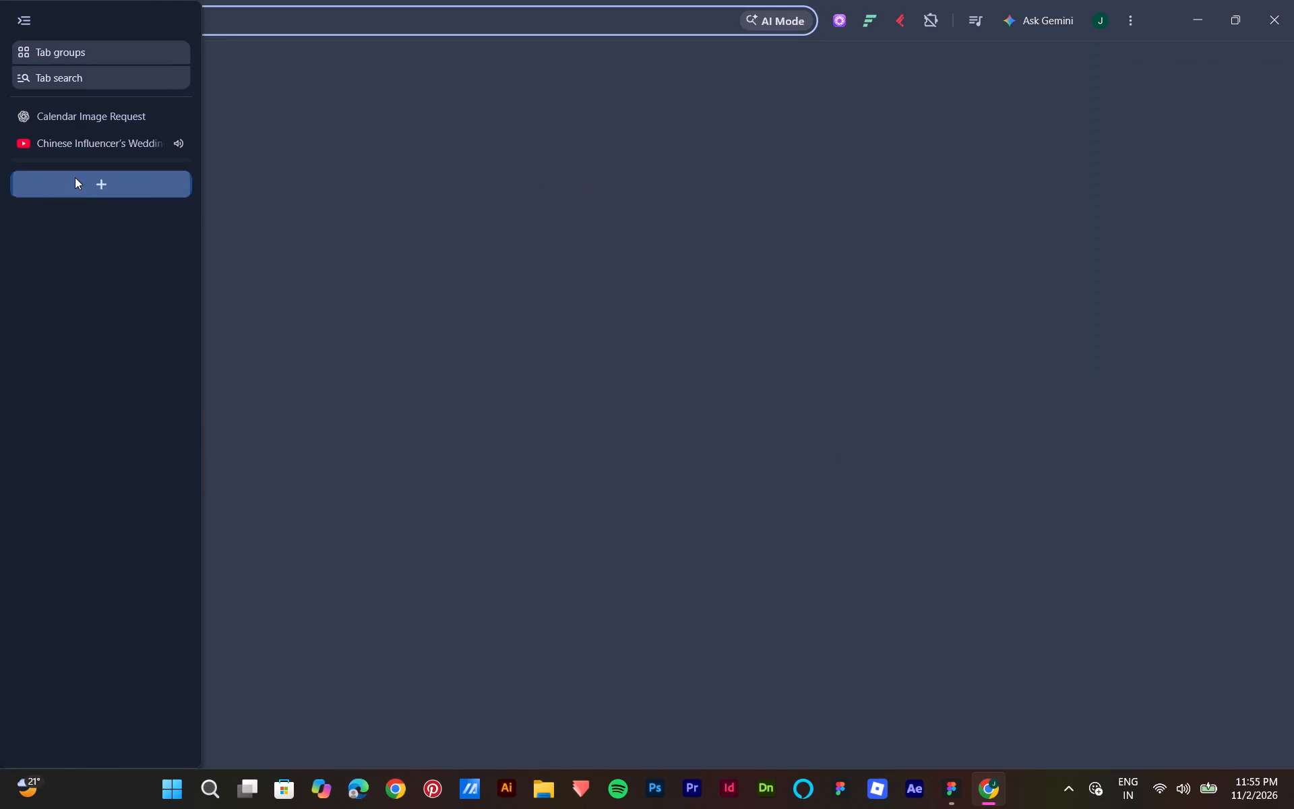
{"action": "left_click", "coordinate": [527, 288]}
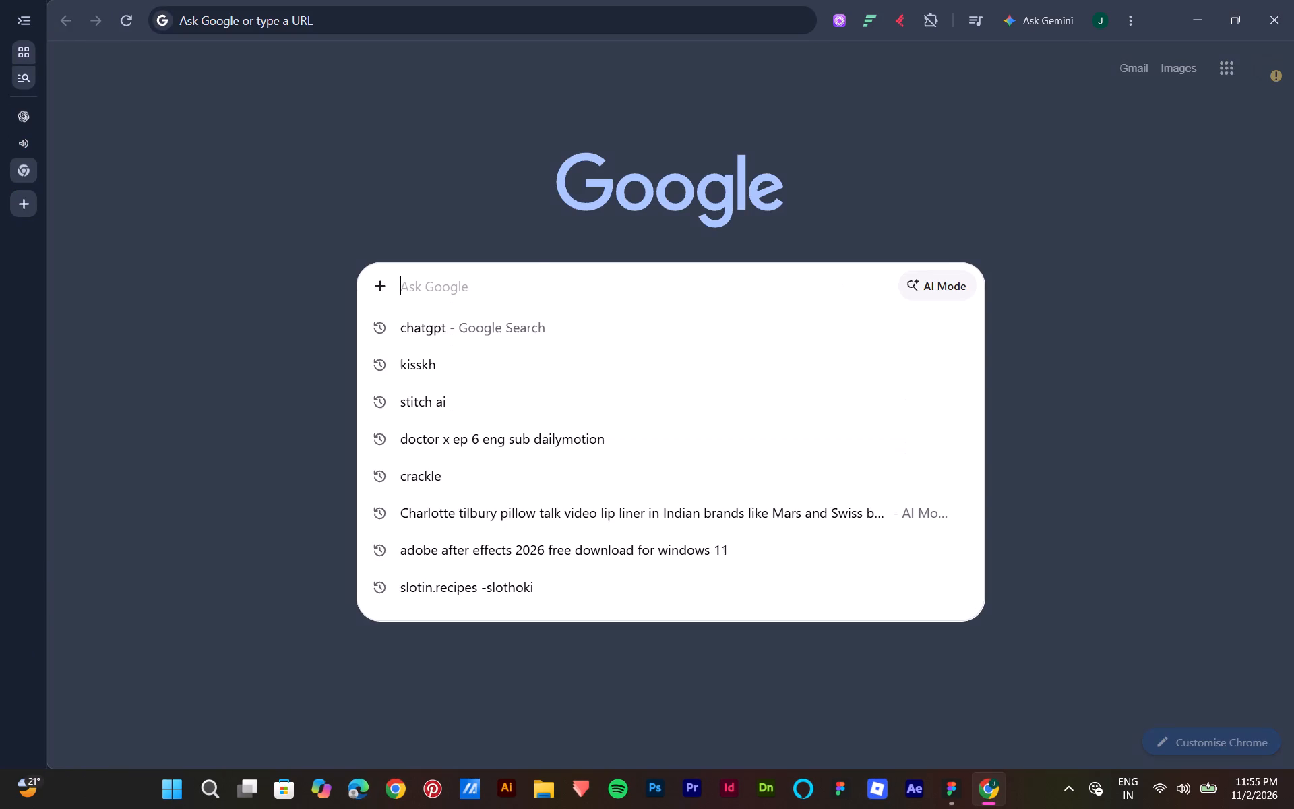
{"action": "type", "text": "PARIS"}
{"action": "key", "text": "Return"}
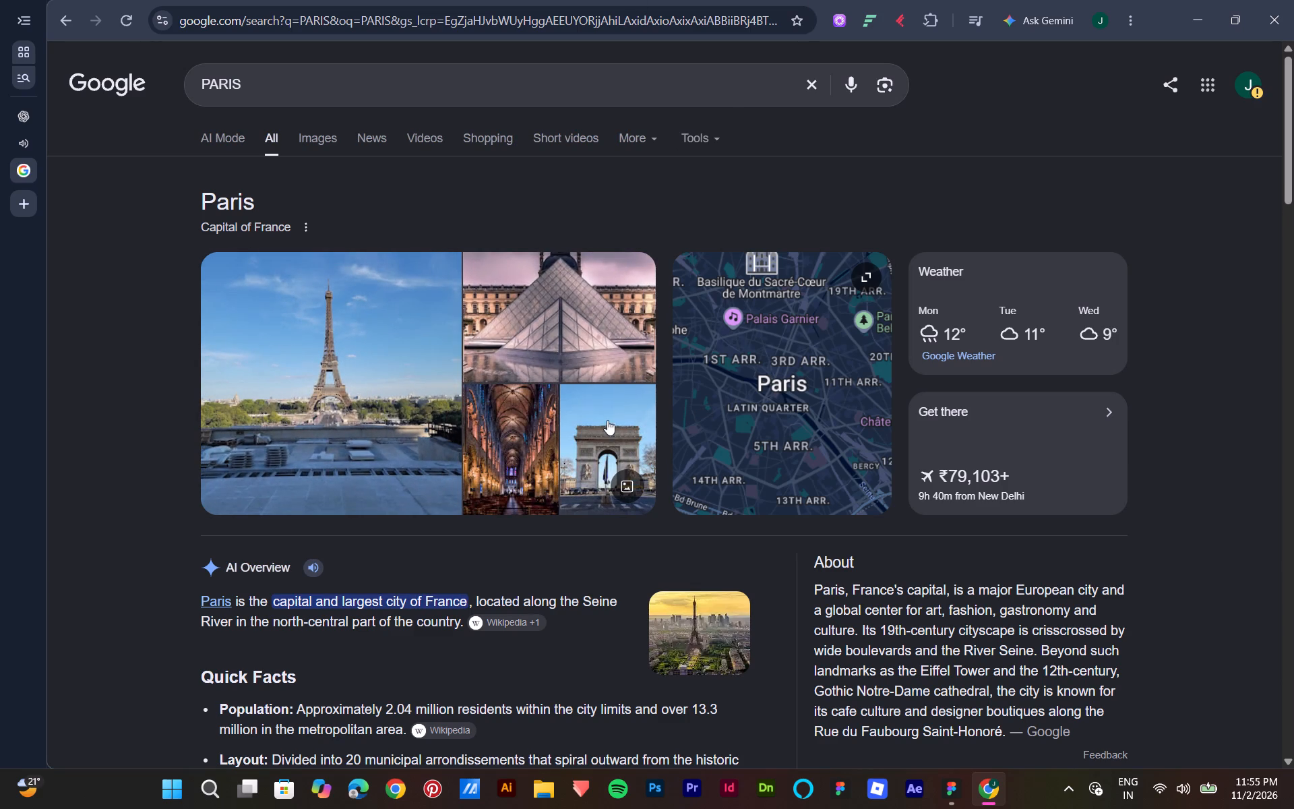
{"action": "left_click", "coordinate": [309, 139]}
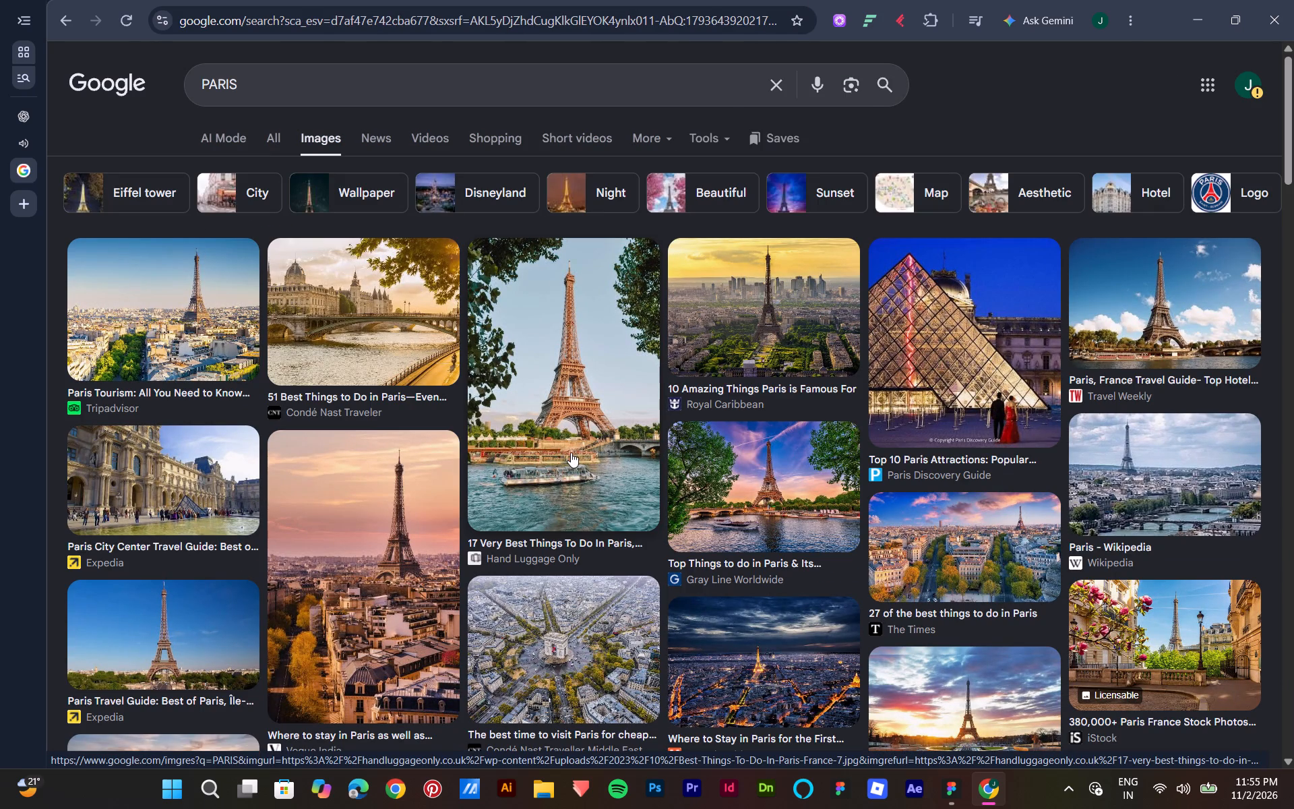
Browse the Paris image results and copy the MakeMyTrip photo of the Eiffel Tower lit up at night.
{"action": "scroll", "coordinate": [758, 554], "scroll_direction": "down", "scroll_amount": 3}
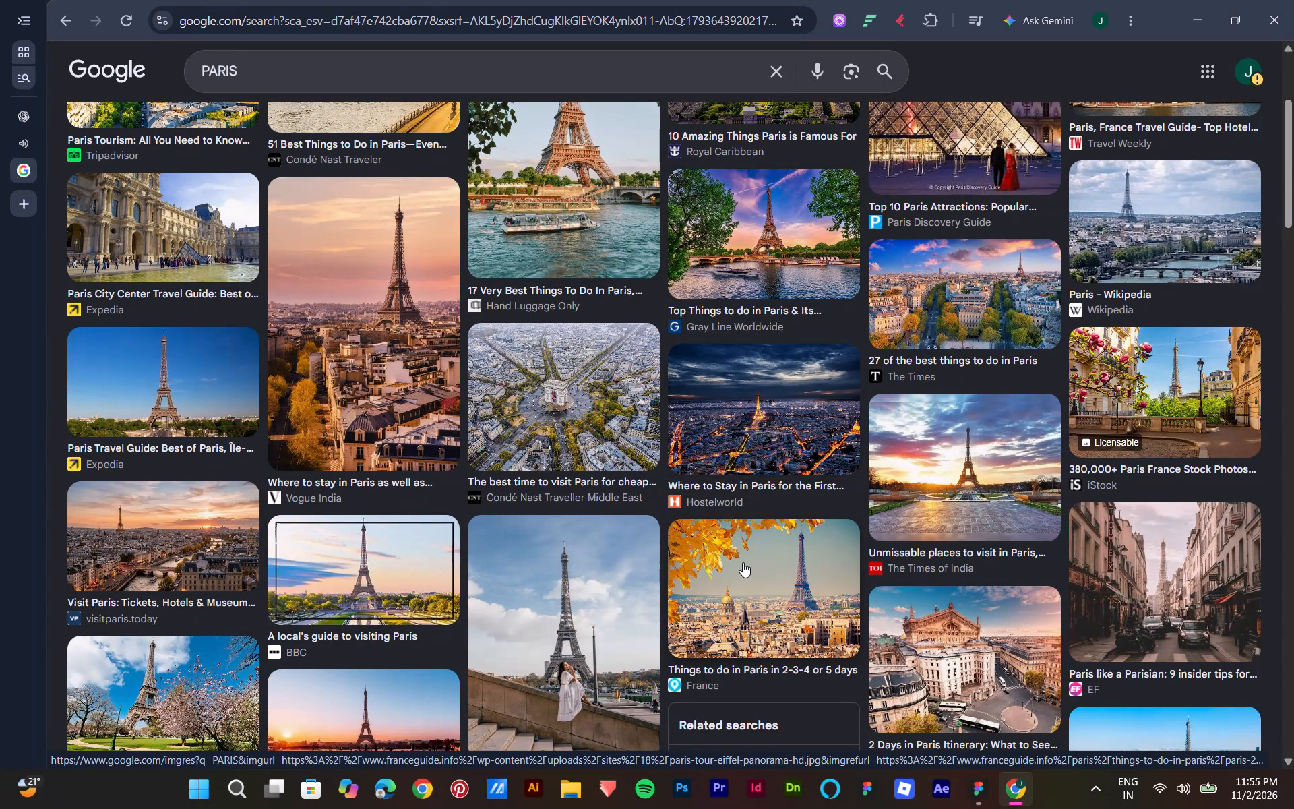
{"action": "scroll", "coordinate": [743, 562], "scroll_direction": "up", "scroll_amount": 5}
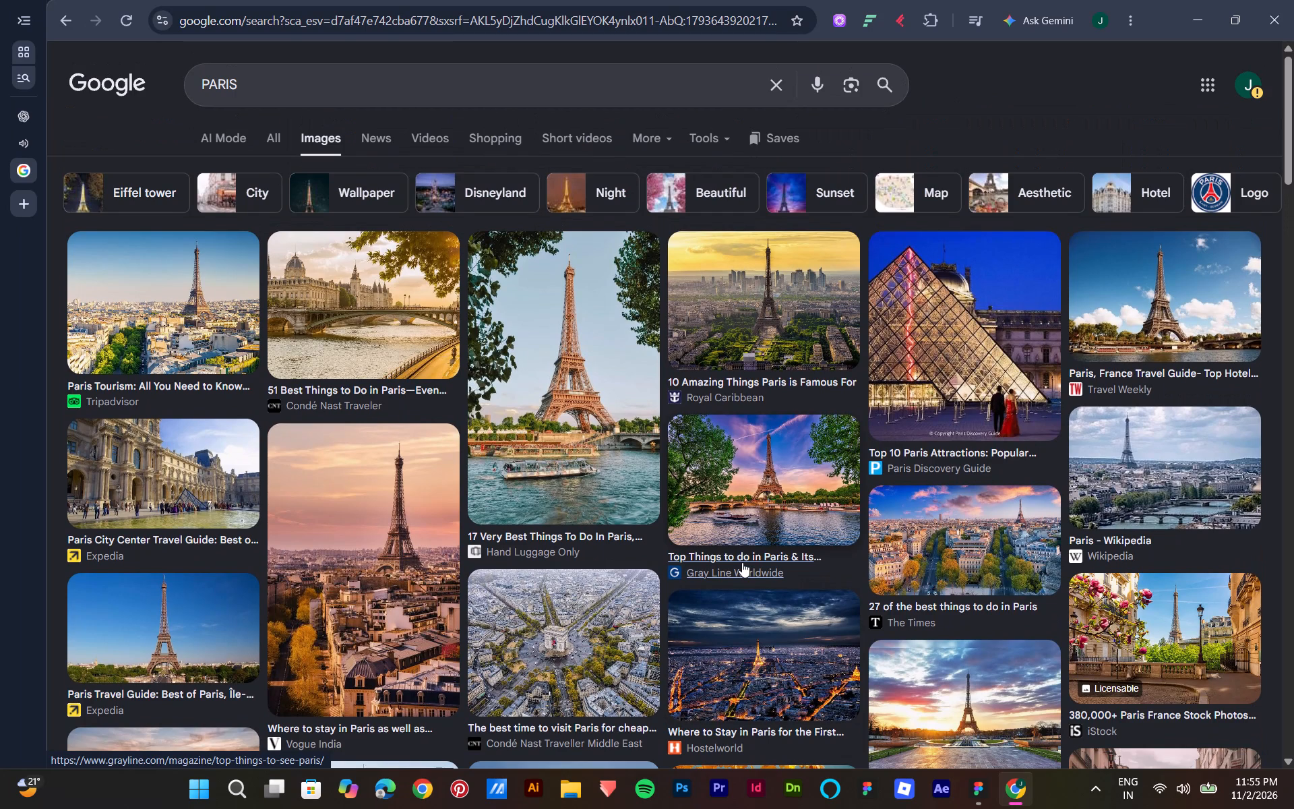
{"action": "scroll", "coordinate": [742, 562], "scroll_direction": "down", "scroll_amount": 8}
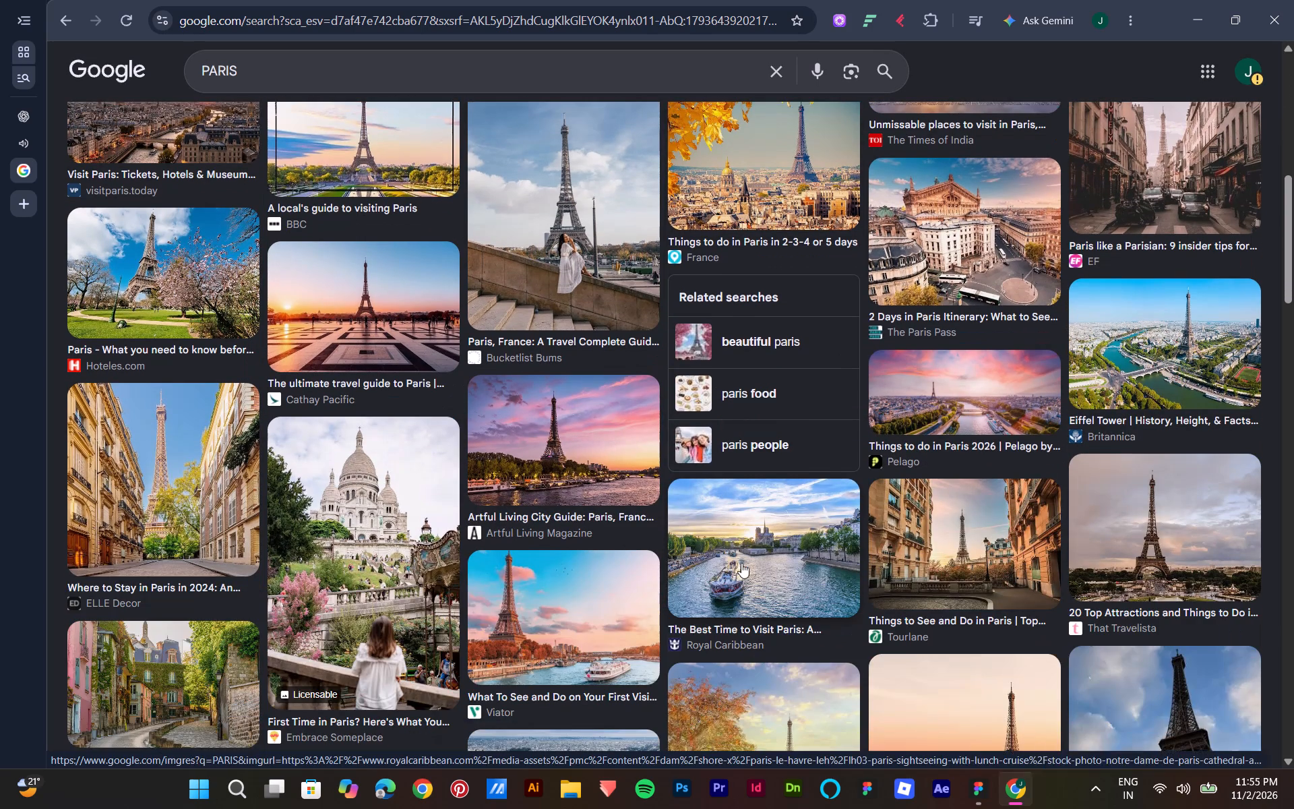
{"action": "scroll", "coordinate": [741, 563], "scroll_direction": "down", "scroll_amount": 5}
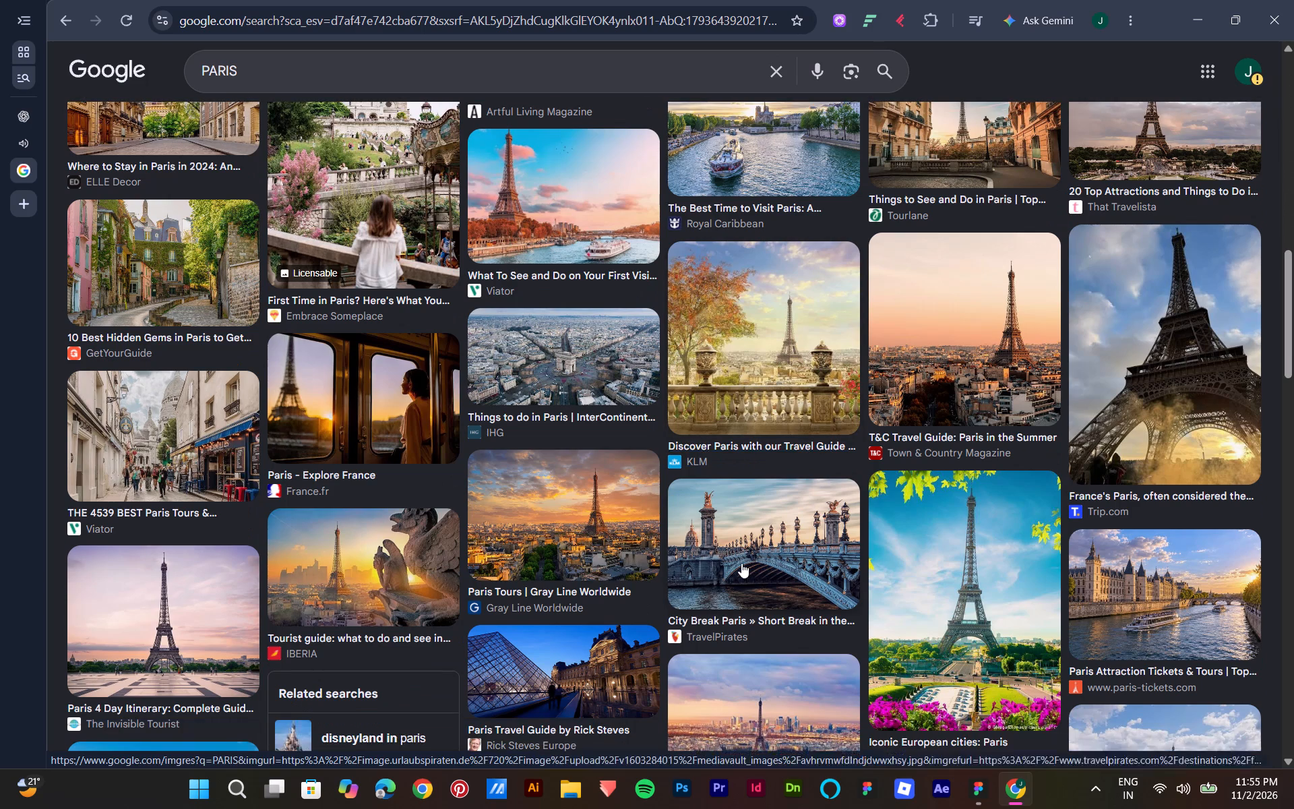
{"action": "scroll", "coordinate": [741, 563], "scroll_direction": "down", "scroll_amount": 9}
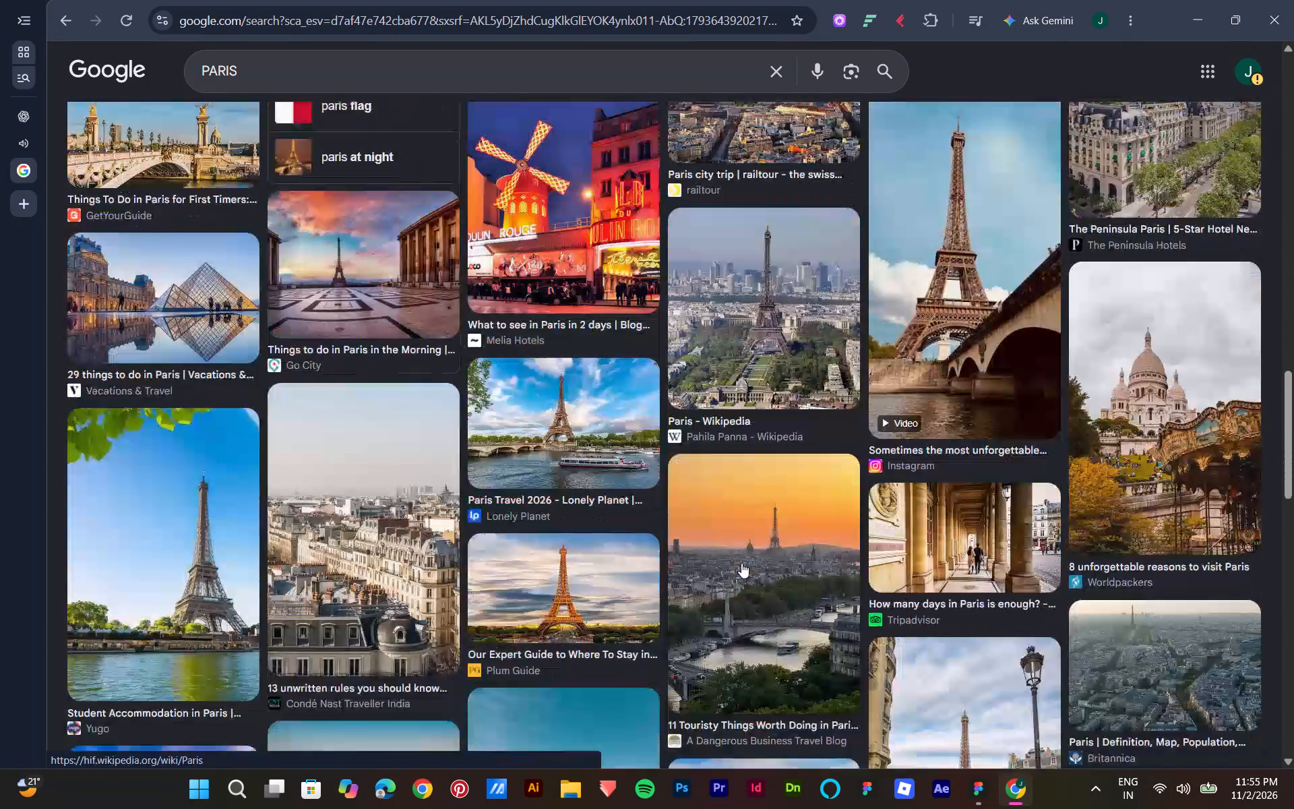
{"action": "scroll", "coordinate": [743, 561], "scroll_direction": "down", "scroll_amount": 5}
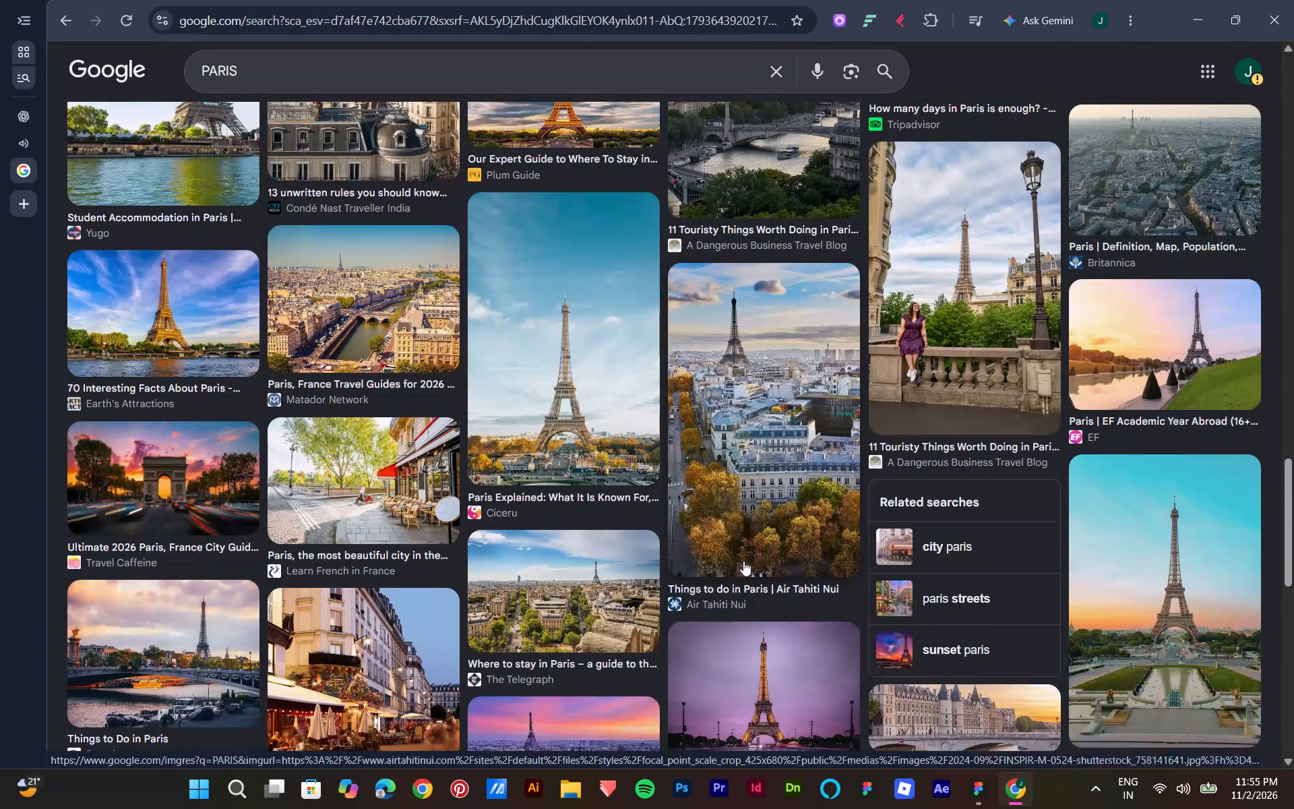
{"action": "scroll", "coordinate": [743, 561], "scroll_direction": "down", "scroll_amount": 4}
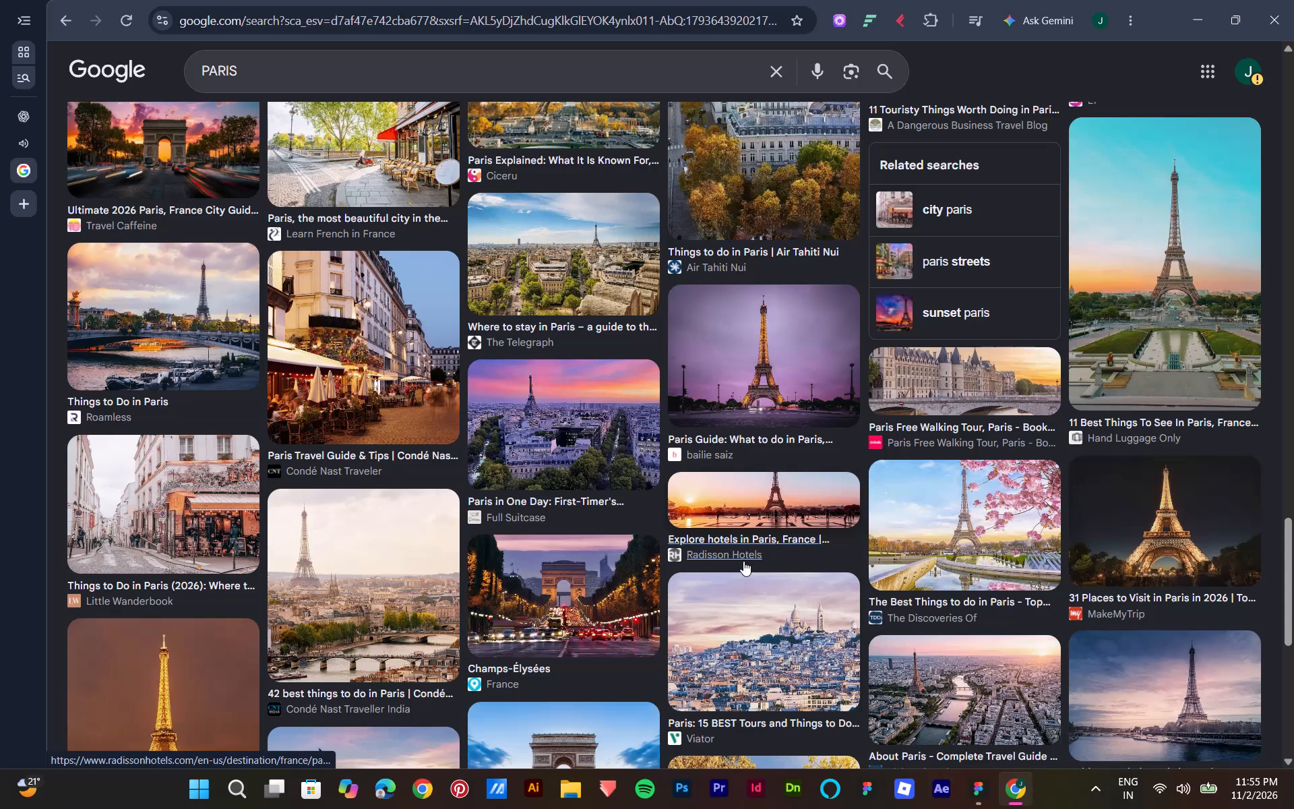
{"action": "scroll", "coordinate": [743, 561], "scroll_direction": "down", "scroll_amount": 4}
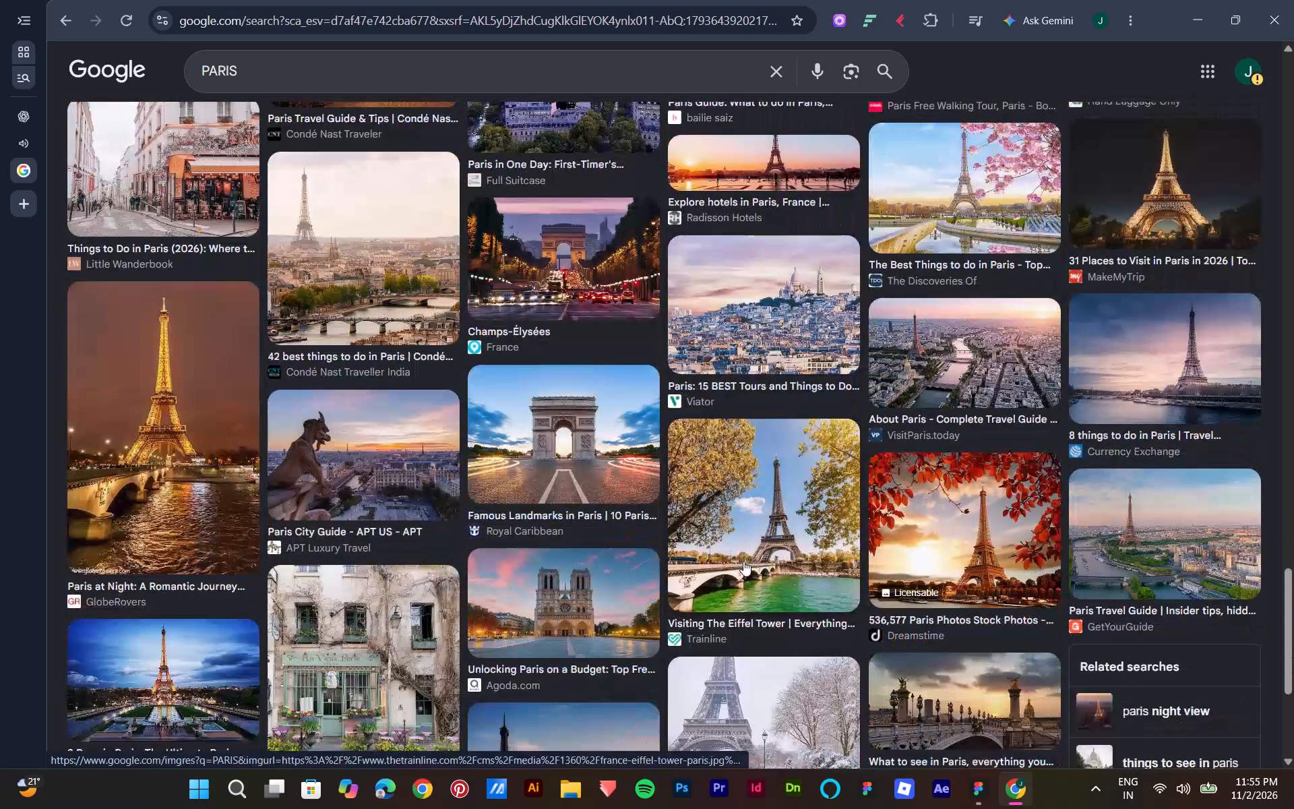
{"action": "scroll", "coordinate": [743, 561], "scroll_direction": "up", "scroll_amount": 6}
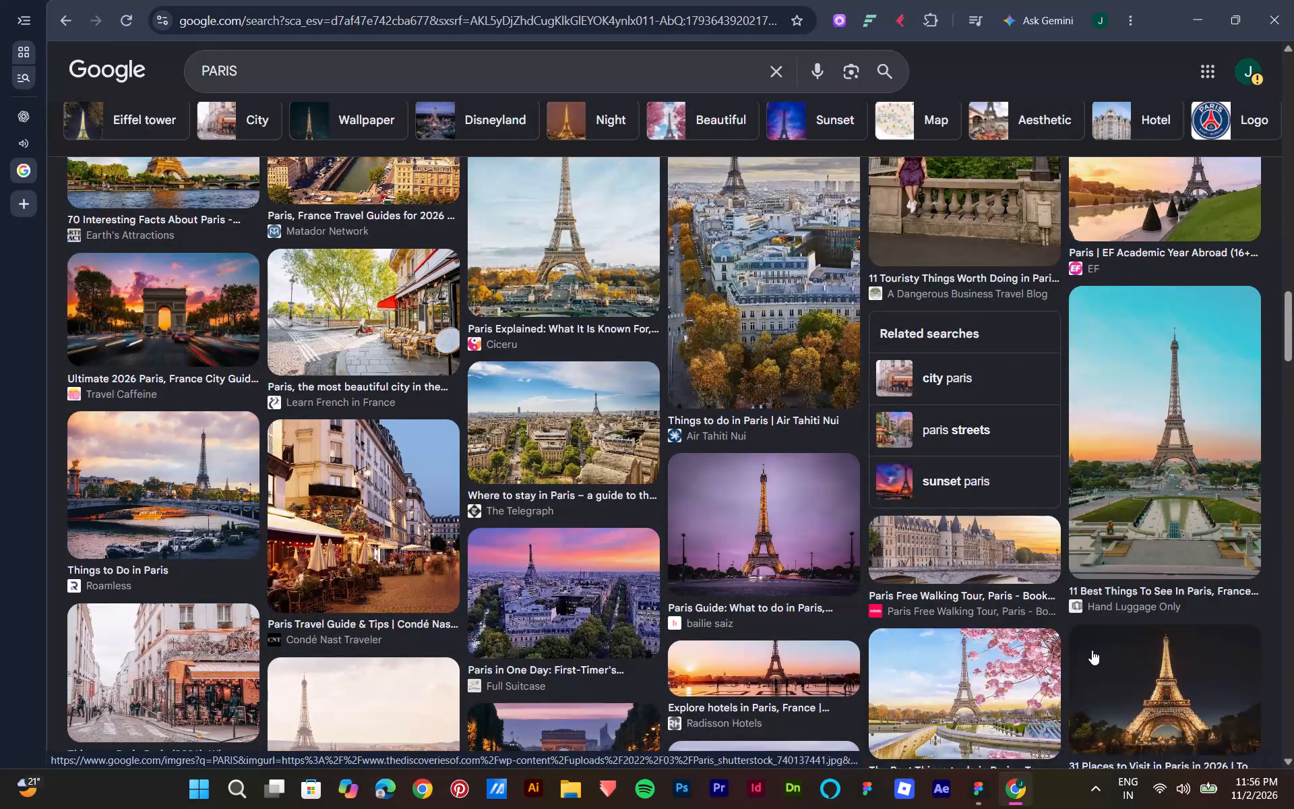
{"action": "left_click", "coordinate": [1113, 683]}
{"action": "right_click", "coordinate": [996, 367]}
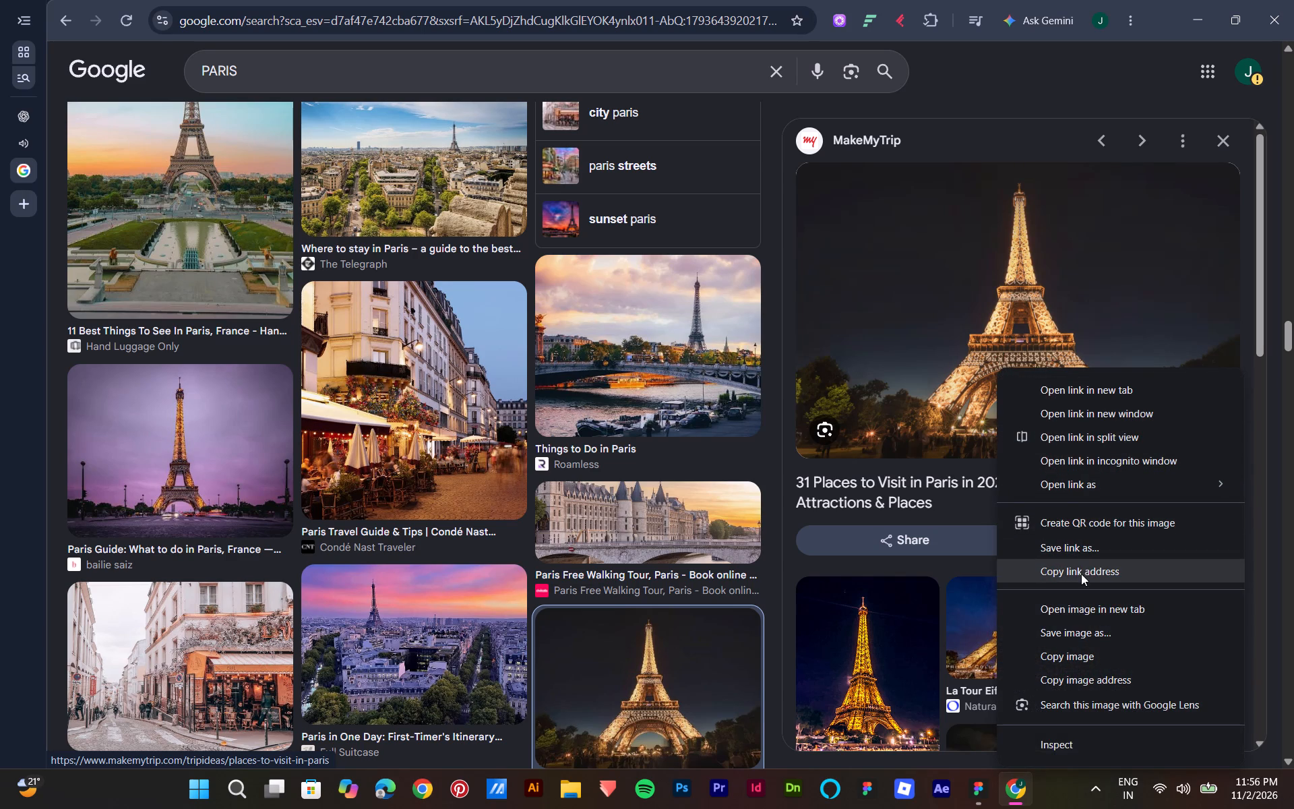
{"action": "left_click", "coordinate": [1078, 657]}
Switch to Figma and paste the copied Eiffel Tower photo onto the empty canvas below the MacBook Air - 14 page.
{"action": "left_click", "coordinate": [980, 790]}
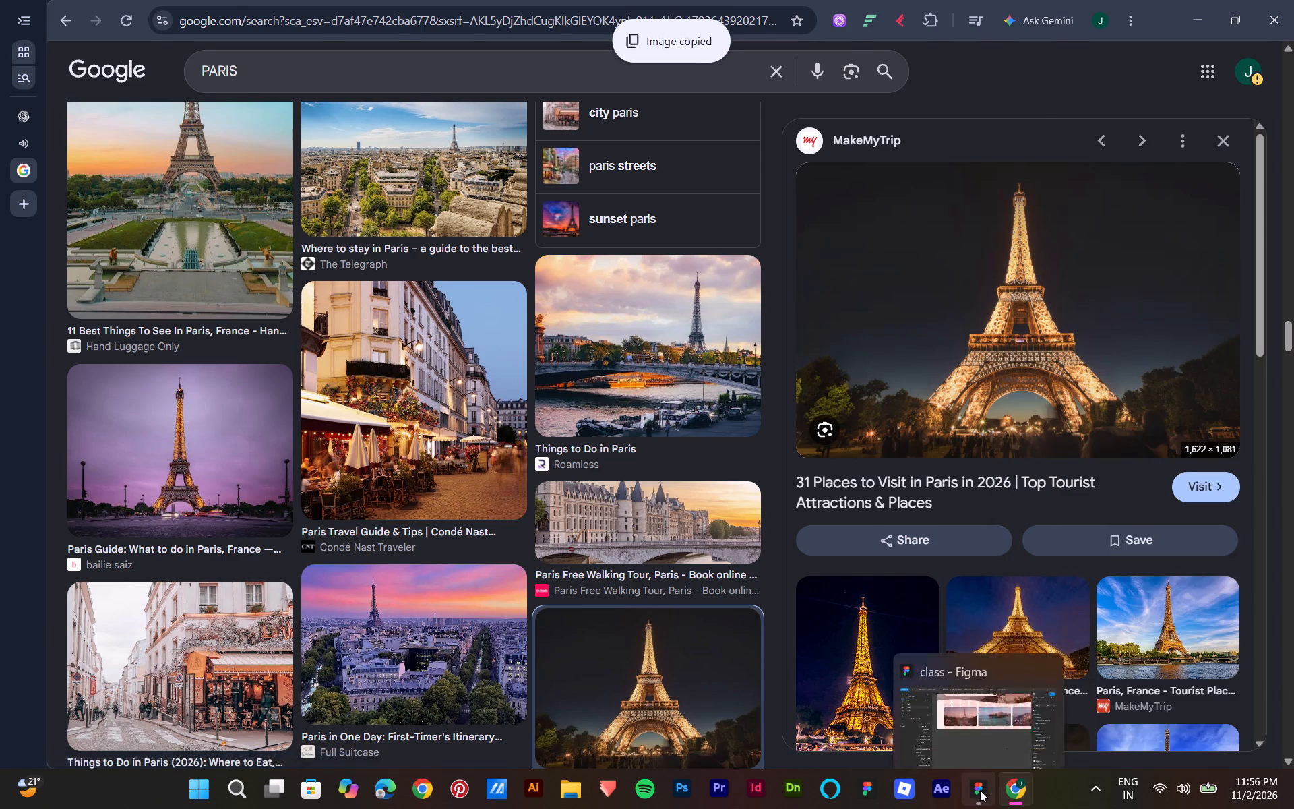
{"action": "right_click", "coordinate": [472, 430]}
{"action": "left_click", "coordinate": [524, 434]}
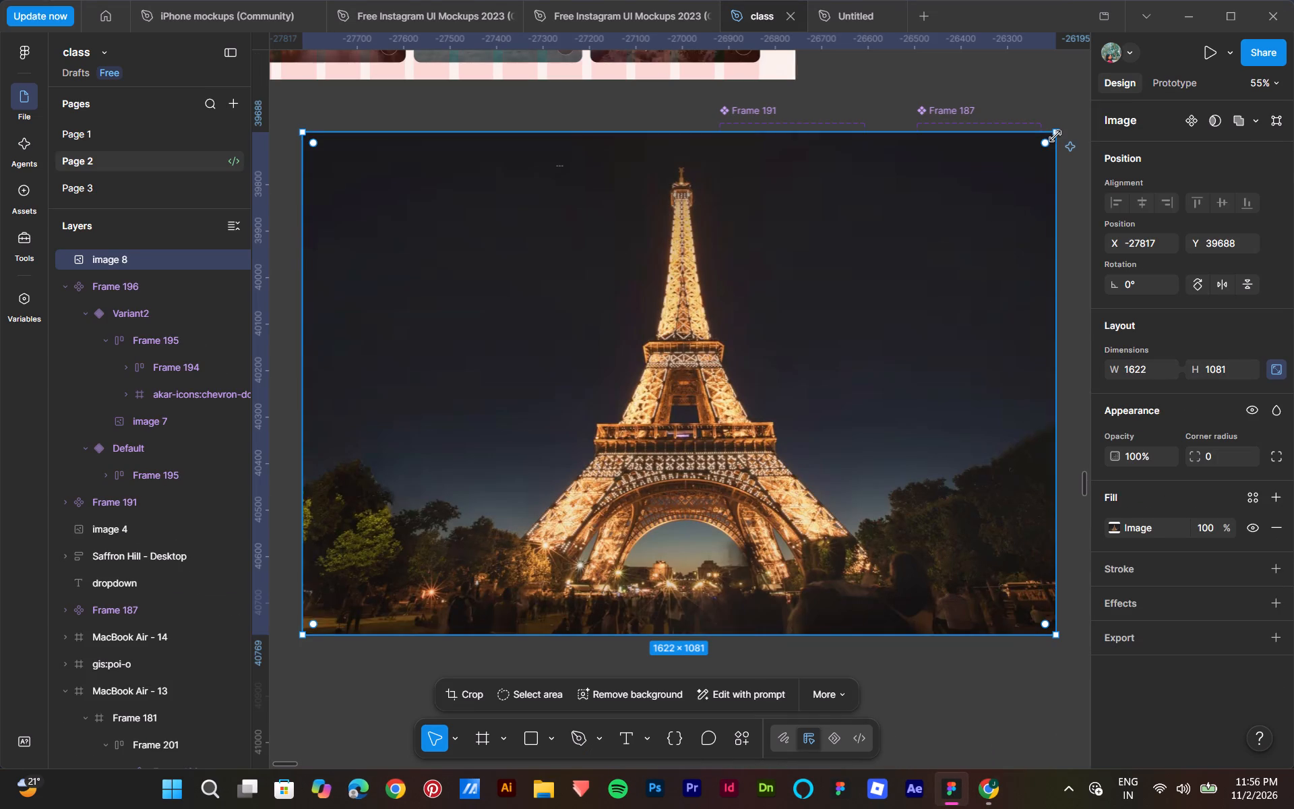
Scale the Eiffel Tower image down proportionally to about 399 × 266 and place it on the canvas below MacBook Air - 13.
{"action": "left_click_drag", "start_coordinate": [1055, 136], "coordinate": [676, 393]}
{"action": "scroll", "coordinate": [784, 392], "scroll_direction": "up", "scroll_amount": 3}
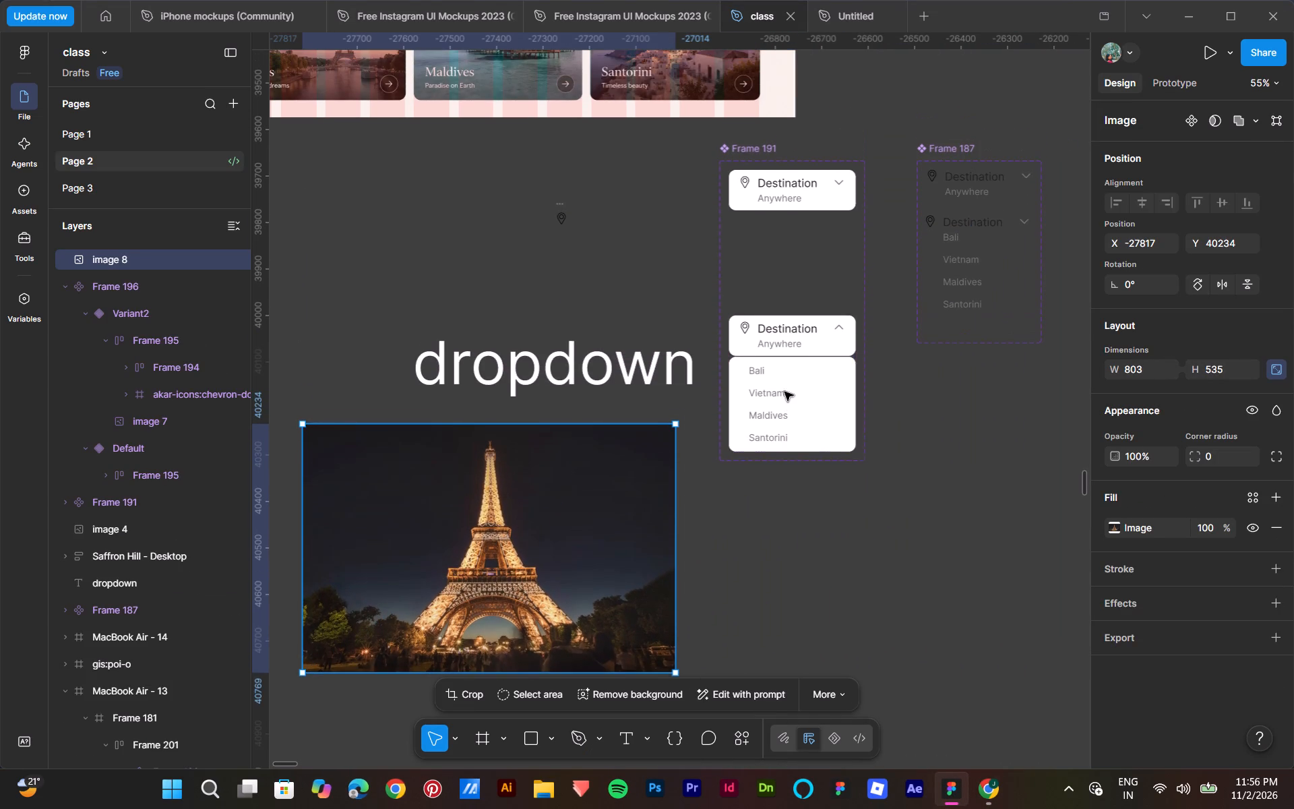
{"action": "middle_click_drag", "start_coordinate": [619, 281], "coordinate": [946, 361]}
{"action": "scroll", "coordinate": [946, 361], "scroll_direction": "up", "scroll_amount": 1}
{"action": "left_click_drag", "start_coordinate": [873, 582], "coordinate": [728, 528]}
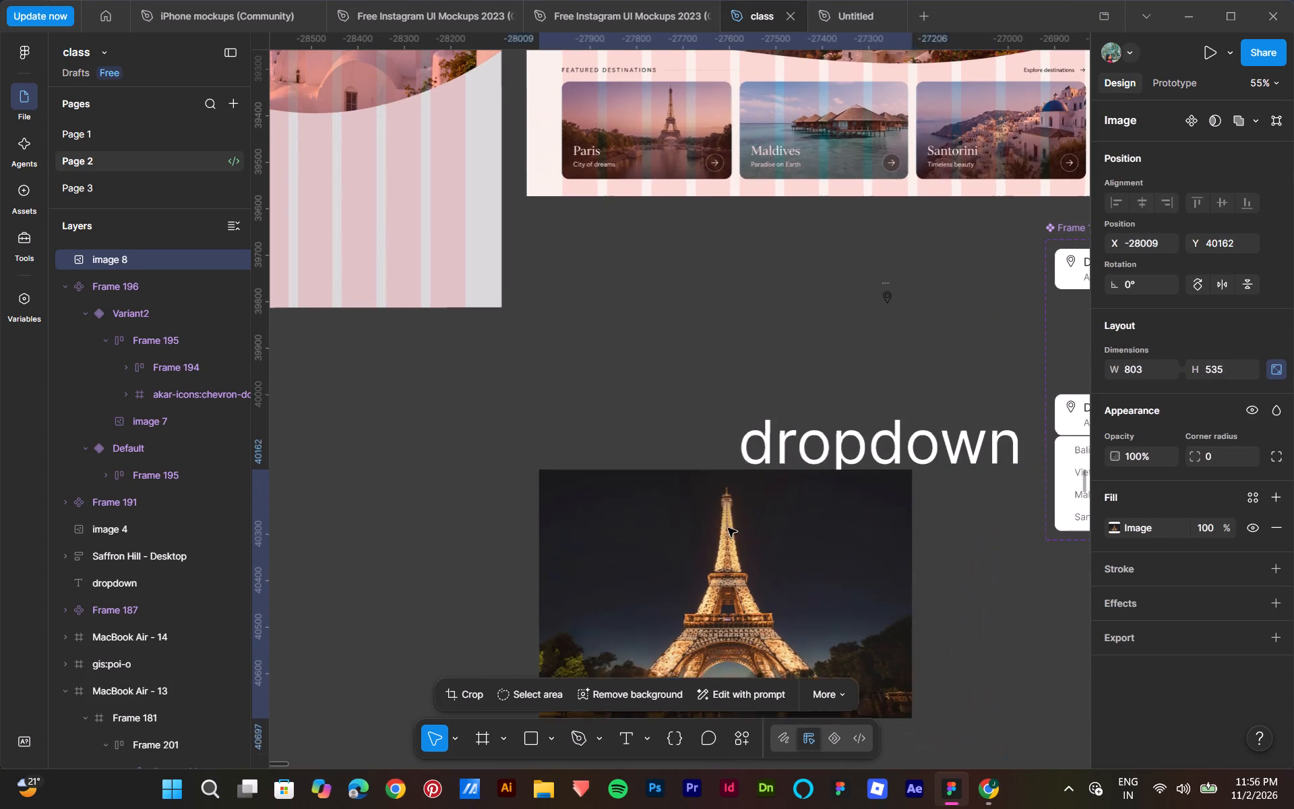
{"action": "left_click_drag", "start_coordinate": [728, 528], "coordinate": [714, 462]}
{"action": "left_click_drag", "start_coordinate": [840, 381], "coordinate": [781, 421]}
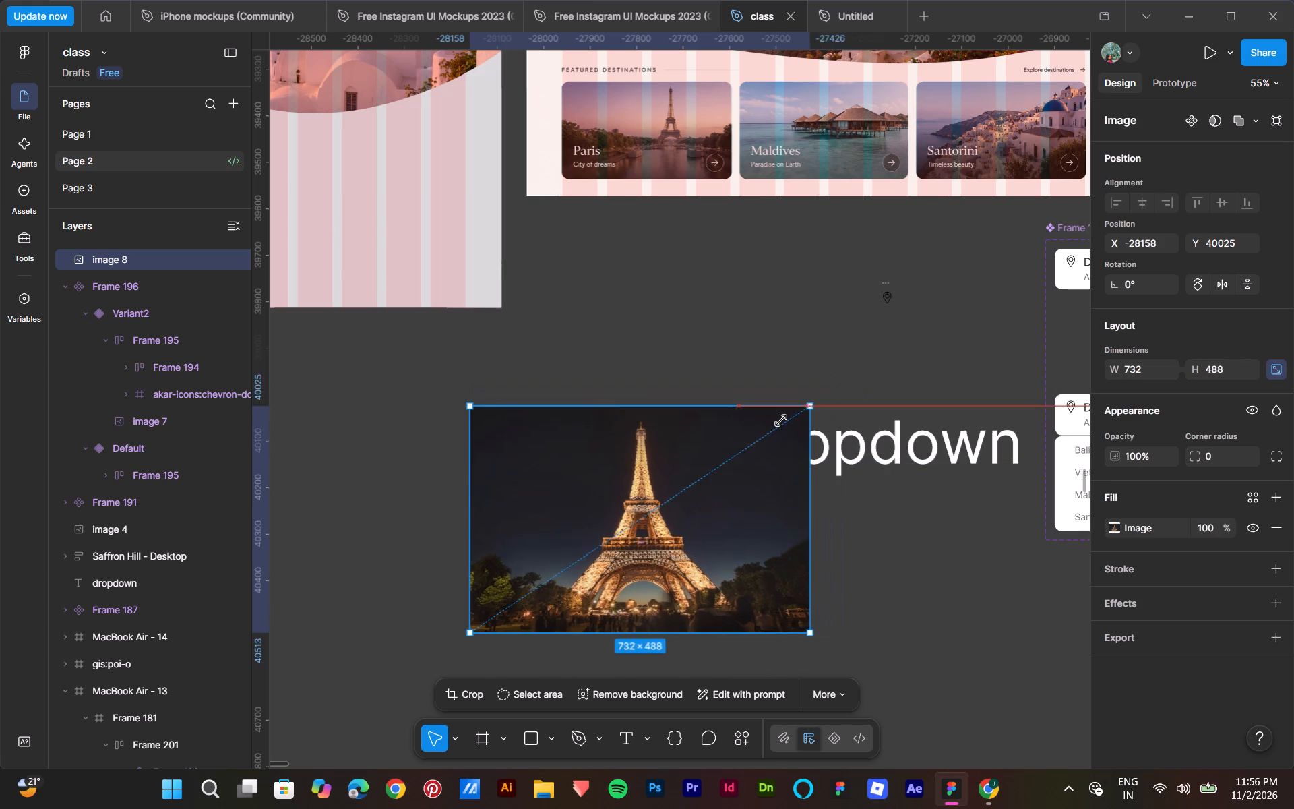
{"action": "left_click_drag", "start_coordinate": [781, 421], "coordinate": [633, 509]}
{"action": "left_click_drag", "start_coordinate": [602, 573], "coordinate": [506, 533]}
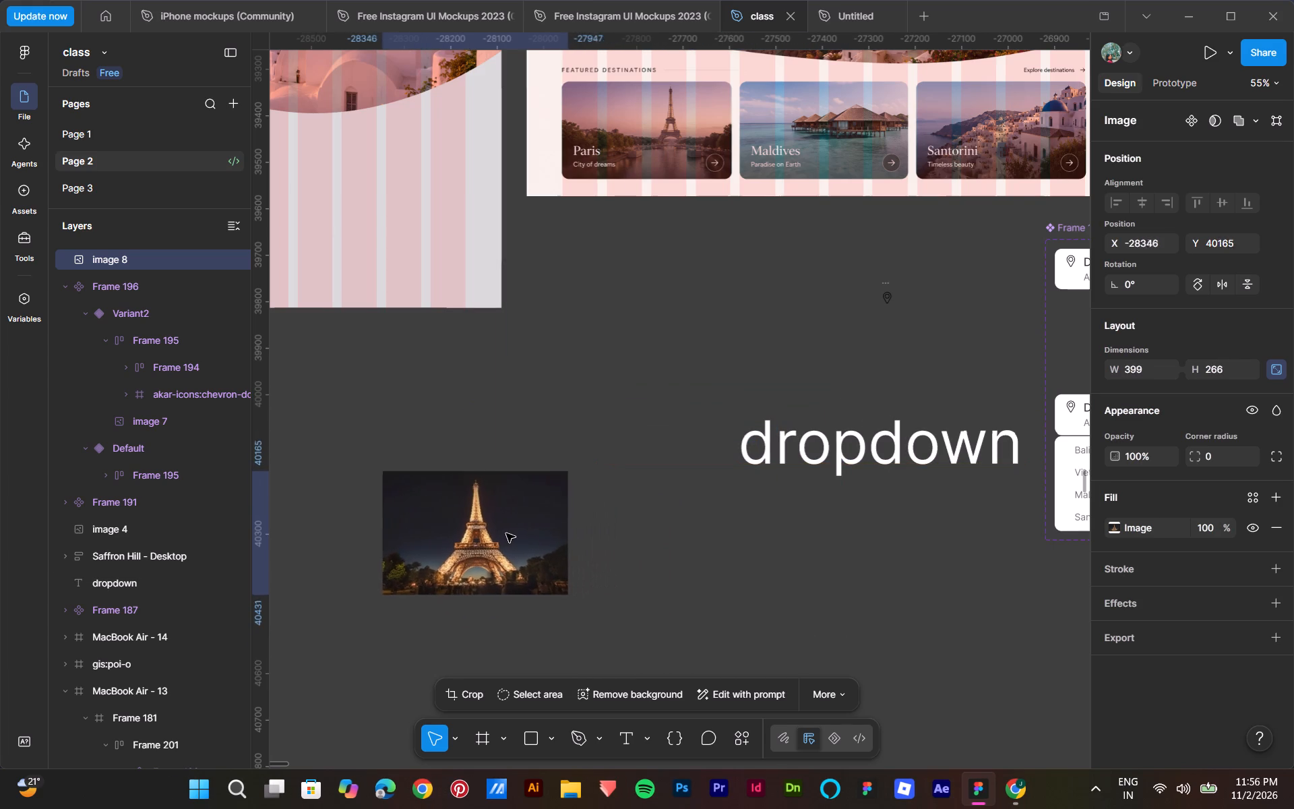
{"action": "left_click_drag", "start_coordinate": [506, 533], "coordinate": [503, 546]}
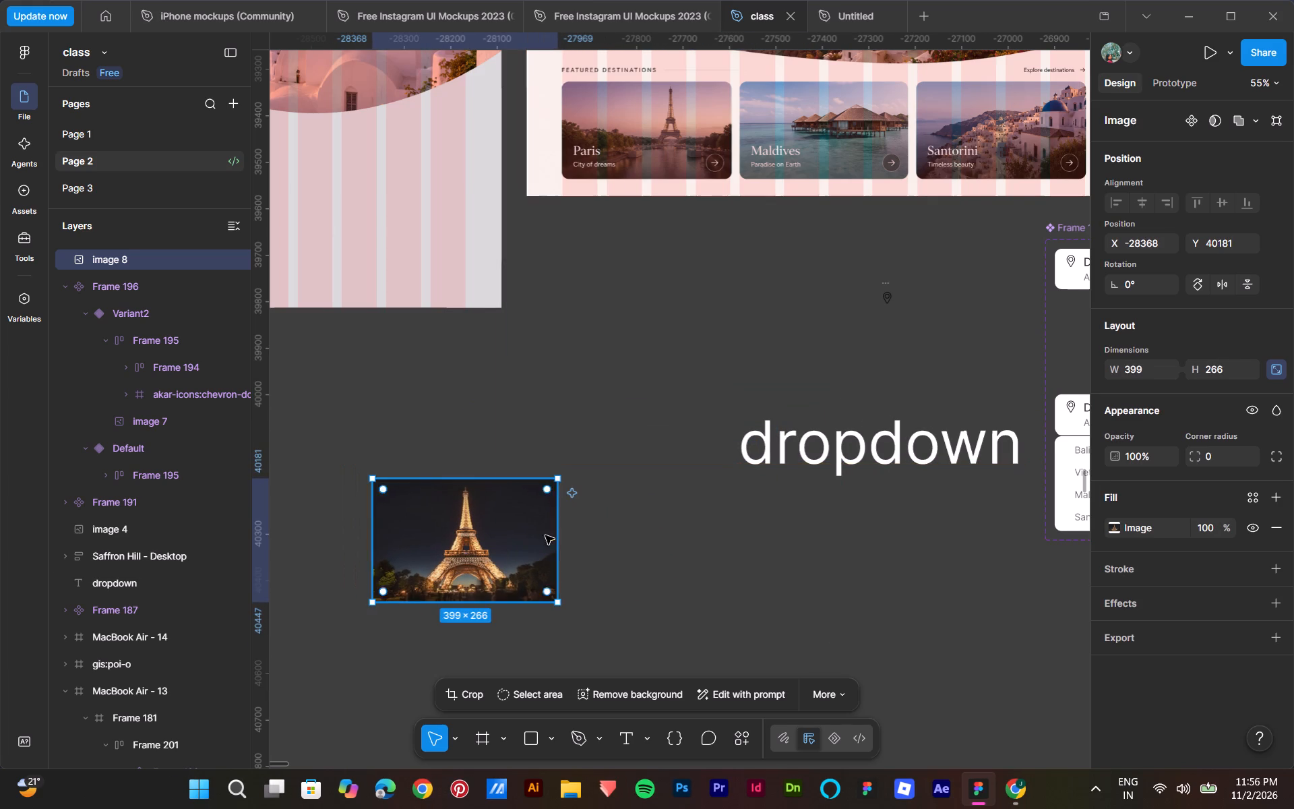
{"action": "middle_click_drag", "start_coordinate": [631, 520], "coordinate": [644, 544]}
{"action": "left_click", "coordinate": [648, 529]}
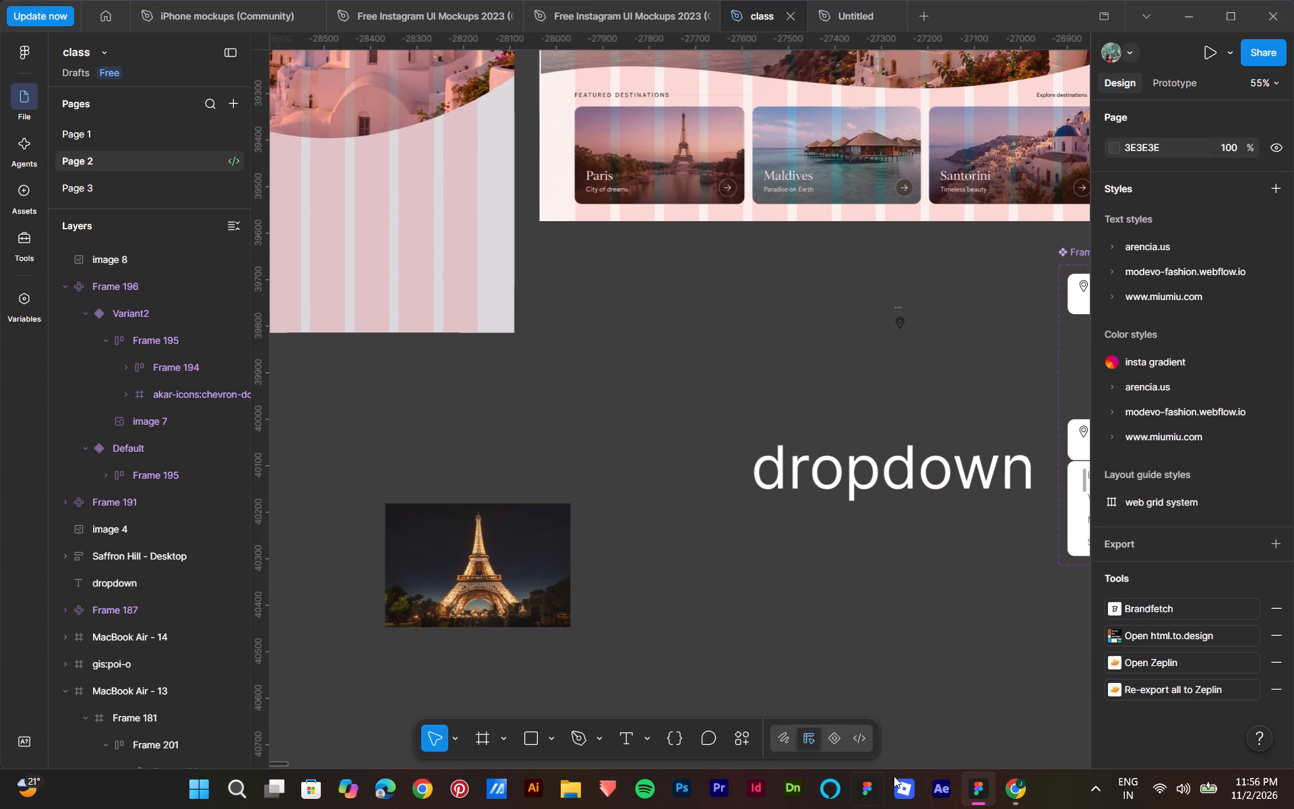
Switch to Chrome and search Google Images for MALDIVES.
{"action": "left_click", "coordinate": [1010, 791]}
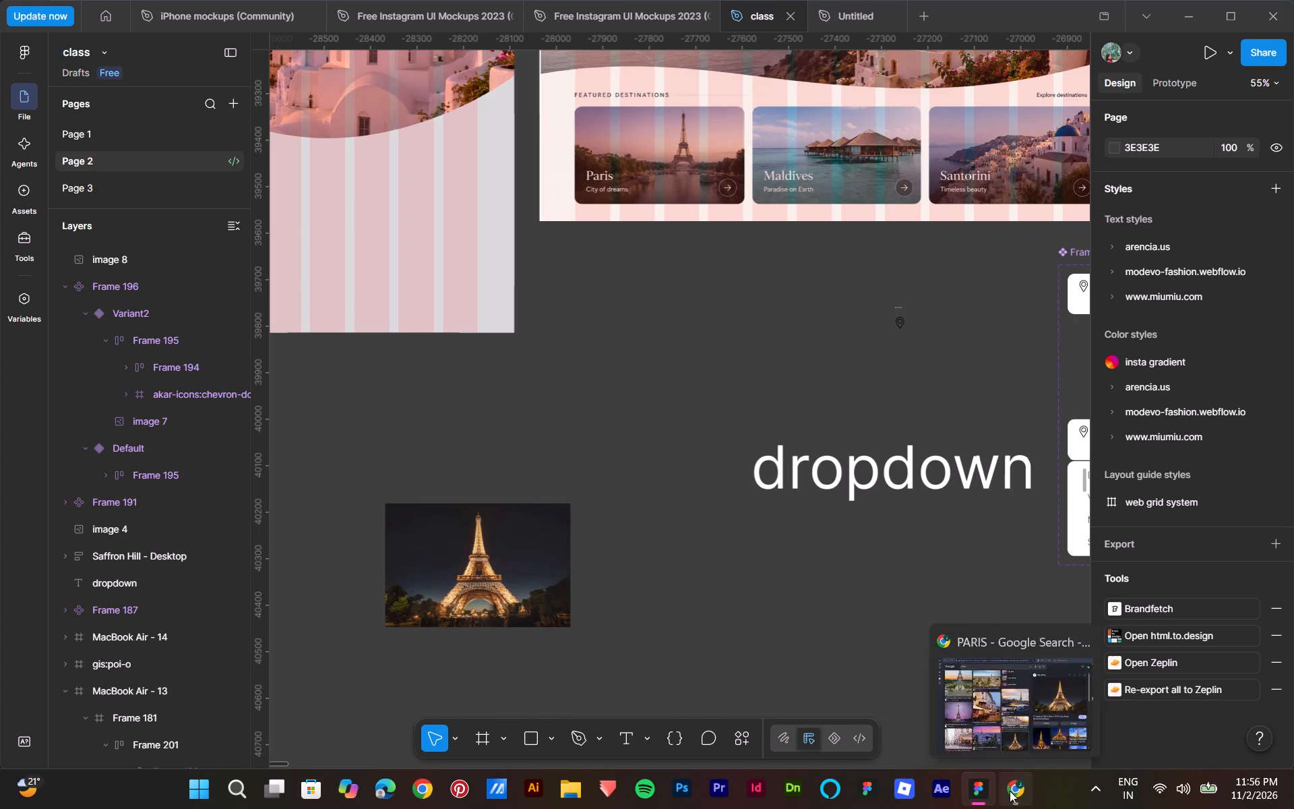
{"action": "left_click", "coordinate": [782, 73]}
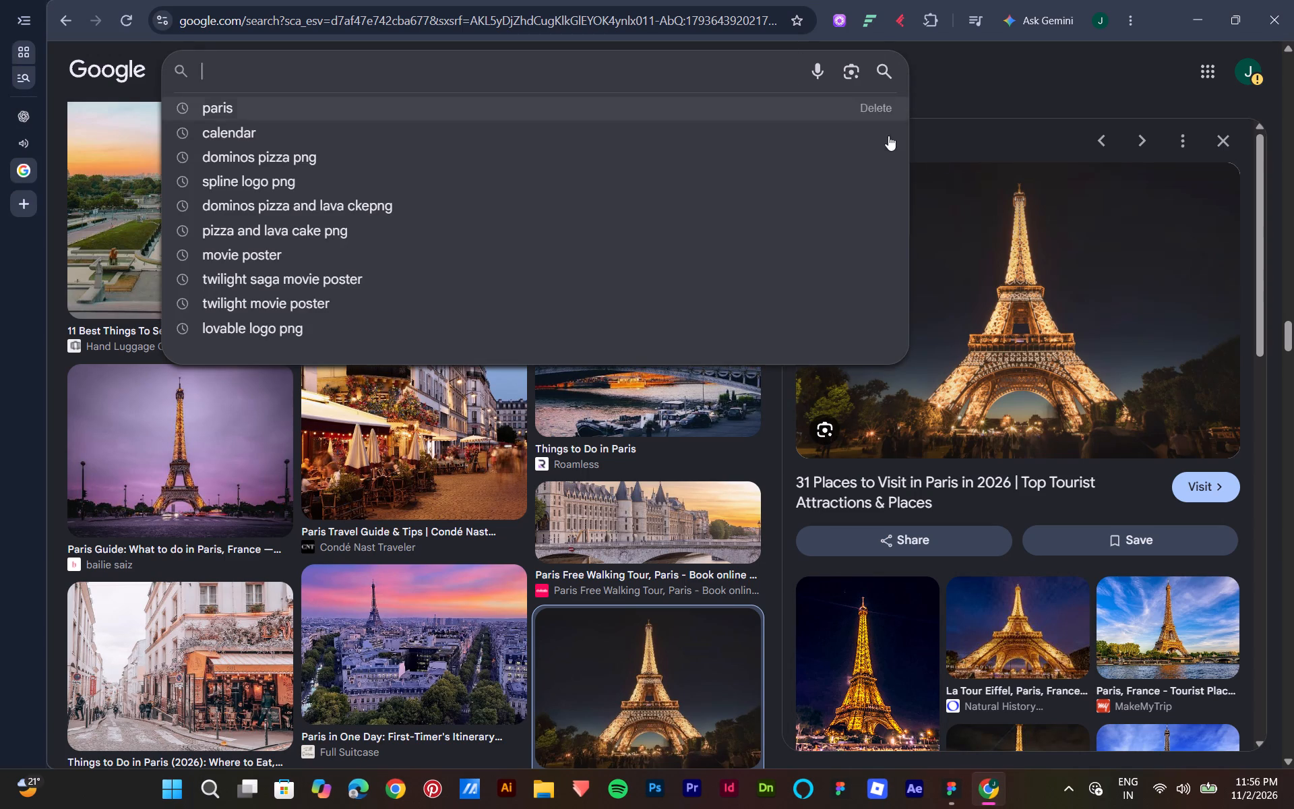
{"action": "type", "text": "MAK"}
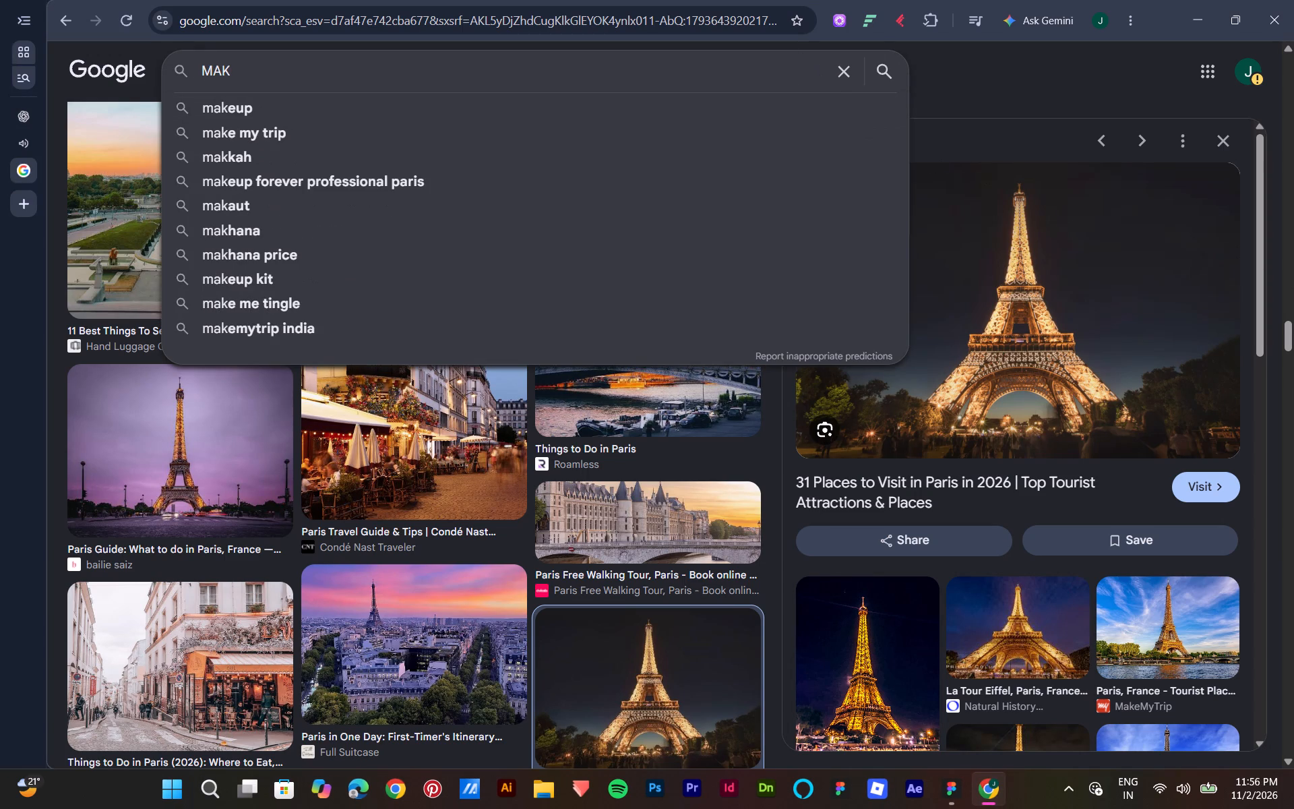
{"action": "key", "text": "BackSpace"}
{"action": "type", "text": "LDIVES"}
{"action": "key", "text": "Return"}
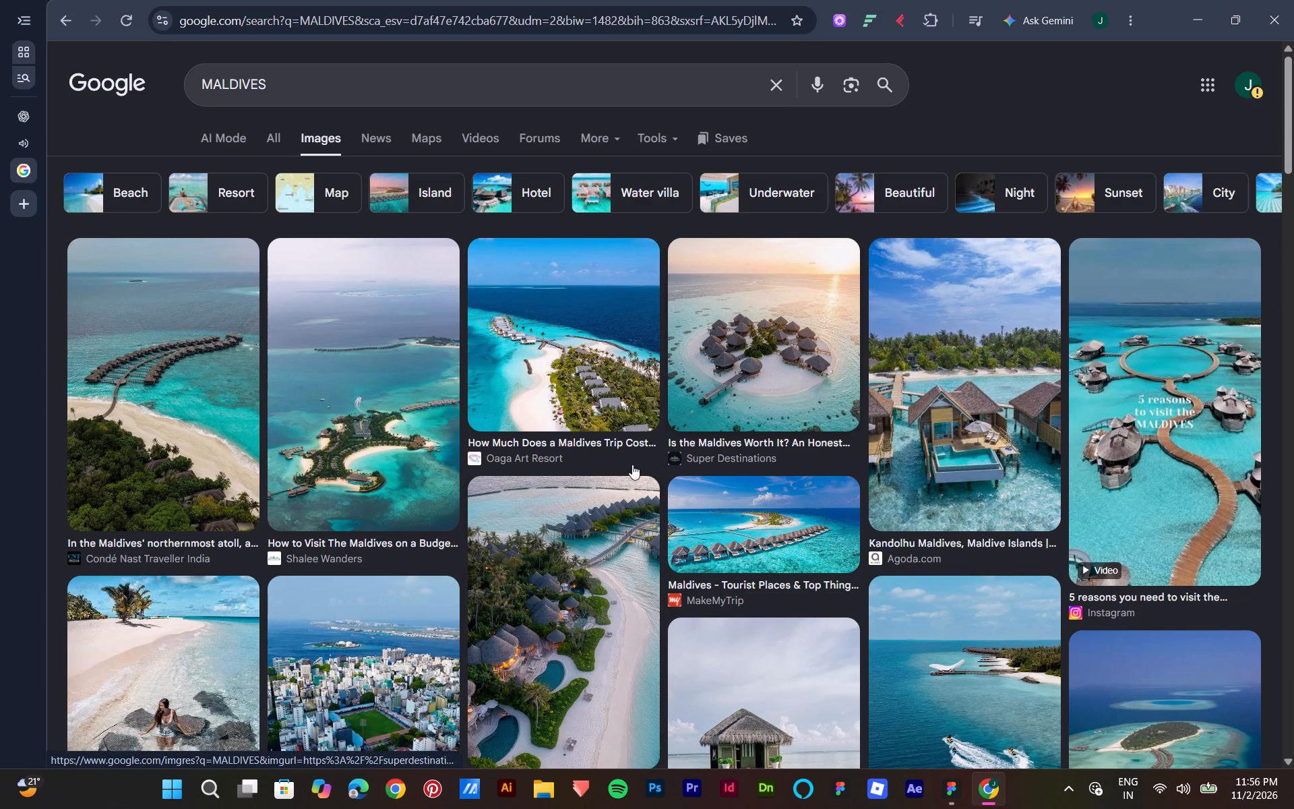
Browse the Maldives image results and copy the Booking.com aerial photo of the Ayada Maldives island.
{"action": "scroll", "coordinate": [685, 569], "scroll_direction": "down", "scroll_amount": 1}
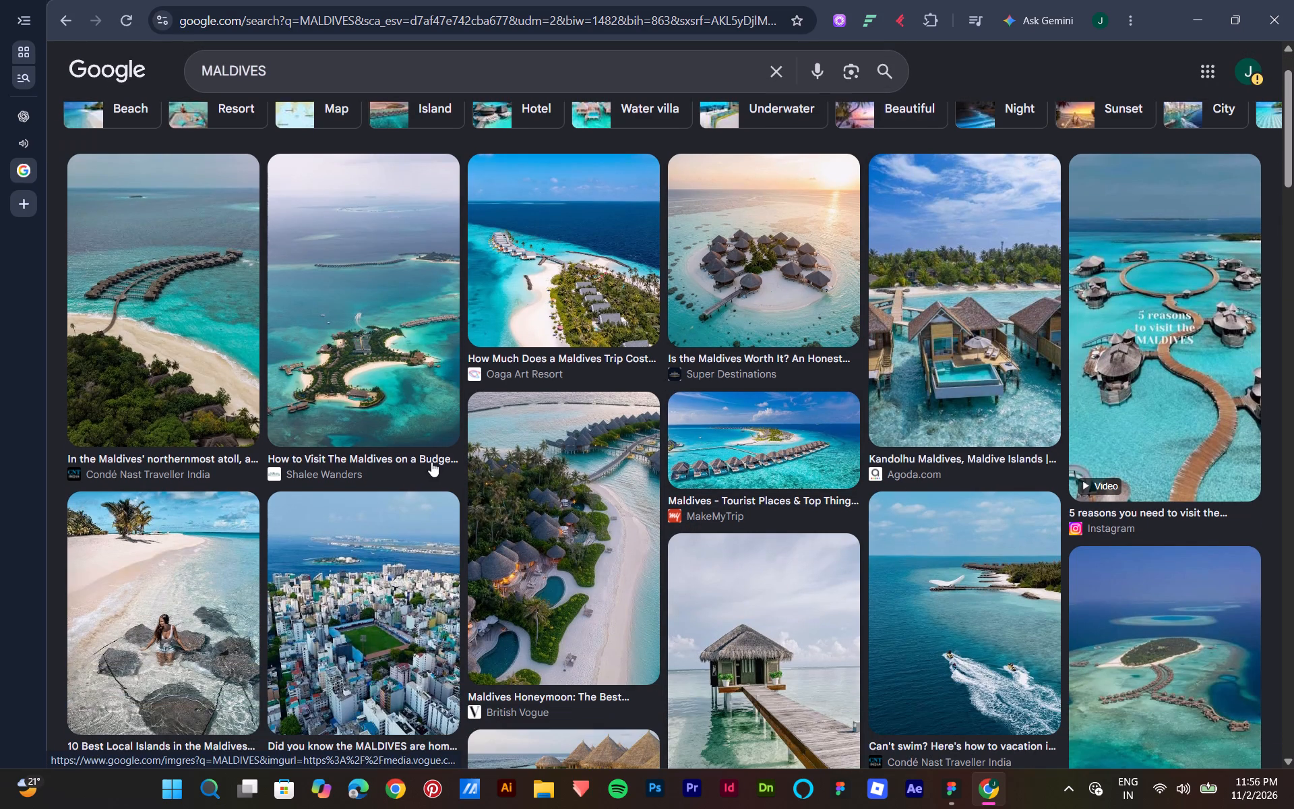
{"action": "scroll", "coordinate": [432, 462], "scroll_direction": "down", "scroll_amount": 7}
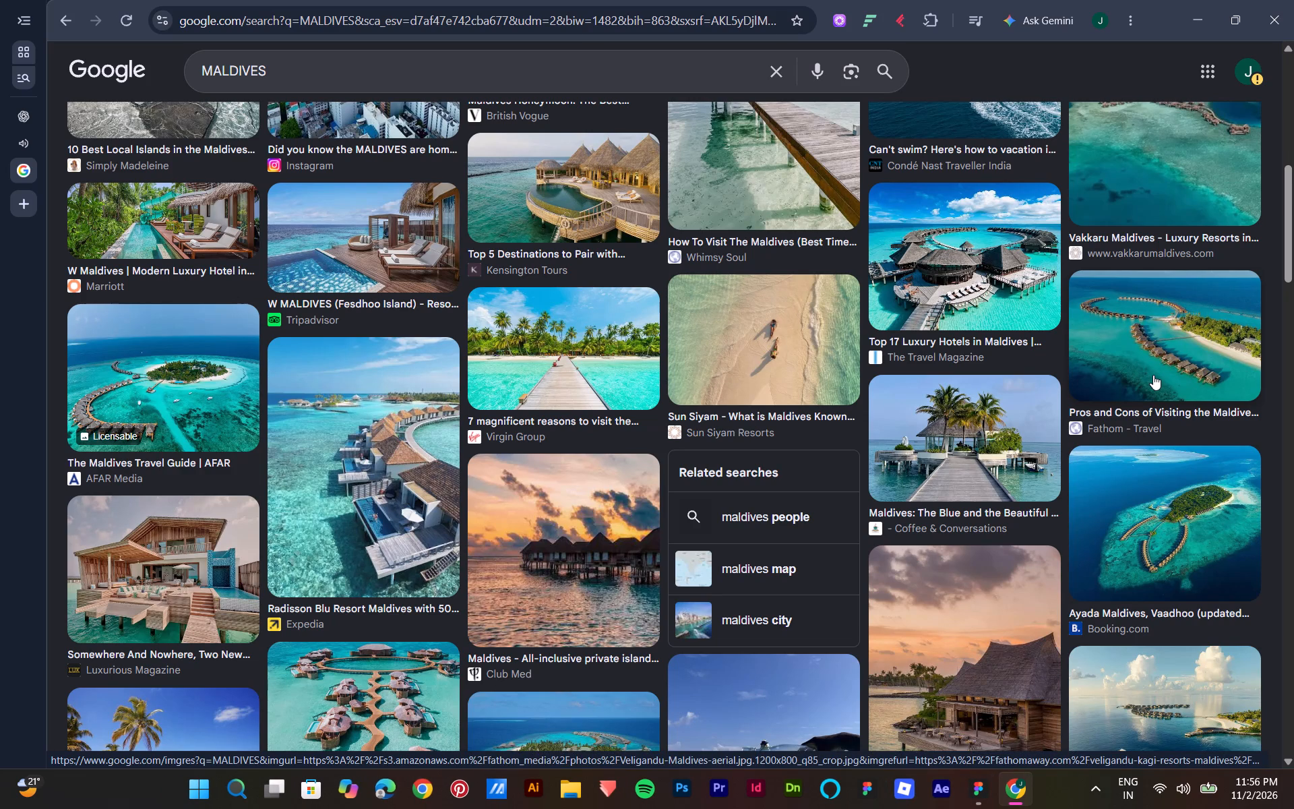
{"action": "scroll", "coordinate": [1153, 375], "scroll_direction": "down", "scroll_amount": 3}
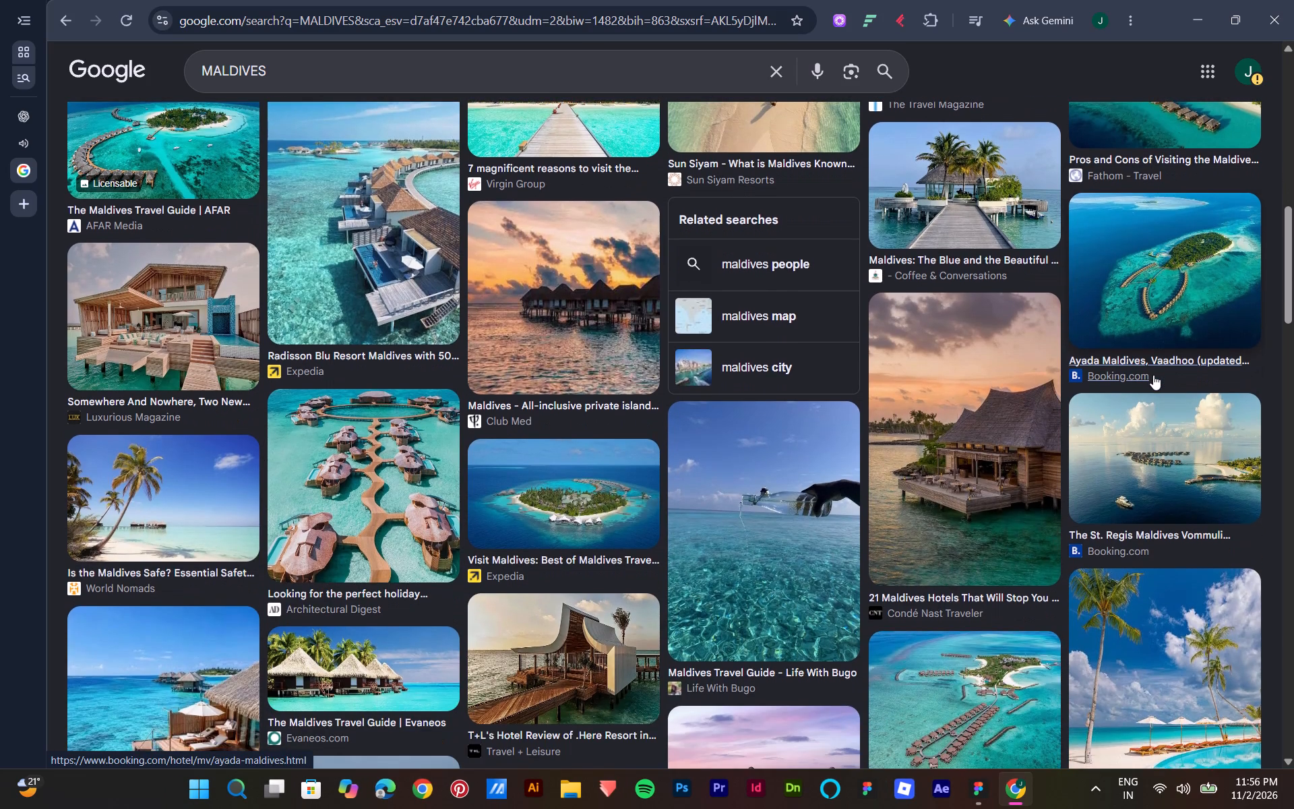
{"action": "scroll", "coordinate": [1153, 375], "scroll_direction": "down", "scroll_amount": 6}
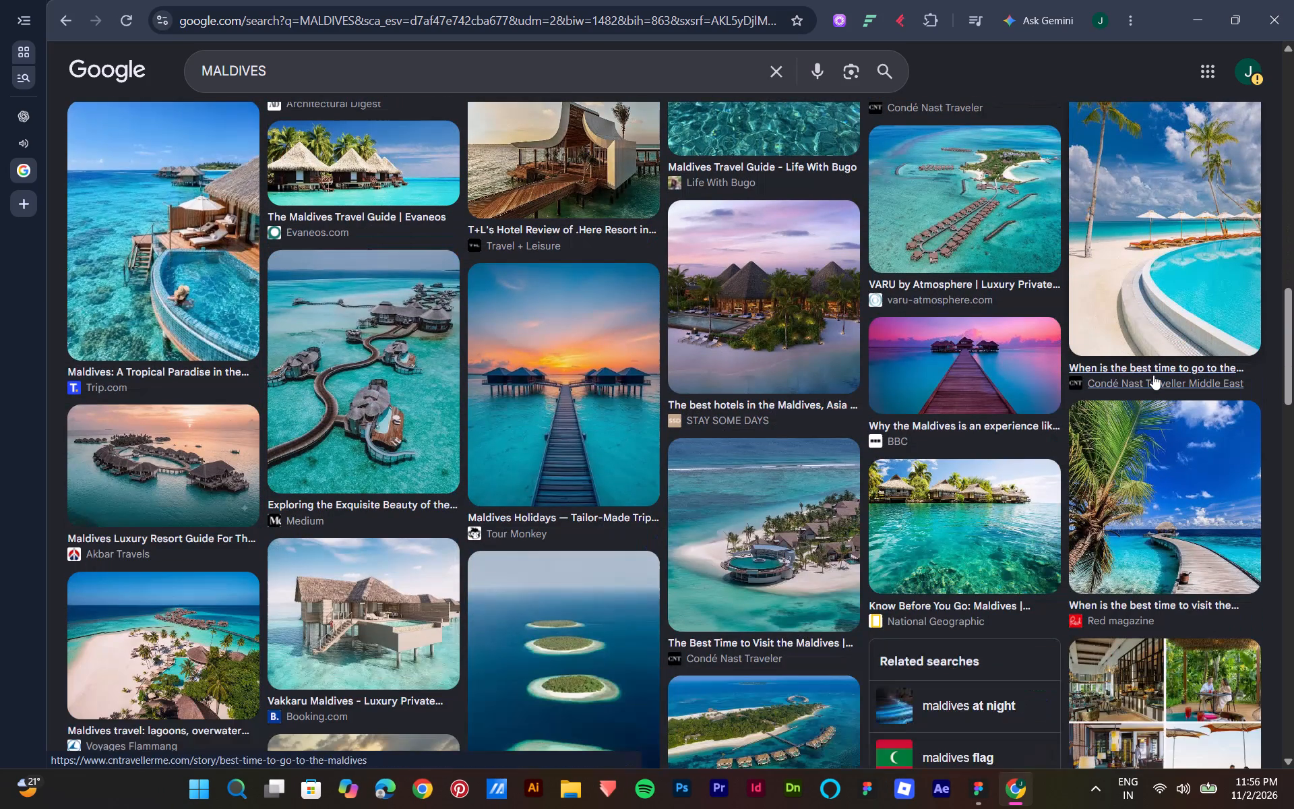
{"action": "scroll", "coordinate": [1153, 375], "scroll_direction": "up", "scroll_amount": 7}
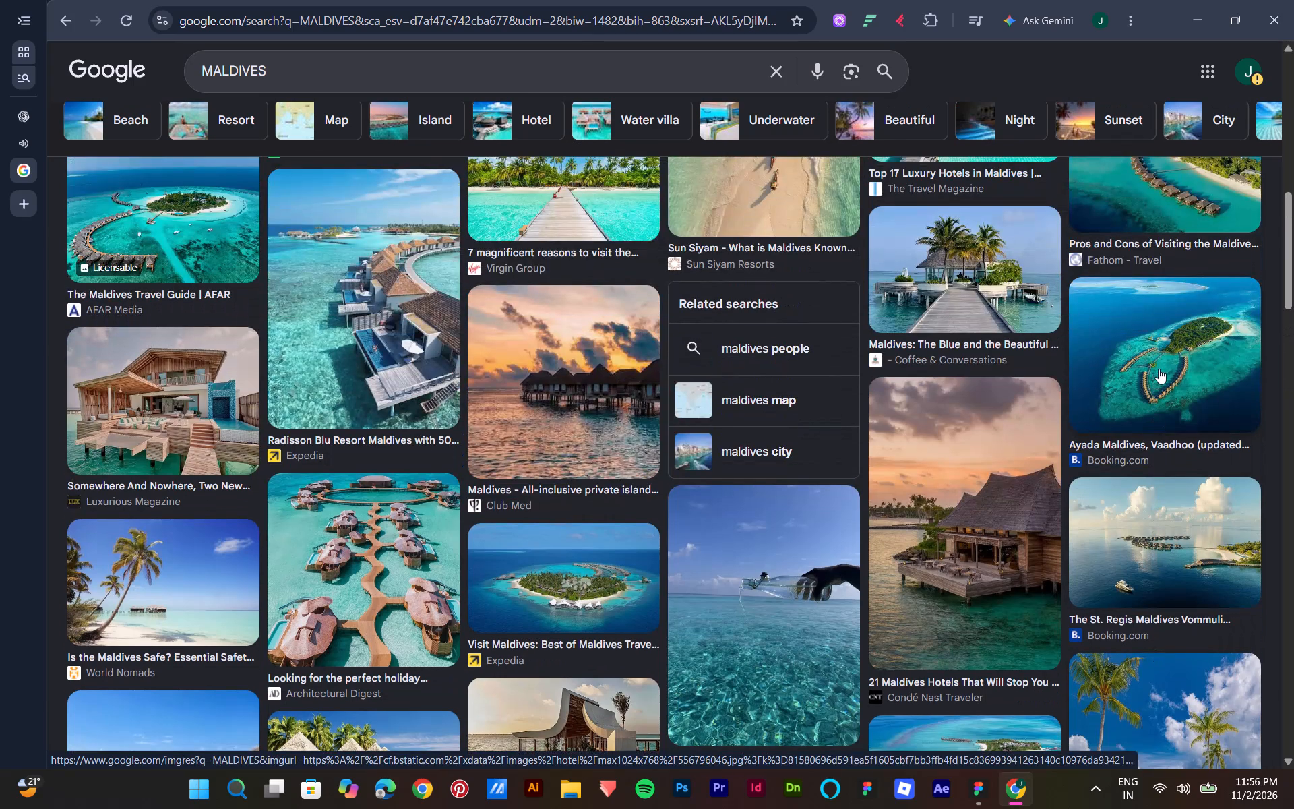
{"action": "left_click", "coordinate": [1159, 369]}
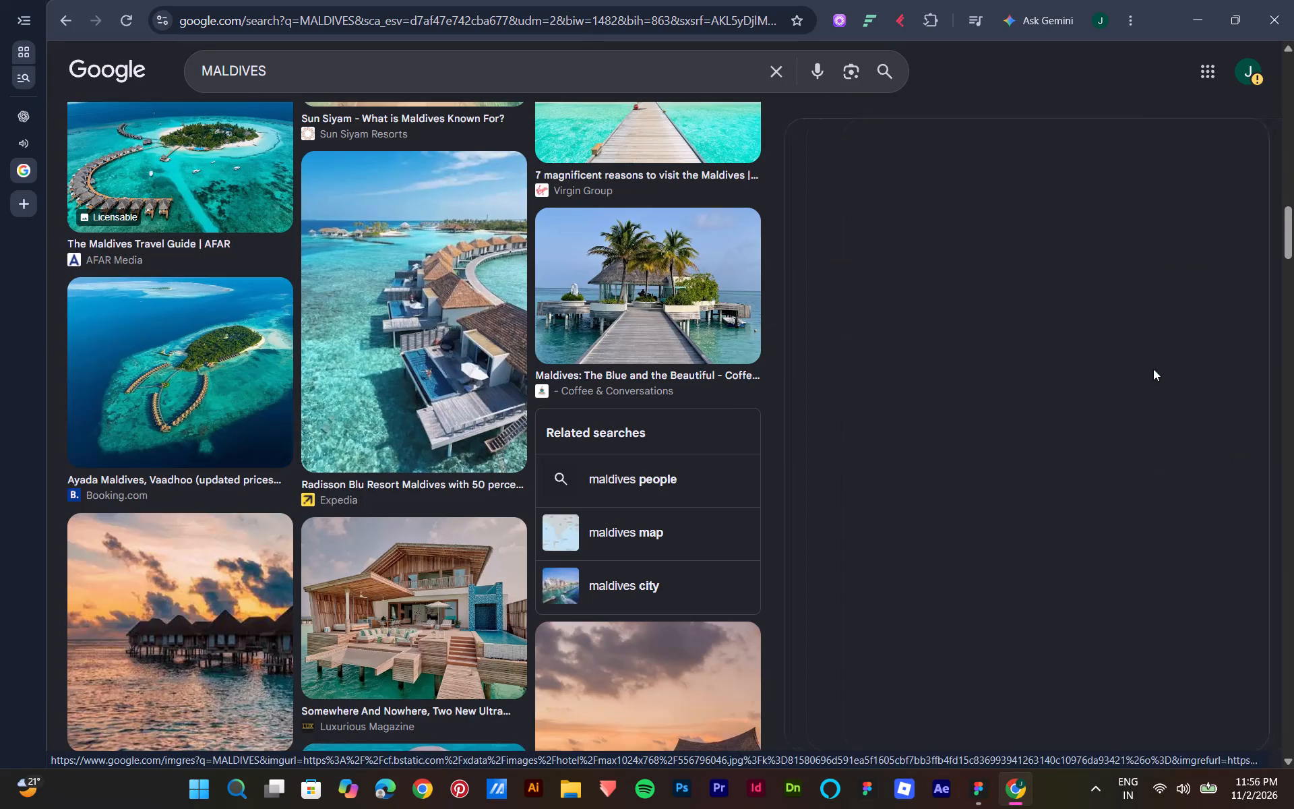
{"action": "right_click", "coordinate": [1061, 411]}
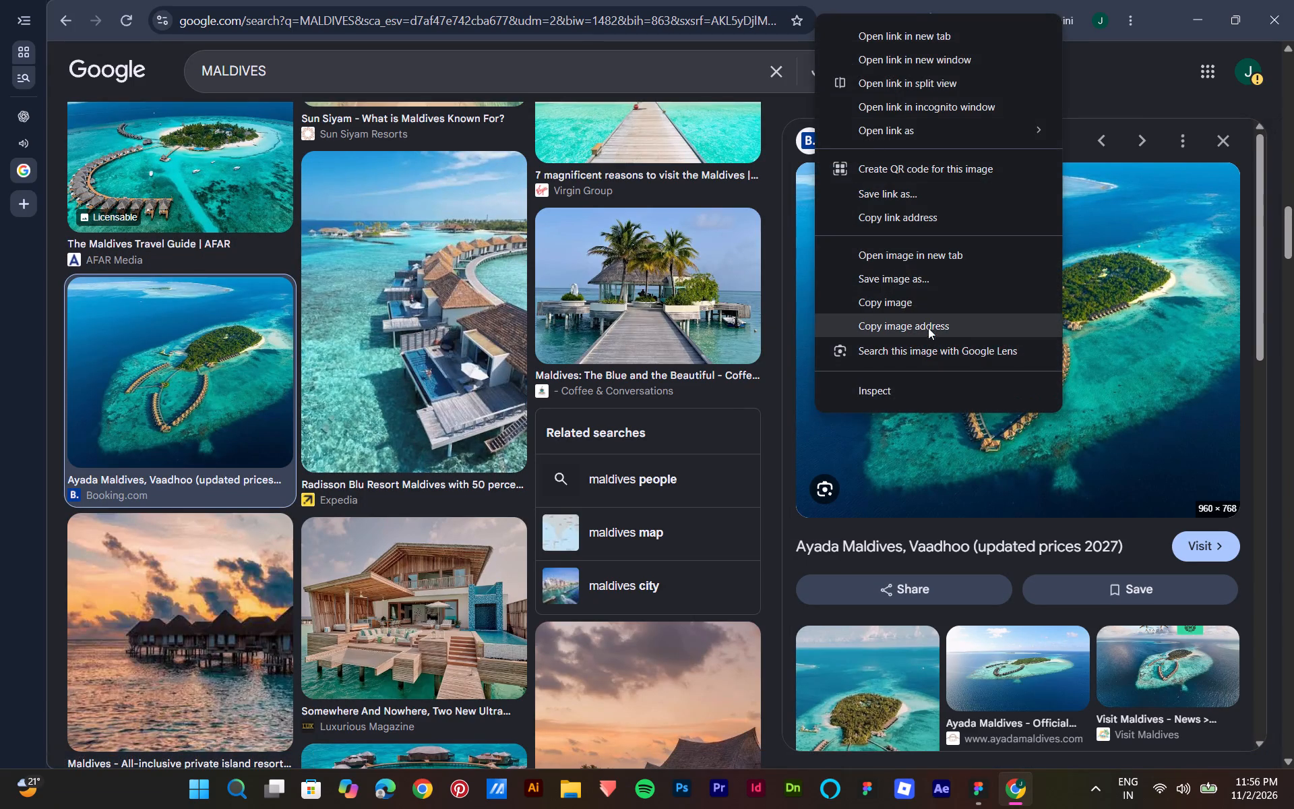
{"action": "left_click", "coordinate": [929, 305]}
Switch to Figma and paste the Maldives photo, scaled proportionally to about 425 × 340, beside the Eiffel Tower image.
{"action": "left_click", "coordinate": [979, 787]}
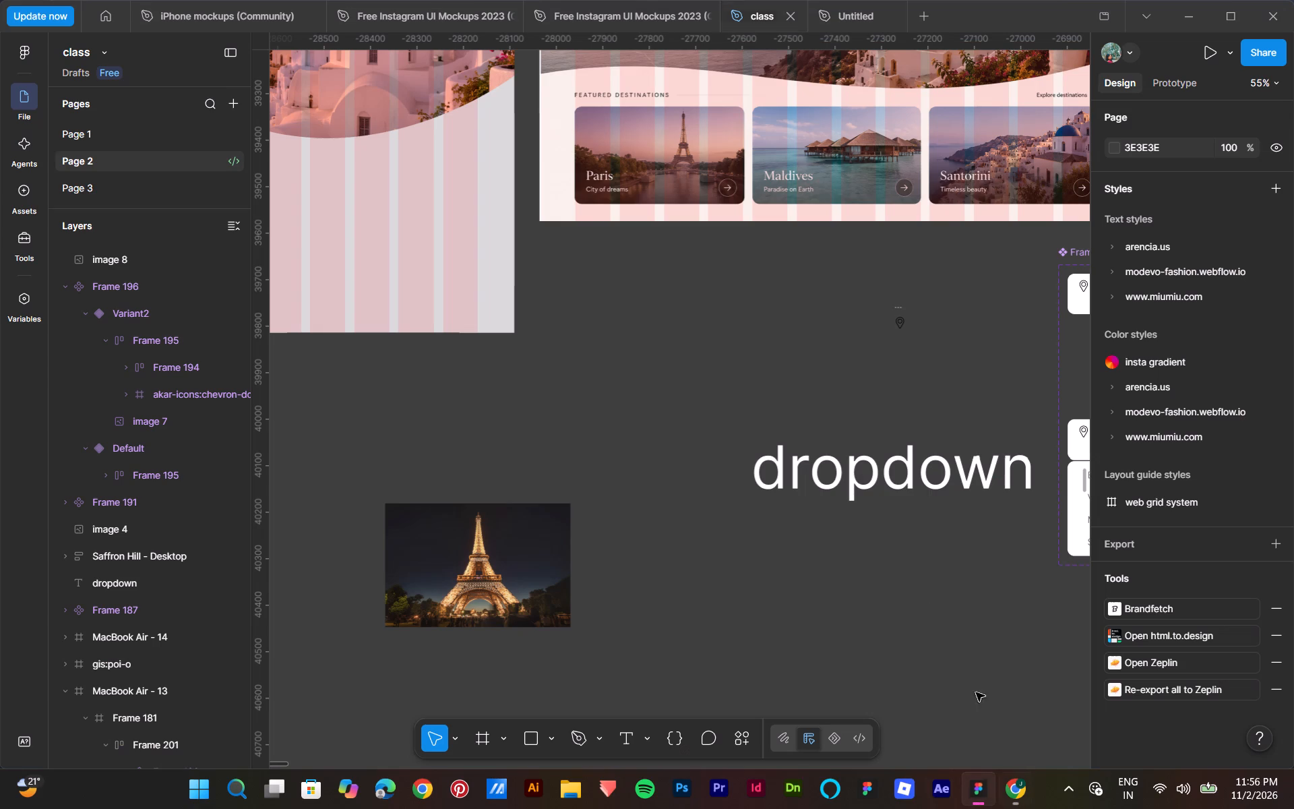
{"action": "right_click", "coordinate": [642, 535]}
{"action": "left_click", "coordinate": [700, 541]}
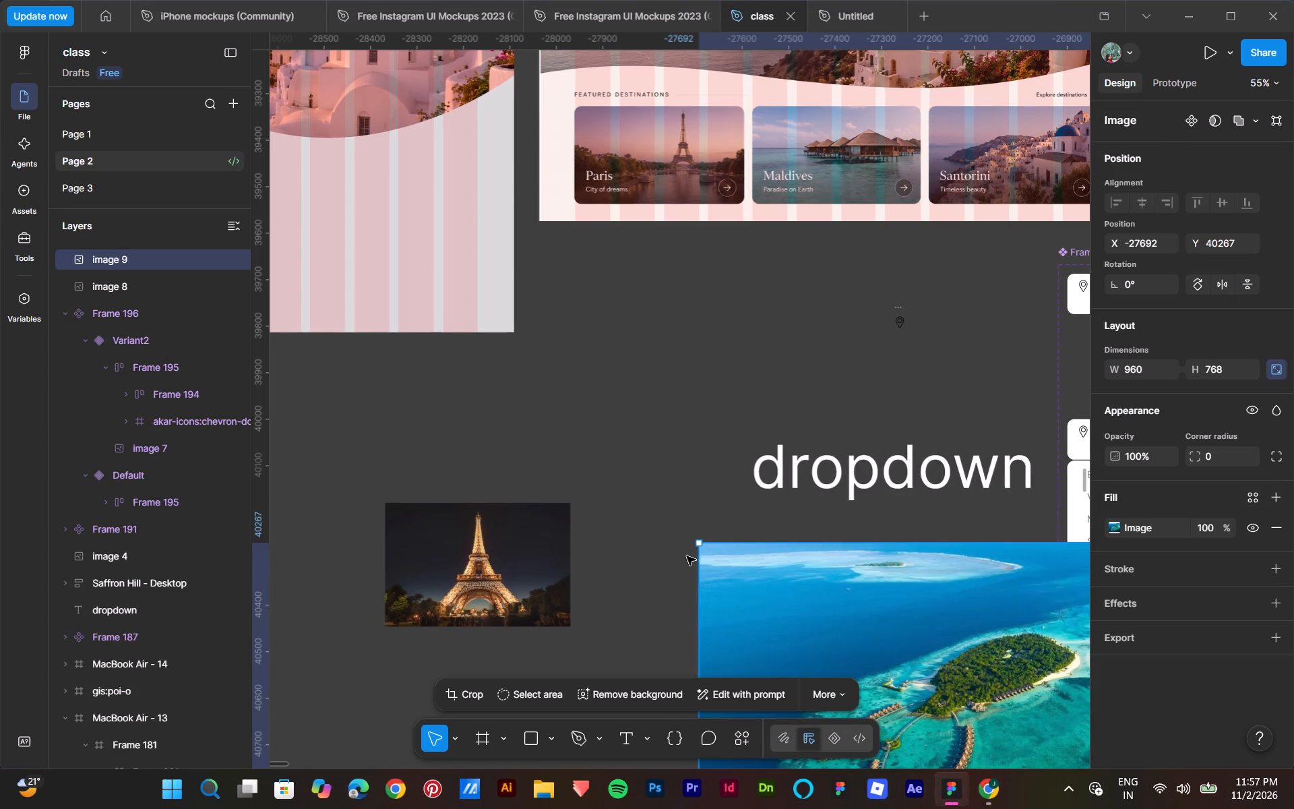
{"action": "left_click_drag", "start_coordinate": [768, 593], "coordinate": [660, 504]}
{"action": "left_click_drag", "start_coordinate": [589, 452], "coordinate": [671, 527]}
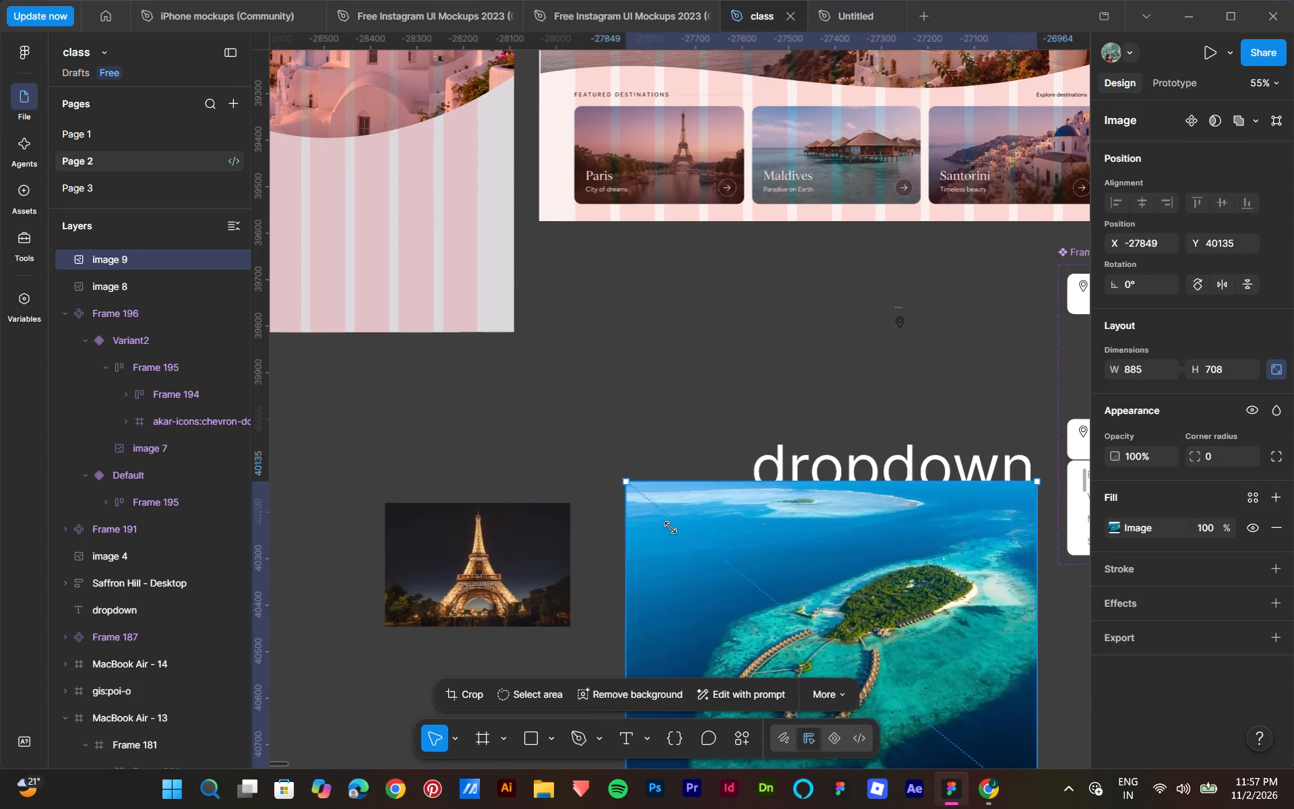
{"action": "left_click_drag", "start_coordinate": [671, 527], "coordinate": [851, 652]}
{"action": "left_click_drag", "start_coordinate": [925, 696], "coordinate": [689, 546]}
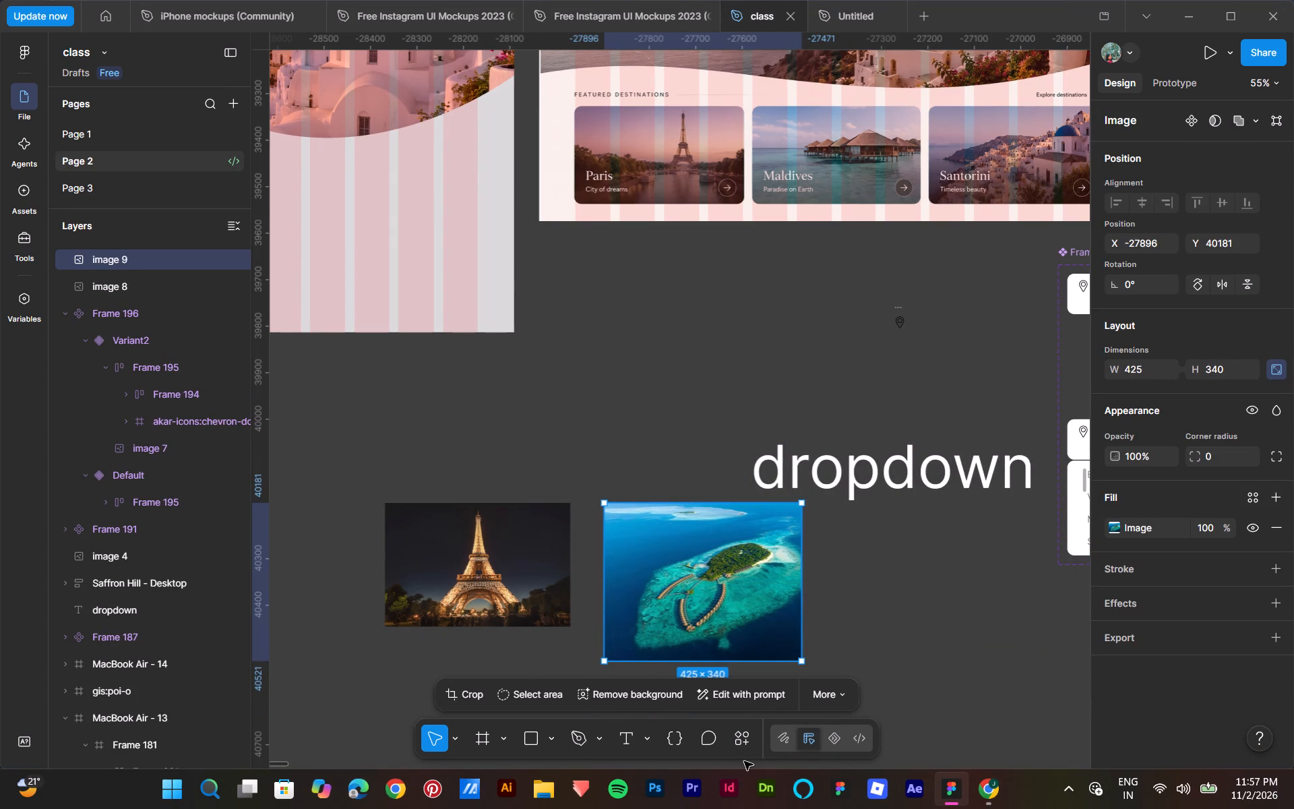
Switch to Chrome and search Google Images for santorini.
{"action": "left_click", "coordinate": [982, 789]}
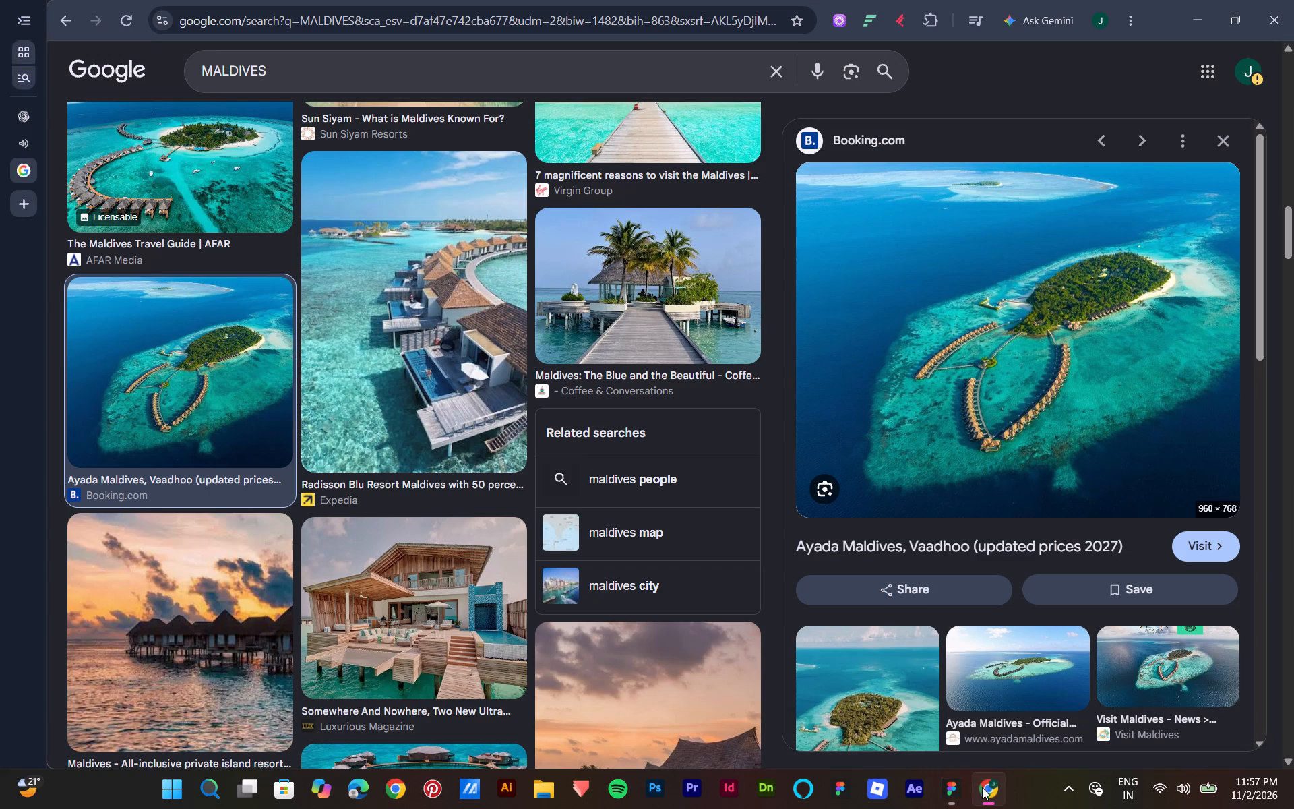
{"action": "left_click", "coordinate": [775, 77]}
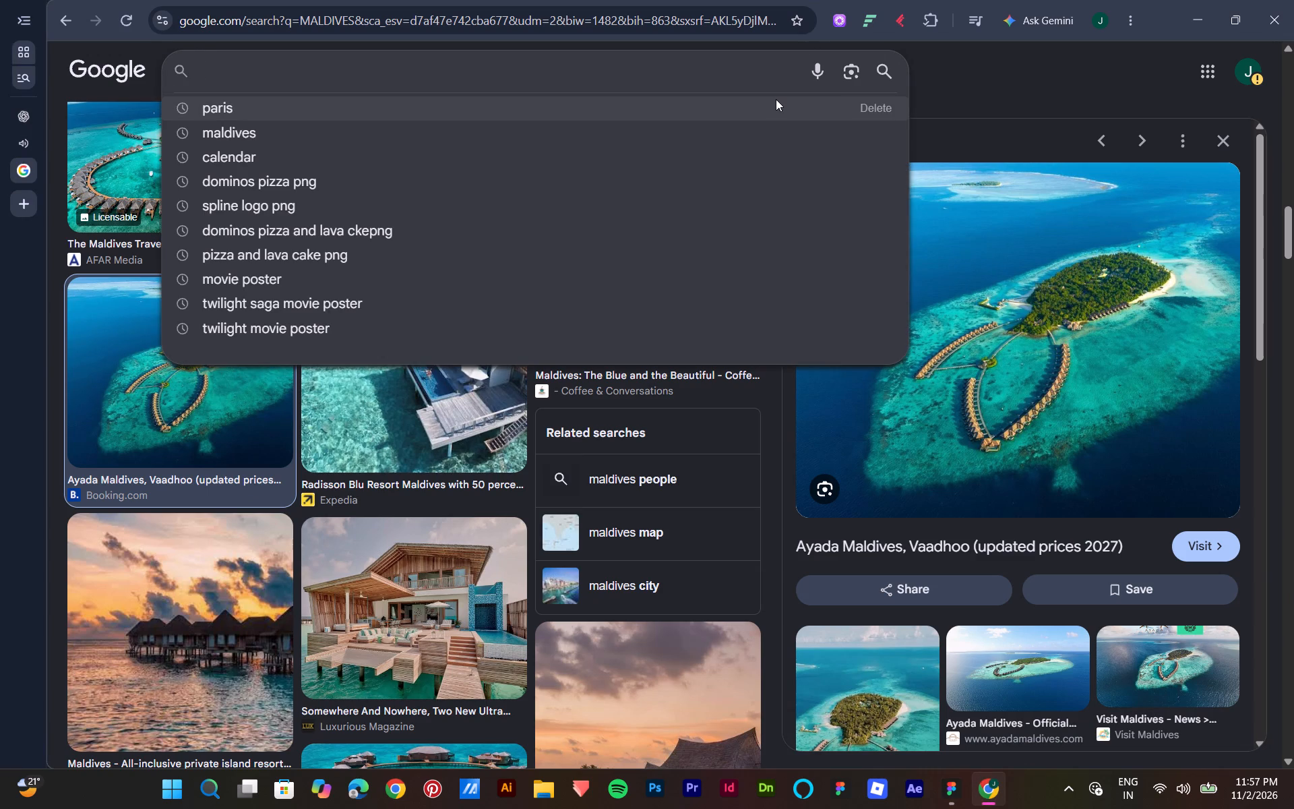
{"action": "type", "text": "SANTO"}
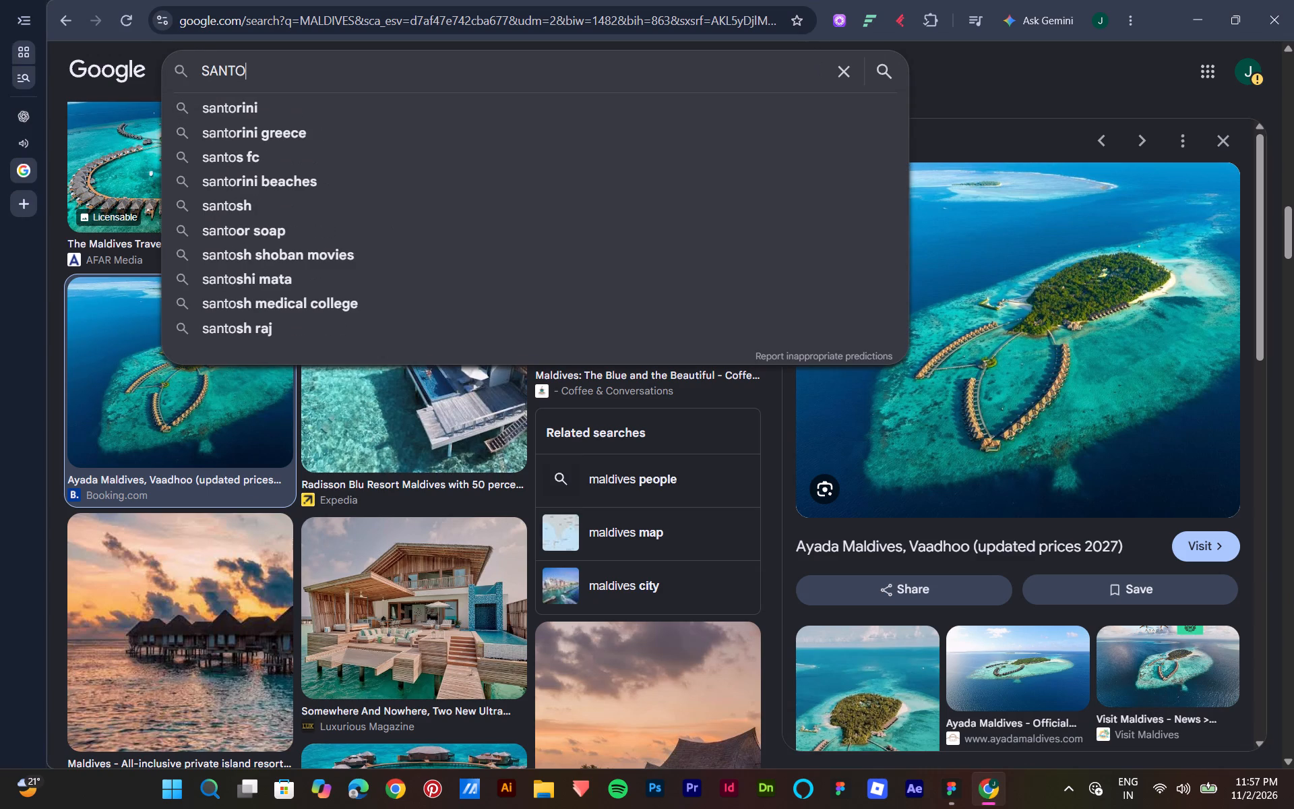
{"action": "left_click", "coordinate": [338, 100]}
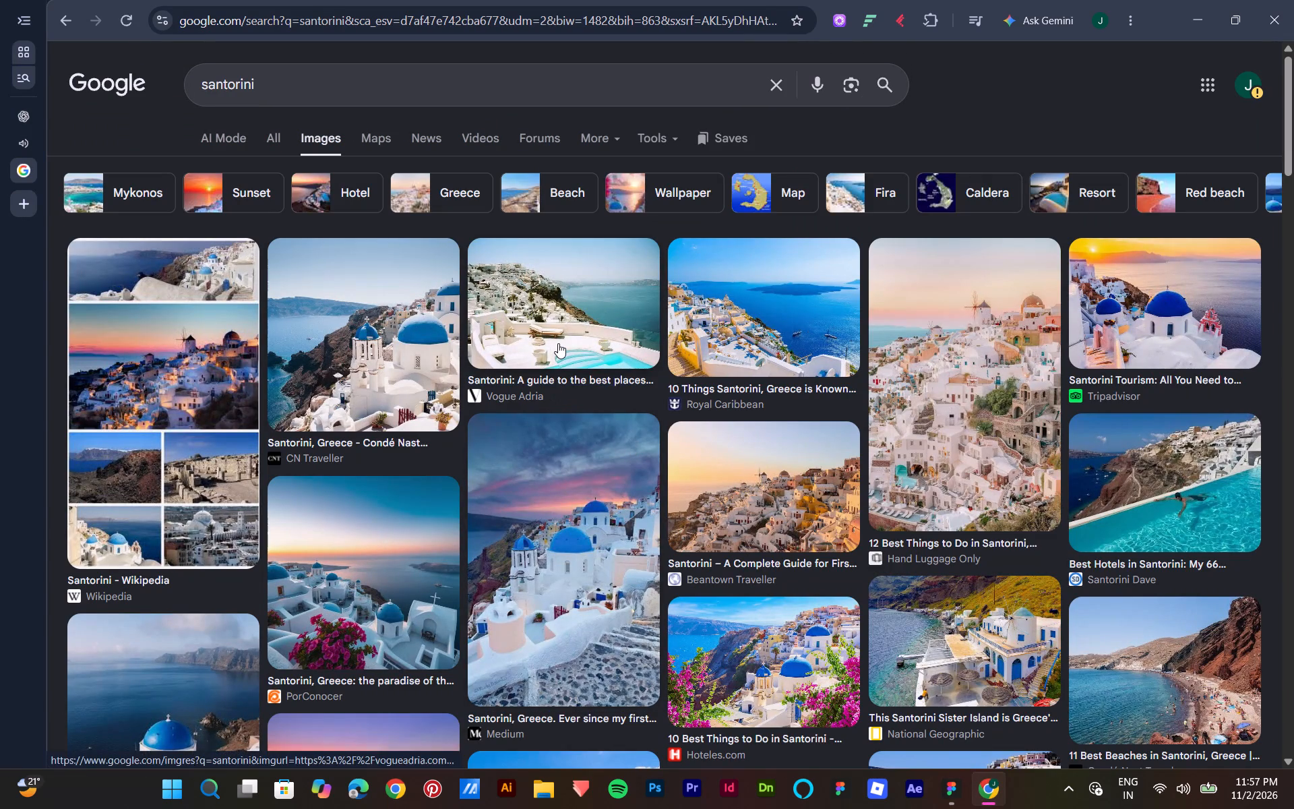
Preview the Santorini results and copy the Tripadvisor photo of the blue-domed white church at sunset.
{"action": "left_click", "coordinate": [558, 343]}
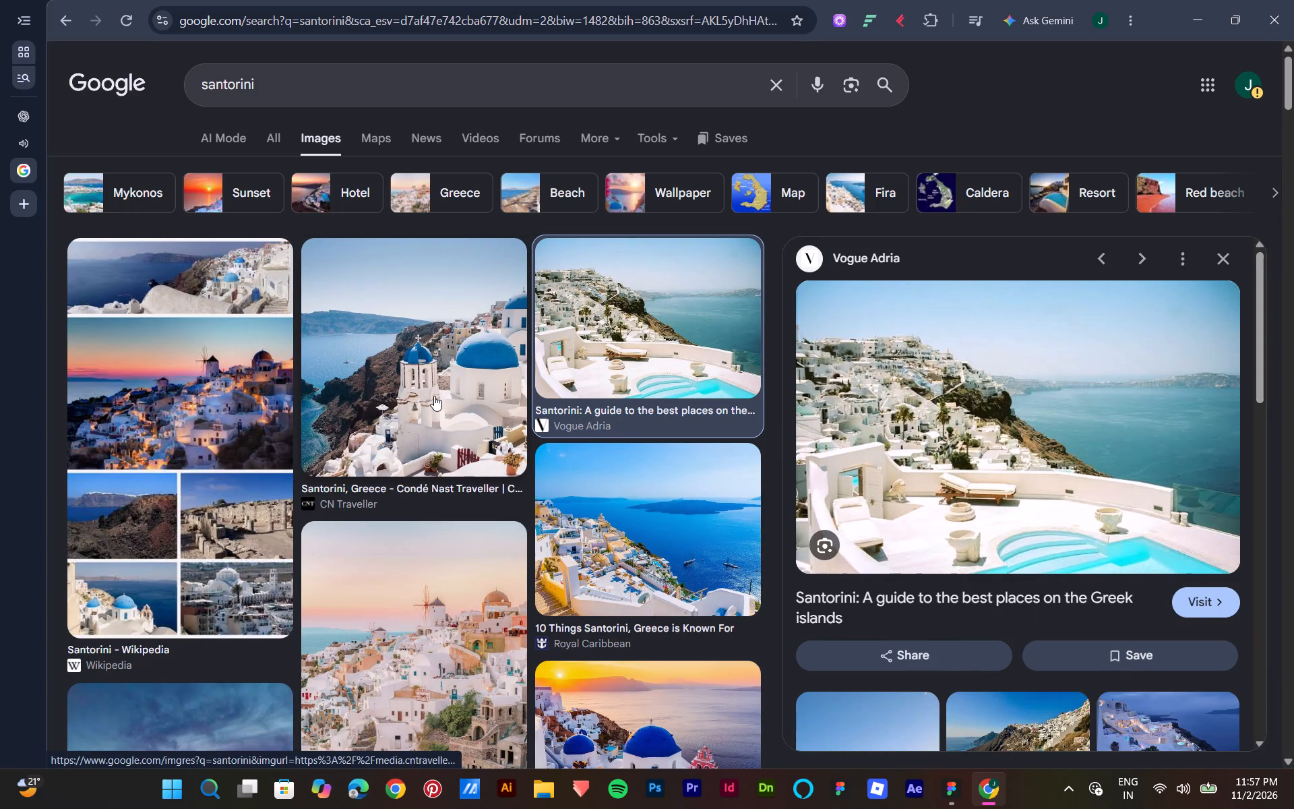
{"action": "scroll", "coordinate": [437, 392], "scroll_direction": "down", "scroll_amount": 4}
{"action": "left_click", "coordinate": [611, 409]}
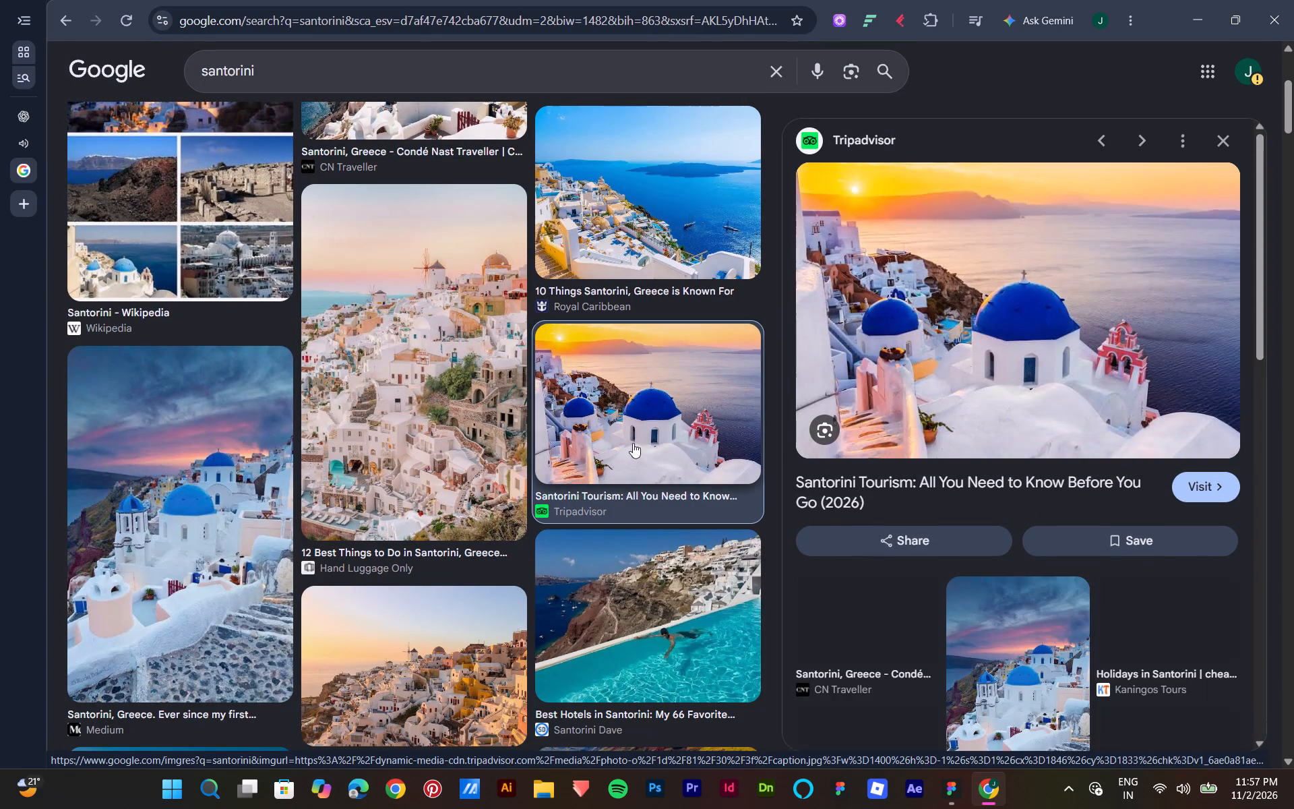
{"action": "right_click", "coordinate": [1061, 390]}
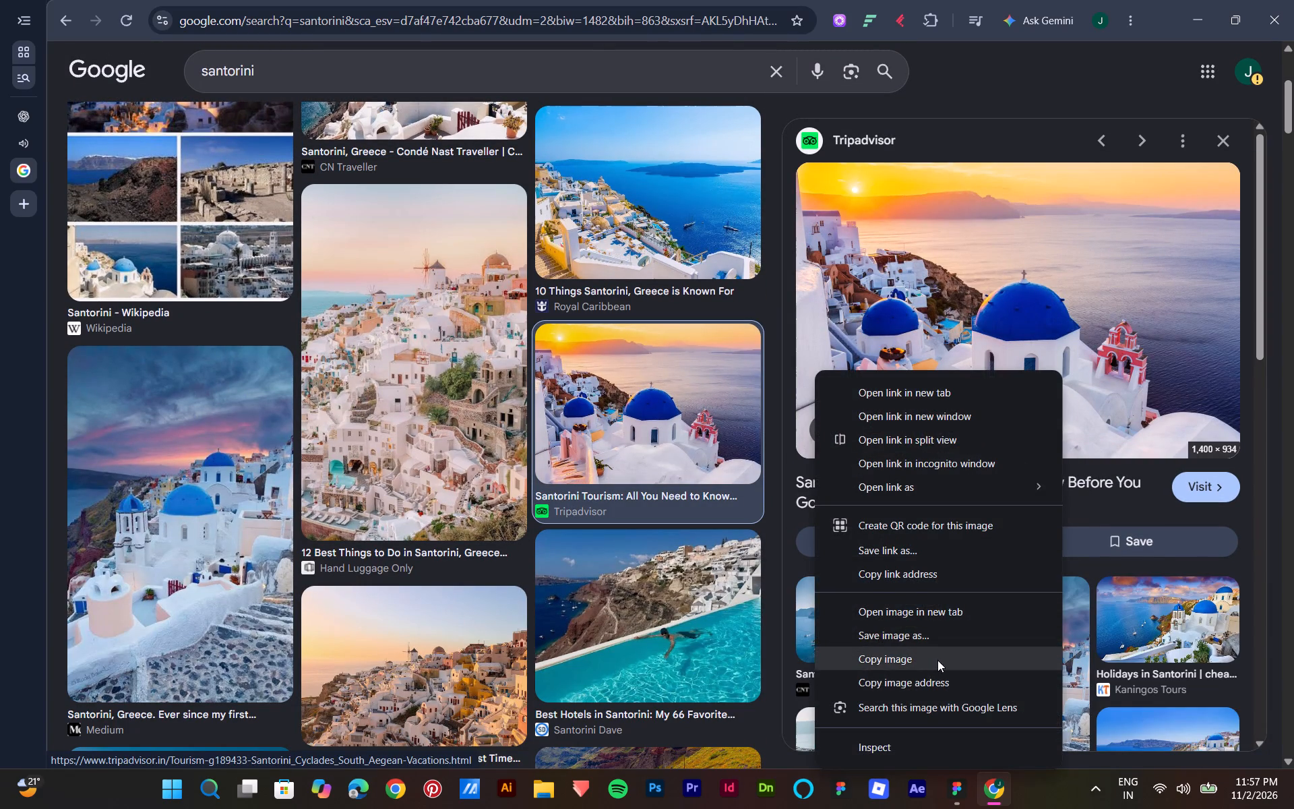
{"action": "left_click", "coordinate": [937, 660]}
Switch to Figma and paste the Santorini photo, scaled proportionally to about 365 × 243, beside the Maldives image.
{"action": "left_click", "coordinate": [990, 794]}
{"action": "right_click", "coordinate": [865, 570]}
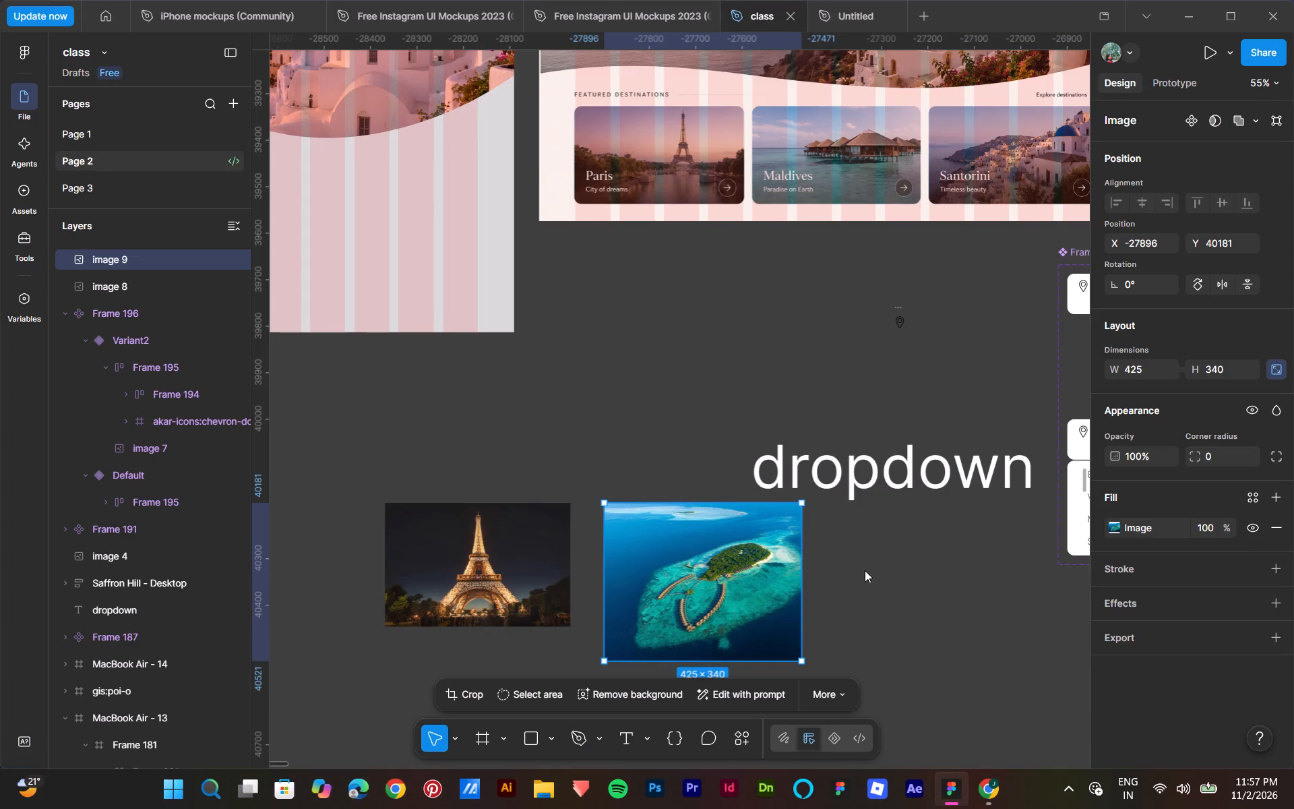
{"action": "left_click", "coordinate": [906, 538]}
{"action": "left_click_drag", "start_coordinate": [908, 538], "coordinate": [1020, 626]}
{"action": "left_click_drag", "start_coordinate": [1039, 650], "coordinate": [682, 458]}
{"action": "left_click_drag", "start_coordinate": [659, 421], "coordinate": [733, 494]}
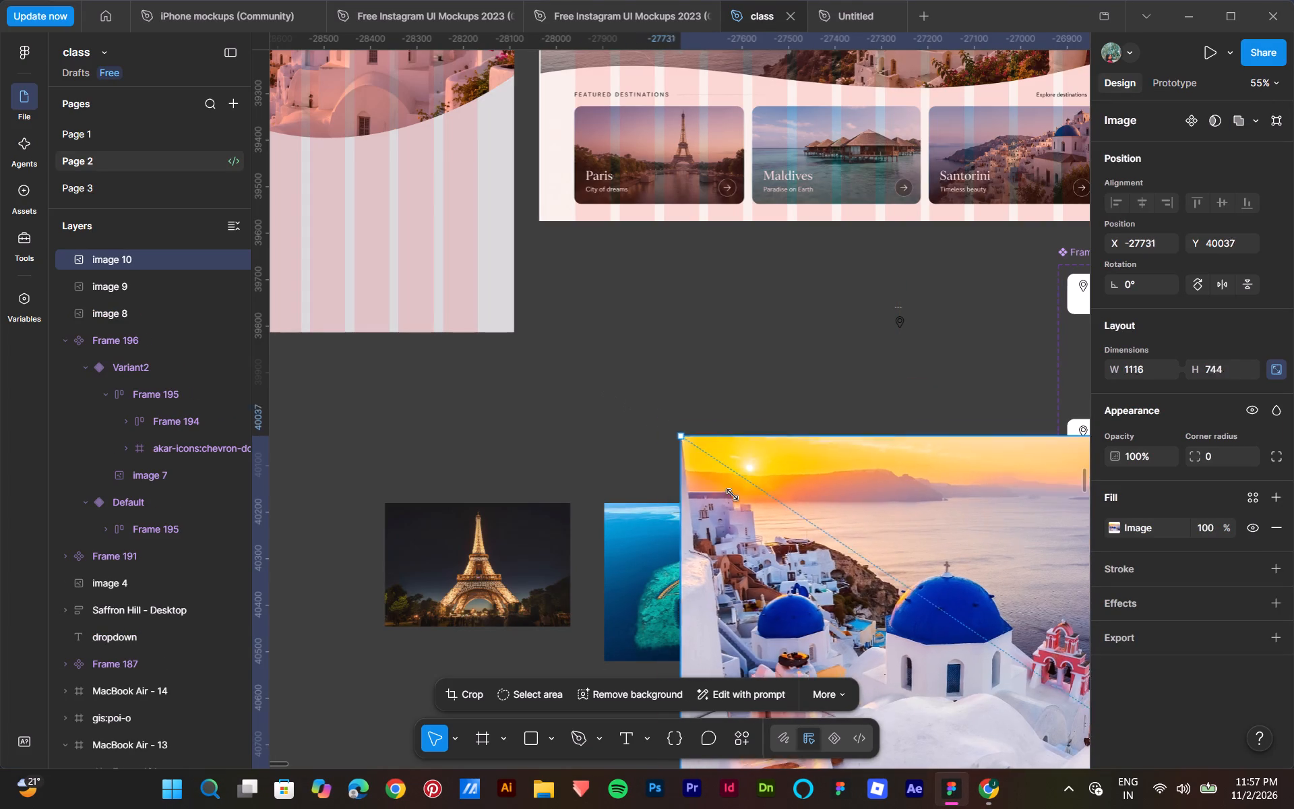
{"action": "left_click_drag", "start_coordinate": [733, 494], "coordinate": [877, 597]}
{"action": "left_click_drag", "start_coordinate": [993, 659], "coordinate": [718, 431]}
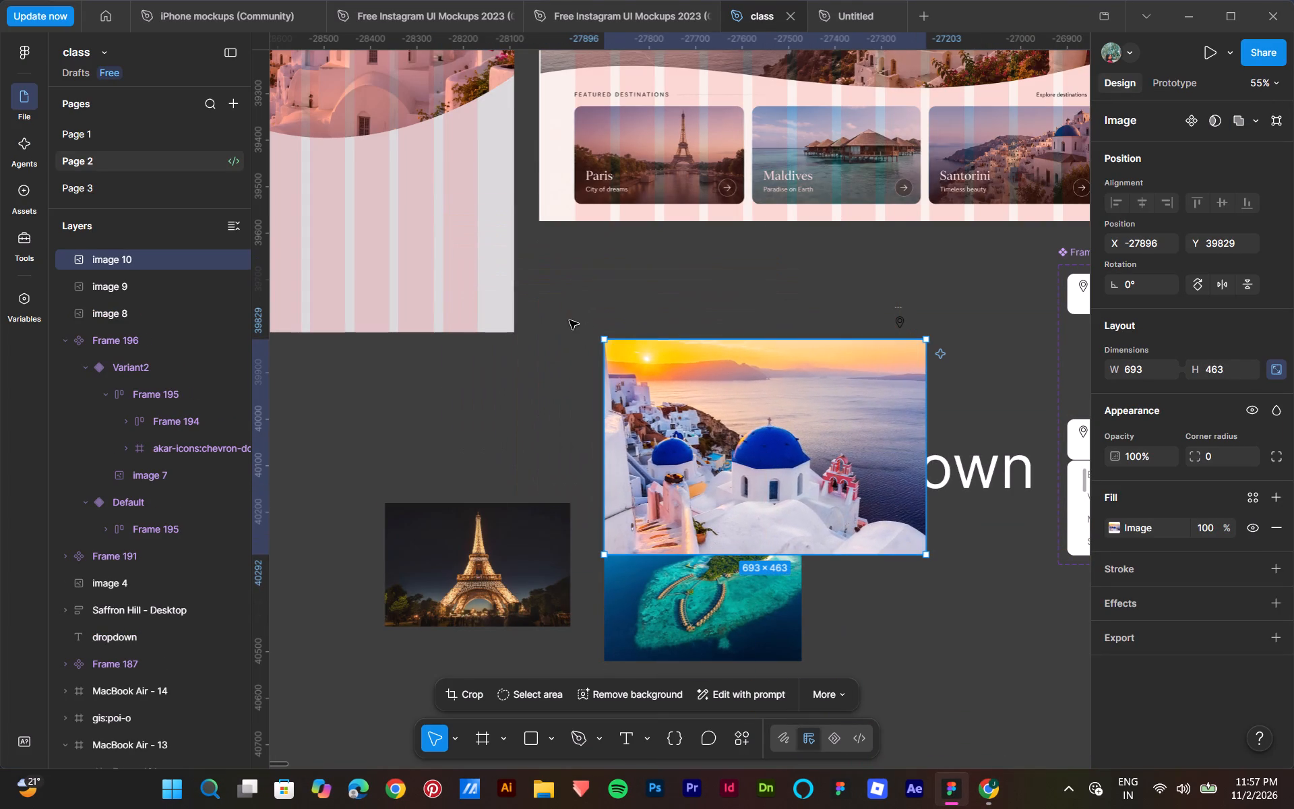
{"action": "left_click_drag", "start_coordinate": [600, 340], "coordinate": [758, 450]}
{"action": "left_click_drag", "start_coordinate": [827, 489], "coordinate": [882, 566]}
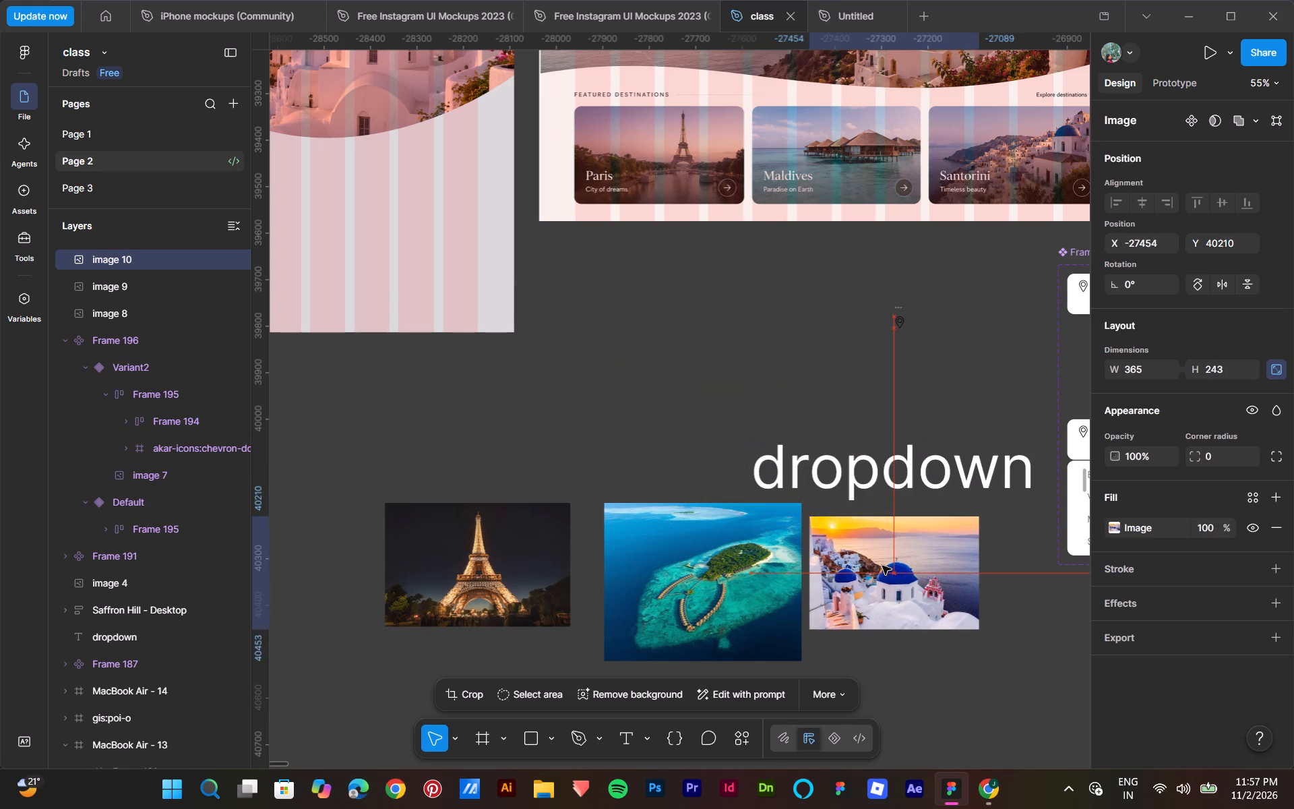
{"action": "left_click_drag", "start_coordinate": [882, 566], "coordinate": [888, 569]}
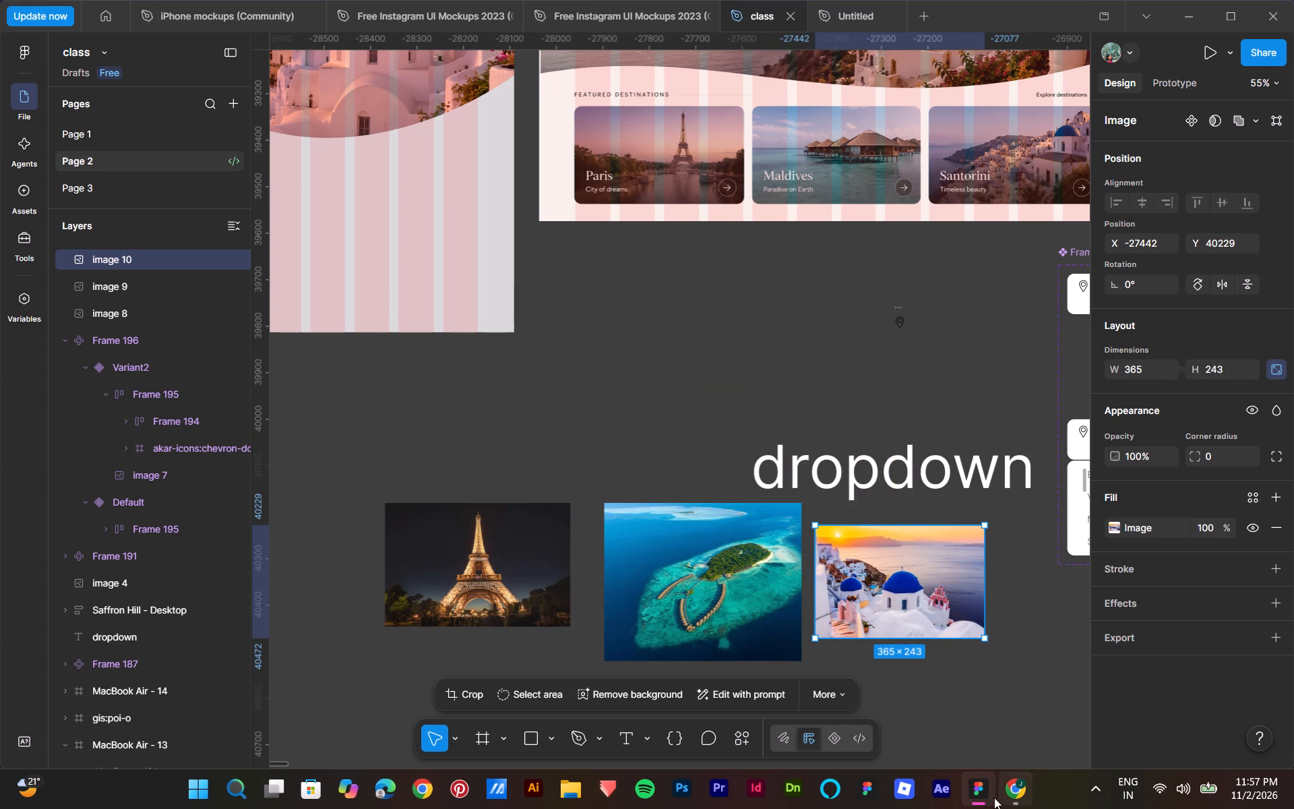
Switch to Chrome, look through more Santorini image results for other photo options, and clear the search query.
{"action": "left_click", "coordinate": [1012, 793]}
{"action": "scroll", "coordinate": [706, 558], "scroll_direction": "down", "scroll_amount": 15}
{"action": "scroll", "coordinate": [706, 545], "scroll_direction": "down", "scroll_amount": 12}
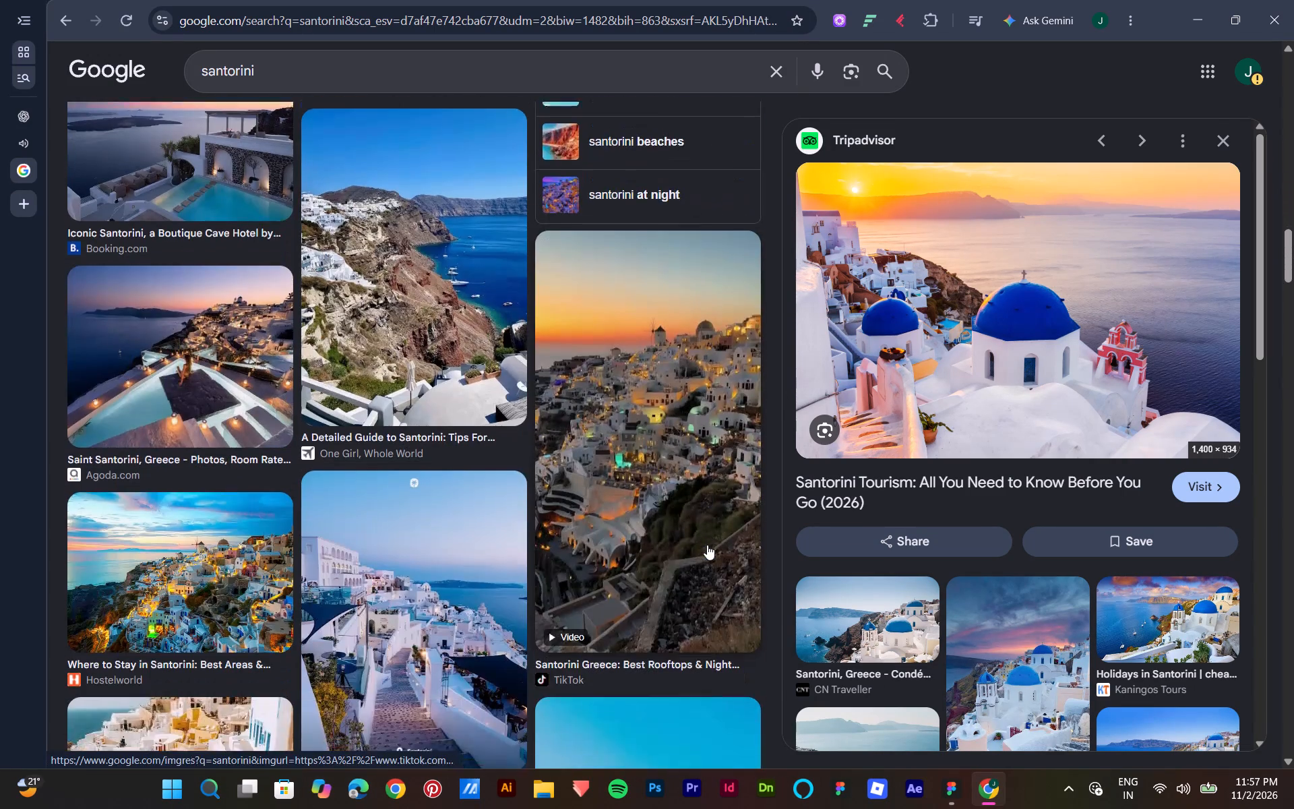
{"action": "scroll", "coordinate": [707, 545], "scroll_direction": "up", "scroll_amount": 5}
{"action": "scroll", "coordinate": [707, 544], "scroll_direction": "down", "scroll_amount": 6}
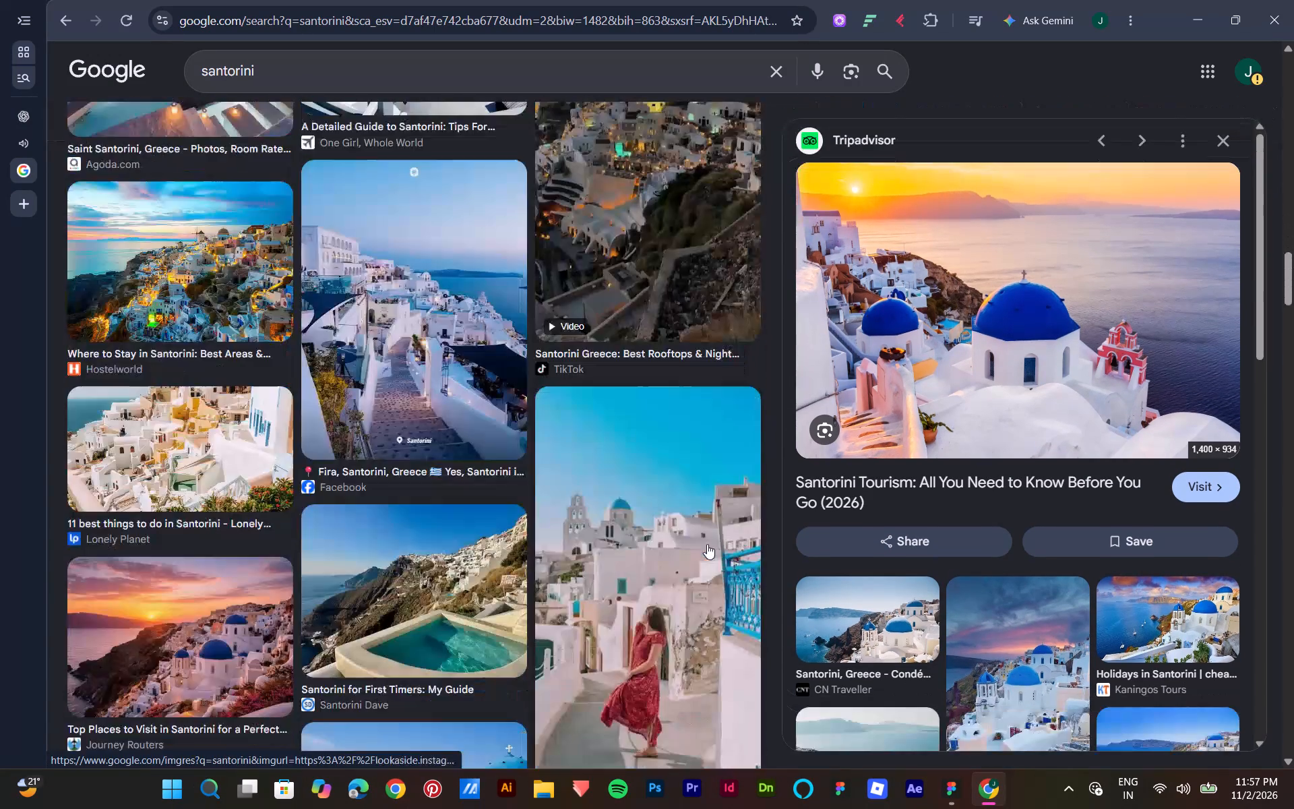
{"action": "scroll", "coordinate": [707, 544], "scroll_direction": "up", "scroll_amount": 8}
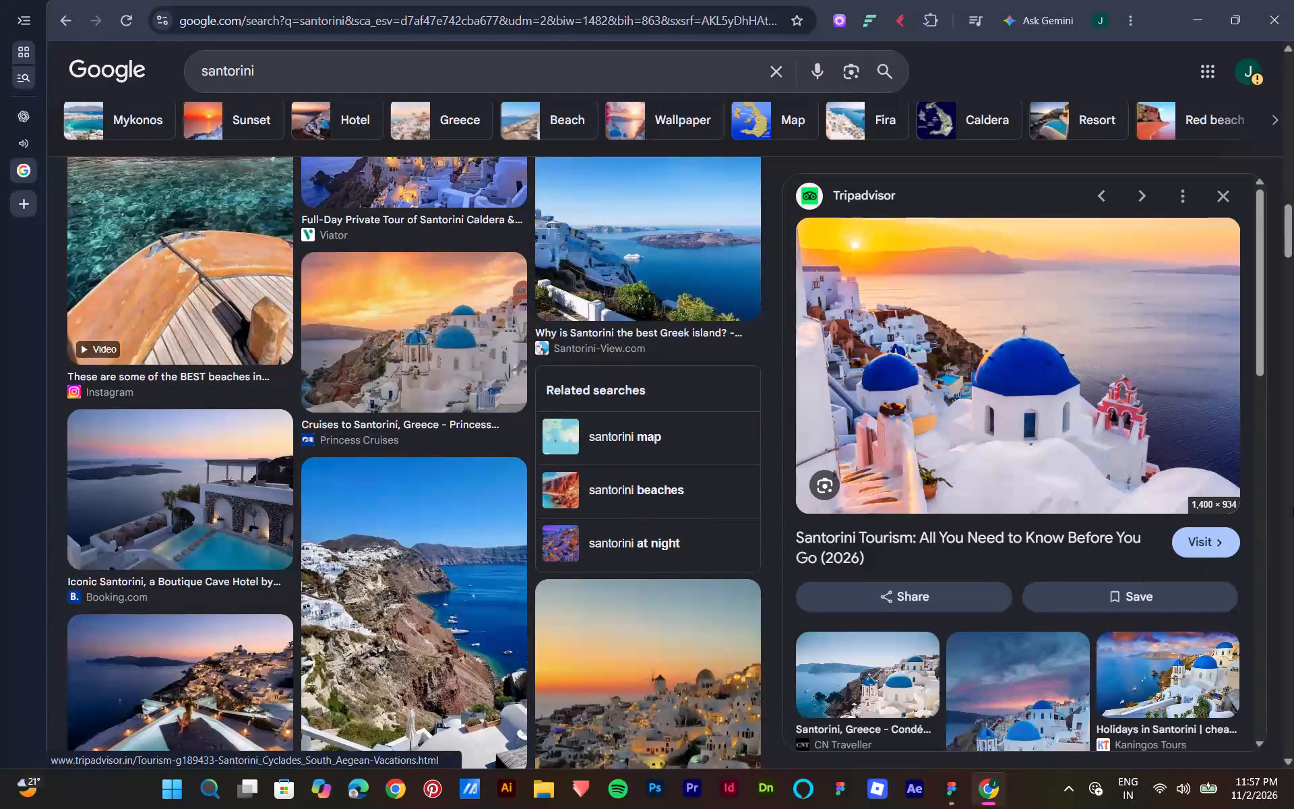
{"action": "scroll", "coordinate": [519, 360], "scroll_direction": "down", "scroll_amount": 6}
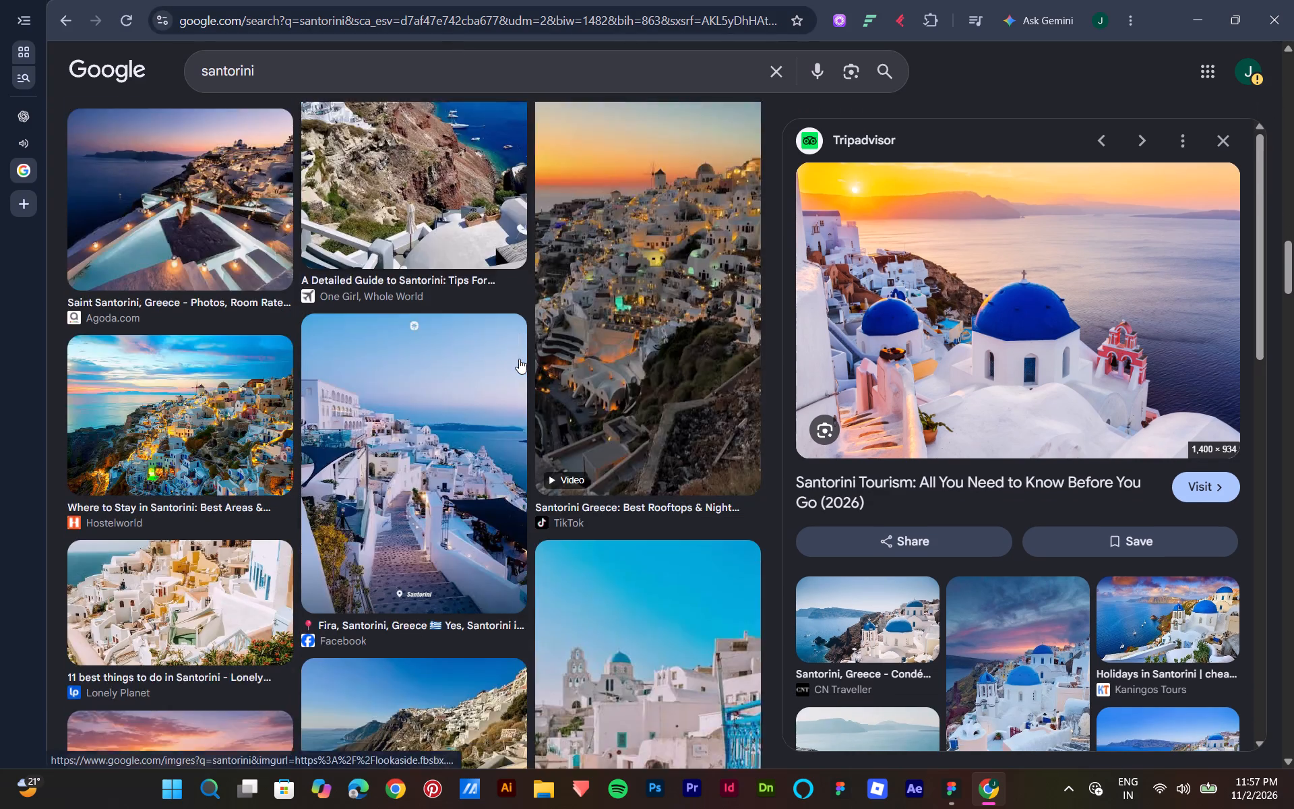
{"action": "scroll", "coordinate": [519, 359], "scroll_direction": "down", "scroll_amount": 19}
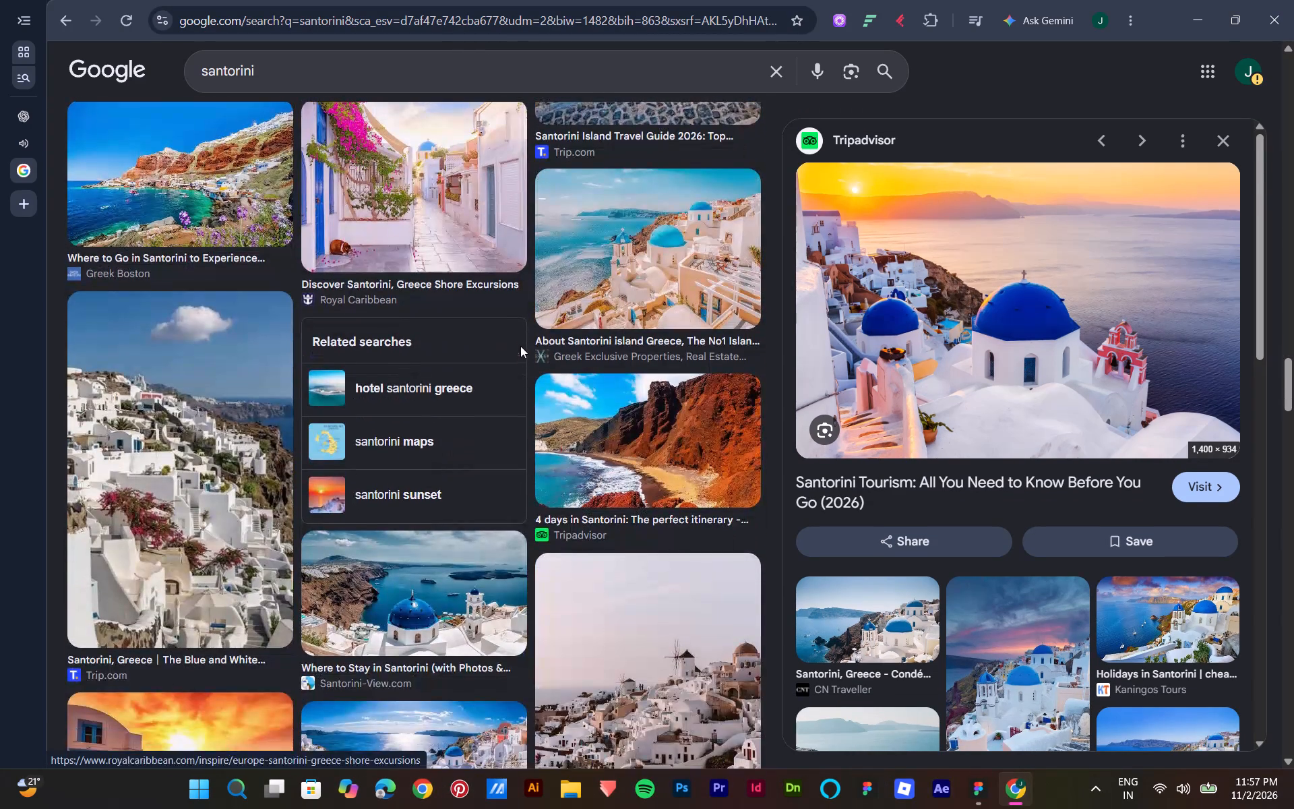
{"action": "left_click", "coordinate": [773, 74]}
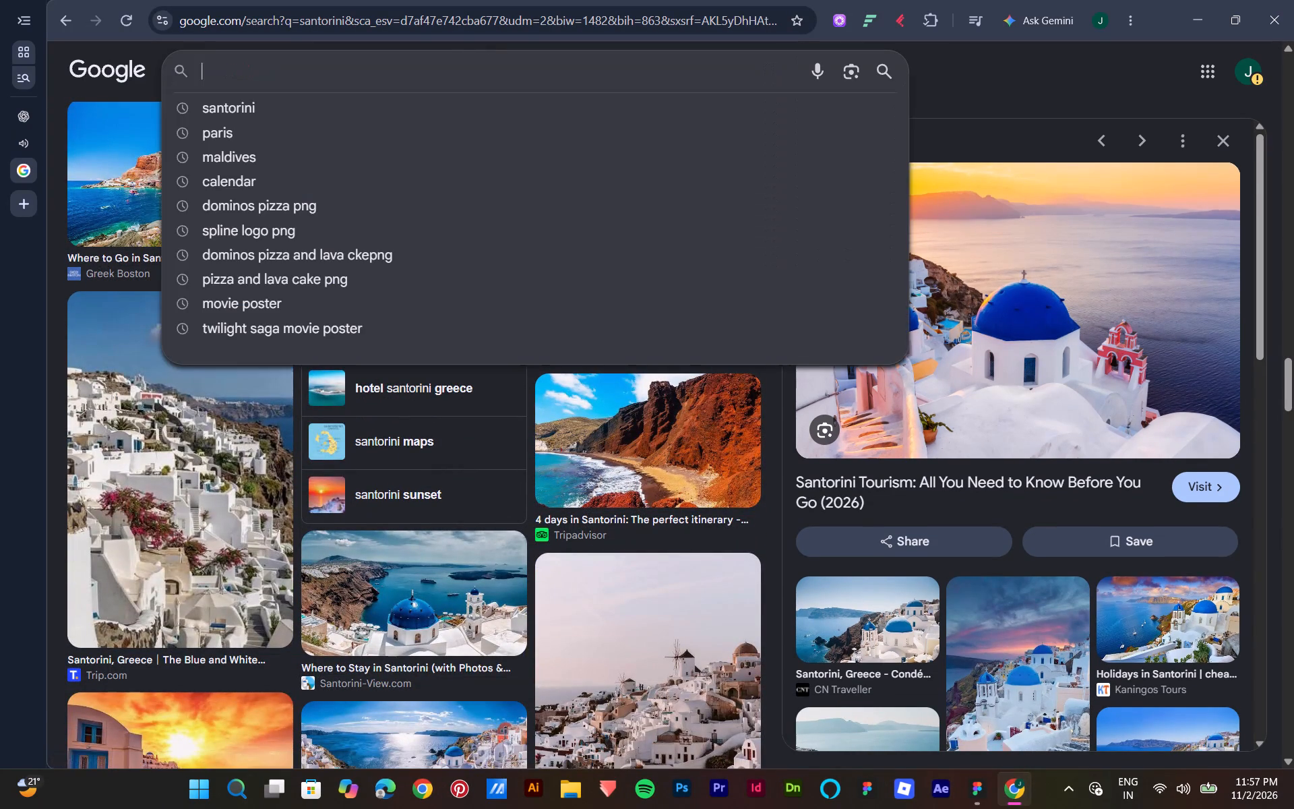
Check the destination names in the Figma dropdown component, and search Google Images in Chrome for BALI.
{"action": "left_click", "coordinate": [961, 794]}
{"action": "scroll", "coordinate": [813, 490], "scroll_direction": "up", "scroll_amount": 4}
{"action": "middle_click_drag", "start_coordinate": [748, 475], "coordinate": [1166, 127]}
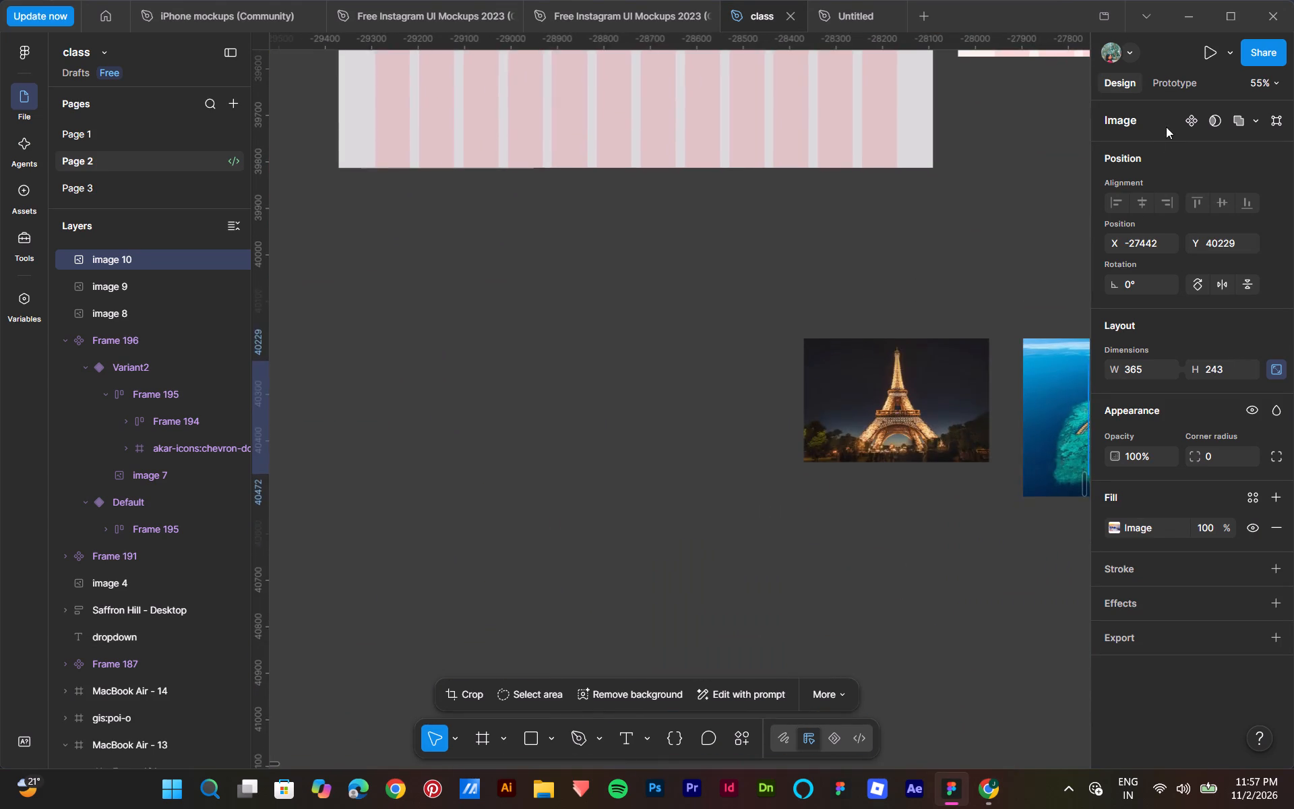
{"action": "middle_click_drag", "start_coordinate": [1166, 127], "coordinate": [640, 551]}
{"action": "scroll", "coordinate": [855, 669], "scroll_direction": "down", "scroll_amount": 3}
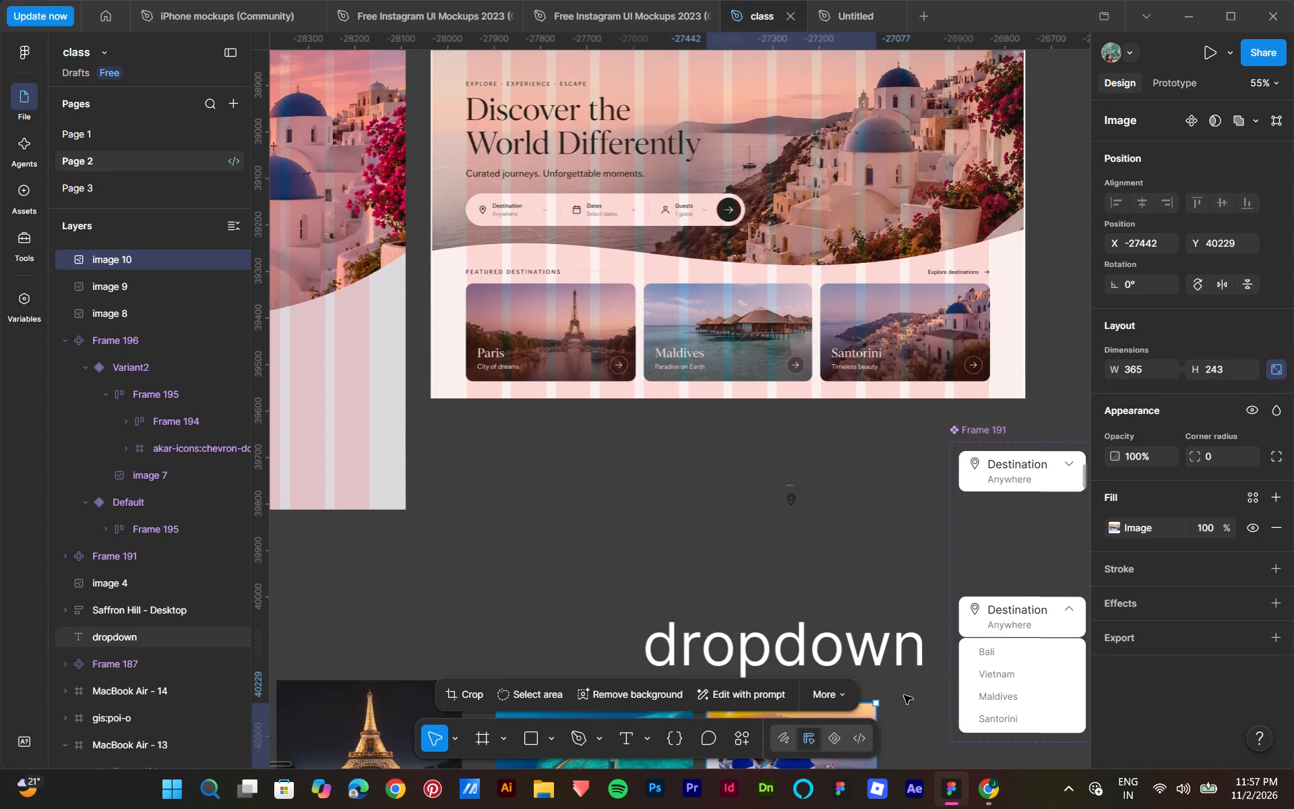
{"action": "left_click", "coordinate": [991, 782]}
{"action": "type", "text": "BALI"}
{"action": "key", "text": "Return"}
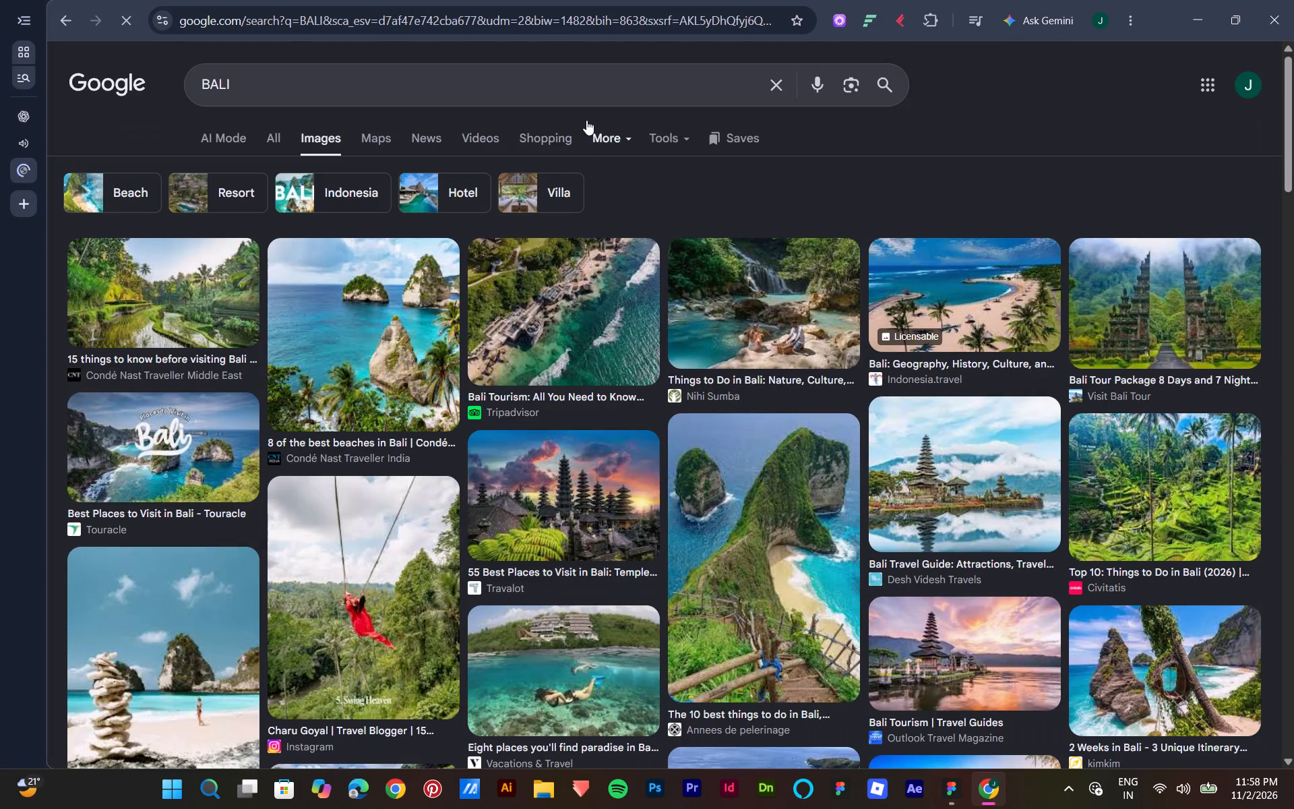
Browse the Bali image results and copy the Travalot photo of the temple towers at sunset.
{"action": "scroll", "coordinate": [588, 491], "scroll_direction": "down", "scroll_amount": 2}
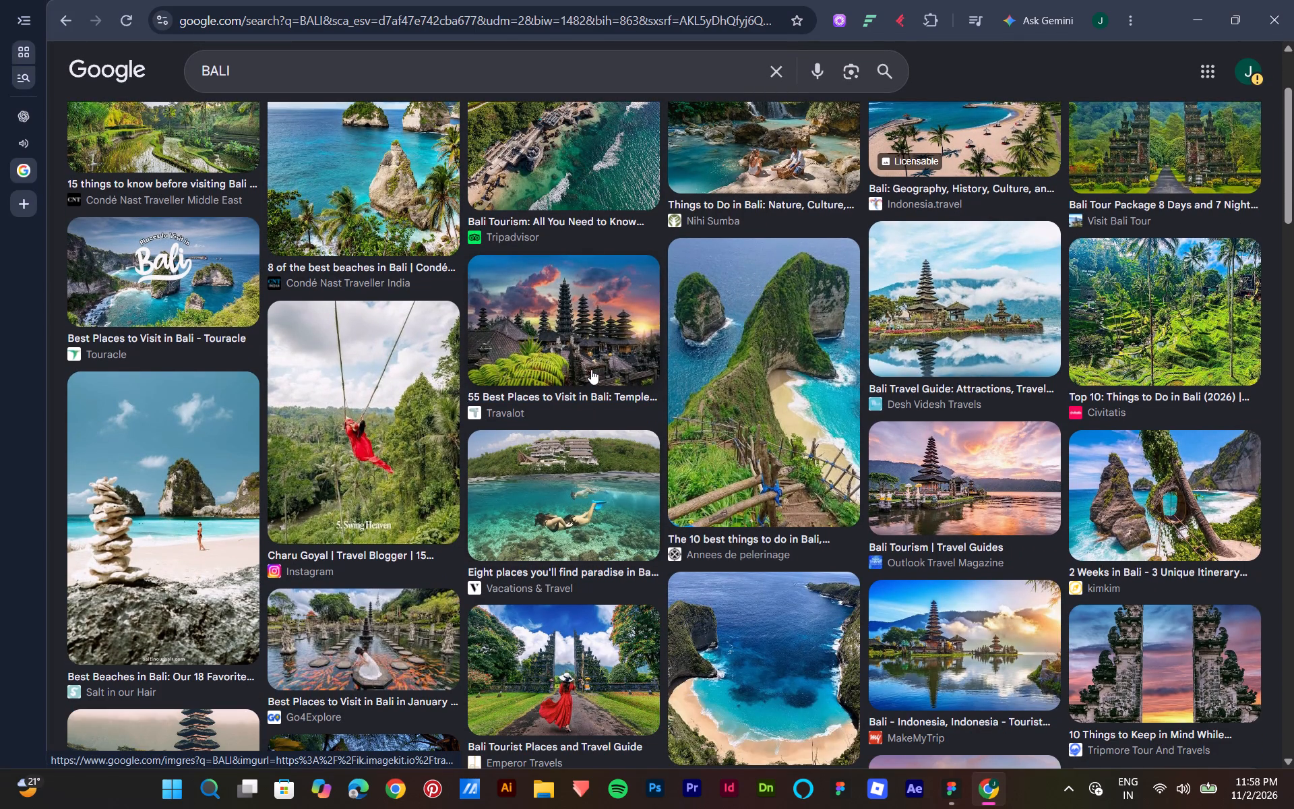
{"action": "scroll", "coordinate": [591, 369], "scroll_direction": "down", "scroll_amount": 2}
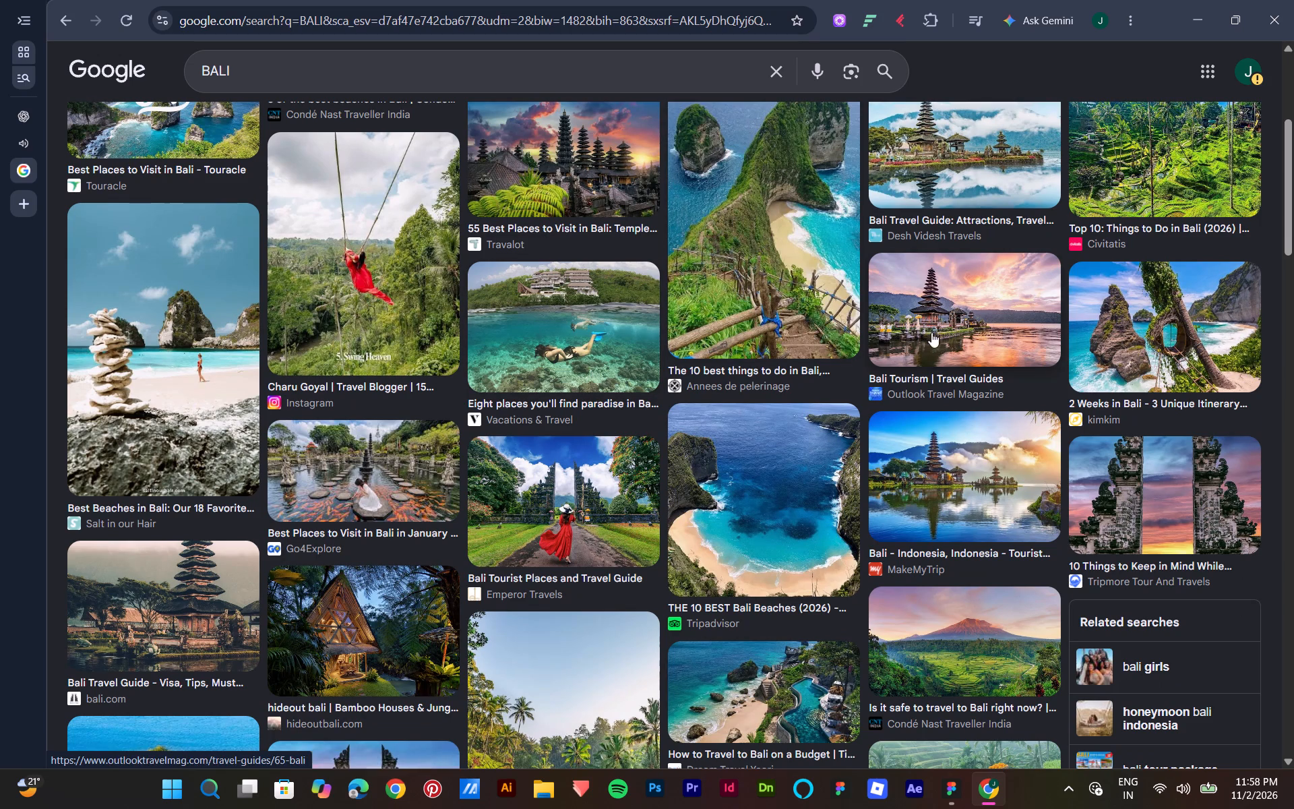
{"action": "scroll", "coordinate": [417, 418], "scroll_direction": "down", "scroll_amount": 4}
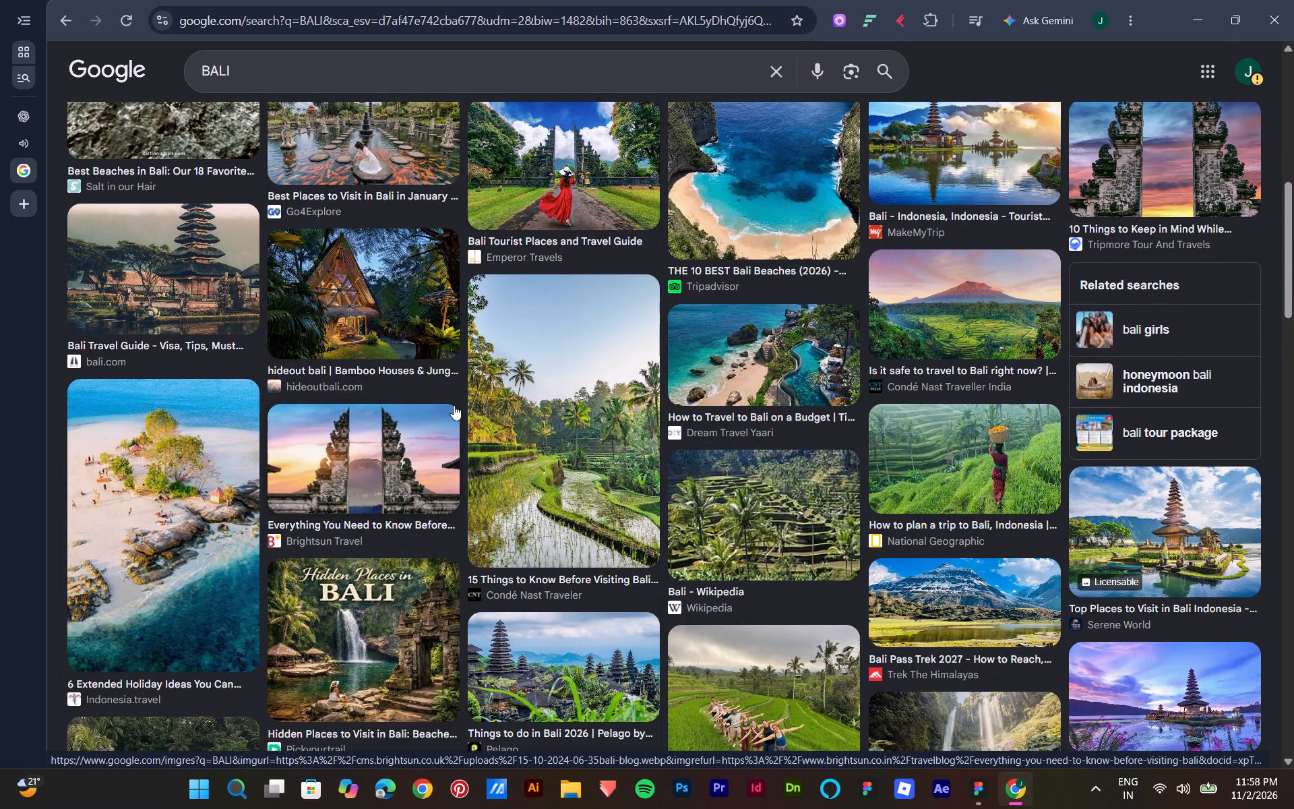
{"action": "scroll", "coordinate": [454, 405], "scroll_direction": "up", "scroll_amount": 7}
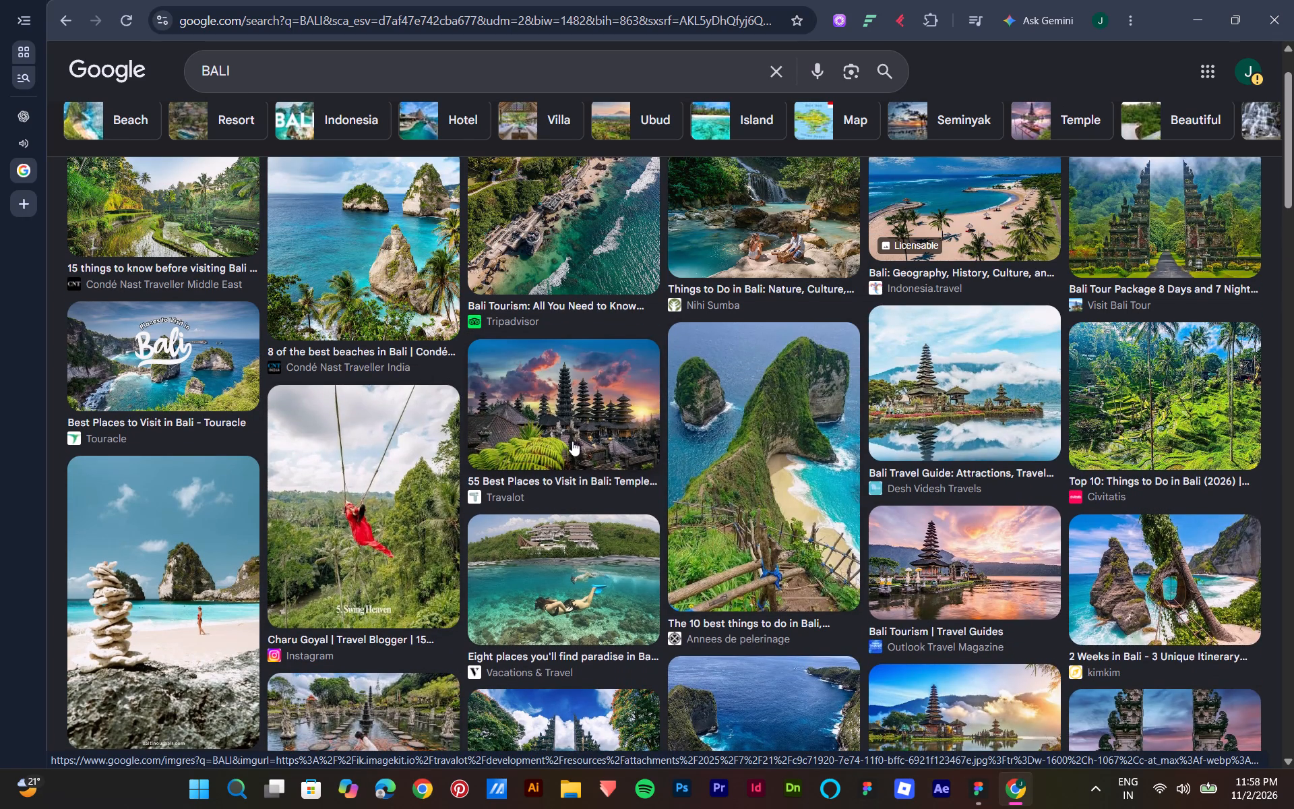
{"action": "right_click", "coordinate": [578, 426]}
{"action": "left_click", "coordinate": [642, 319]}
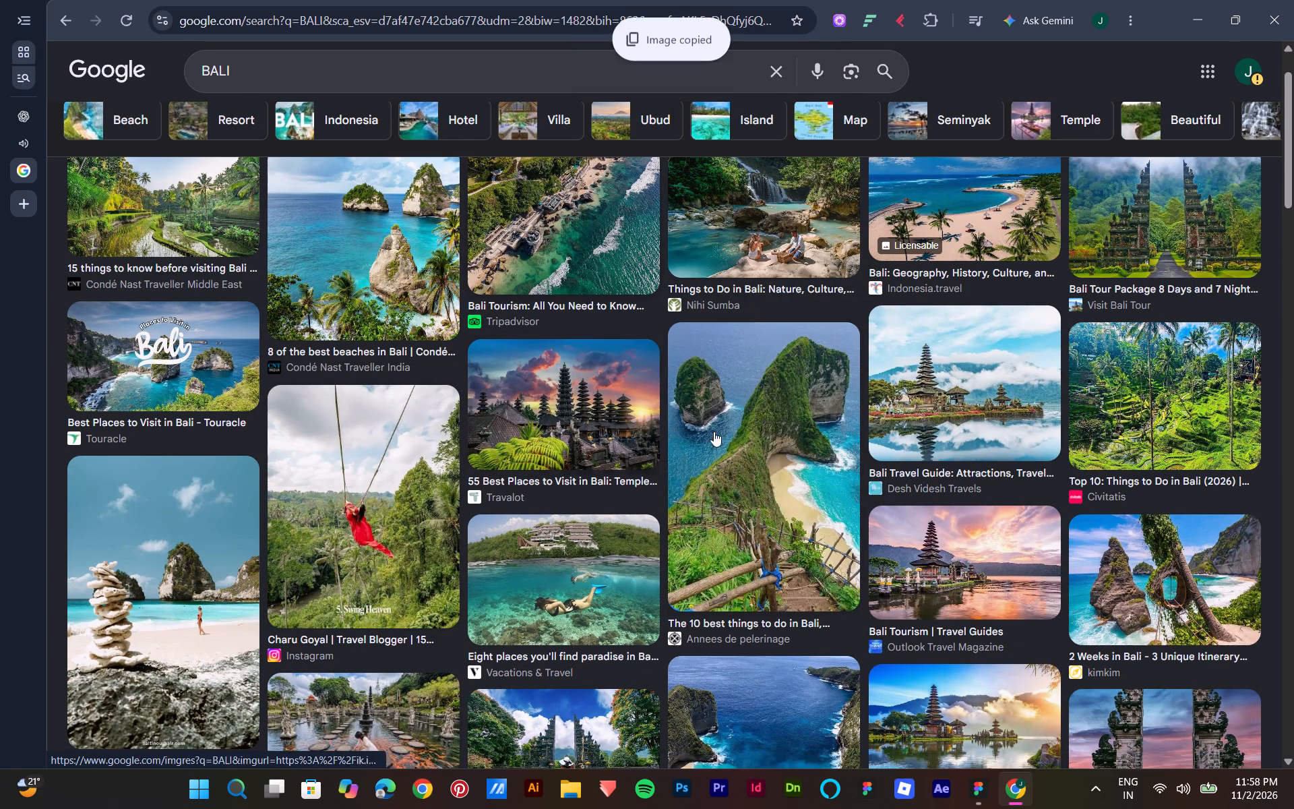
Switch to Figma and paste the Bali temple photo, placing it just beyond the Santorini image.
{"action": "left_click", "coordinate": [980, 789]}
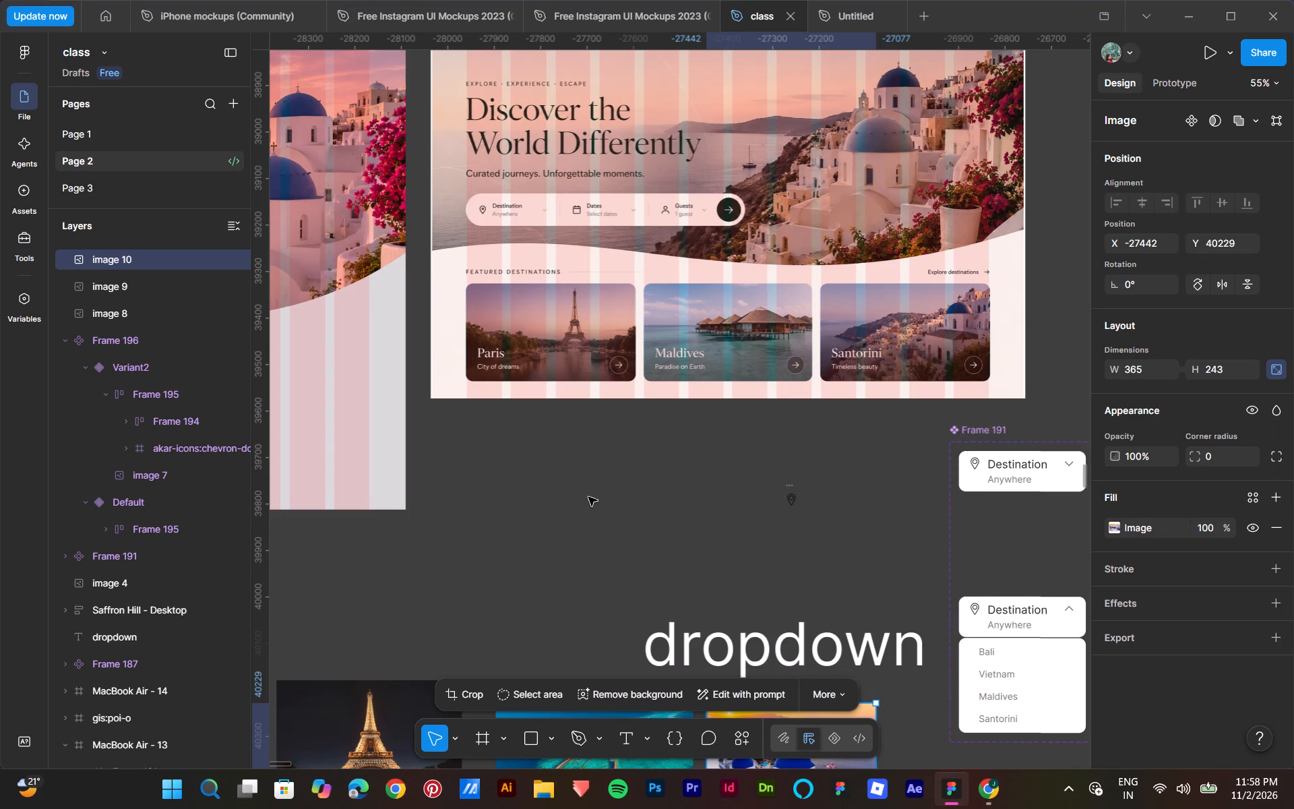
{"action": "scroll", "coordinate": [588, 497], "scroll_direction": "down", "scroll_amount": 4}
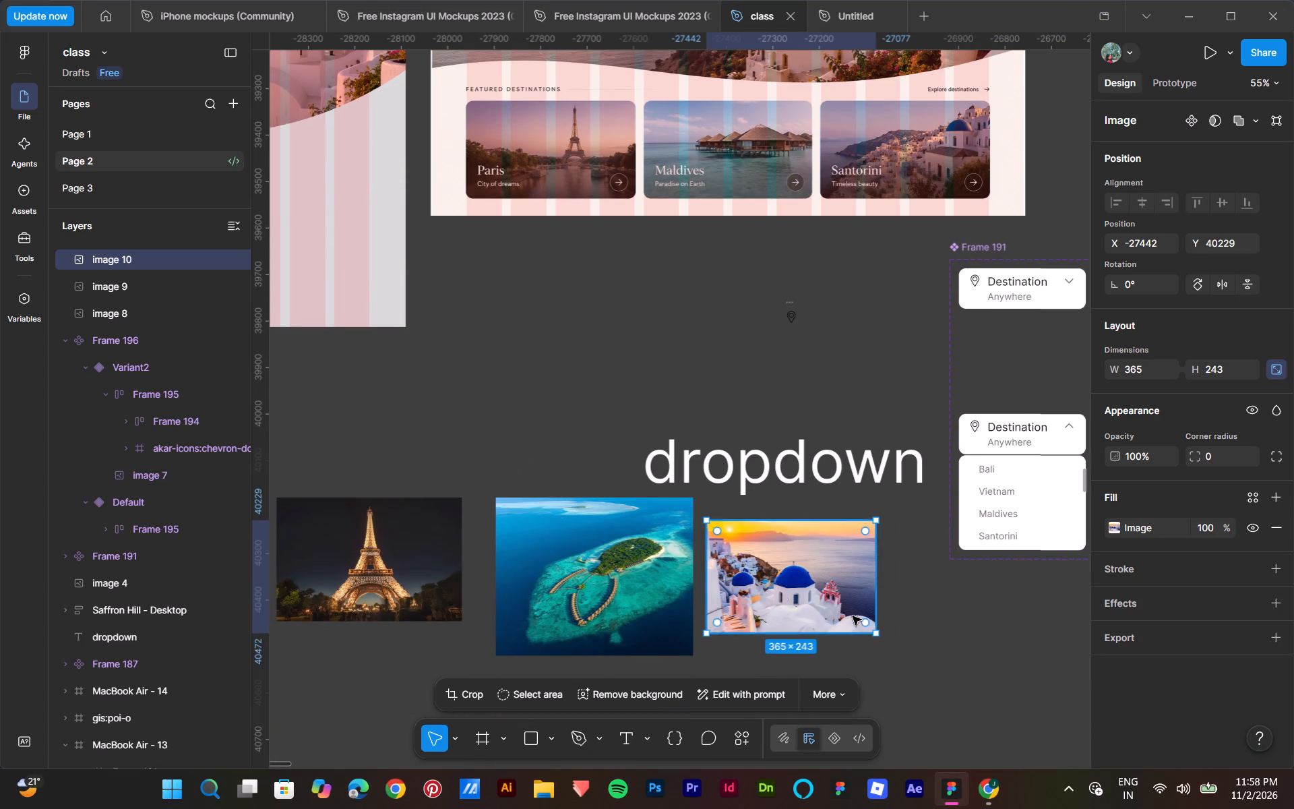
{"action": "right_click", "coordinate": [955, 599]}
{"action": "left_click", "coordinate": [981, 549]}
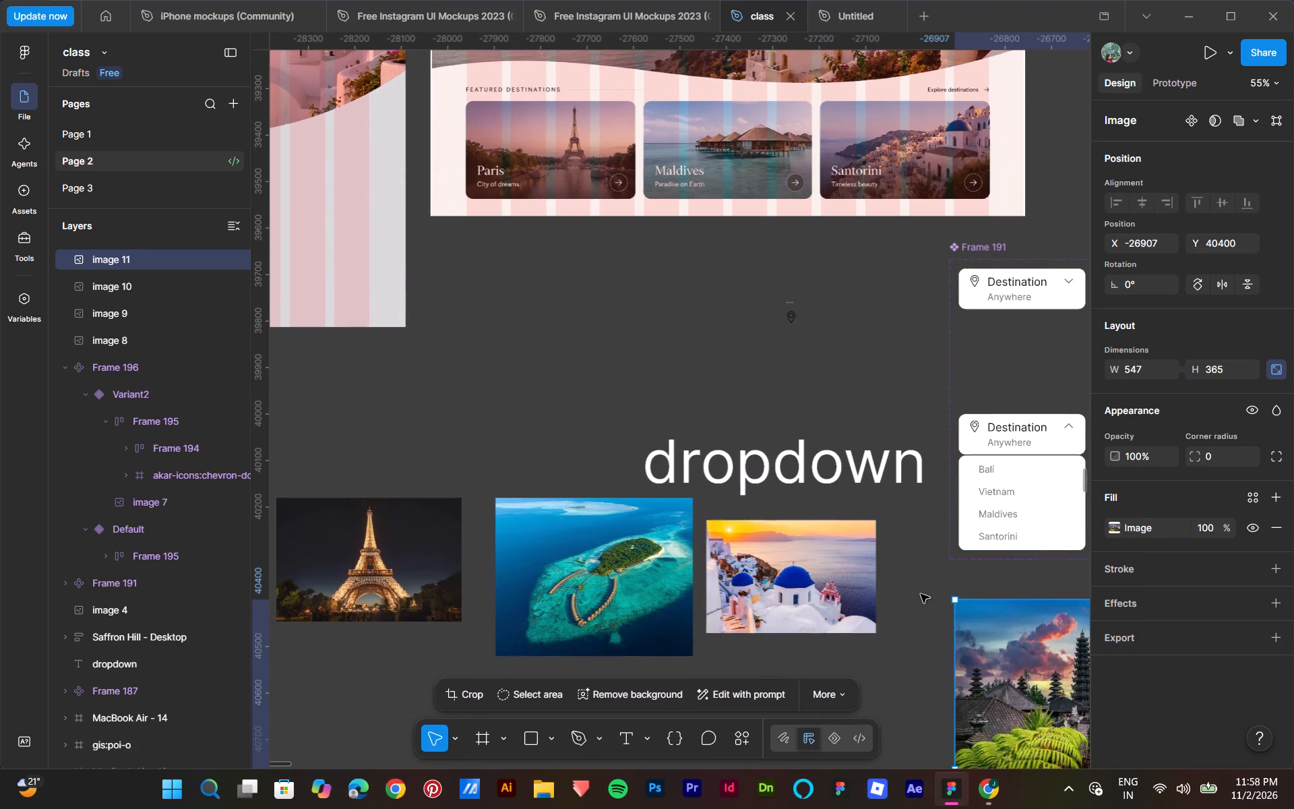
{"action": "left_click_drag", "start_coordinate": [1002, 628], "coordinate": [930, 612]}
Using the Paris image as size reference, set the Maldives, Santorini and Bali images proportionally to width 399, and to height 266.
{"action": "left_click", "coordinate": [344, 574]}
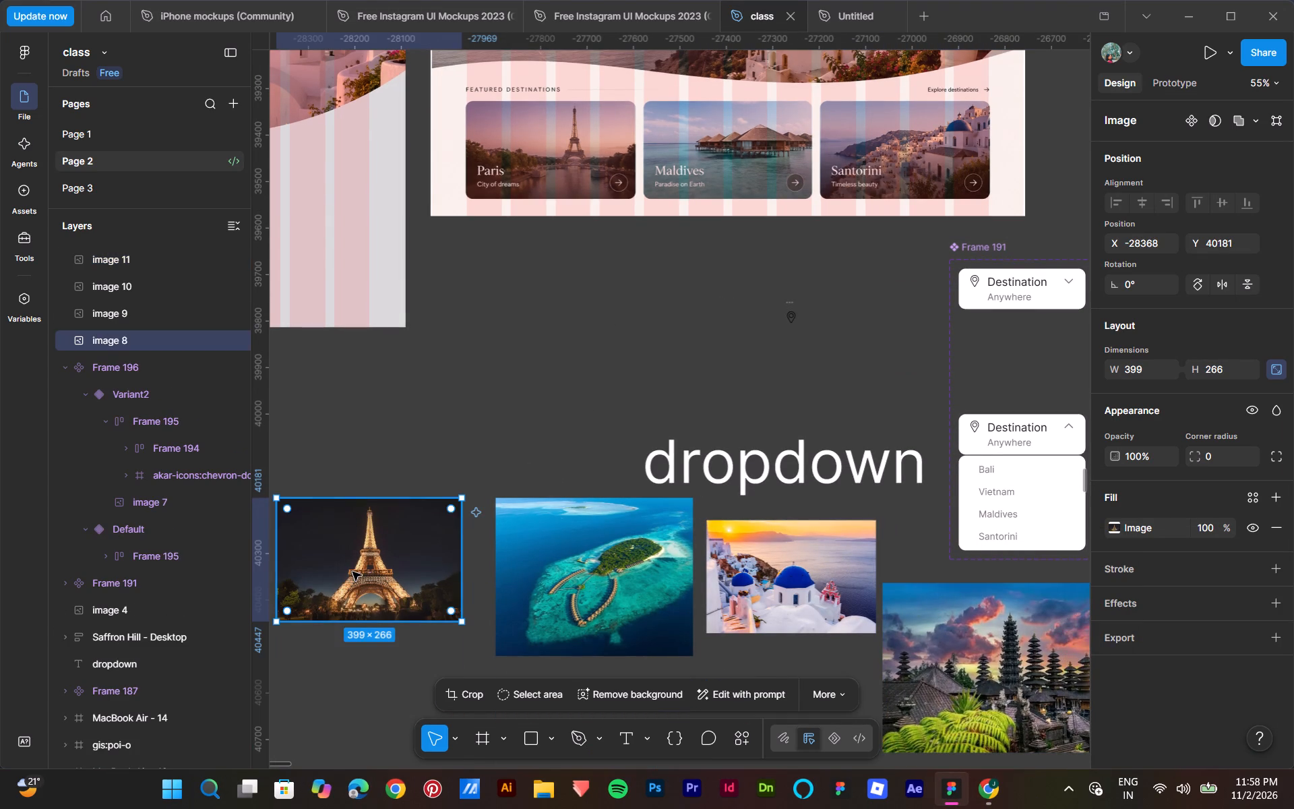
{"action": "scroll", "coordinate": [479, 579], "scroll_direction": "down", "scroll_amount": 4}
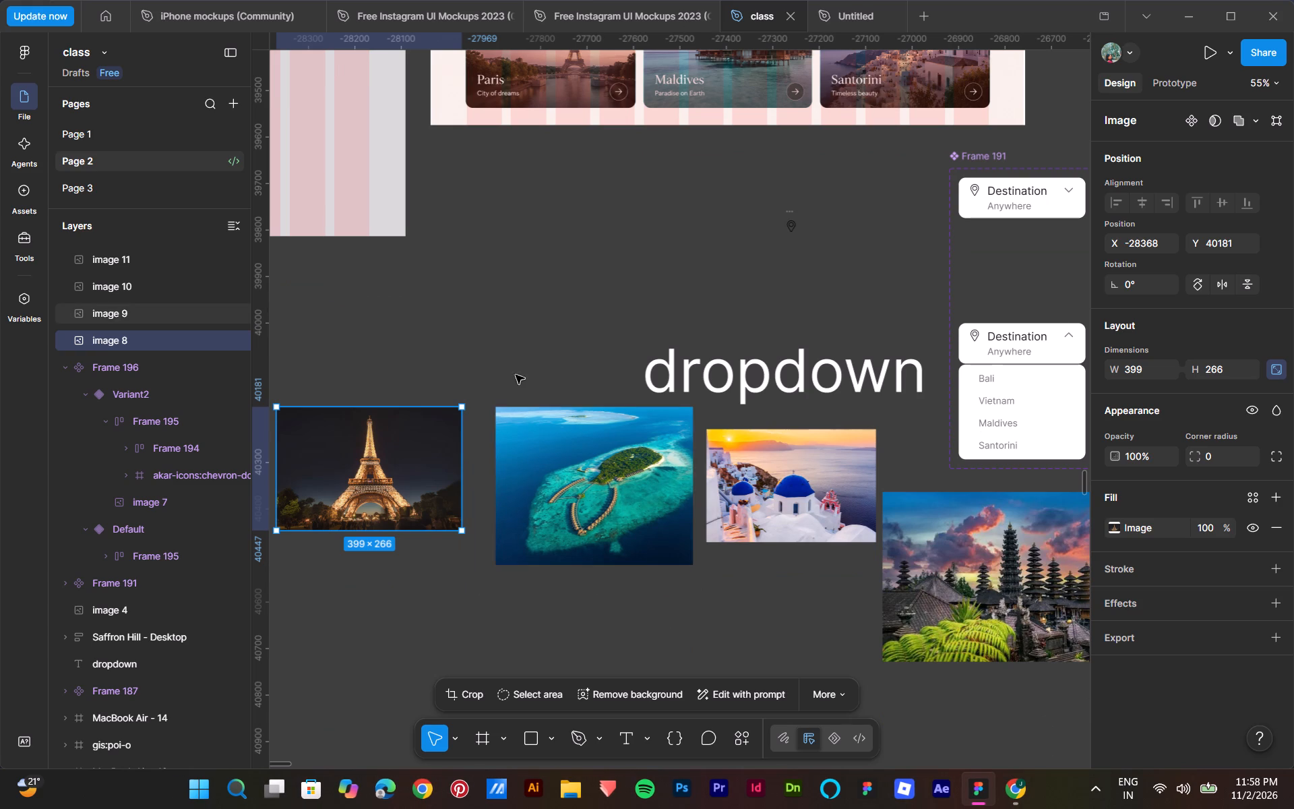
{"action": "left_click_drag", "start_coordinate": [484, 450], "coordinate": [957, 616]}
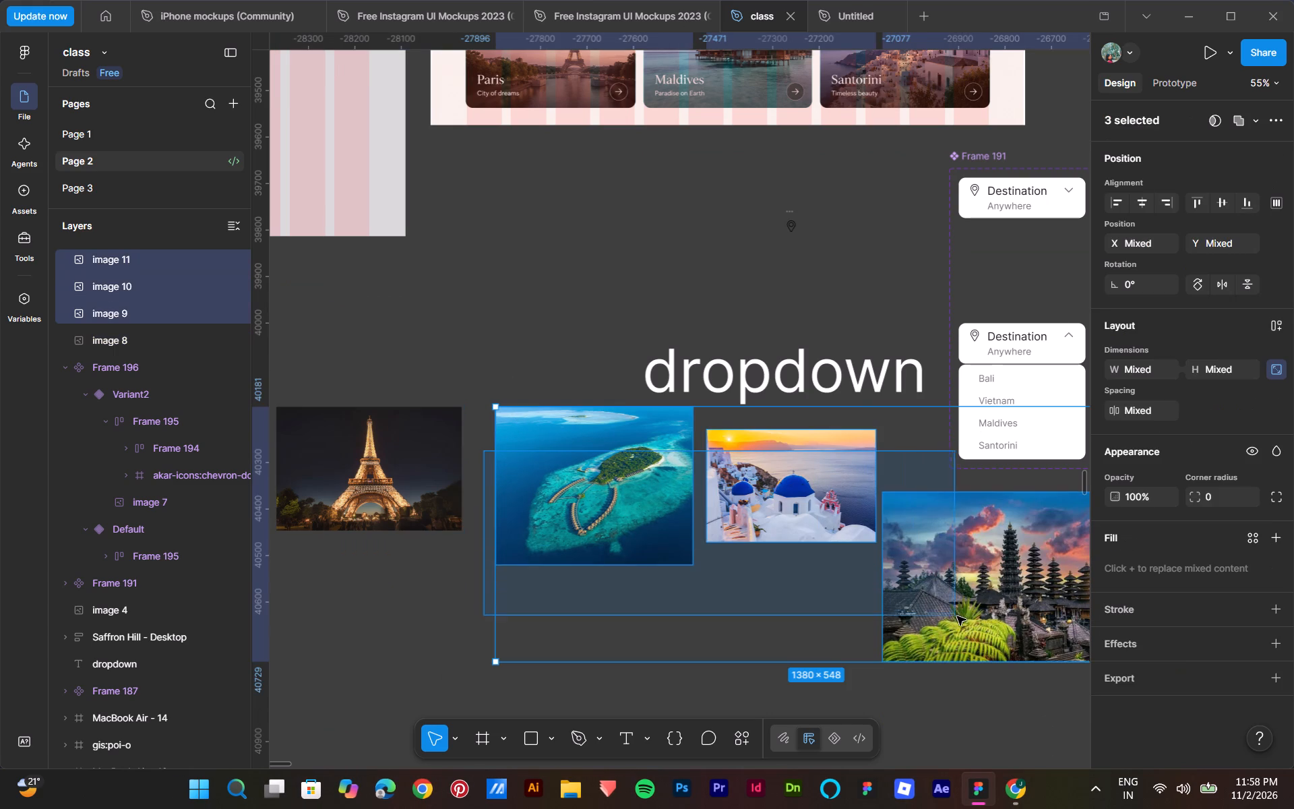
{"action": "left_click_drag", "start_coordinate": [957, 616], "coordinate": [948, 613]}
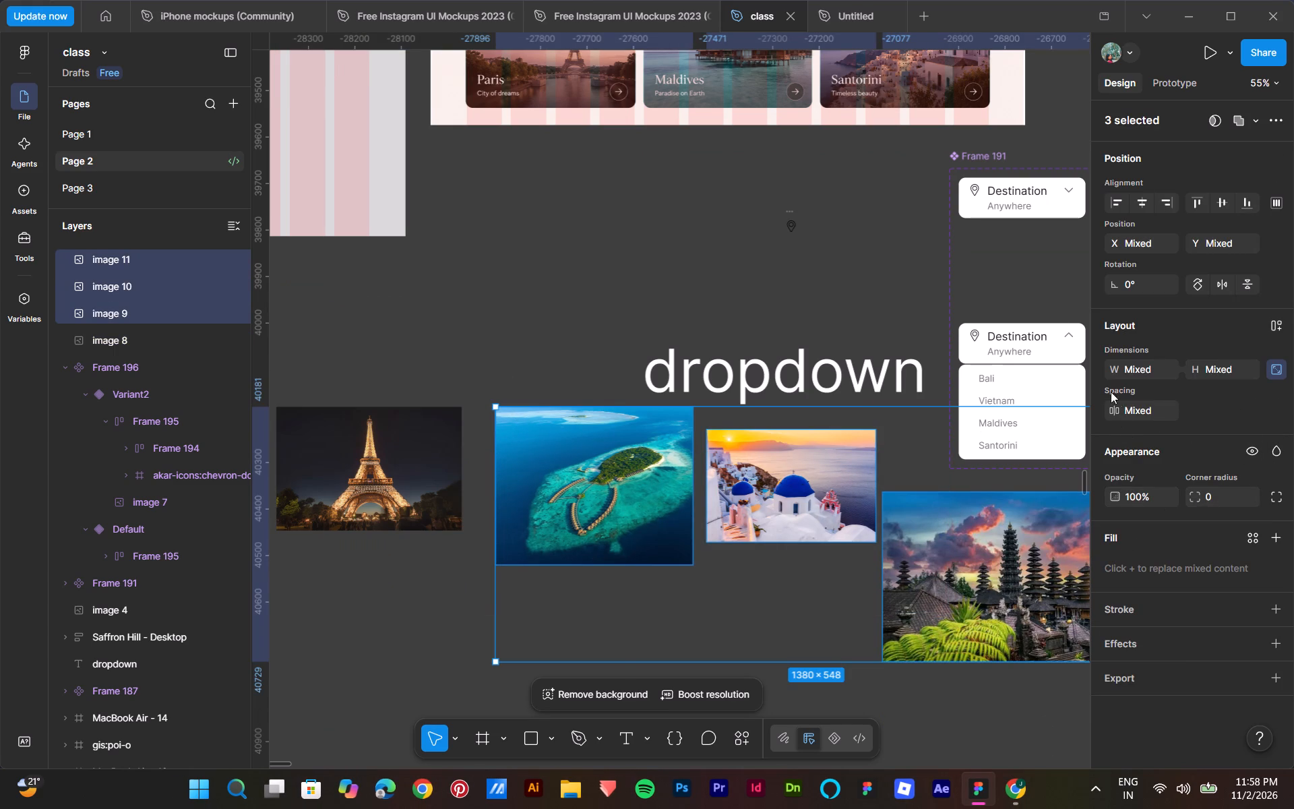
{"action": "left_click", "coordinate": [1144, 371]}
{"action": "key", "text": "BackSpace"}
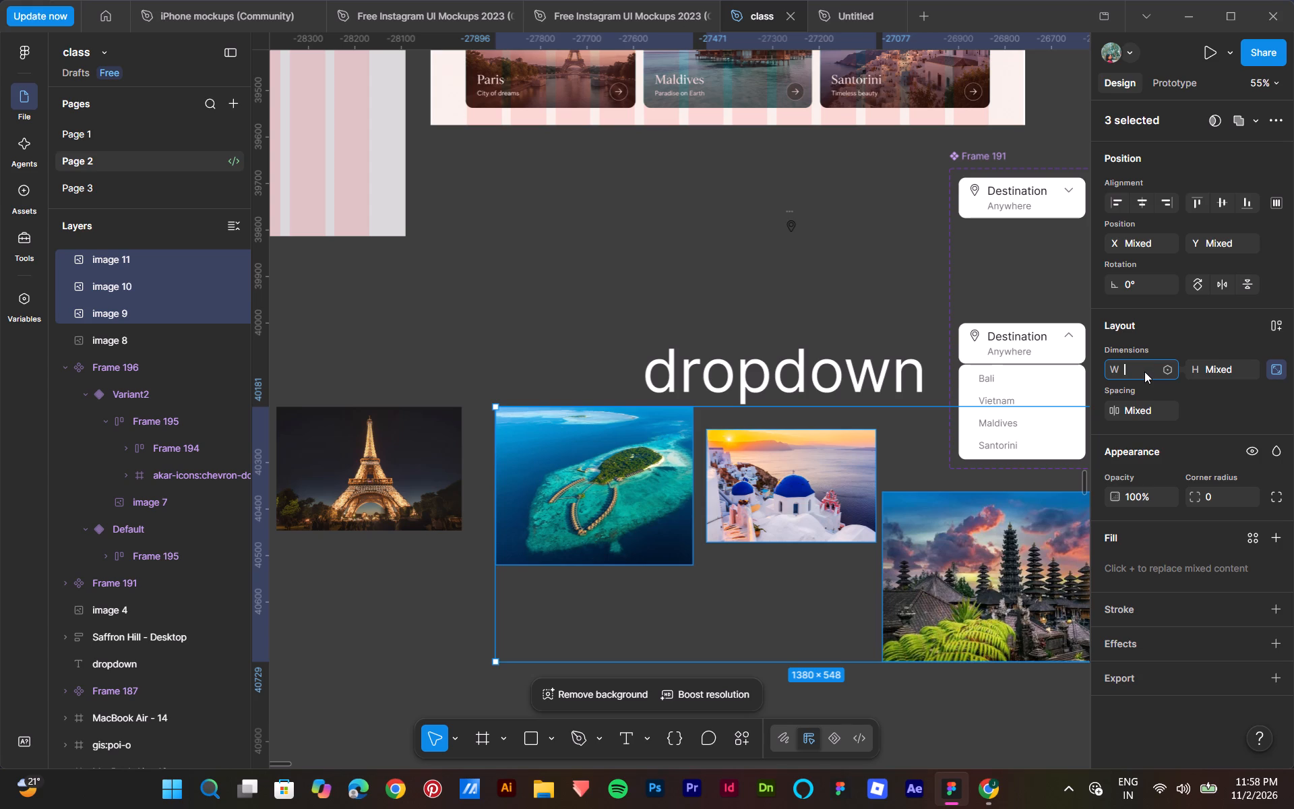
{"action": "type", "text": "399"}
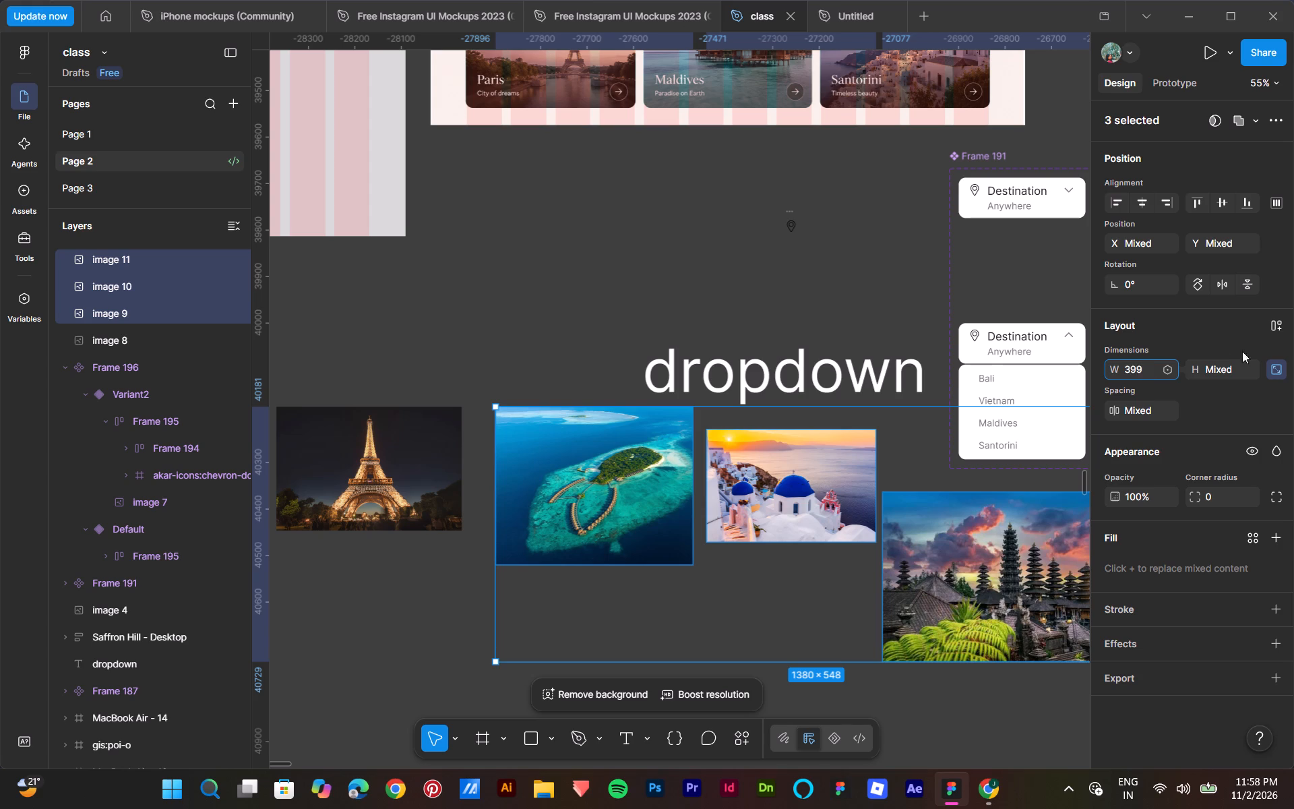
{"action": "left_click", "coordinate": [1240, 363]}
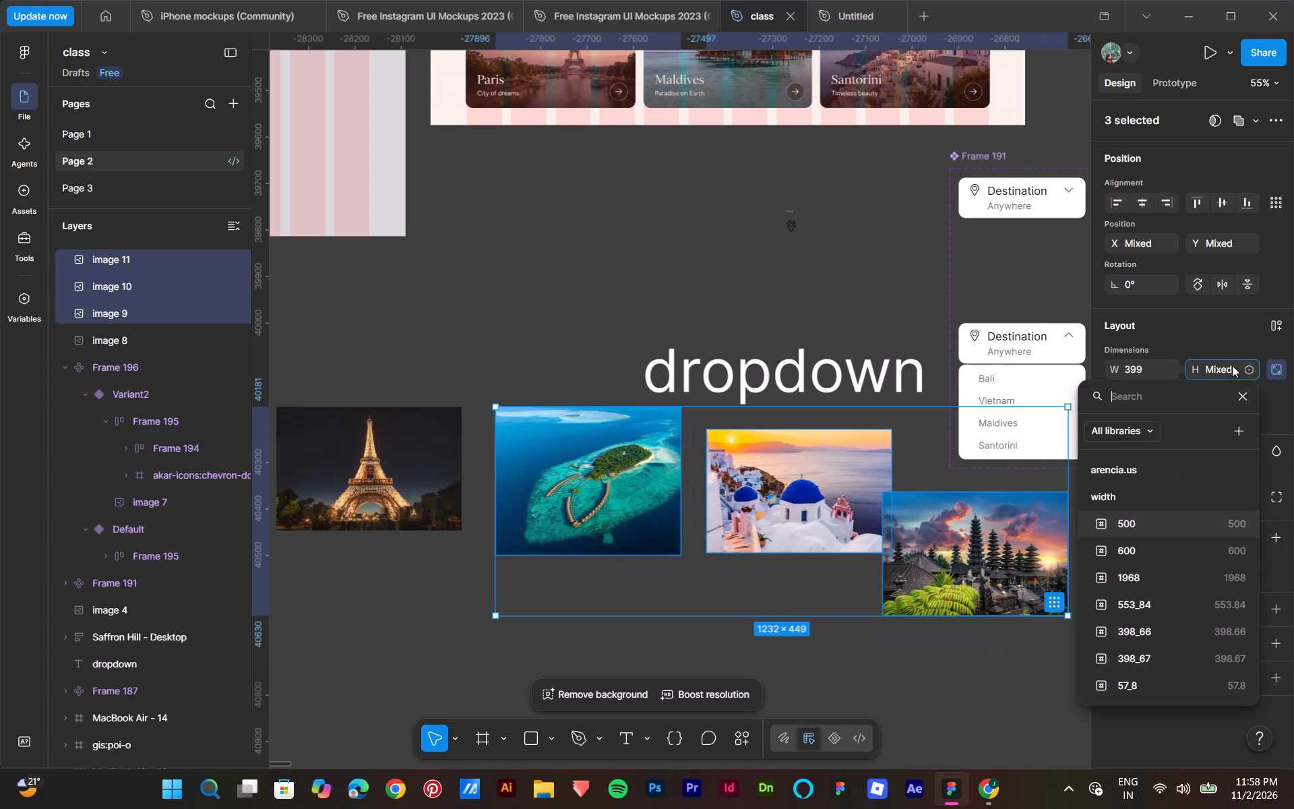
{"action": "left_click", "coordinate": [1232, 365]}
{"action": "type", "text": "266"}
{"action": "key", "text": "Return"}
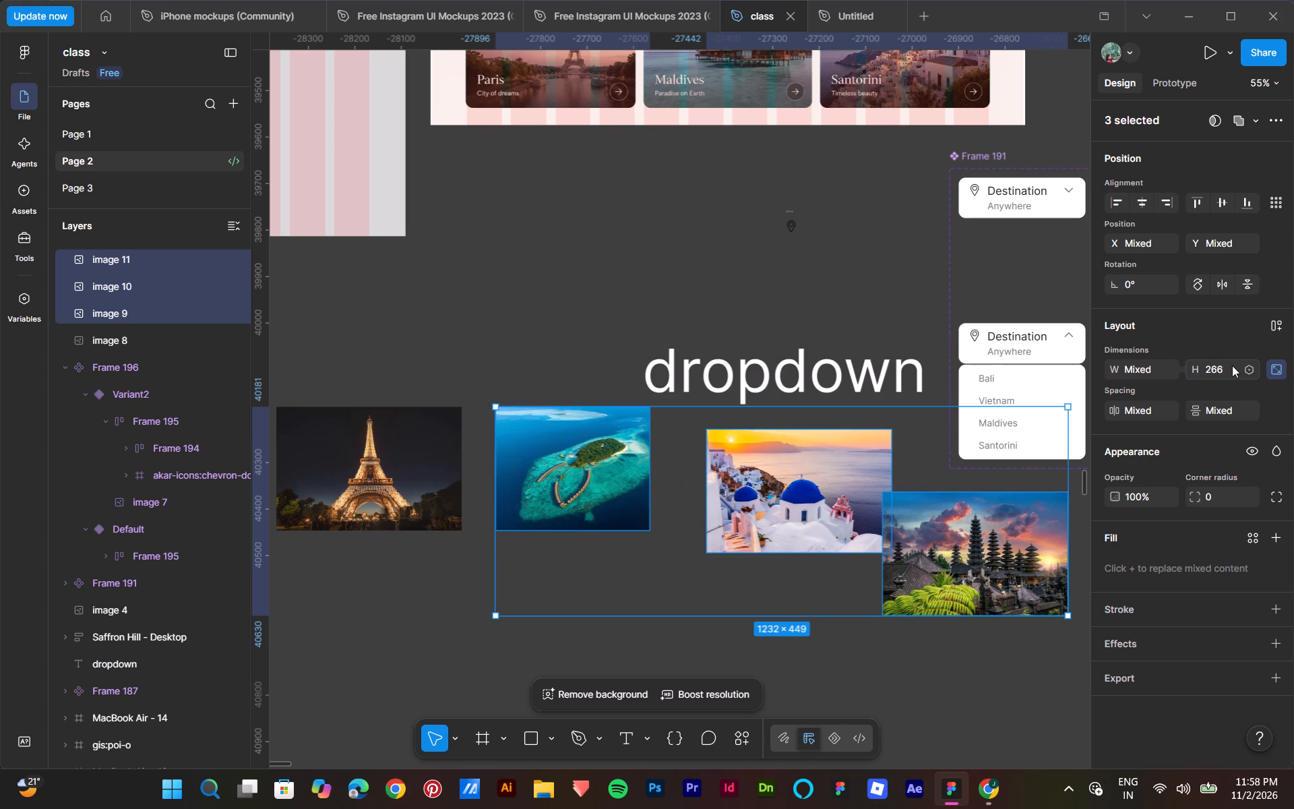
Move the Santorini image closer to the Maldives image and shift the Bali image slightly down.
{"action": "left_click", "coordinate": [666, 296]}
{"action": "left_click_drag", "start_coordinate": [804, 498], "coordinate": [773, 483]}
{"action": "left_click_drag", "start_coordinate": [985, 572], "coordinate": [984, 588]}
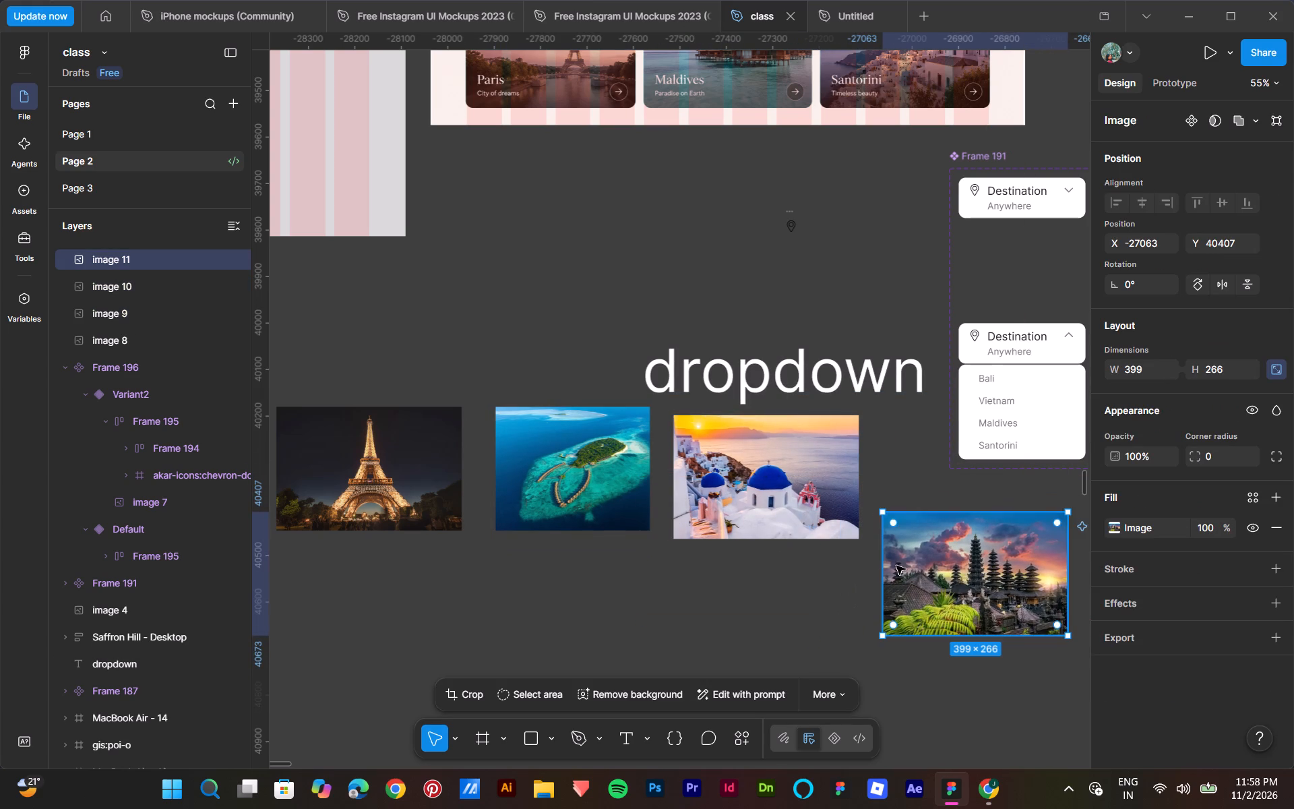
Shift the Paris image left, stack the Maldives image beneath it, and enlarge Maldives to match the Paris width.
{"action": "scroll", "coordinate": [538, 301], "scroll_direction": "up", "scroll_amount": 1}
{"action": "middle_click_drag", "start_coordinate": [538, 301], "coordinate": [675, 359]}
{"action": "left_click_drag", "start_coordinate": [552, 525], "coordinate": [479, 515]}
{"action": "left_click_drag", "start_coordinate": [665, 561], "coordinate": [367, 663]}
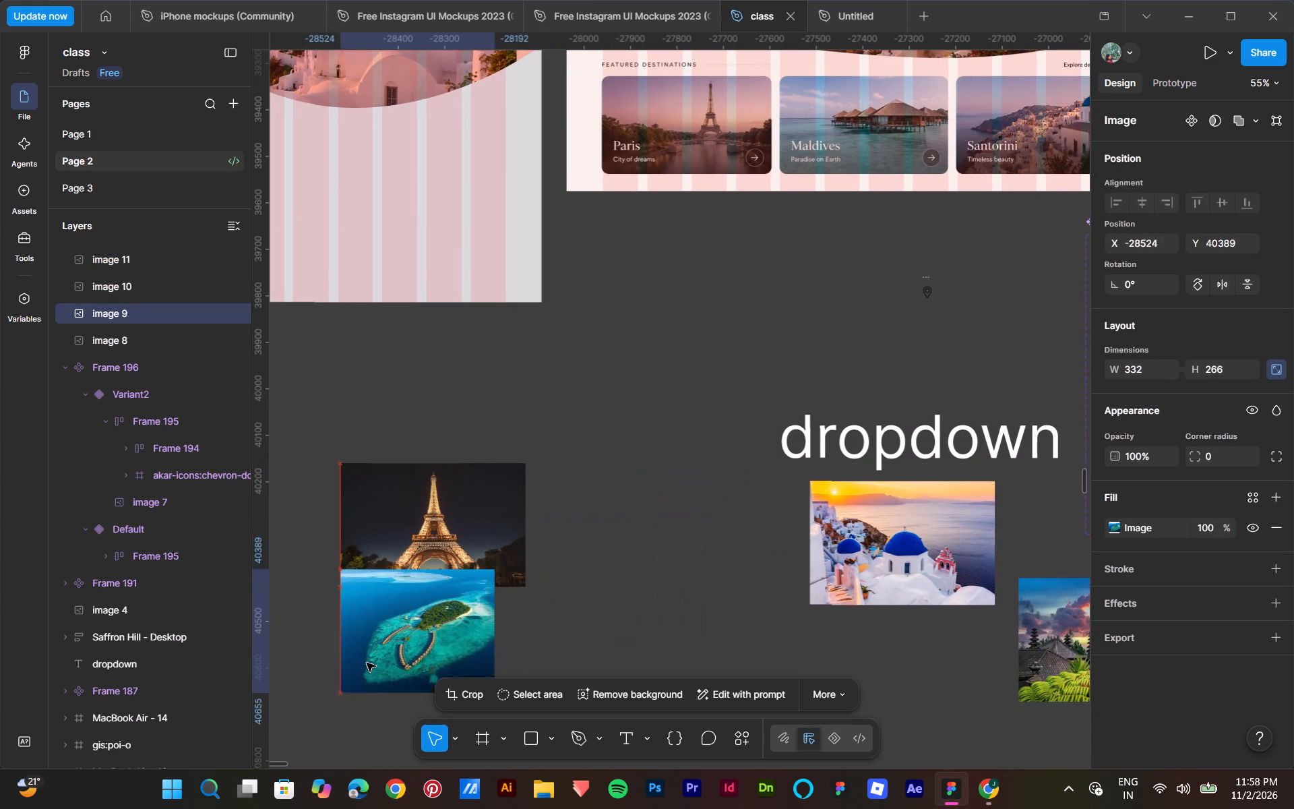
{"action": "left_click_drag", "start_coordinate": [367, 663], "coordinate": [373, 684]}
{"action": "scroll", "coordinate": [512, 597], "scroll_direction": "down", "scroll_amount": 4}
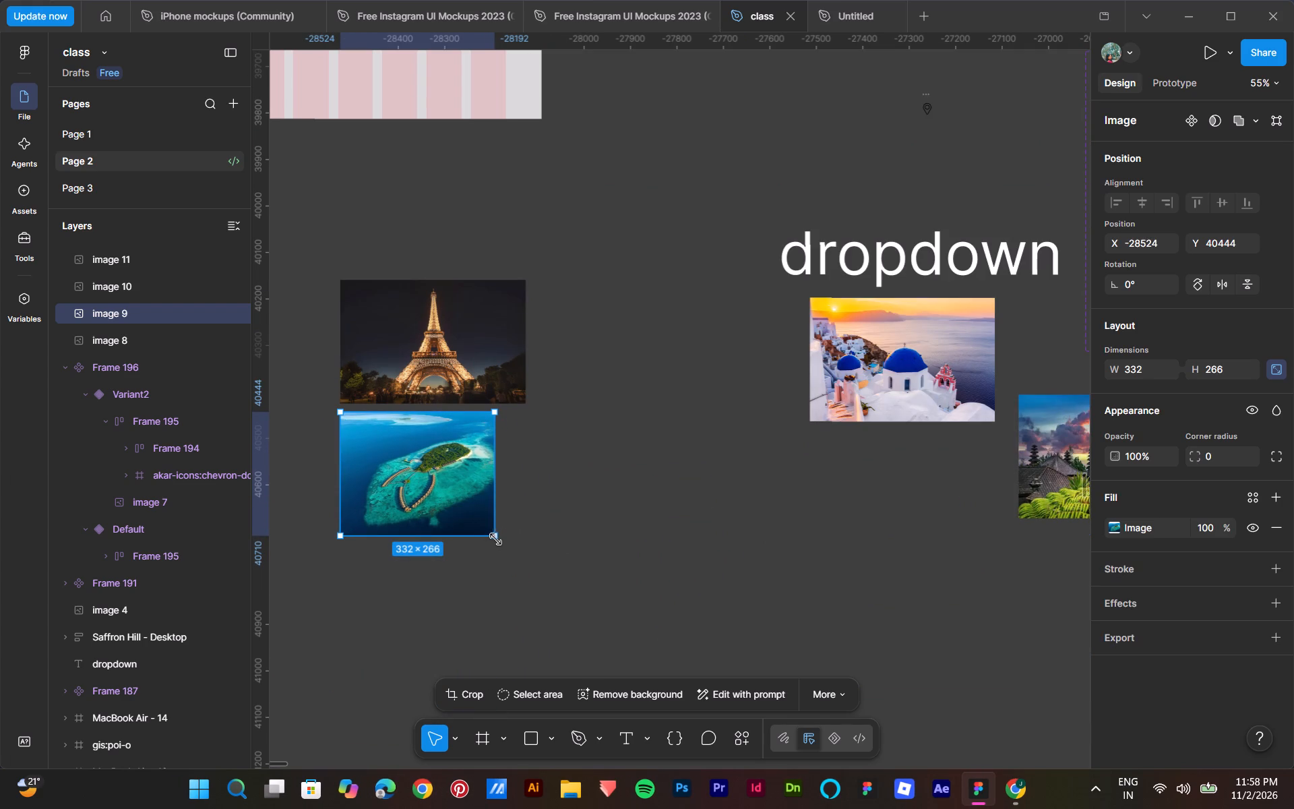
{"action": "left_click_drag", "start_coordinate": [497, 539], "coordinate": [510, 560]}
Complete the photo column by placing the Santorini image above Paris with a 17 gap and the Bali image below Maldives.
{"action": "scroll", "coordinate": [599, 490], "scroll_direction": "up", "scroll_amount": 3}
{"action": "left_click_drag", "start_coordinate": [937, 453], "coordinate": [503, 300]}
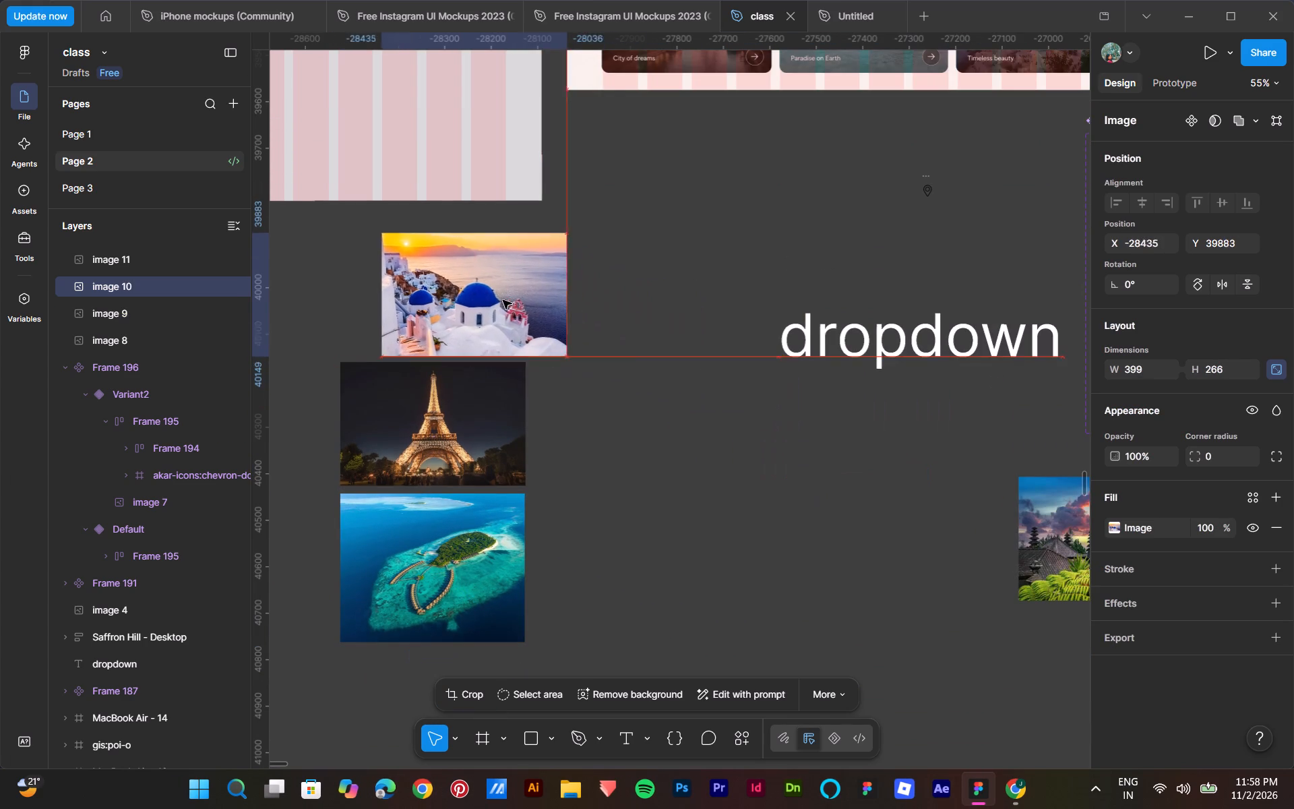
{"action": "left_click_drag", "start_coordinate": [503, 300], "coordinate": [472, 305]}
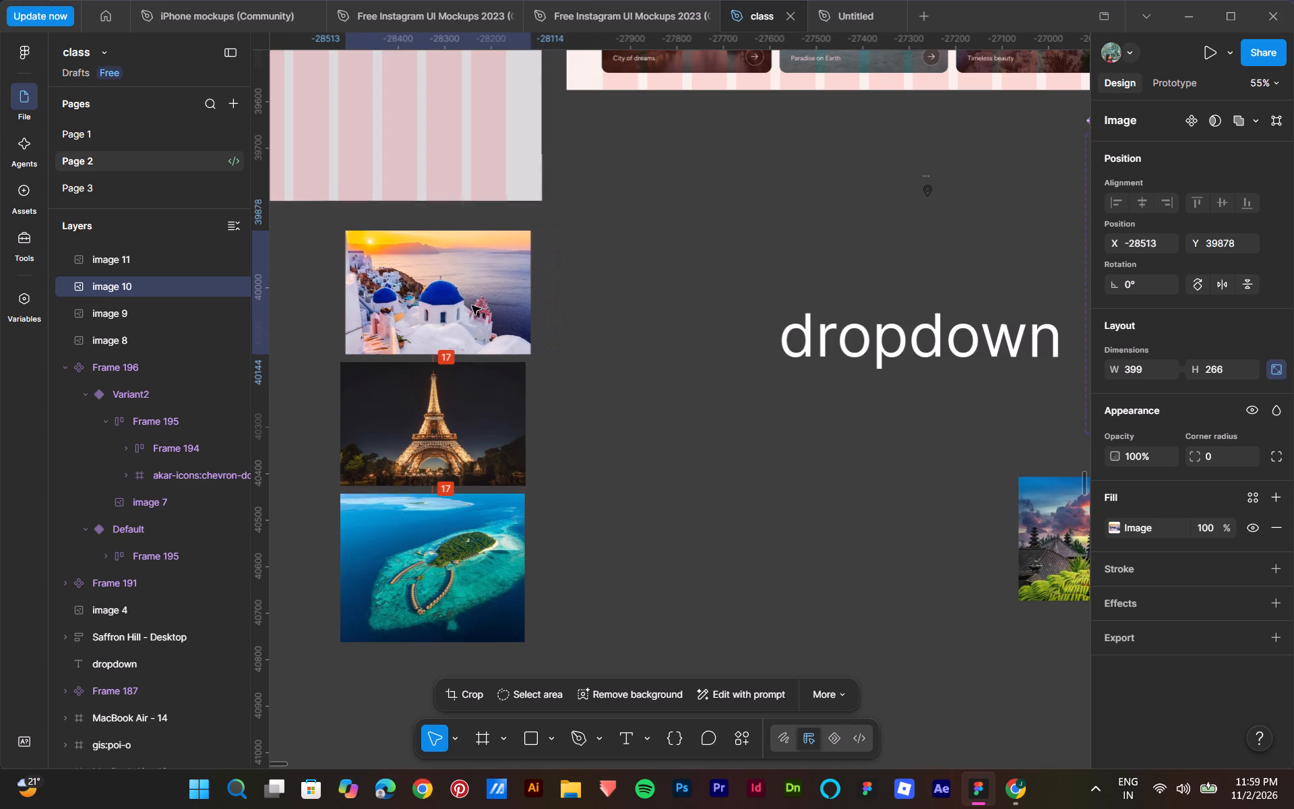
{"action": "left_click_drag", "start_coordinate": [472, 305], "coordinate": [472, 306]}
{"action": "scroll", "coordinate": [747, 417], "scroll_direction": "down", "scroll_amount": 4}
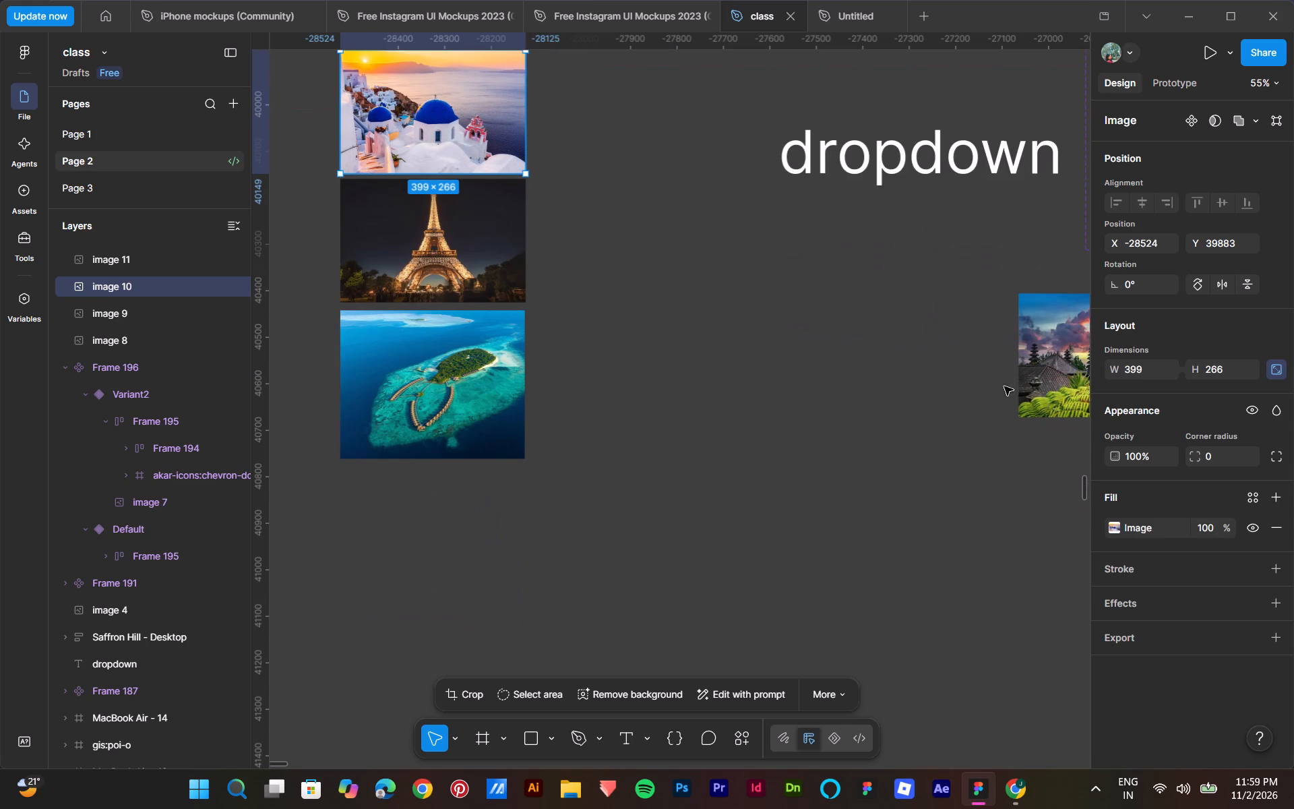
{"action": "left_click_drag", "start_coordinate": [1051, 380], "coordinate": [371, 557]}
Select all four destination photos in the column and set their corner radius to 25.
{"action": "scroll", "coordinate": [474, 528], "scroll_direction": "up", "scroll_amount": 5}
{"action": "scroll", "coordinate": [476, 527], "scroll_direction": "down", "scroll_amount": 5}
{"action": "scroll", "coordinate": [476, 527], "scroll_direction": "up", "scroll_amount": 2}
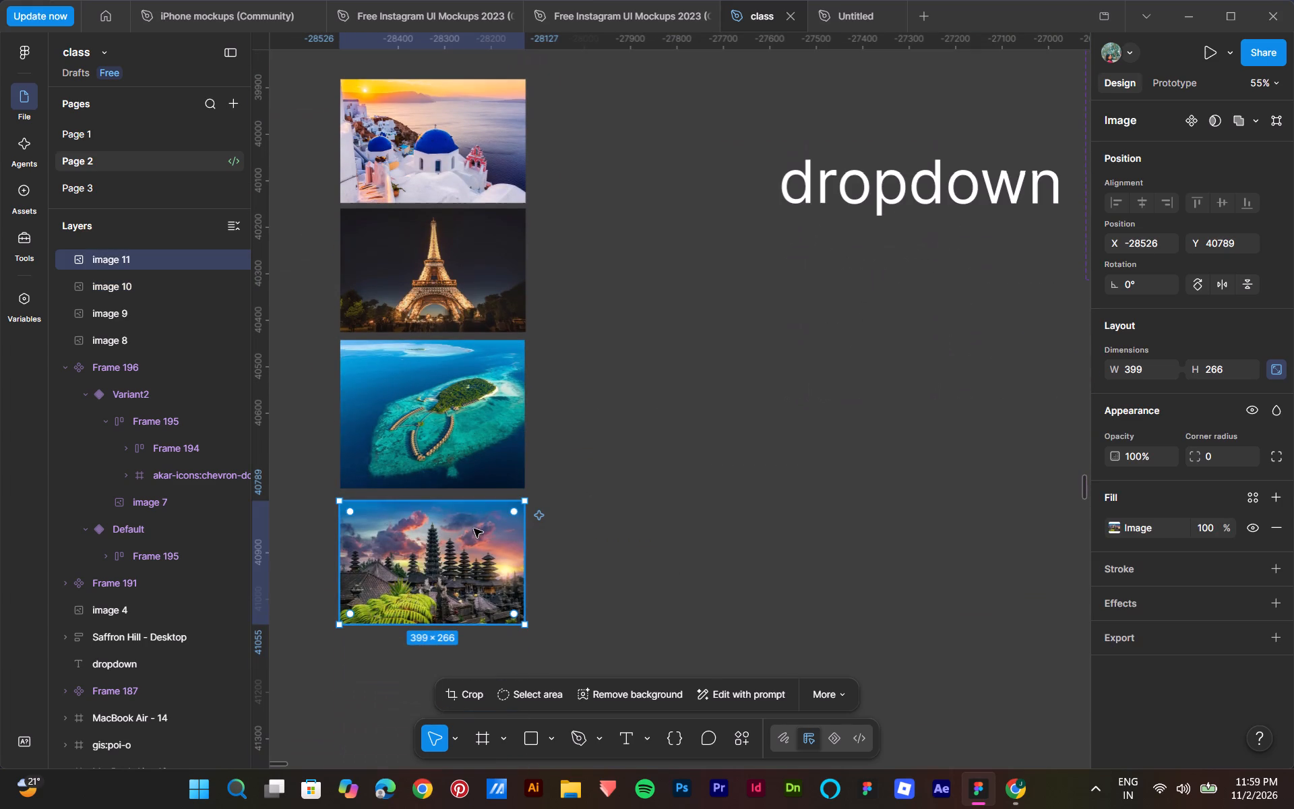
{"action": "scroll", "coordinate": [629, 557], "scroll_direction": "up", "scroll_amount": 5}
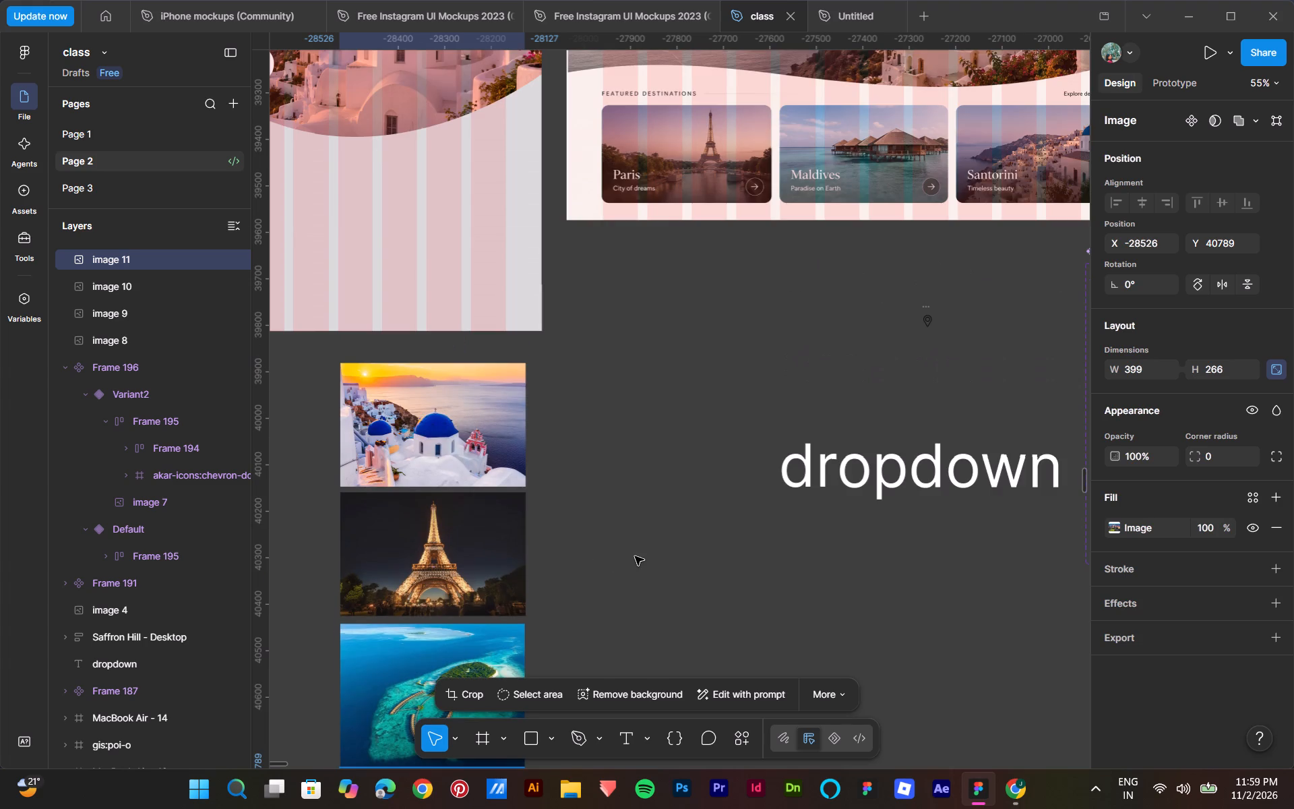
{"action": "scroll", "coordinate": [481, 433], "scroll_direction": "down", "scroll_amount": 5}
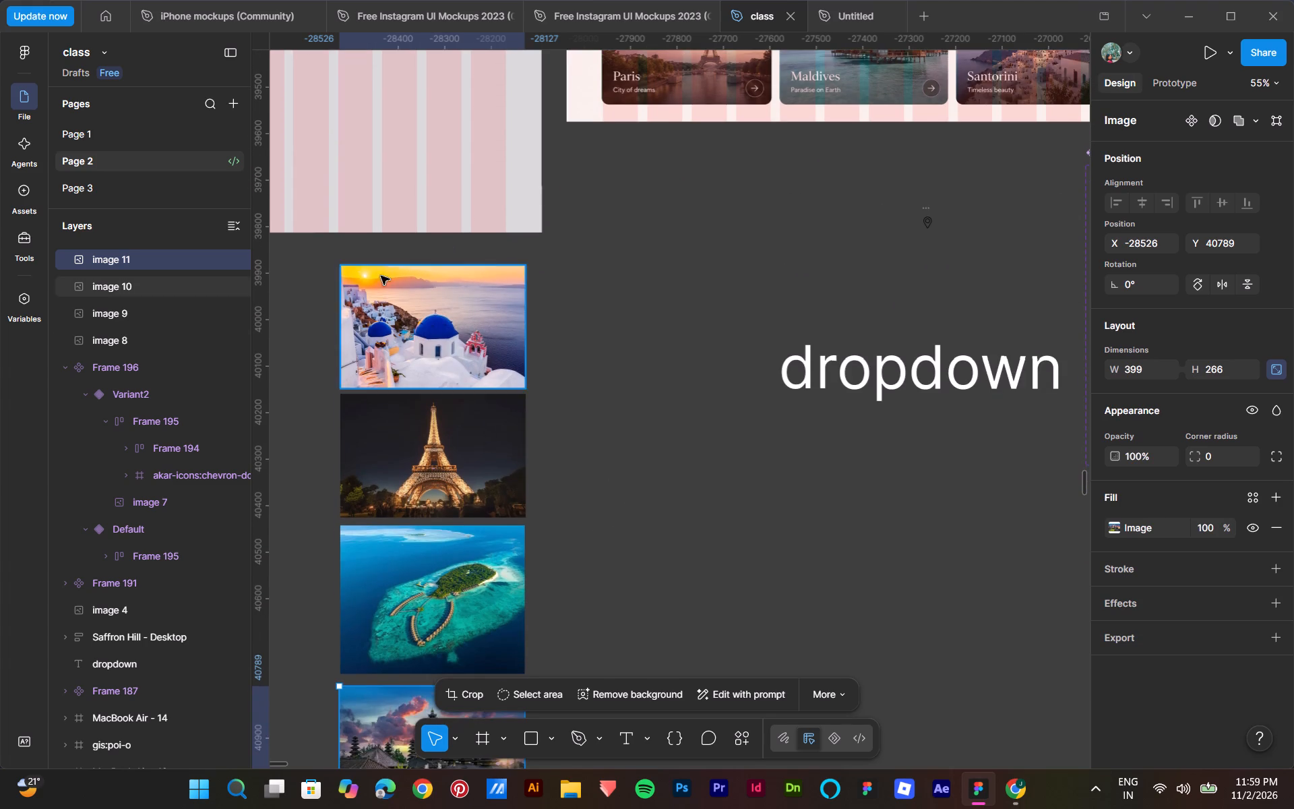
{"action": "left_click_drag", "start_coordinate": [320, 262], "coordinate": [607, 738]}
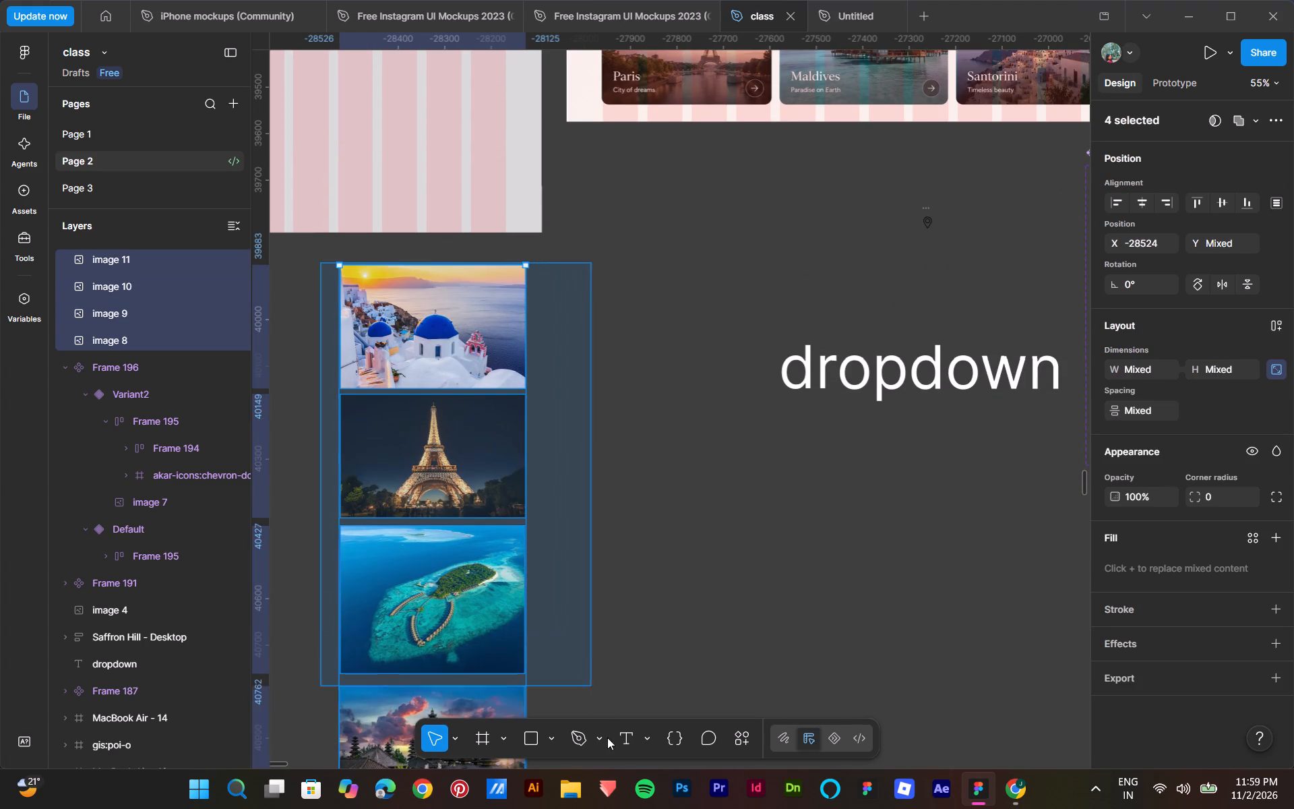
{"action": "left_click_drag", "start_coordinate": [607, 738], "coordinate": [621, 806]}
{"action": "left_click_drag", "start_coordinate": [1200, 498], "coordinate": [666, 396]}
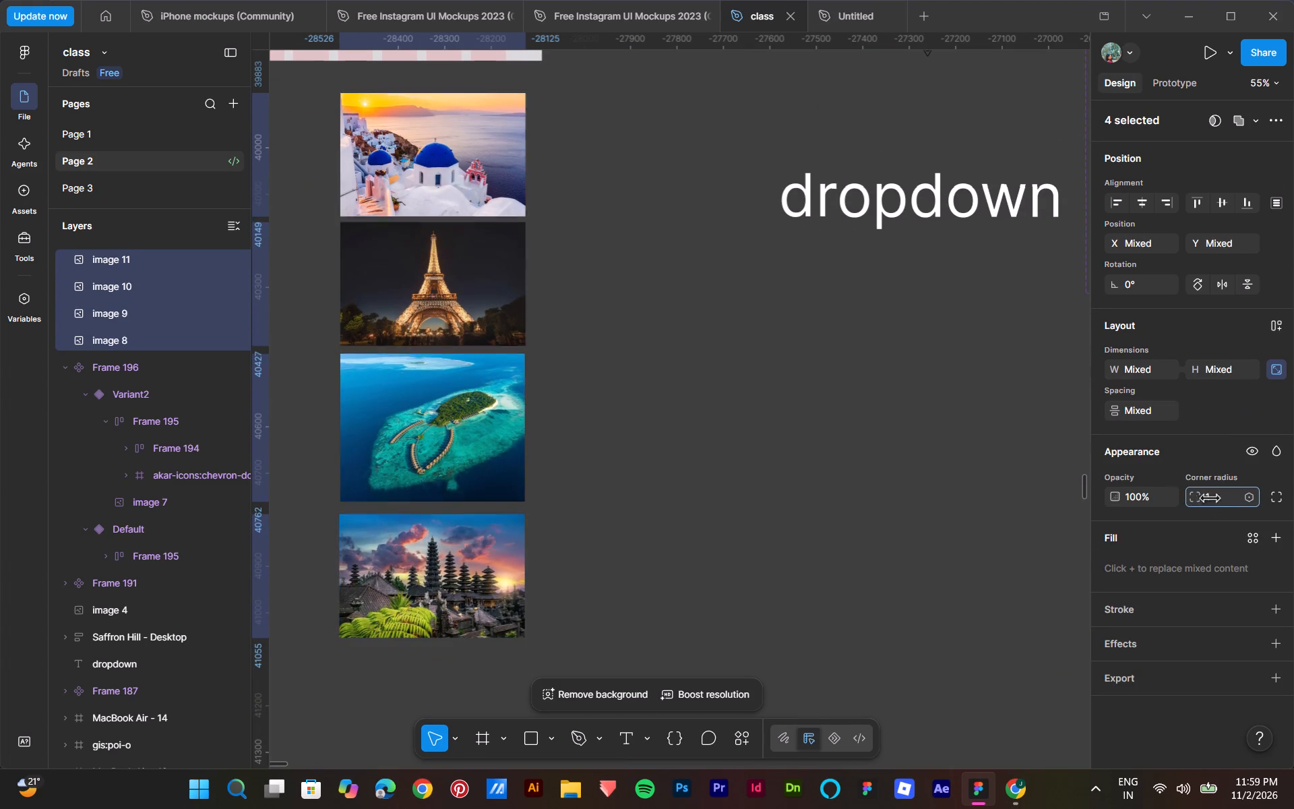
{"action": "left_click_drag", "start_coordinate": [666, 396], "coordinate": [1075, 452]}
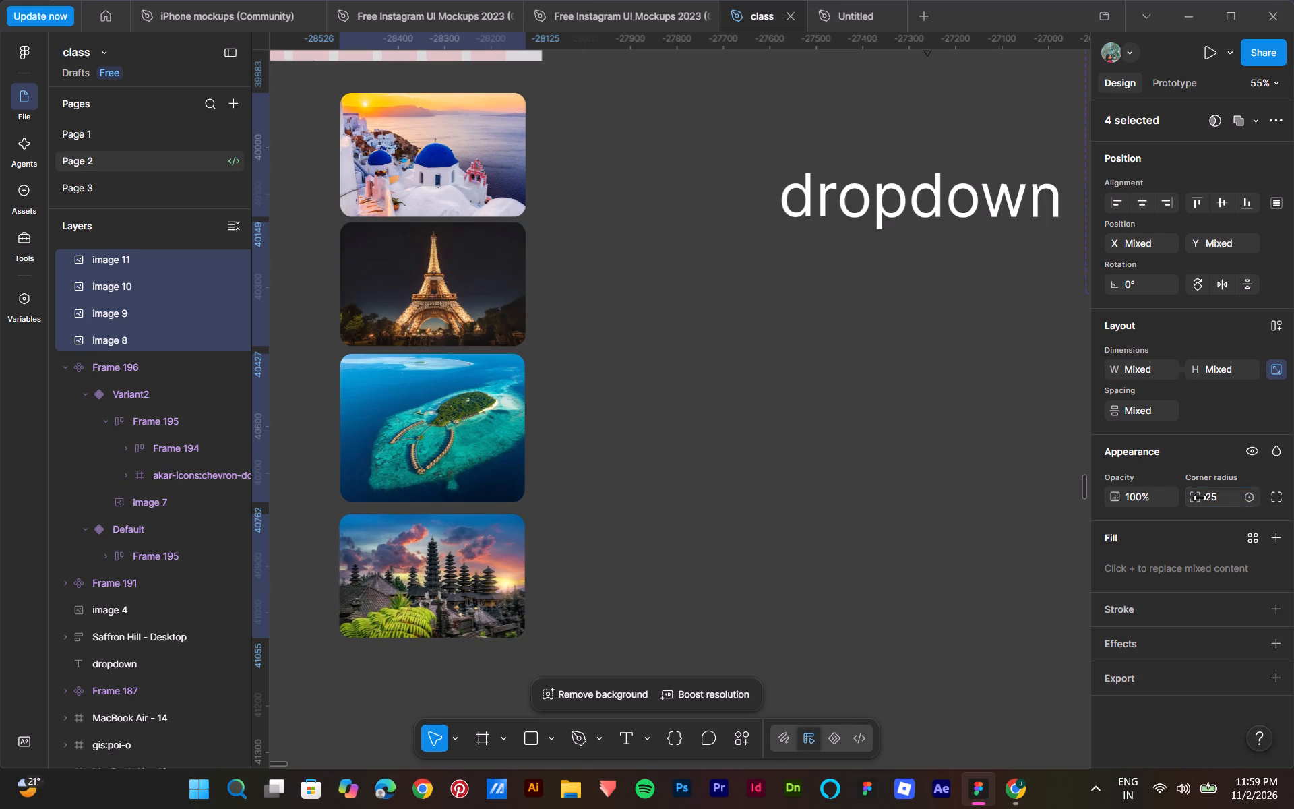
Compare the rounded photo column with the Featured Destinations cards in the reference design.
{"action": "scroll", "coordinate": [364, 313], "scroll_direction": "up", "scroll_amount": 11}
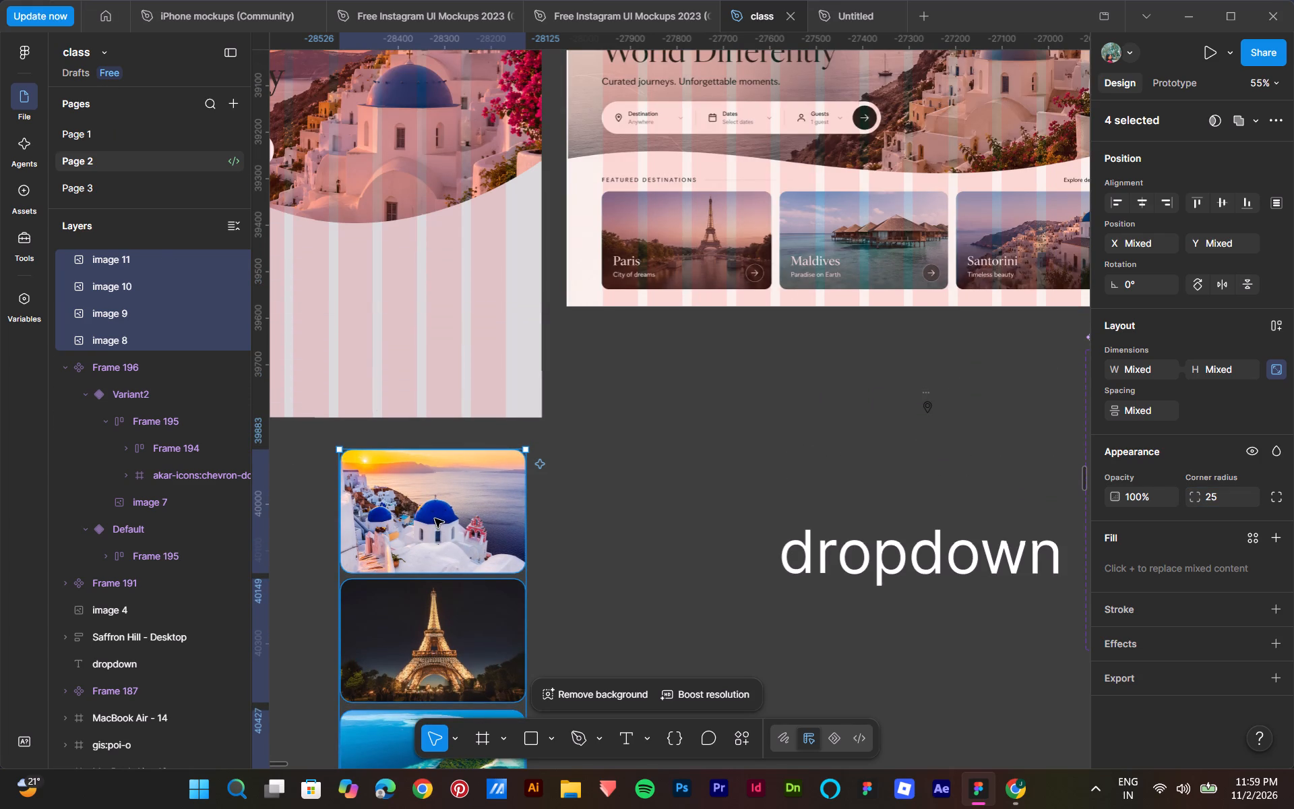
{"action": "scroll", "coordinate": [452, 506], "scroll_direction": "down", "scroll_amount": 8}
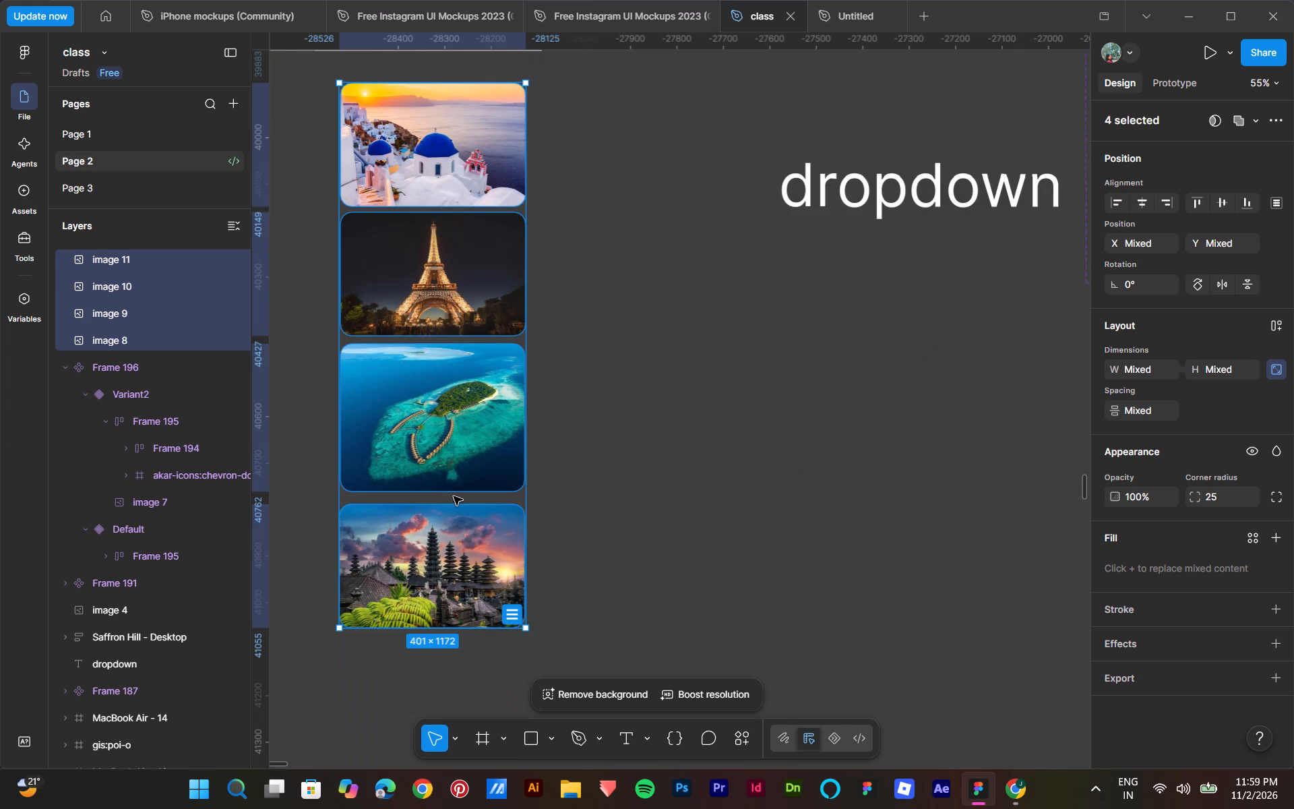
{"action": "scroll", "coordinate": [454, 496], "scroll_direction": "up", "scroll_amount": 8}
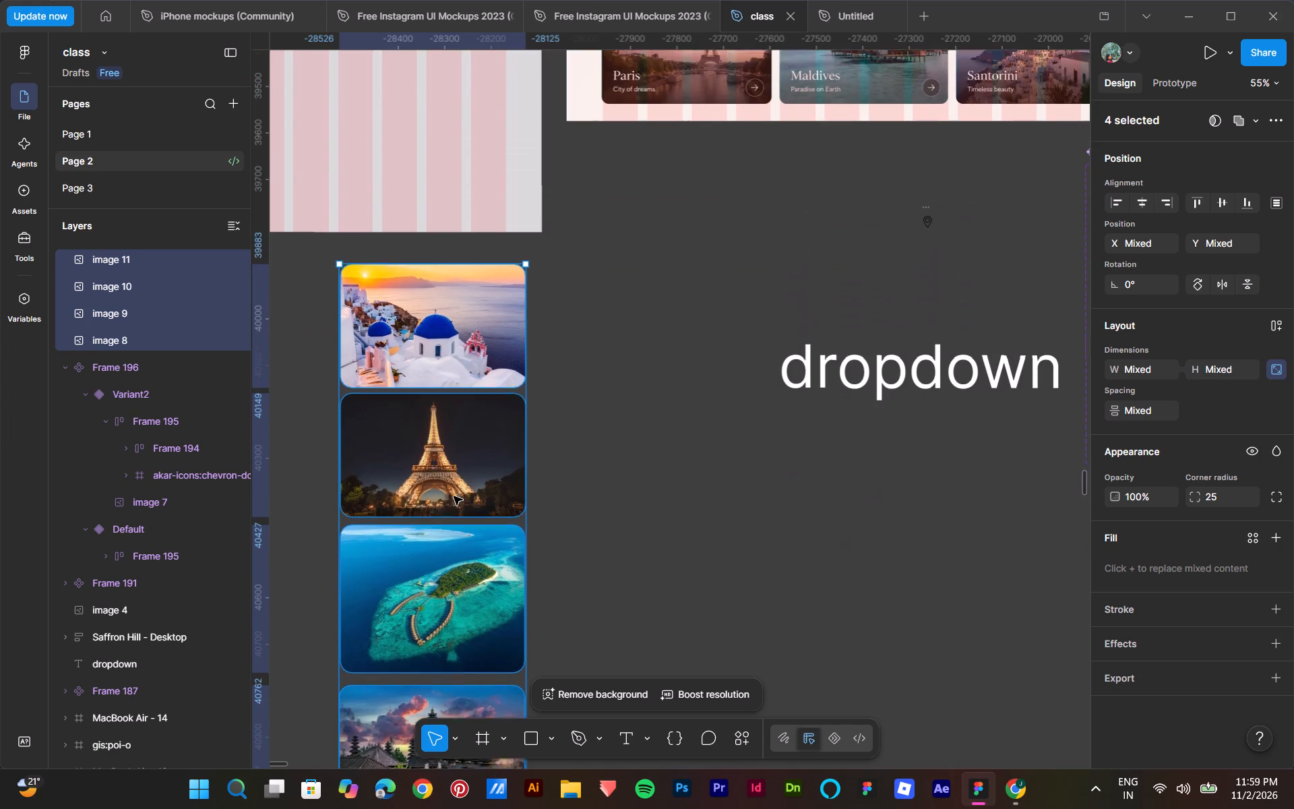
{"action": "scroll", "coordinate": [454, 496], "scroll_direction": "up", "scroll_amount": 2}
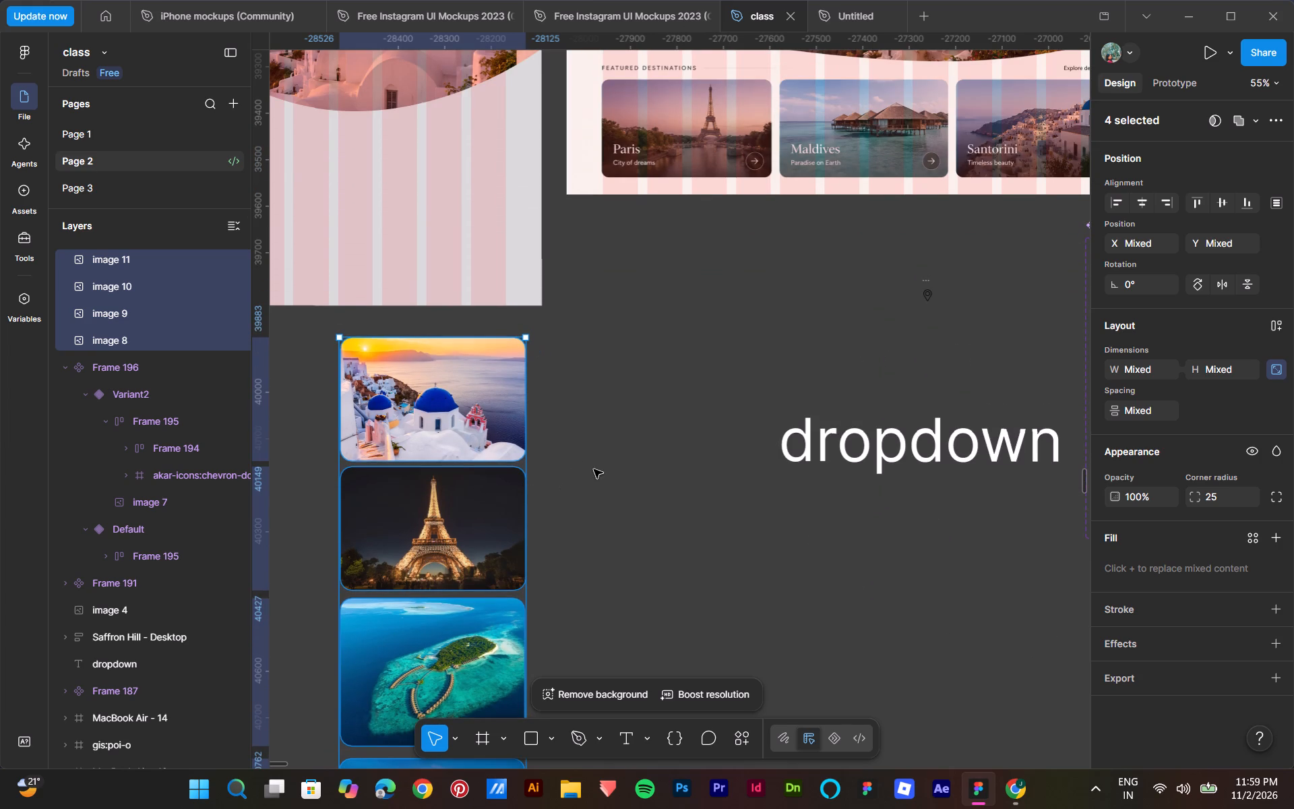
Add a text layer reading PARIS over the lower-left area of the Santorini photo.
{"action": "middle_click_drag", "start_coordinate": [594, 469], "coordinate": [664, 469]}
{"action": "scroll", "coordinate": [664, 469], "scroll_direction": "up", "scroll_amount": 1}
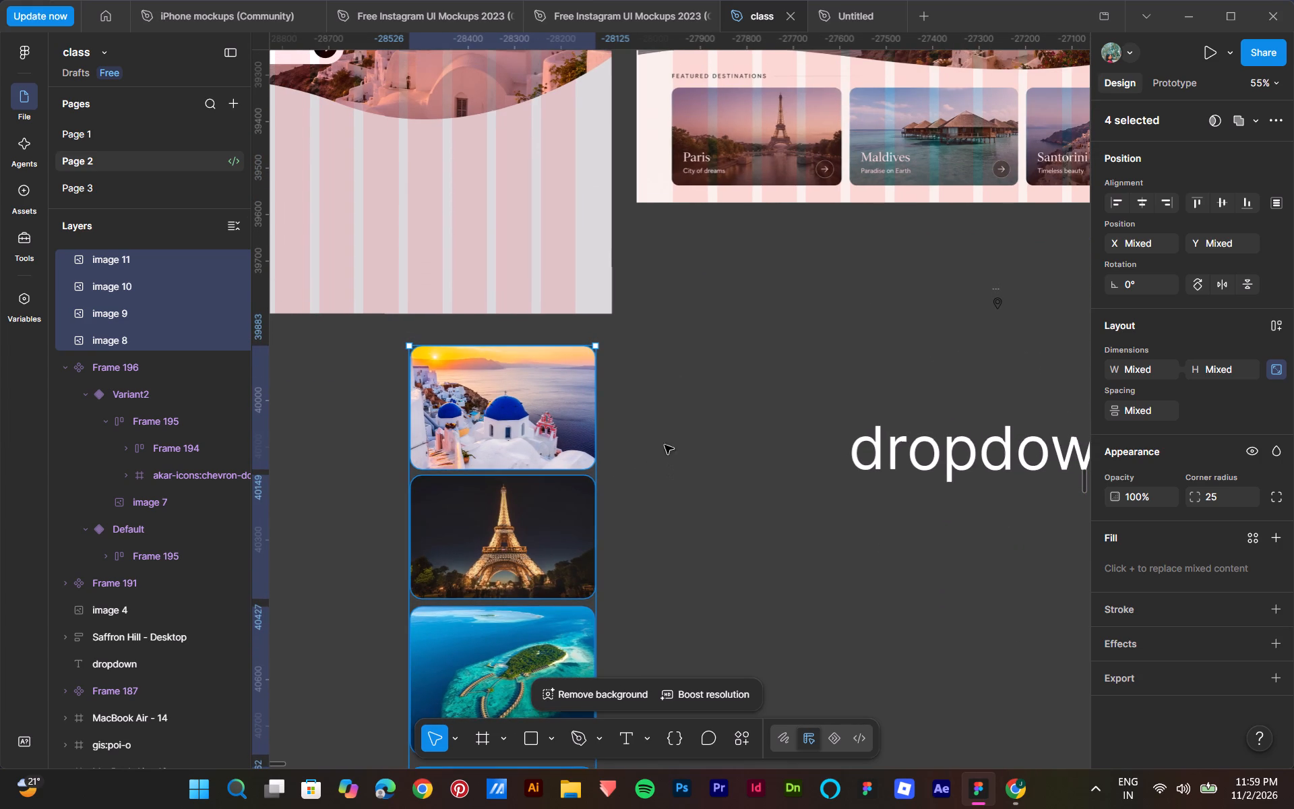
{"action": "scroll", "coordinate": [718, 328], "scroll_direction": "up", "scroll_amount": 2}
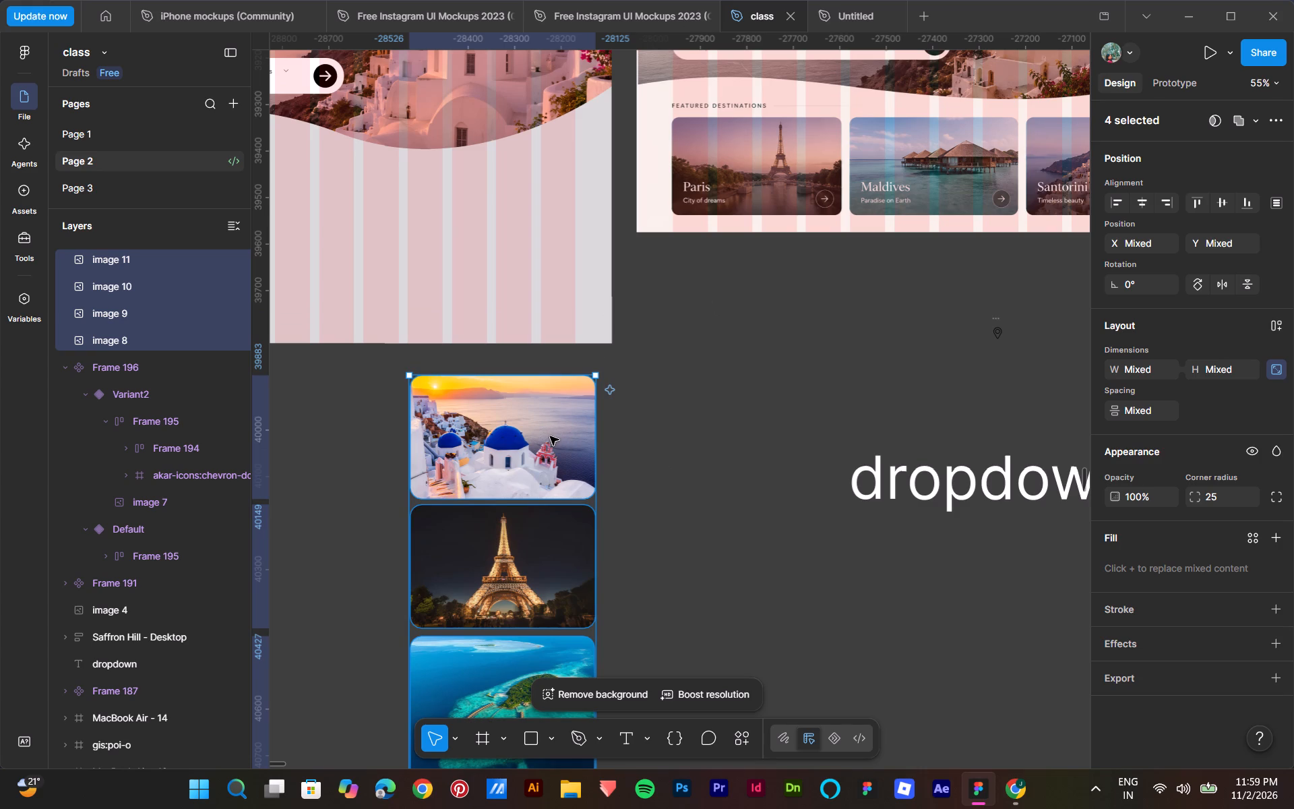
{"action": "scroll", "coordinate": [506, 433], "scroll_direction": "down", "scroll_amount": 2}
{"action": "scroll", "coordinate": [479, 376], "scroll_direction": "up", "scroll_amount": 1}
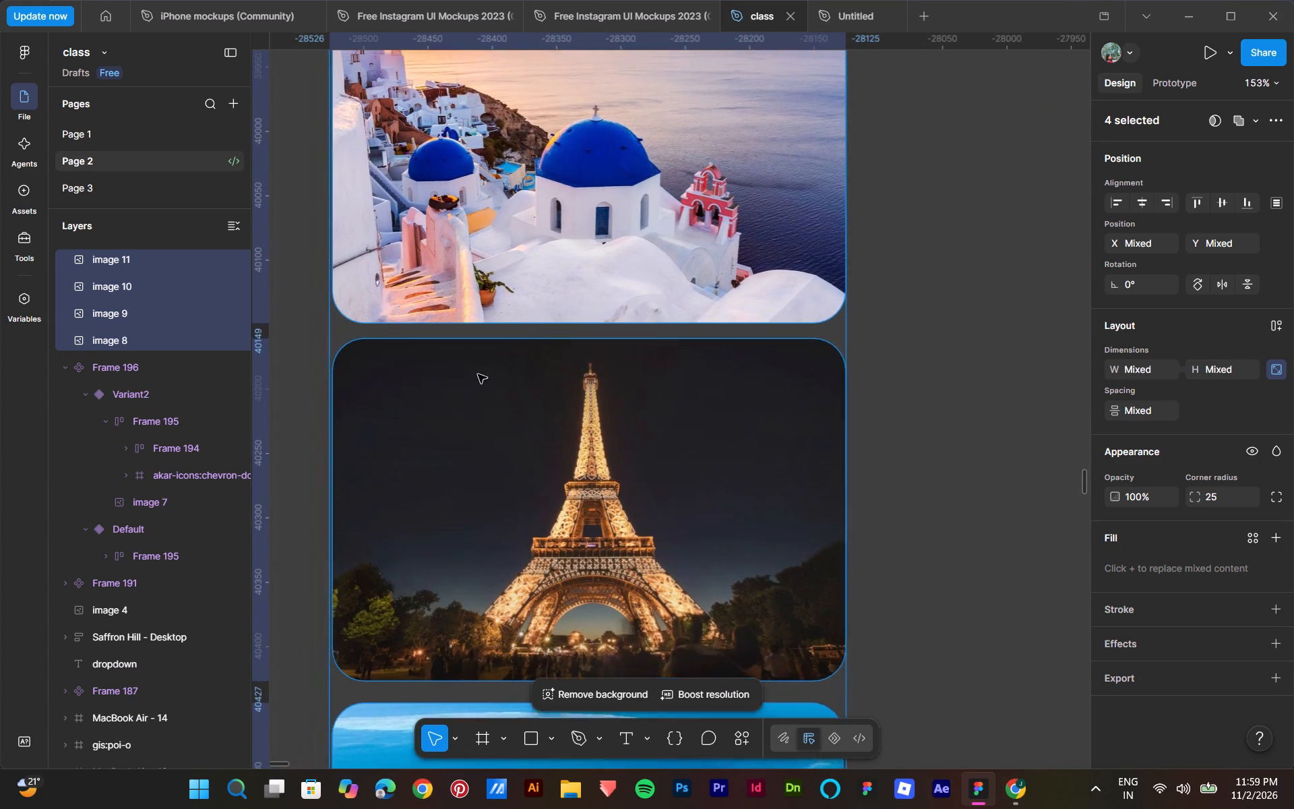
{"action": "scroll", "coordinate": [478, 374], "scroll_direction": "up", "scroll_amount": 1}
{"action": "scroll", "coordinate": [621, 330], "scroll_direction": "up", "scroll_amount": 1}
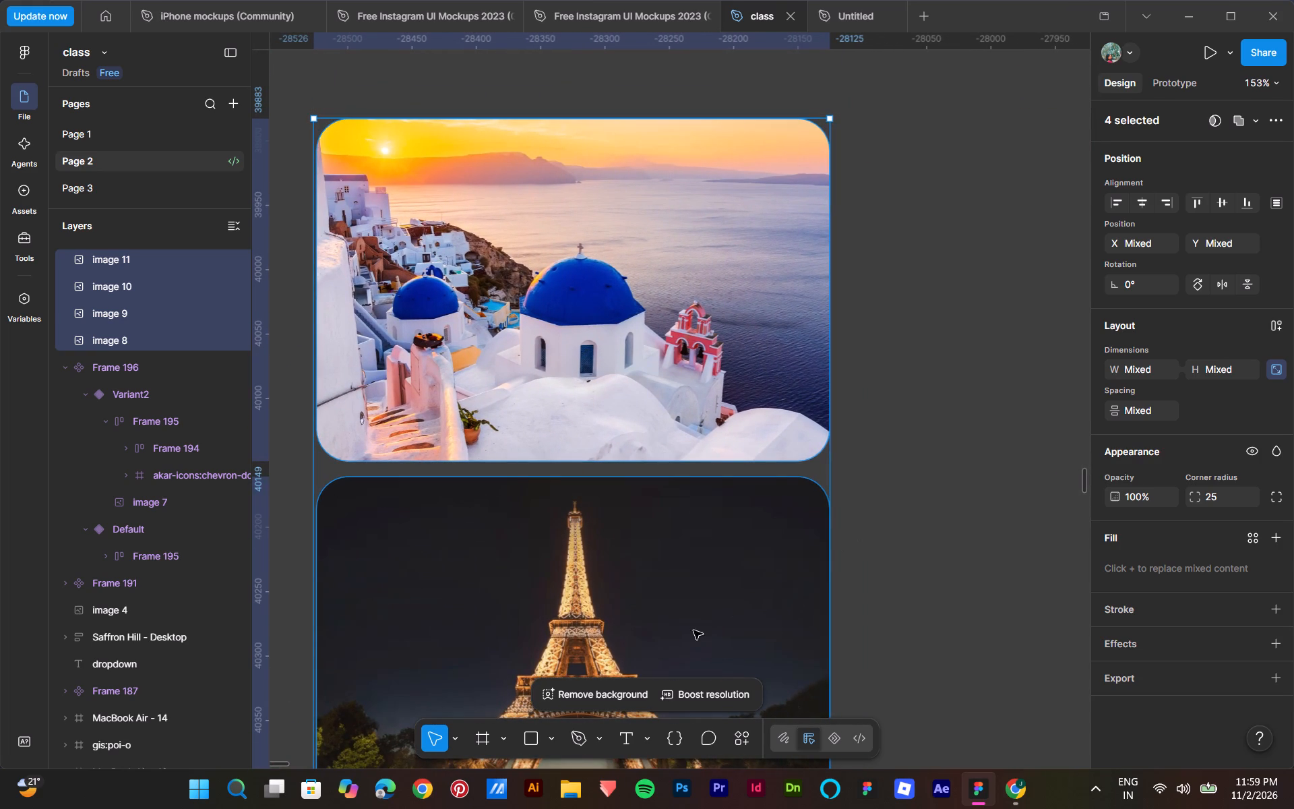
{"action": "left_click", "coordinate": [628, 738]}
{"action": "left_click", "coordinate": [375, 395]}
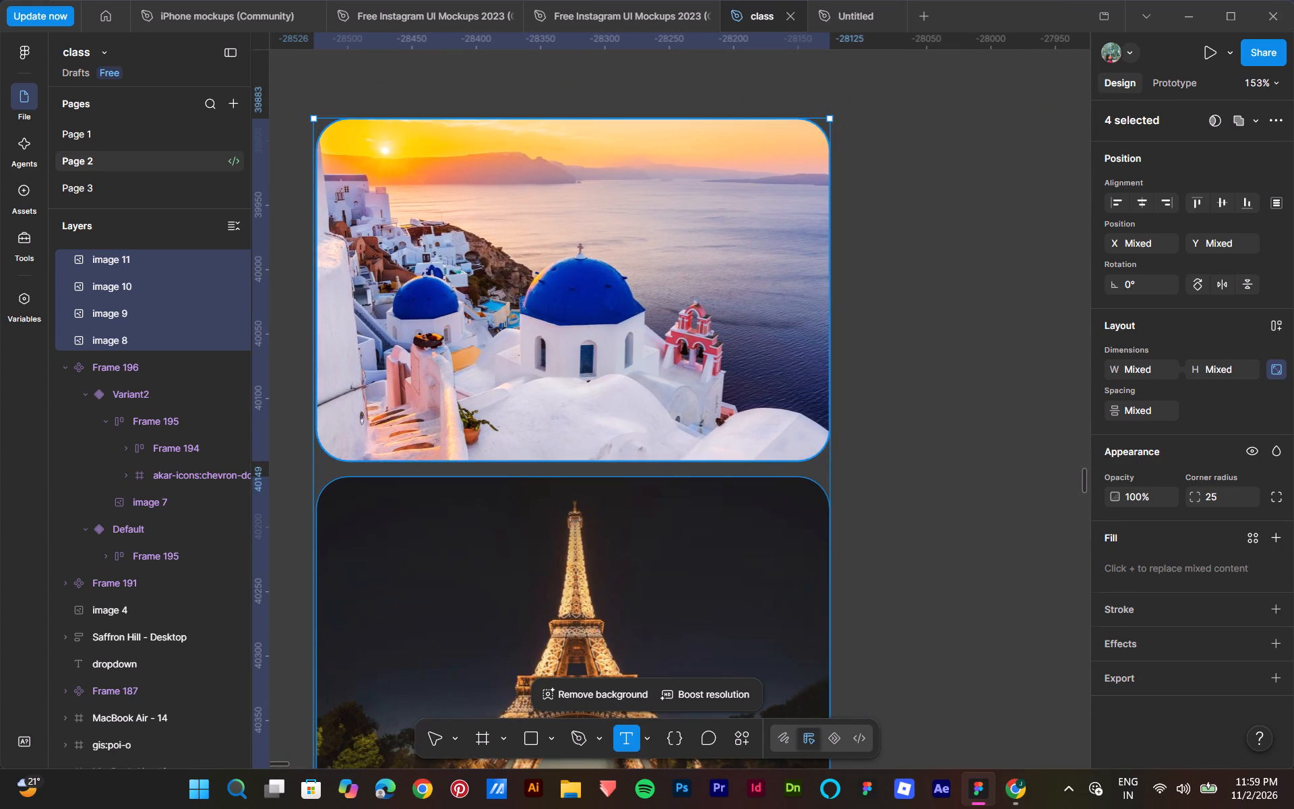
{"action": "key", "text": "p"}
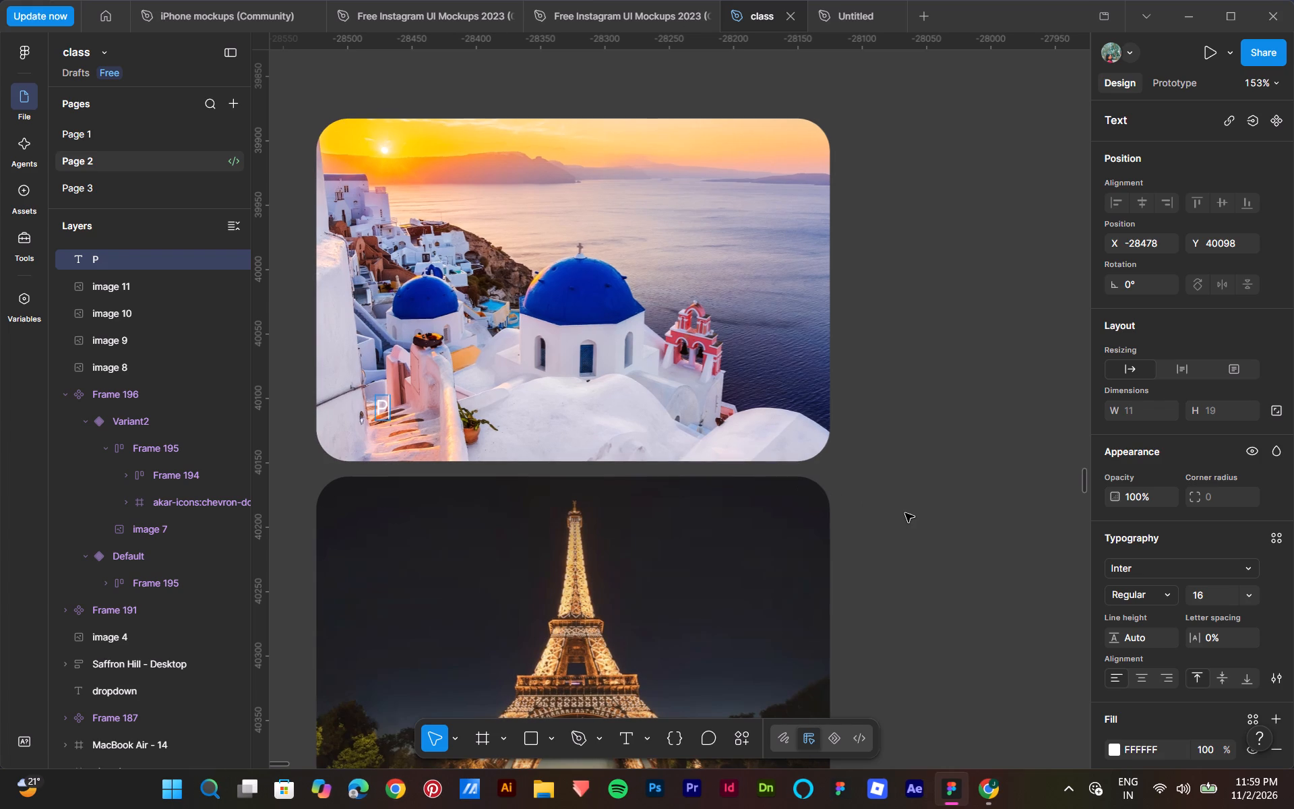
{"action": "type", "text": "AR"}
{"action": "type", "text": "IS"}
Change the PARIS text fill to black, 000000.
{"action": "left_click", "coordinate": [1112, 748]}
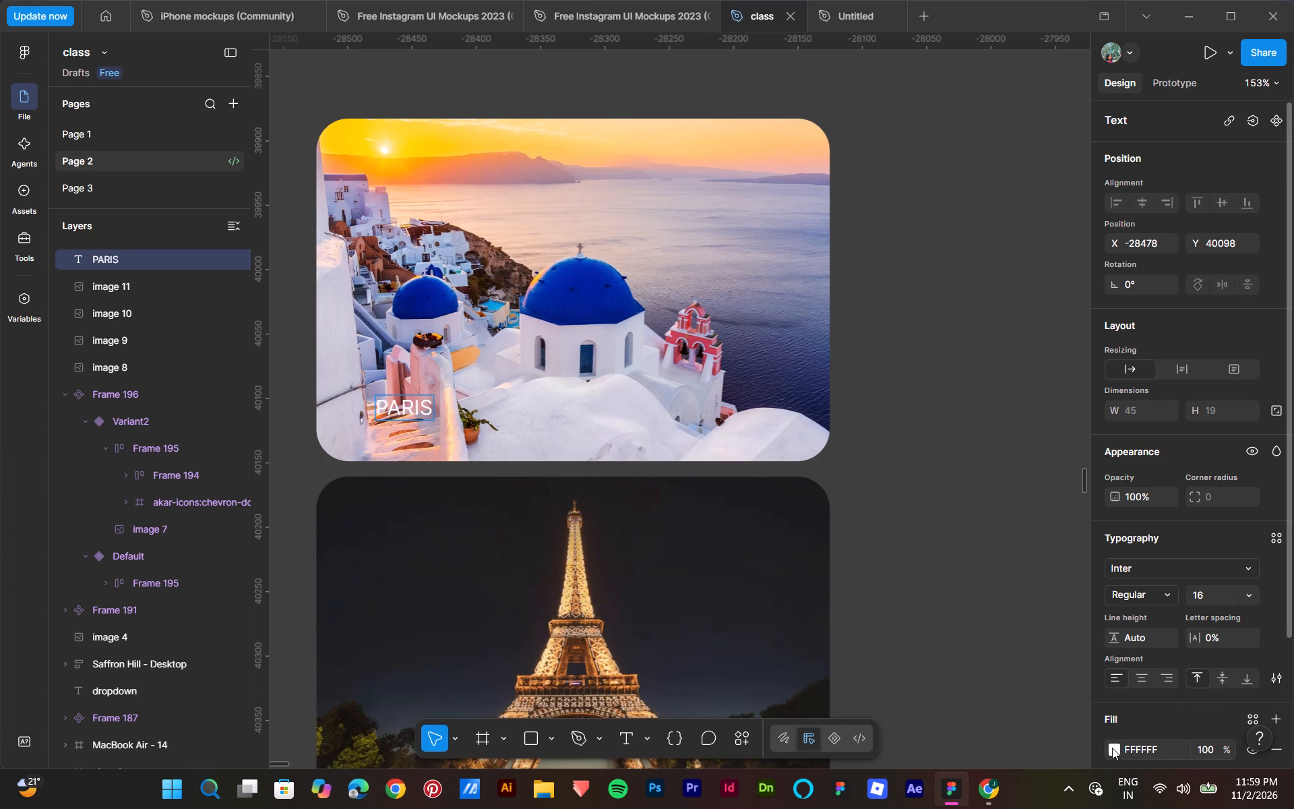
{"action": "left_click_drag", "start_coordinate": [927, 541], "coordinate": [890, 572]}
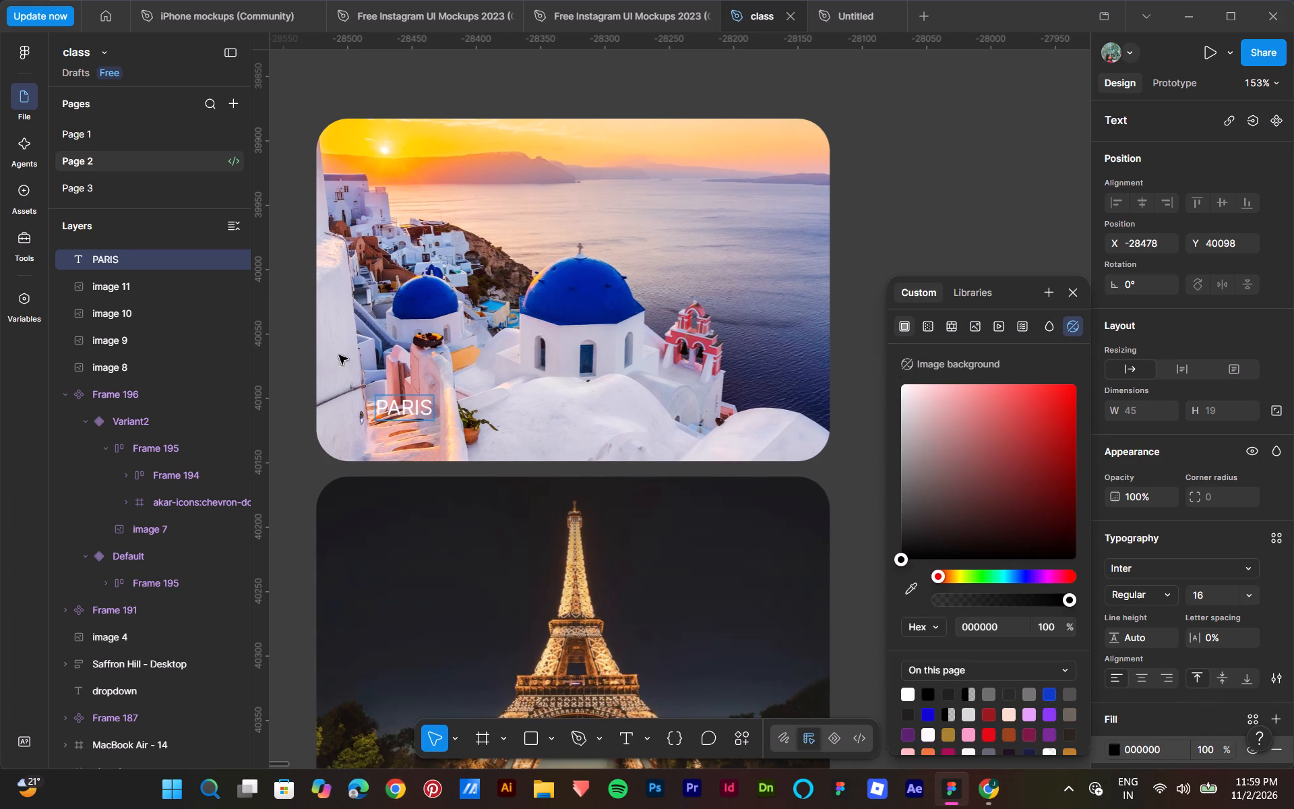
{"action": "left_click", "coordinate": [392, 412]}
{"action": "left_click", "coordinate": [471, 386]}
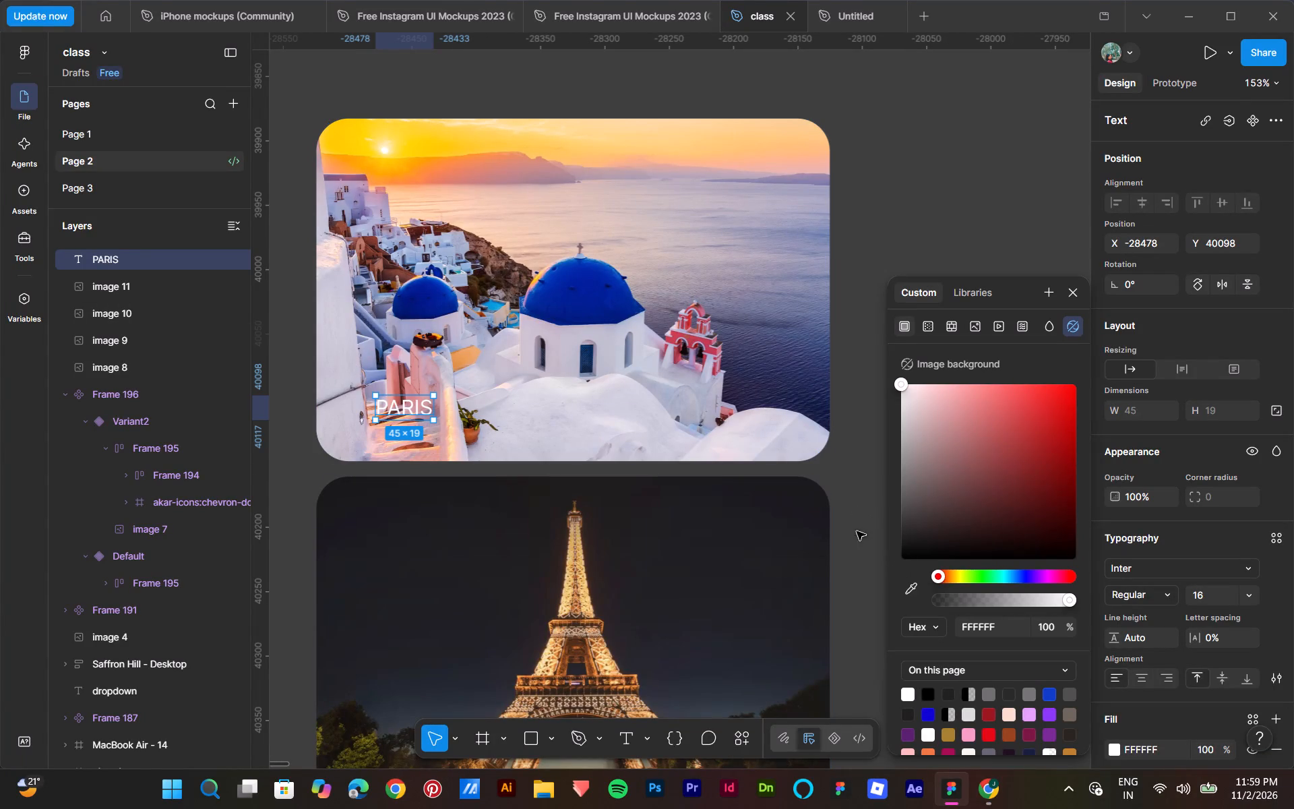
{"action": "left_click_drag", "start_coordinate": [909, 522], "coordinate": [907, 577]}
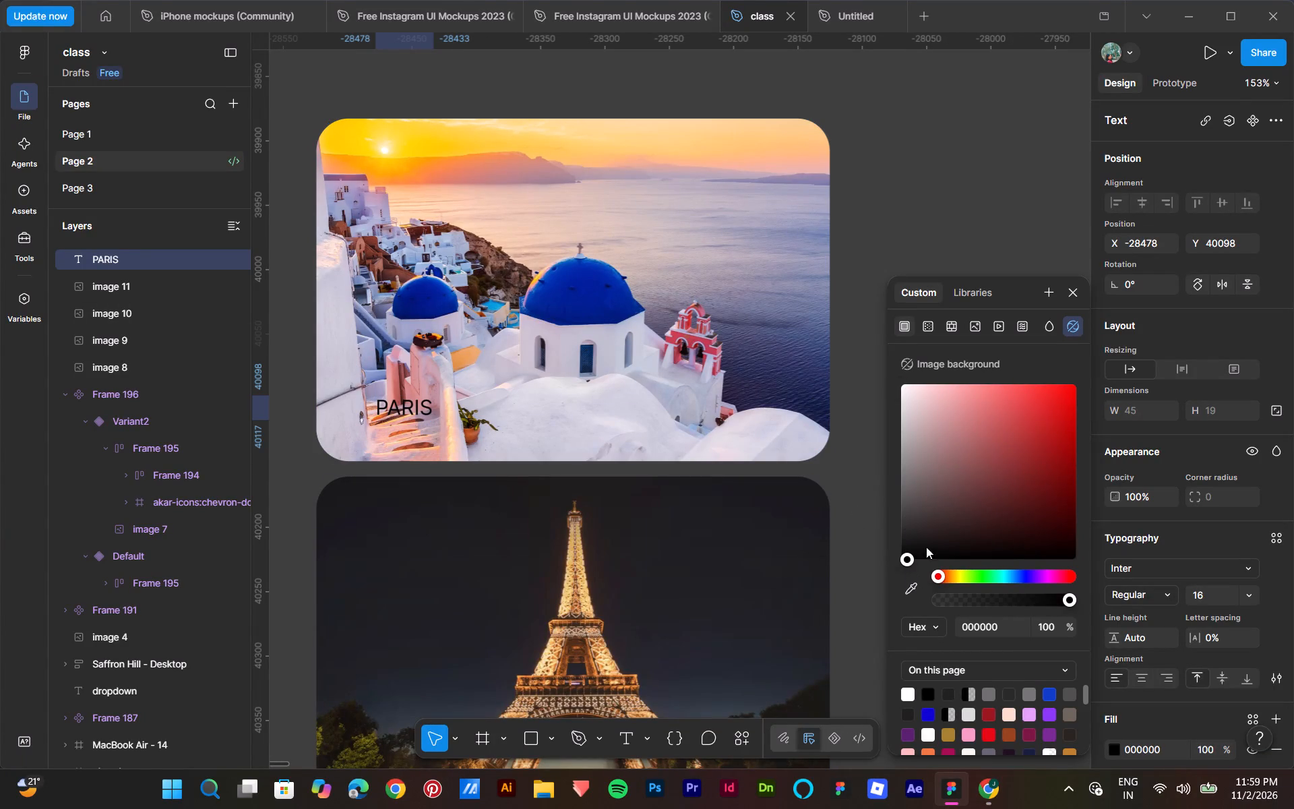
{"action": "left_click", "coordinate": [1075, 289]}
Move the PARIS text down onto the lower-left corner of the Eiffel Tower photo.
{"action": "scroll", "coordinate": [621, 392], "scroll_direction": "down", "scroll_amount": 3}
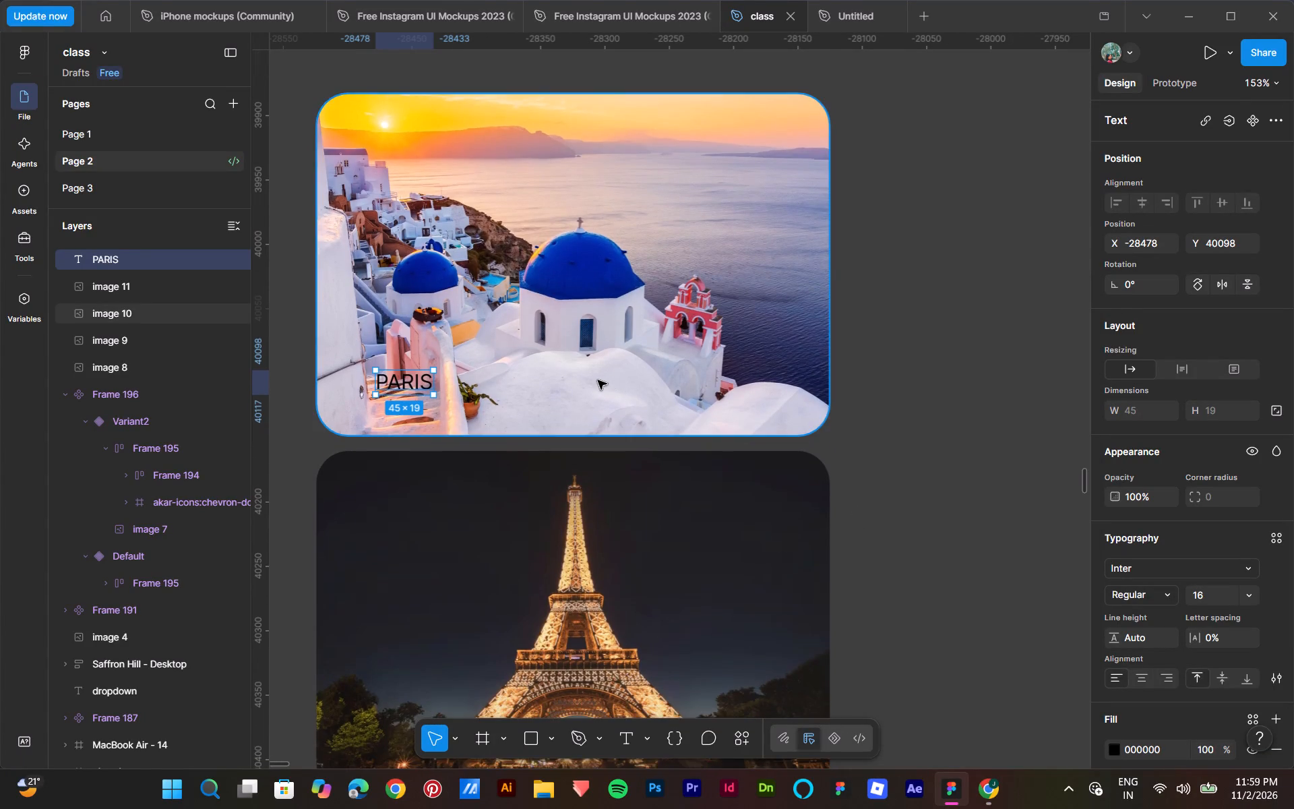
{"action": "scroll", "coordinate": [596, 373], "scroll_direction": "down", "scroll_amount": 5}
{"action": "left_click_drag", "start_coordinate": [401, 204], "coordinate": [386, 513]}
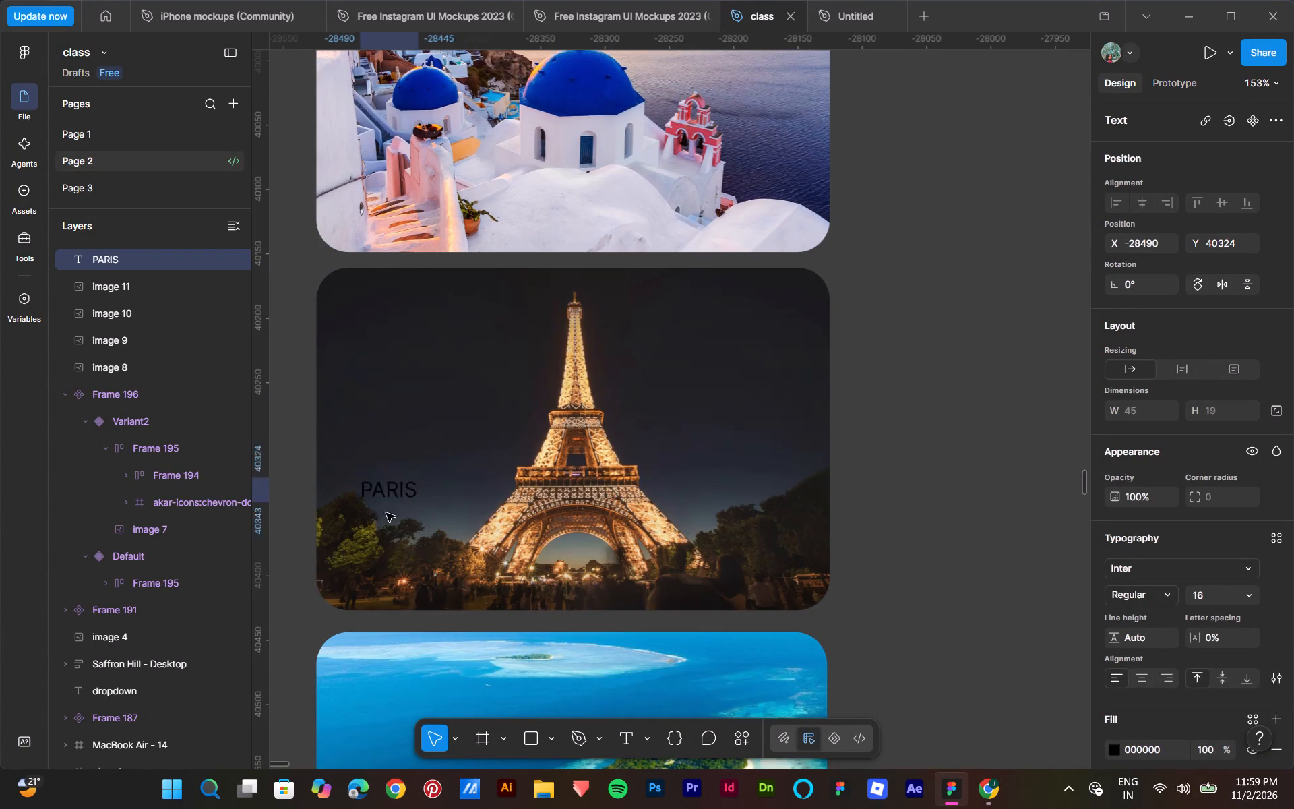
{"action": "left_click_drag", "start_coordinate": [386, 513], "coordinate": [379, 580]}
Check the Paris card in the reference design and set the PARIS text fill to white, FFFFFF.
{"action": "scroll", "coordinate": [631, 491], "scroll_direction": "up", "scroll_amount": 10}
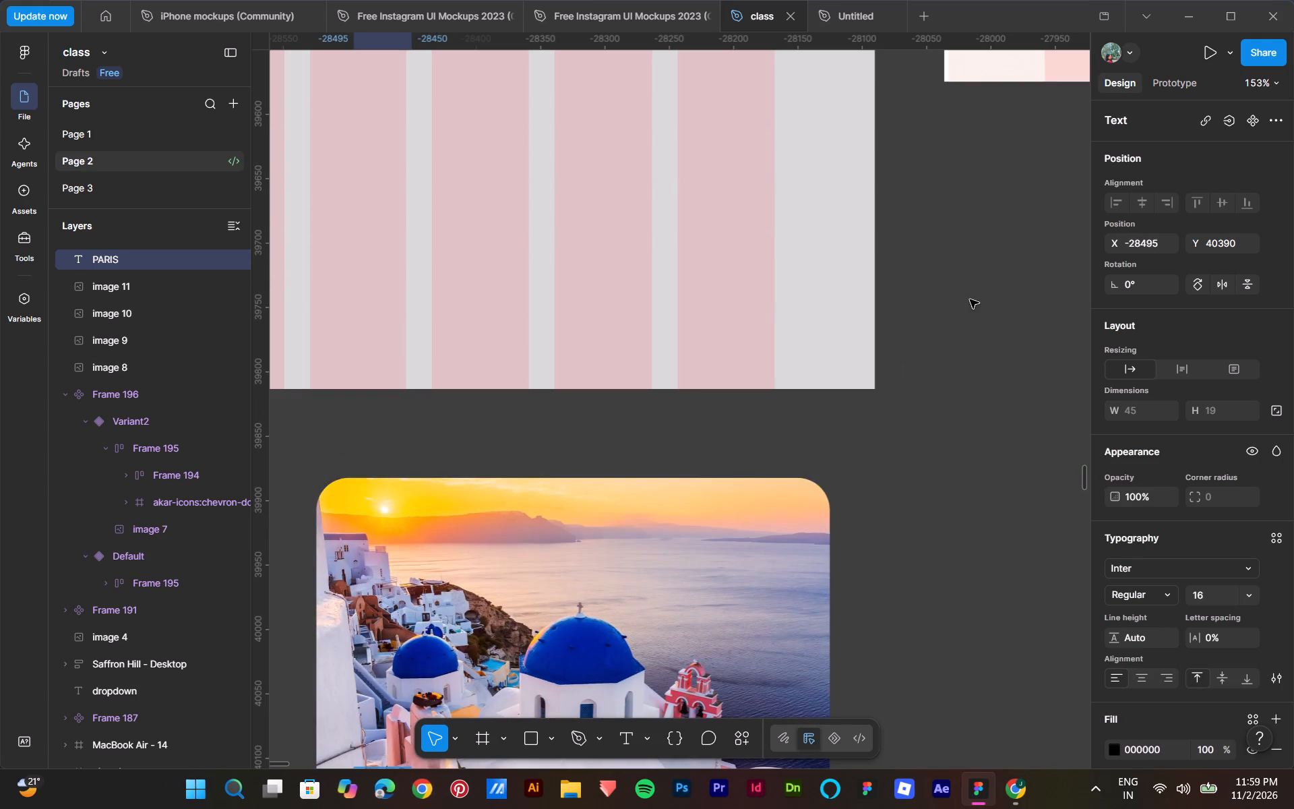
{"action": "middle_click_drag", "start_coordinate": [968, 297], "coordinate": [297, 535]}
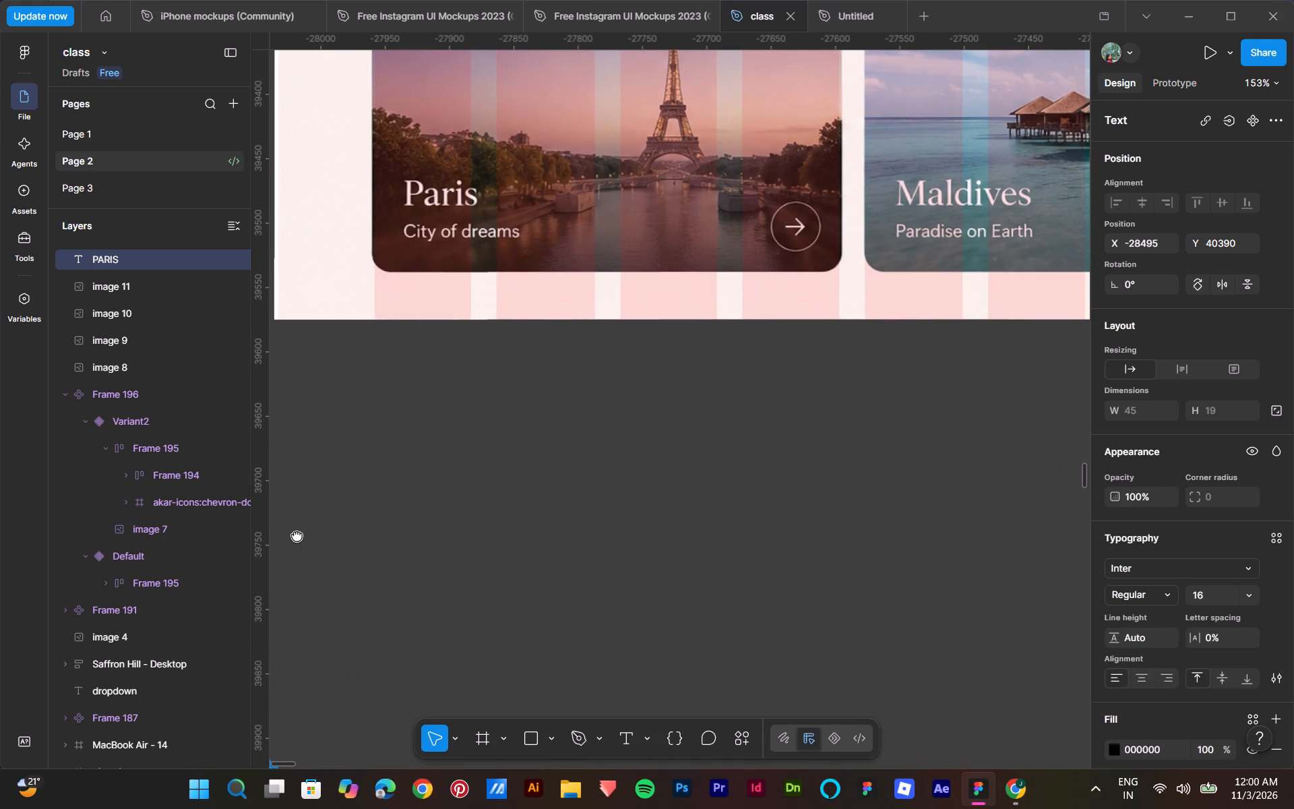
{"action": "middle_click_drag", "start_coordinate": [297, 535], "coordinate": [769, 74]}
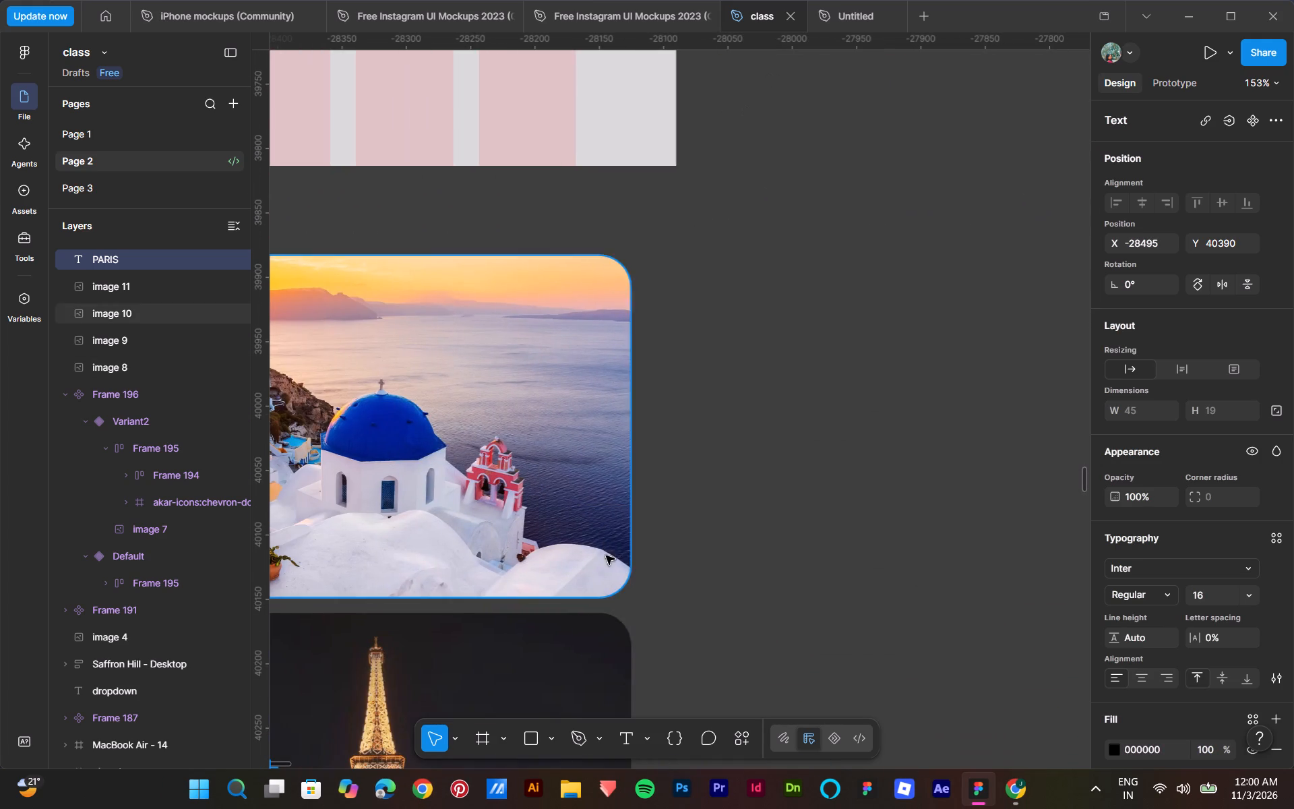
{"action": "middle_click_drag", "start_coordinate": [607, 553], "coordinate": [921, 252]}
{"action": "scroll", "coordinate": [877, 314], "scroll_direction": "up", "scroll_amount": 1}
{"action": "scroll", "coordinate": [1205, 708], "scroll_direction": "down", "scroll_amount": 5}
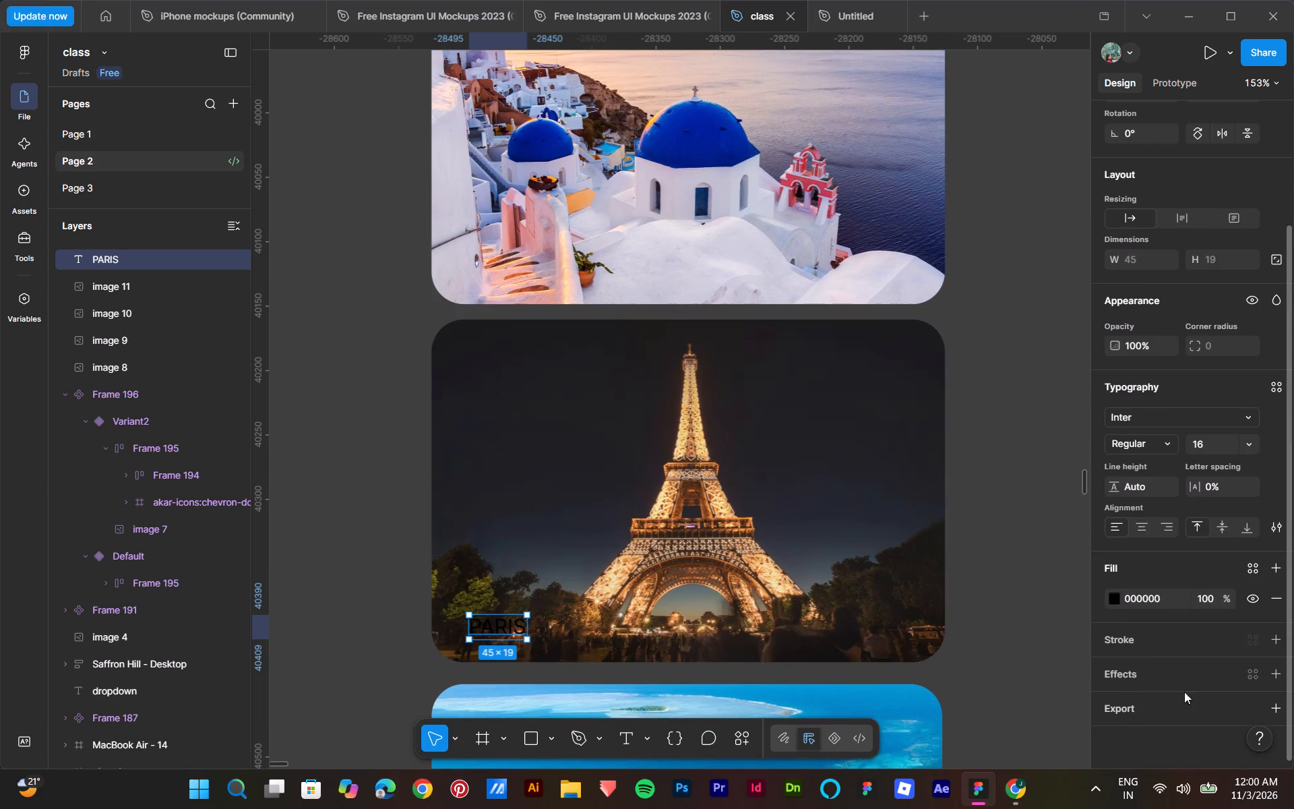
{"action": "left_click", "coordinate": [1115, 598]}
{"action": "left_click_drag", "start_coordinate": [943, 463], "coordinate": [904, 399]}
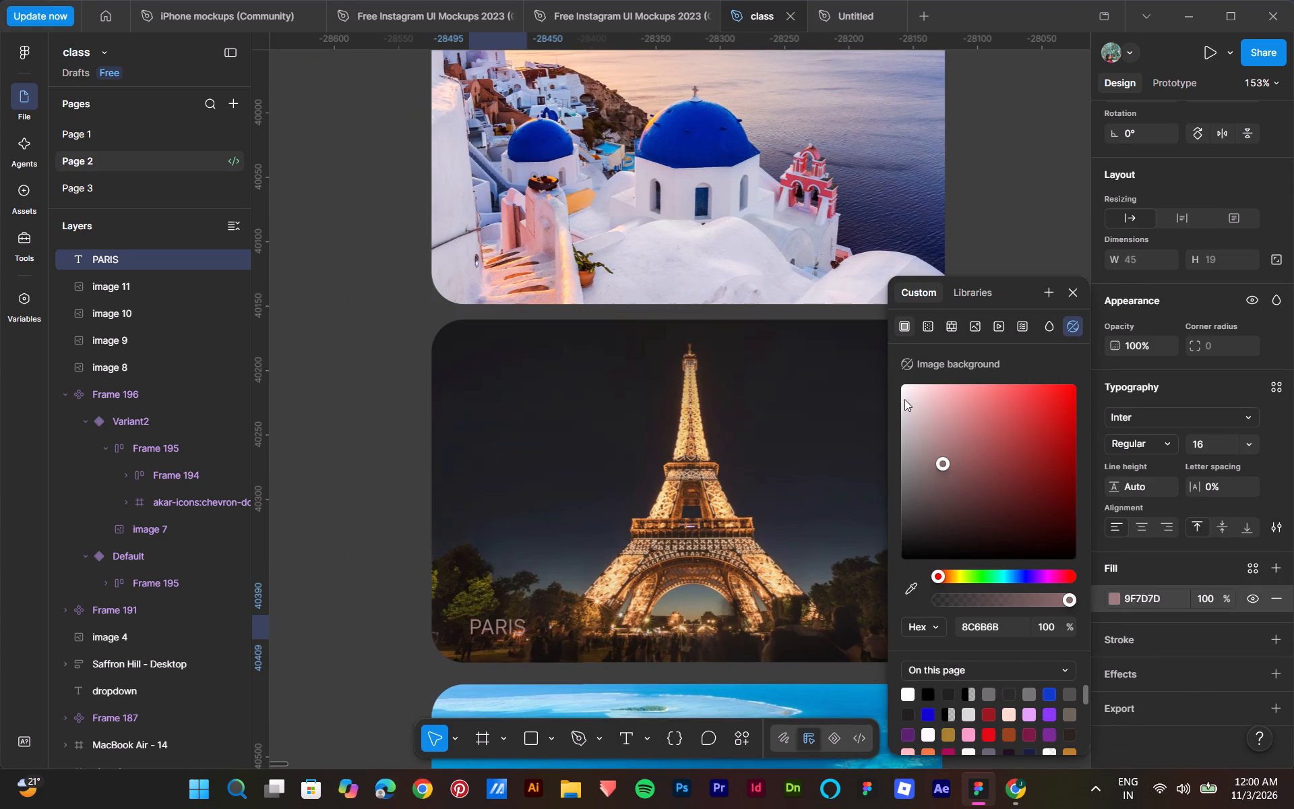
{"action": "left_click_drag", "start_coordinate": [904, 399], "coordinate": [877, 359]}
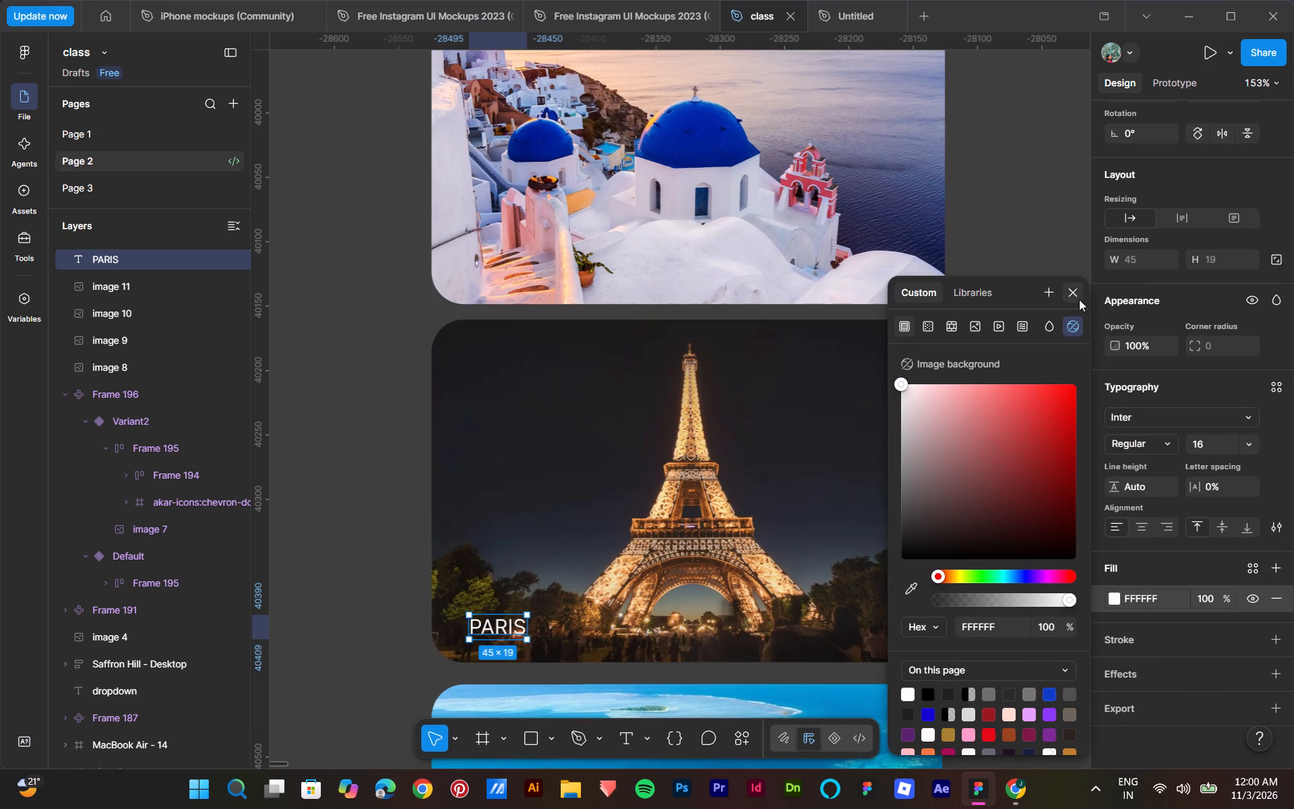
{"action": "left_click", "coordinate": [1077, 299]}
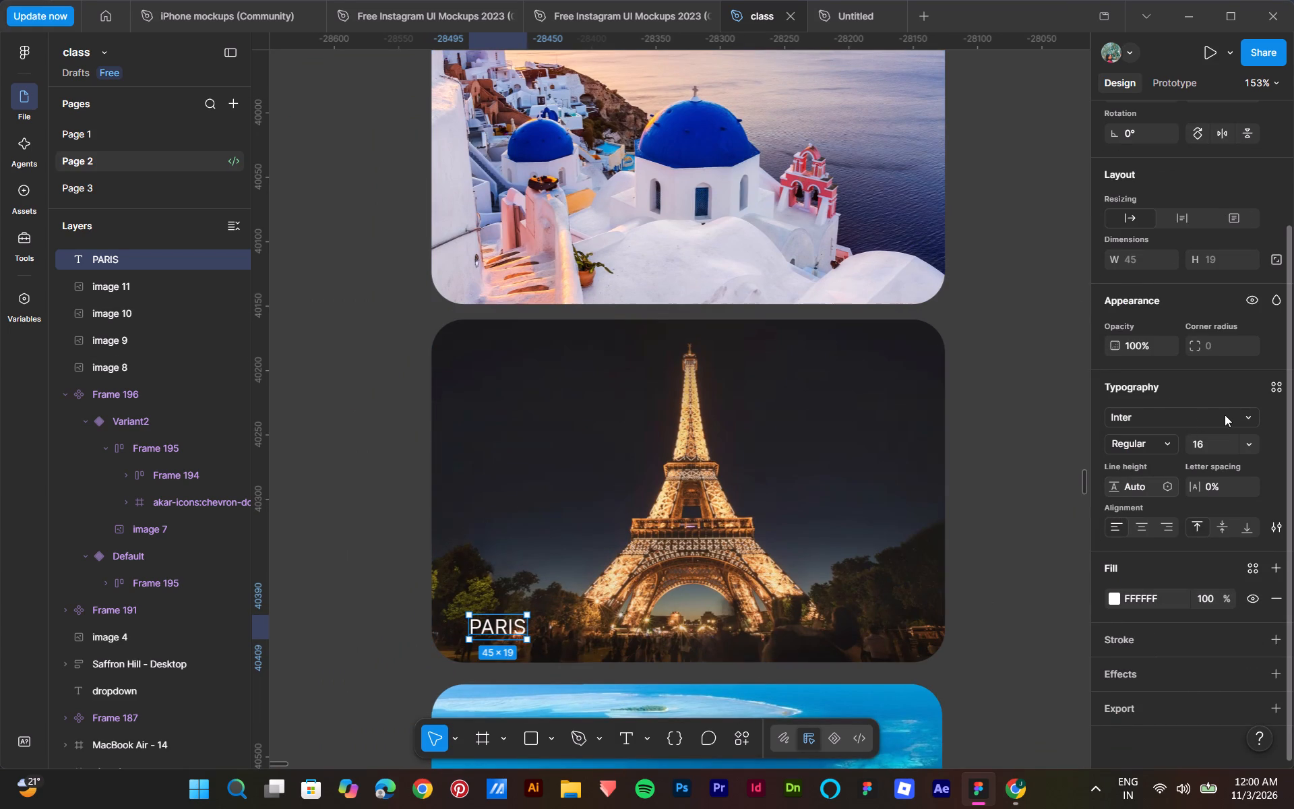
Set the PARIS text's font to Inria Serif.
{"action": "left_click", "coordinate": [1237, 415]}
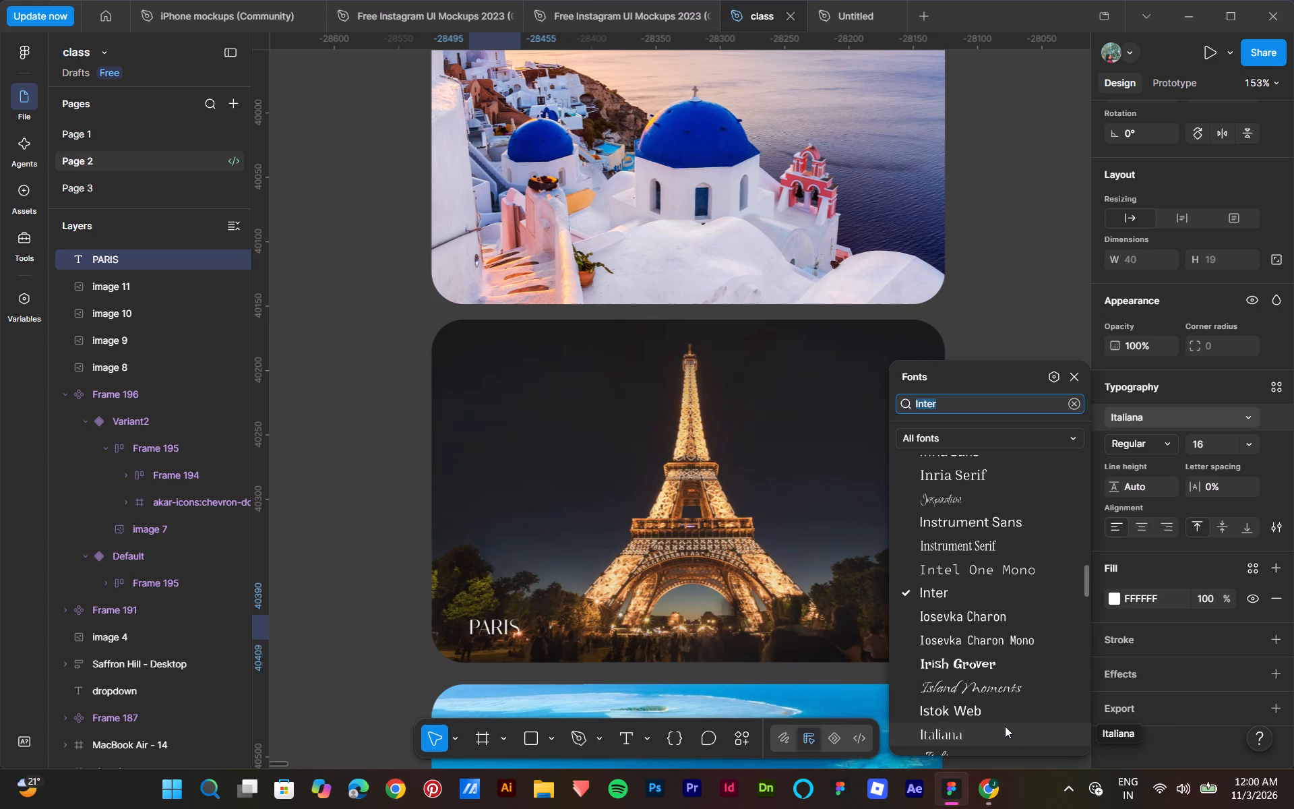
{"action": "left_click", "coordinate": [983, 478]}
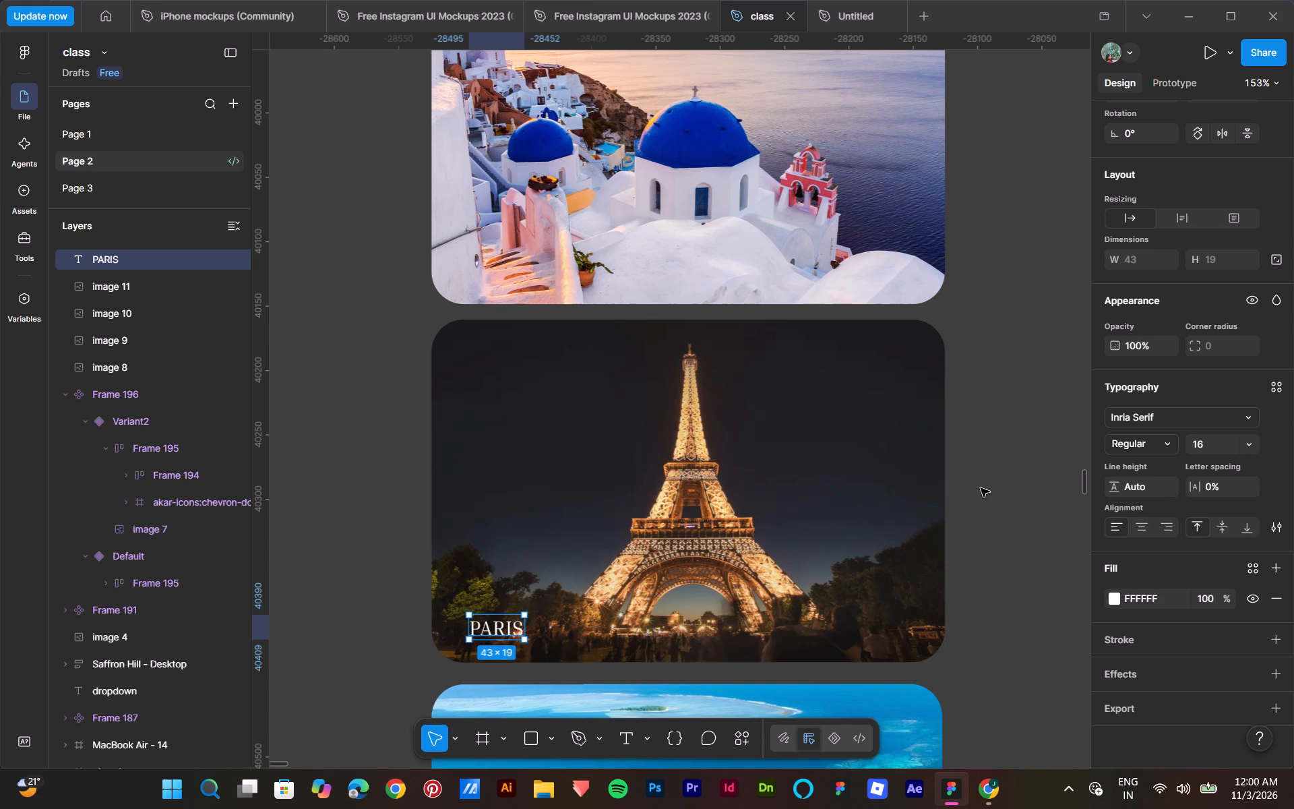
{"action": "left_click", "coordinate": [984, 499]}
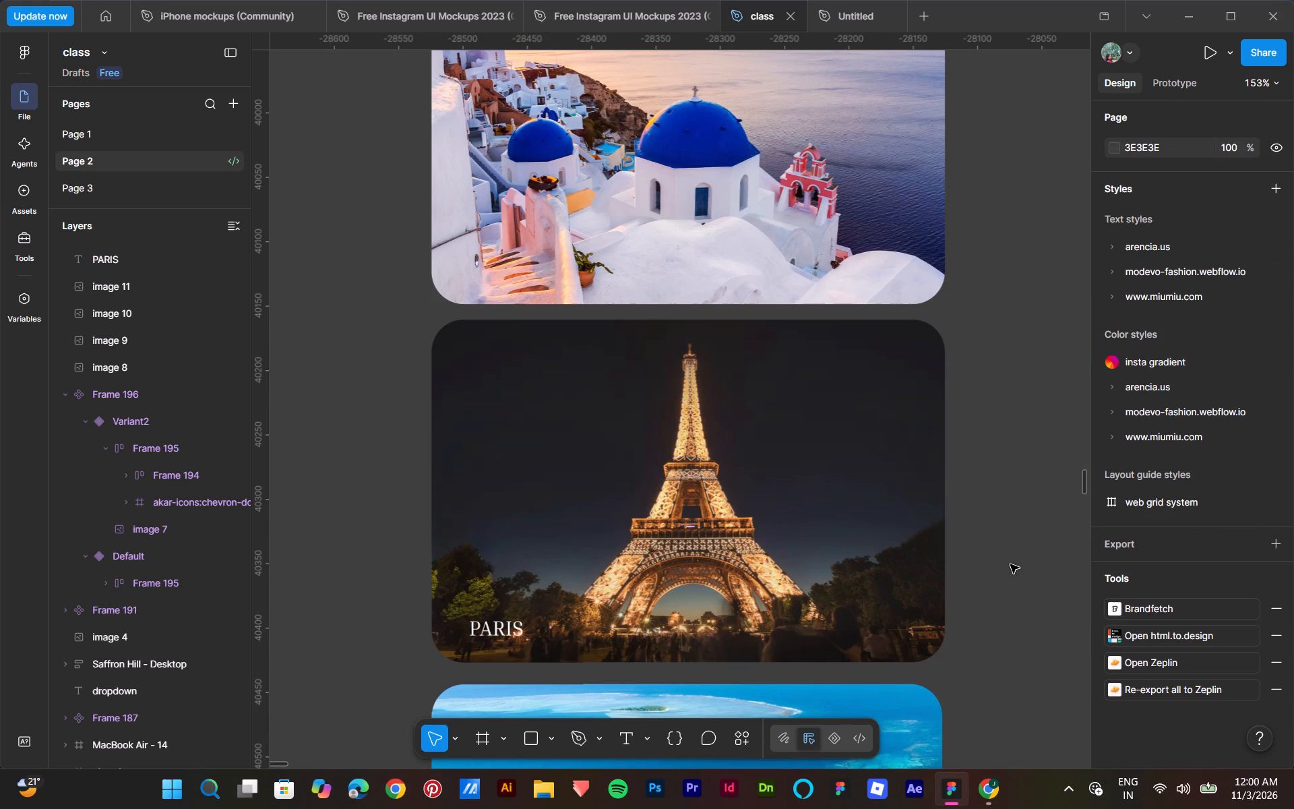
Import the circled right-arrow outline icon from Iconify's arrow results as a frame, coloured white (#fff).
{"action": "left_click", "coordinate": [737, 737]}
{"action": "left_click", "coordinate": [541, 516]}
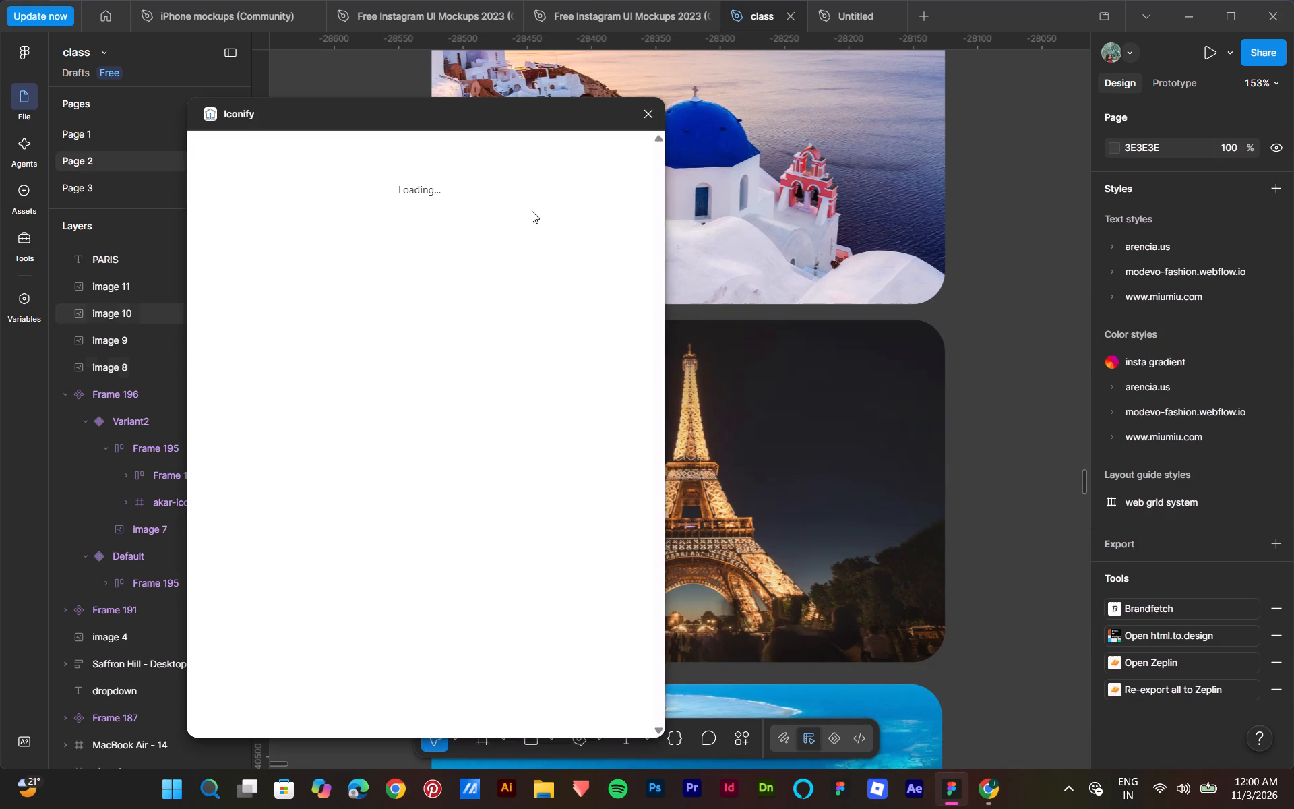
{"action": "left_click", "coordinate": [276, 167]}
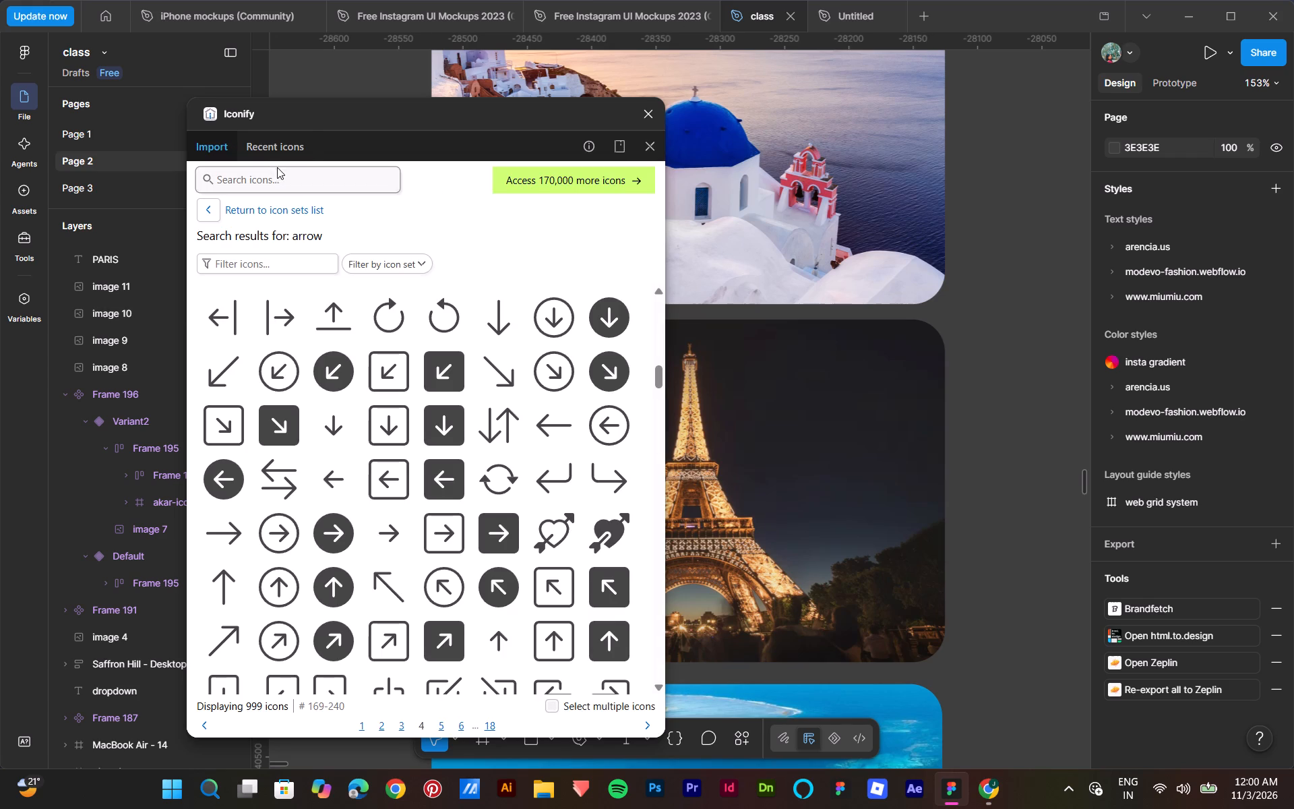
{"action": "scroll", "coordinate": [472, 424], "scroll_direction": "down", "scroll_amount": 6}
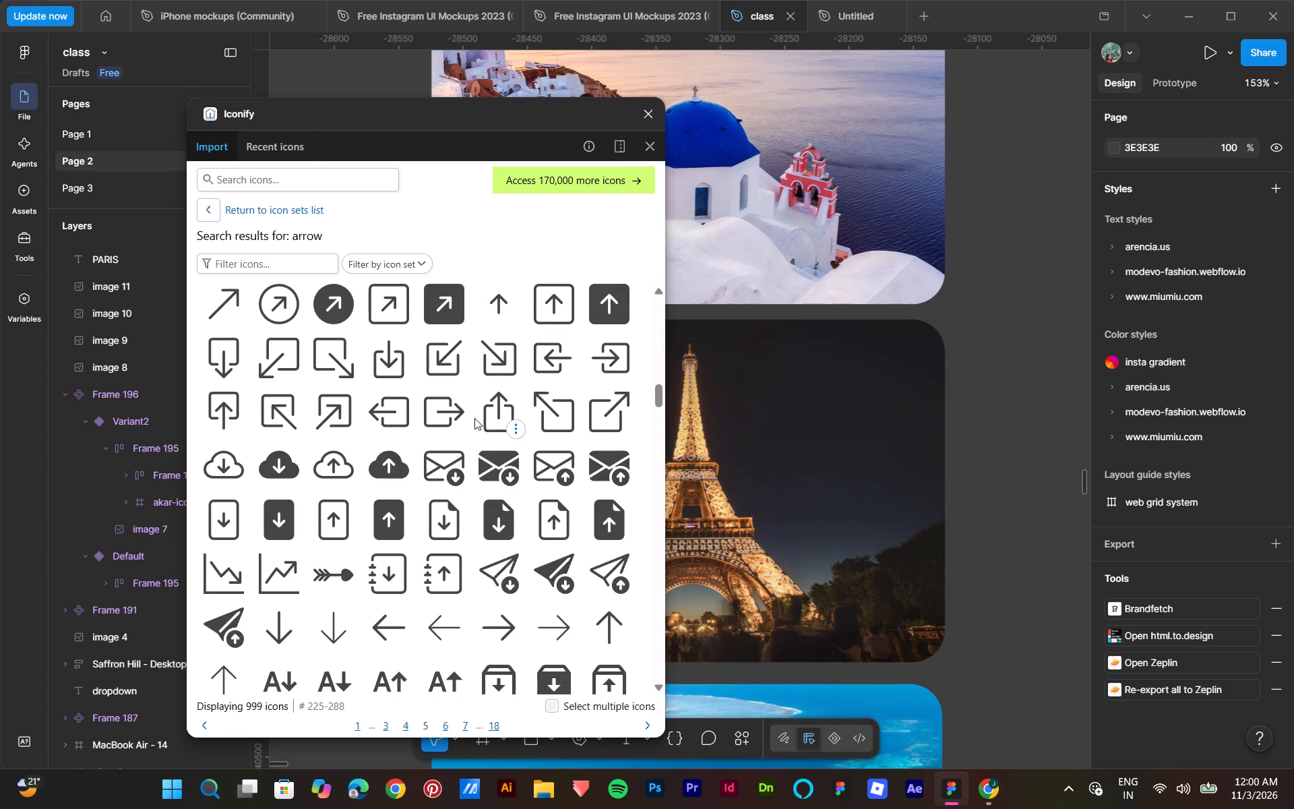
{"action": "scroll", "coordinate": [474, 418], "scroll_direction": "down", "scroll_amount": 7}
{"action": "scroll", "coordinate": [476, 417], "scroll_direction": "up", "scroll_amount": 5}
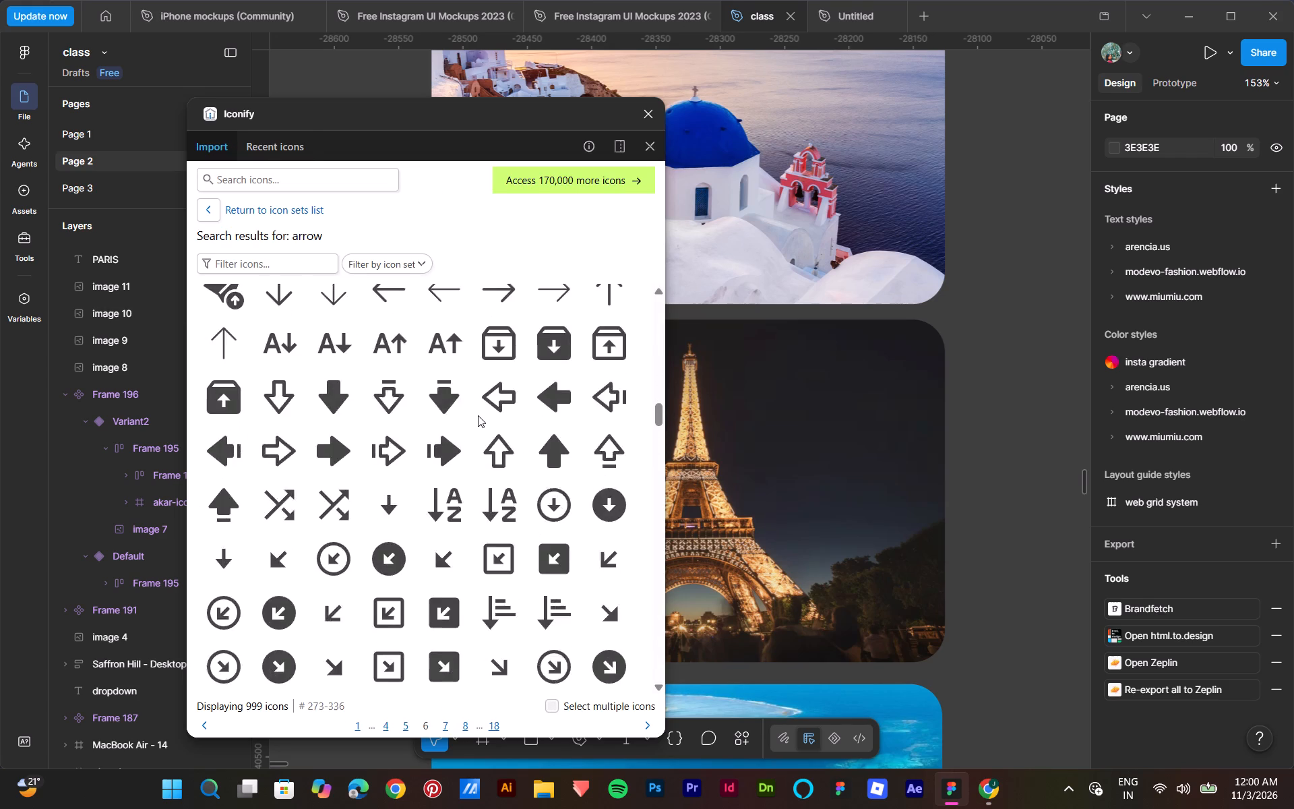
{"action": "scroll", "coordinate": [478, 415], "scroll_direction": "up", "scroll_amount": 10}
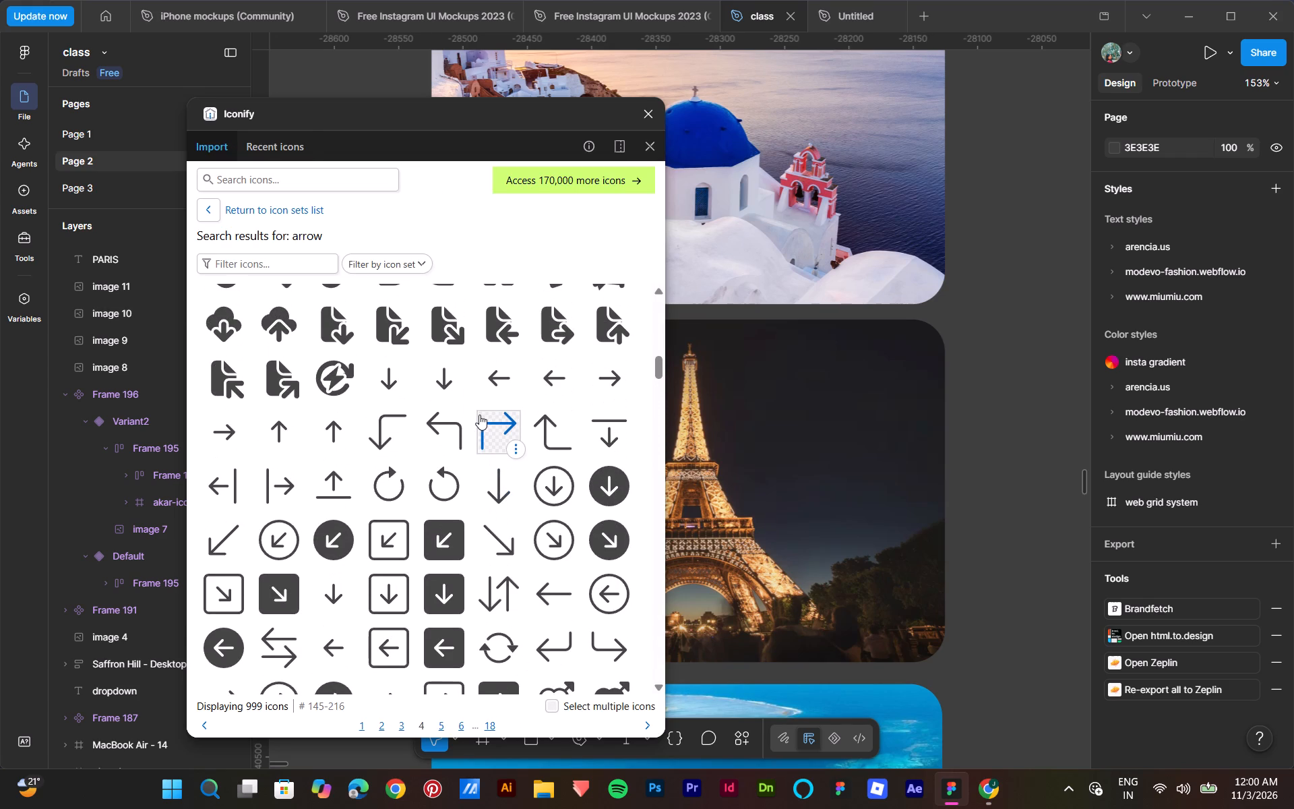
{"action": "scroll", "coordinate": [479, 415], "scroll_direction": "down", "scroll_amount": 3}
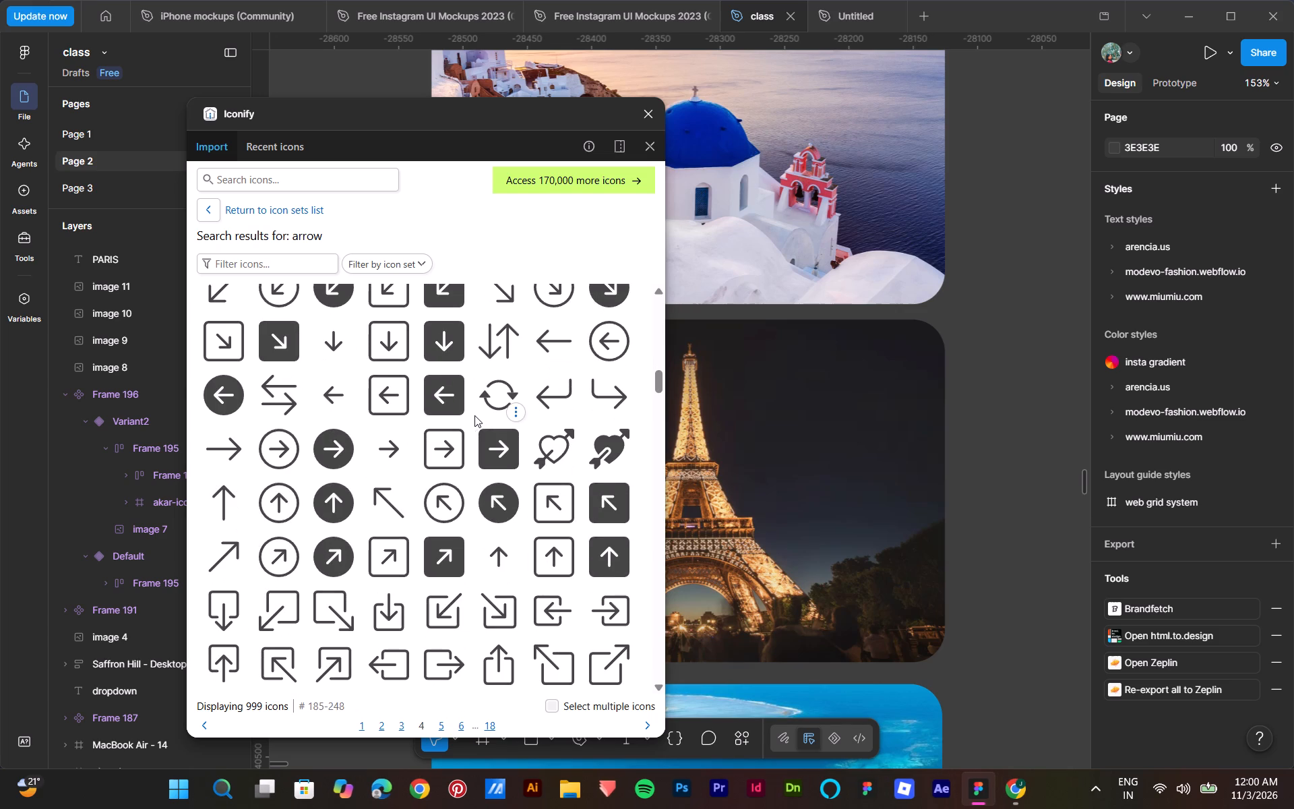
{"action": "left_click", "coordinate": [270, 449]}
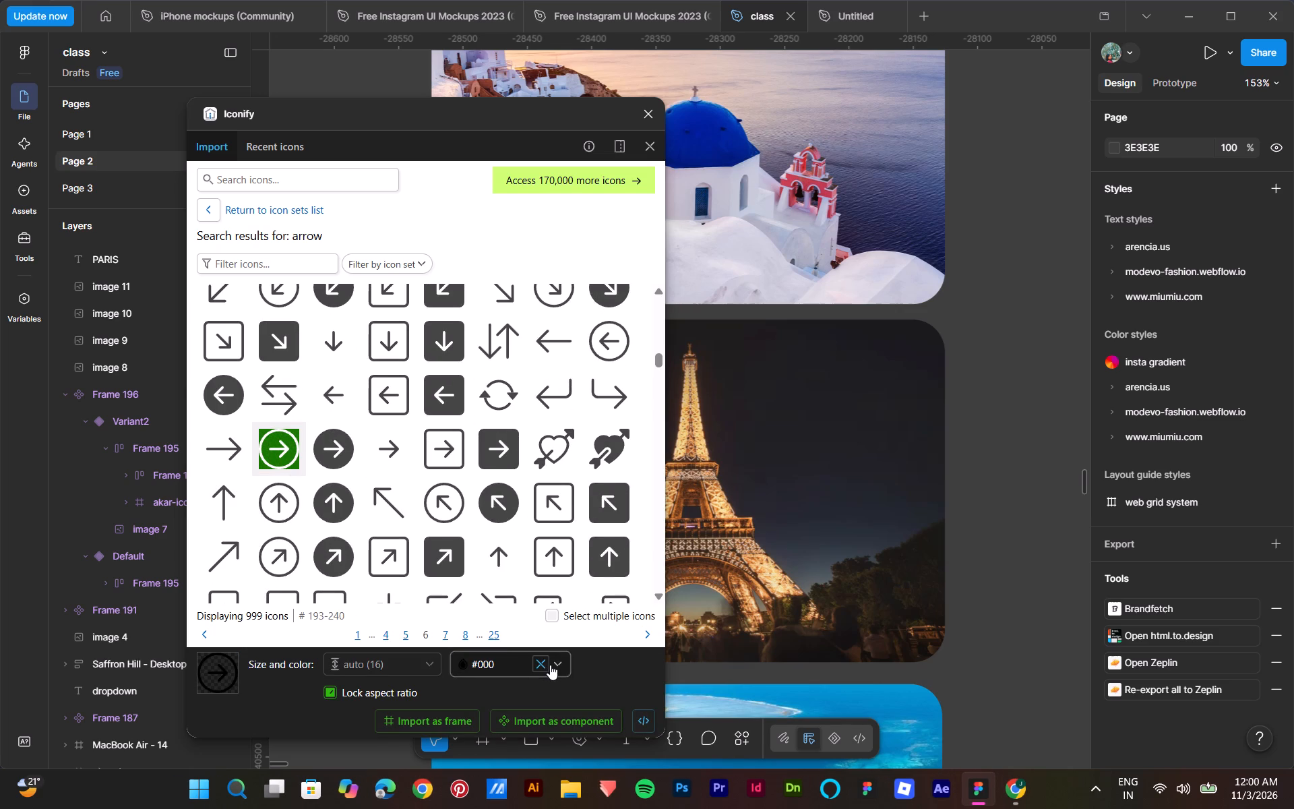
{"action": "left_click", "coordinate": [557, 663]}
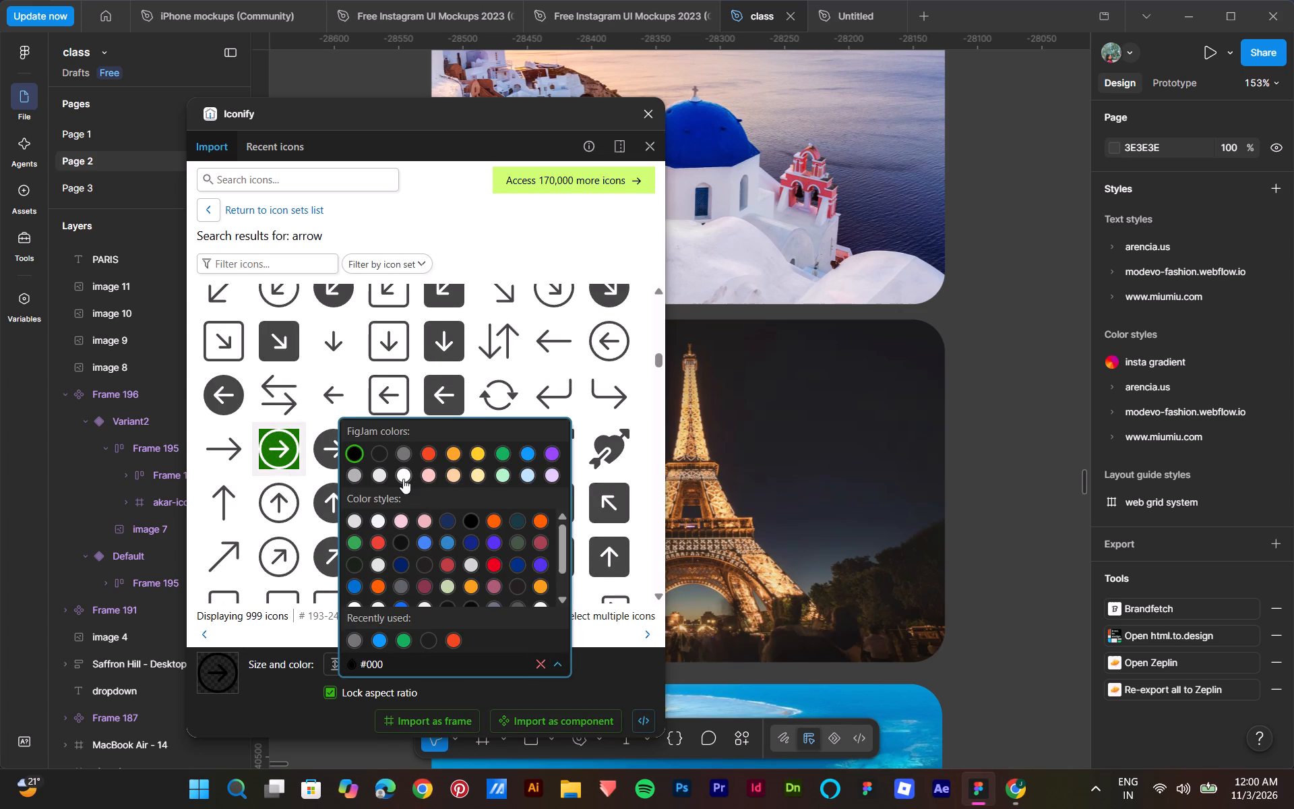
{"action": "left_click", "coordinate": [403, 477]}
{"action": "left_click", "coordinate": [464, 717]}
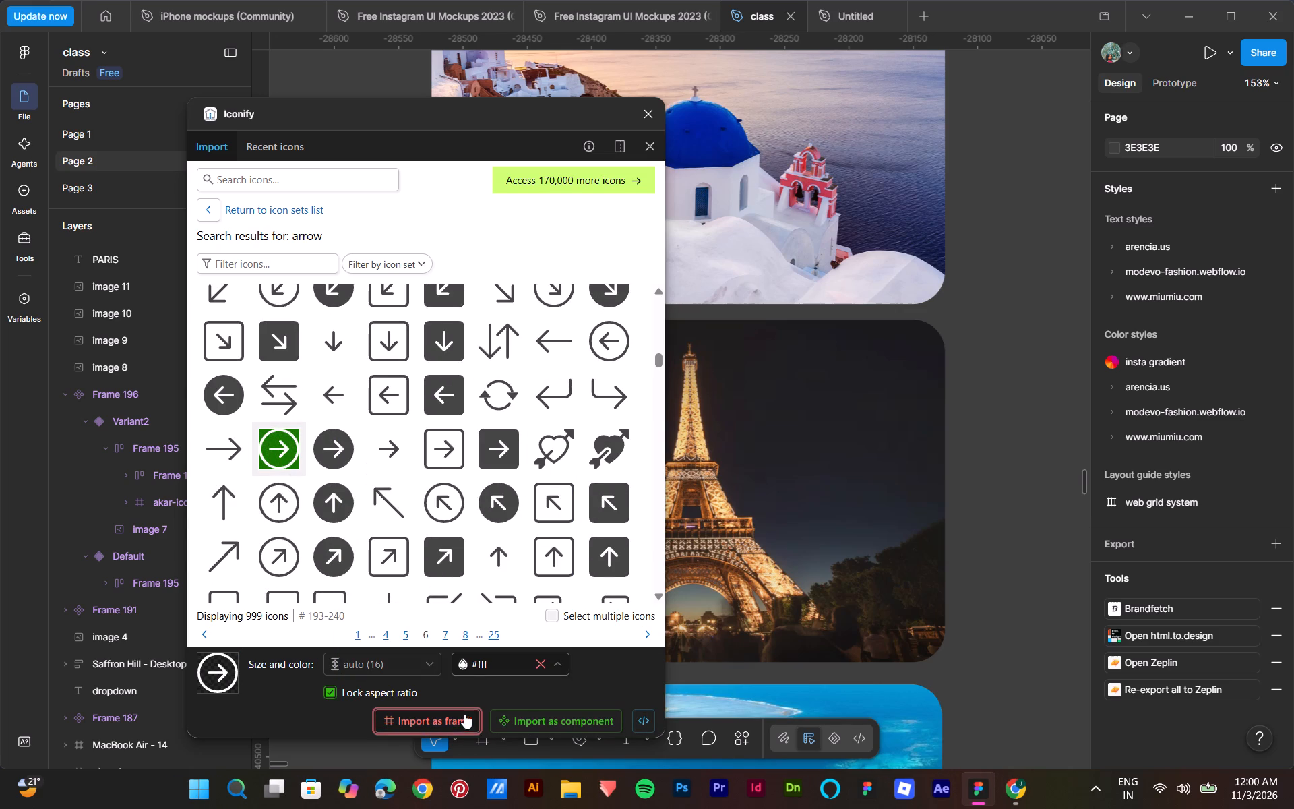
{"action": "left_click", "coordinate": [648, 117]}
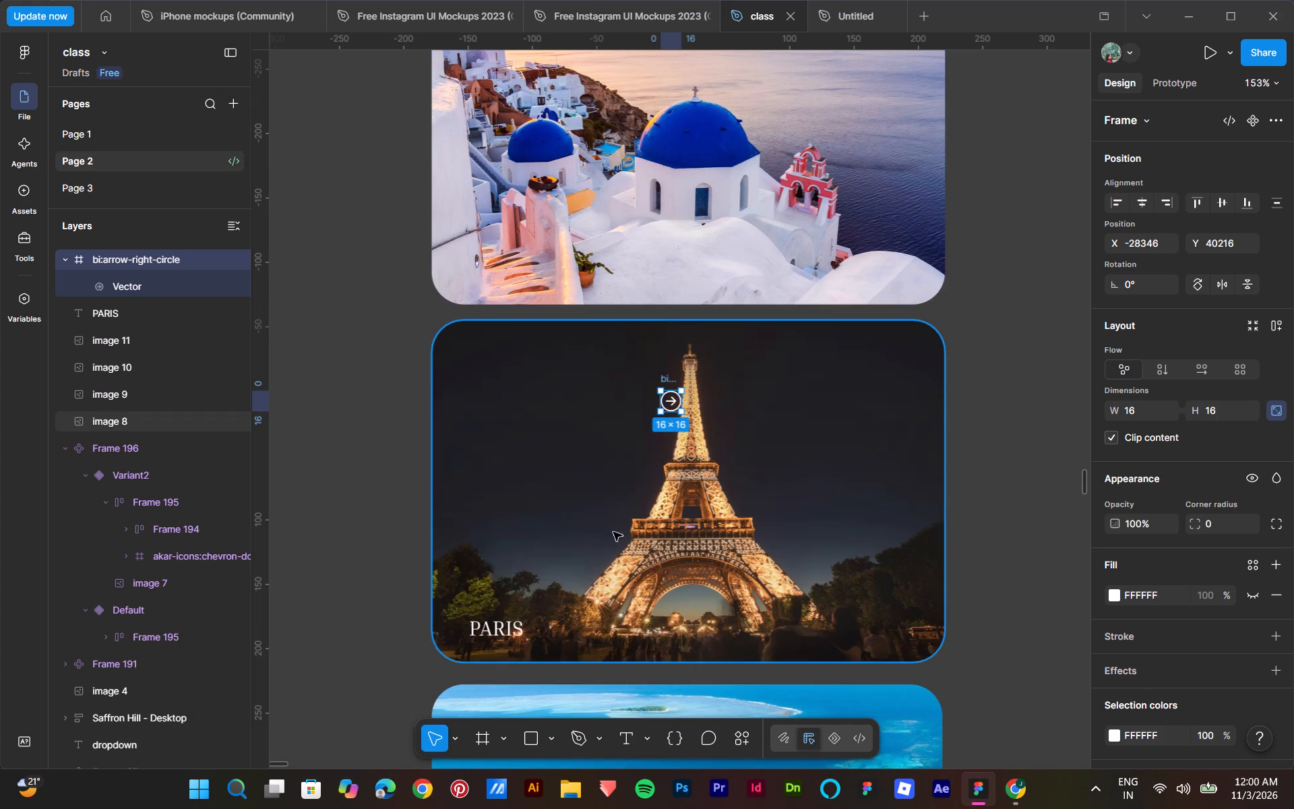
Place the circled arrow icon in the lower-right corner of the Eiffel Tower photo.
{"action": "left_click_drag", "start_coordinate": [667, 376], "coordinate": [847, 545]}
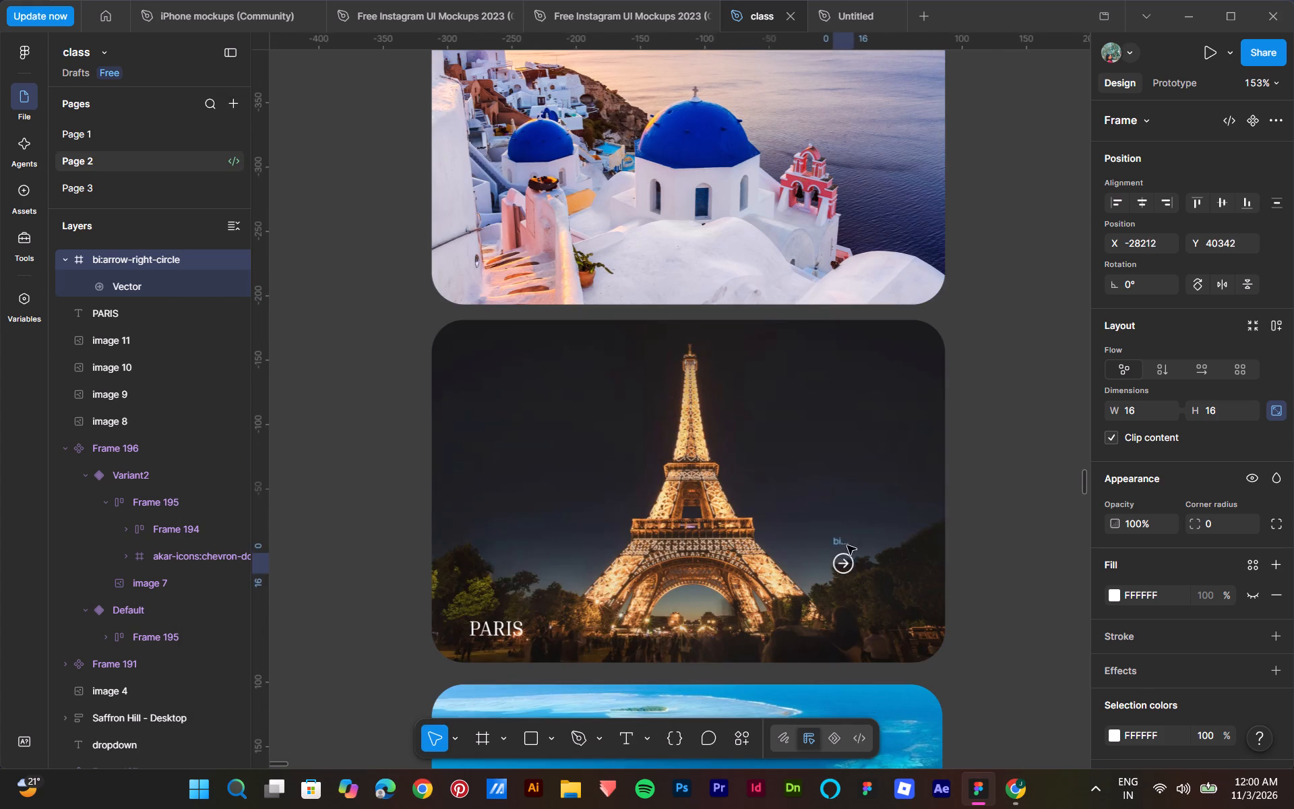
{"action": "left_click_drag", "start_coordinate": [847, 545], "coordinate": [889, 590]}
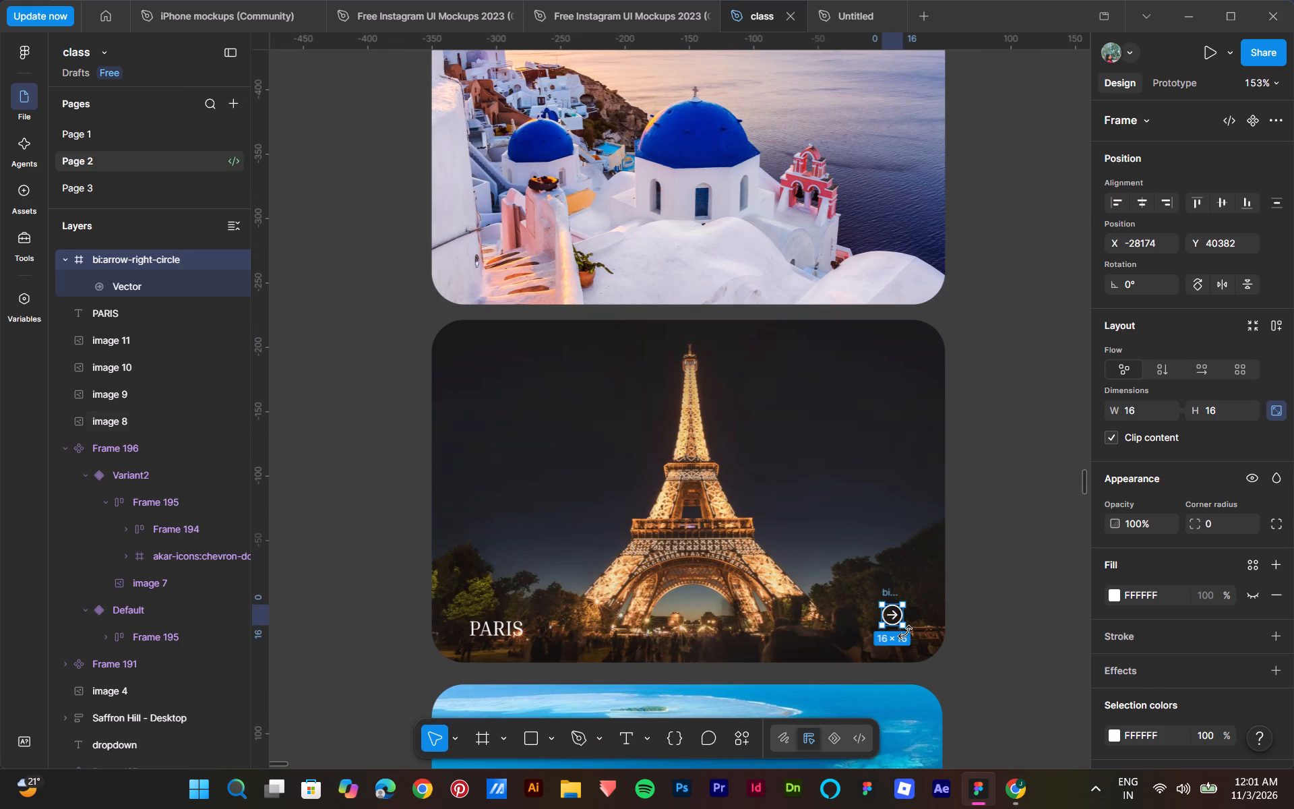
Scale the circled arrow icon on the Eiffel Tower photo up to about 27 × 27.
{"action": "key", "text": "k"}
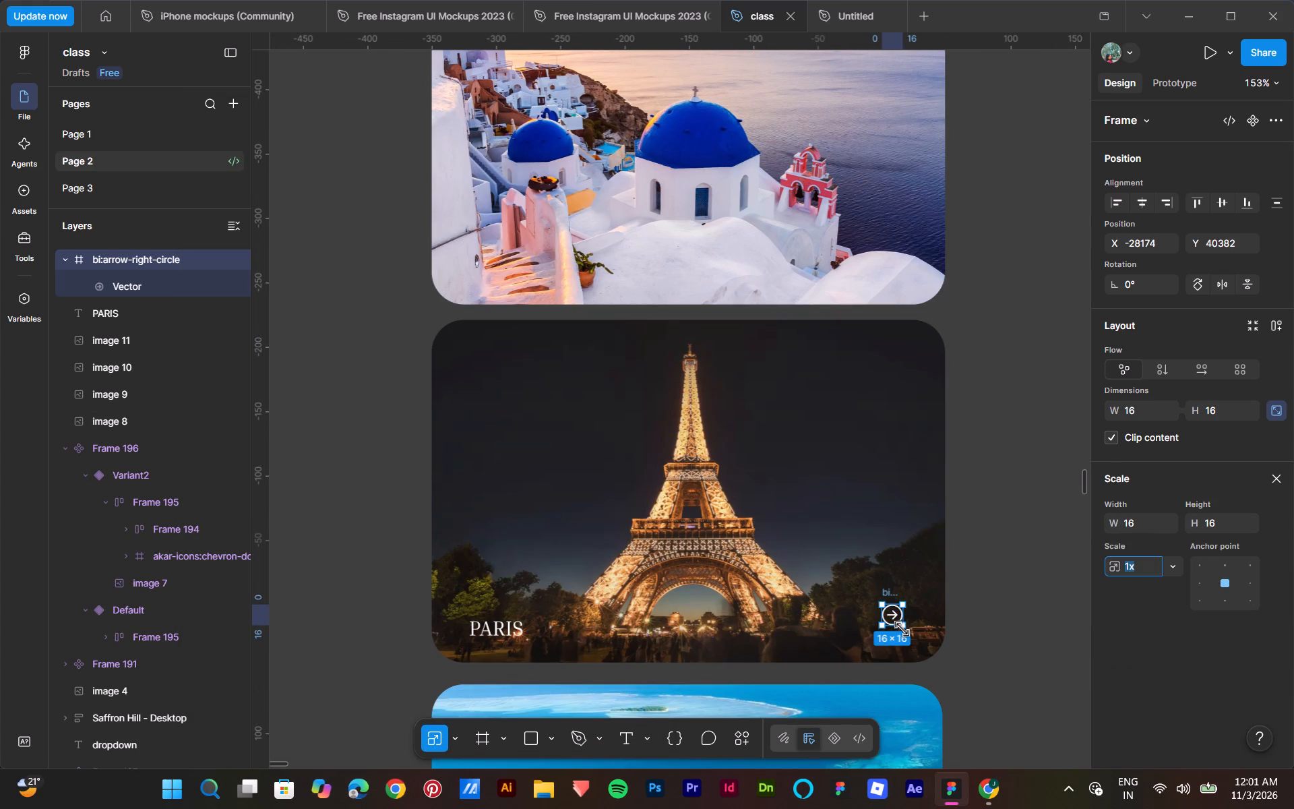
{"action": "left_click_drag", "start_coordinate": [905, 628], "coordinate": [916, 640]}
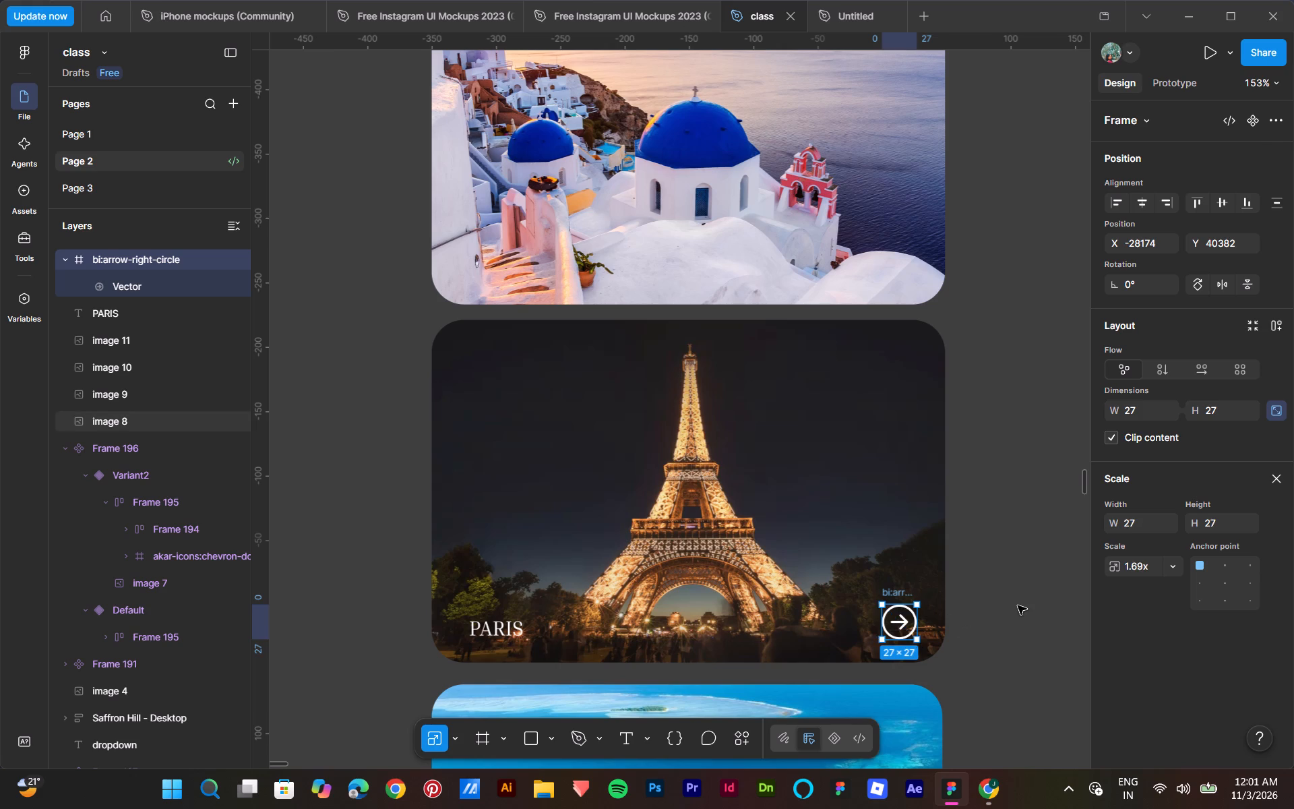
{"action": "left_click", "coordinate": [1018, 605]}
Hide the 12-column layout guide on the MacBook Air - 14 reference frame.
{"action": "middle_click_drag", "start_coordinate": [1000, 574], "coordinate": [806, 522]}
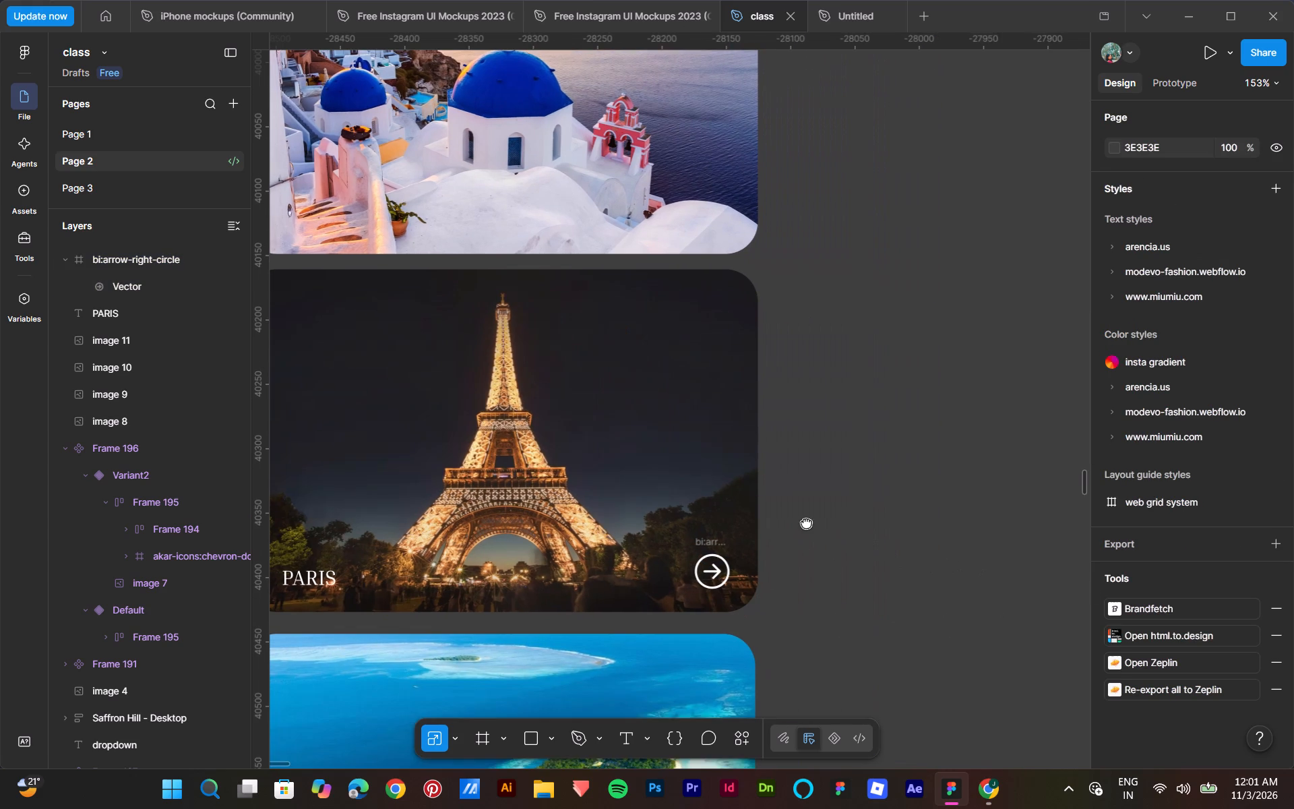
{"action": "middle_click_drag", "start_coordinate": [806, 522], "coordinate": [834, 522]}
{"action": "scroll", "coordinate": [839, 508], "scroll_direction": "up", "scroll_amount": 6}
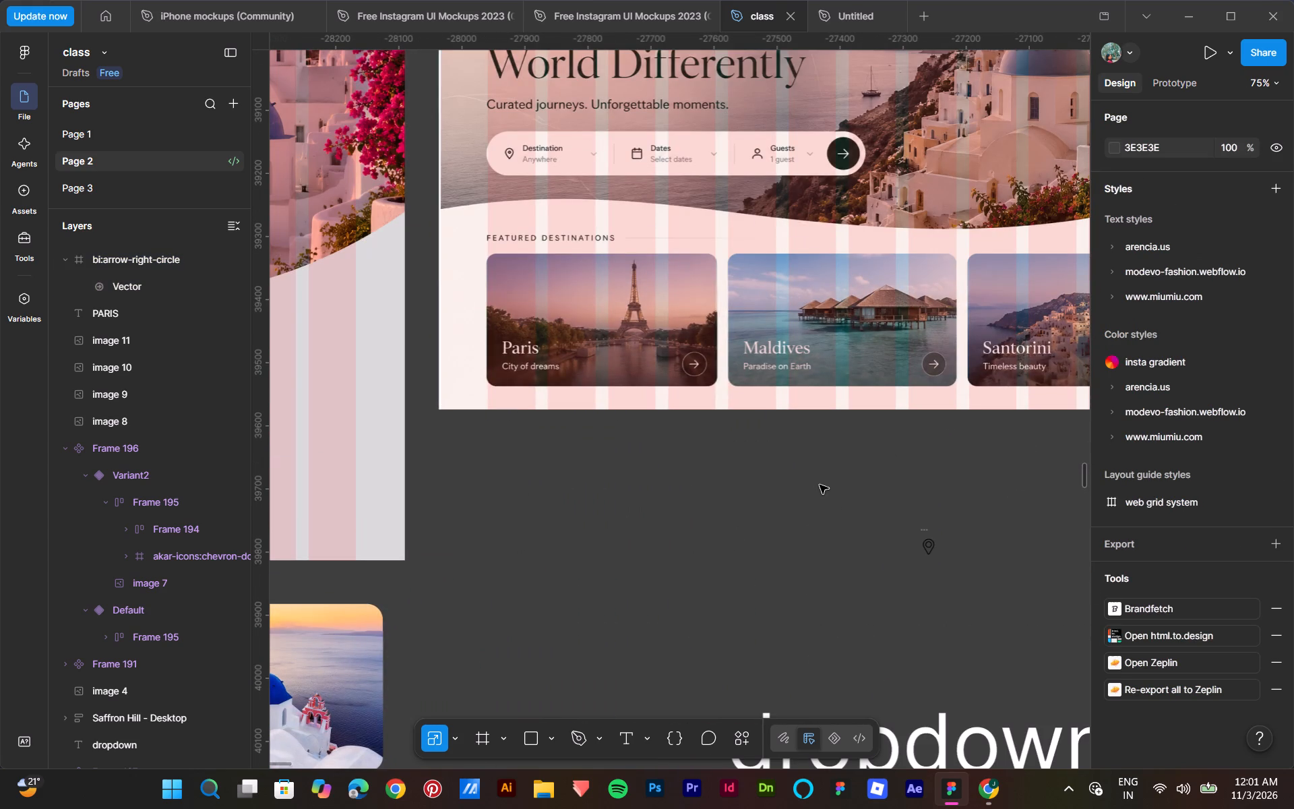
{"action": "scroll", "coordinate": [820, 485], "scroll_direction": "down", "scroll_amount": 1}
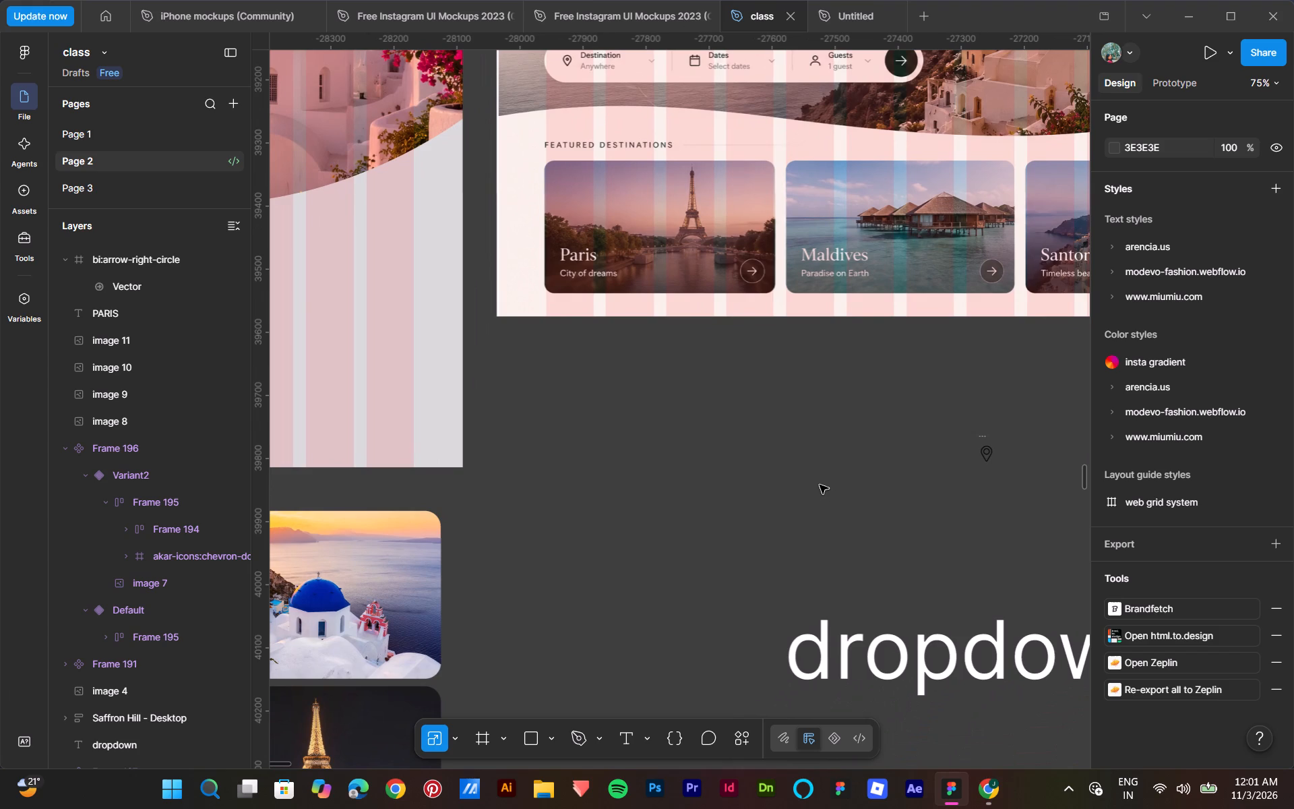
{"action": "scroll", "coordinate": [820, 485], "scroll_direction": "down", "scroll_amount": 1}
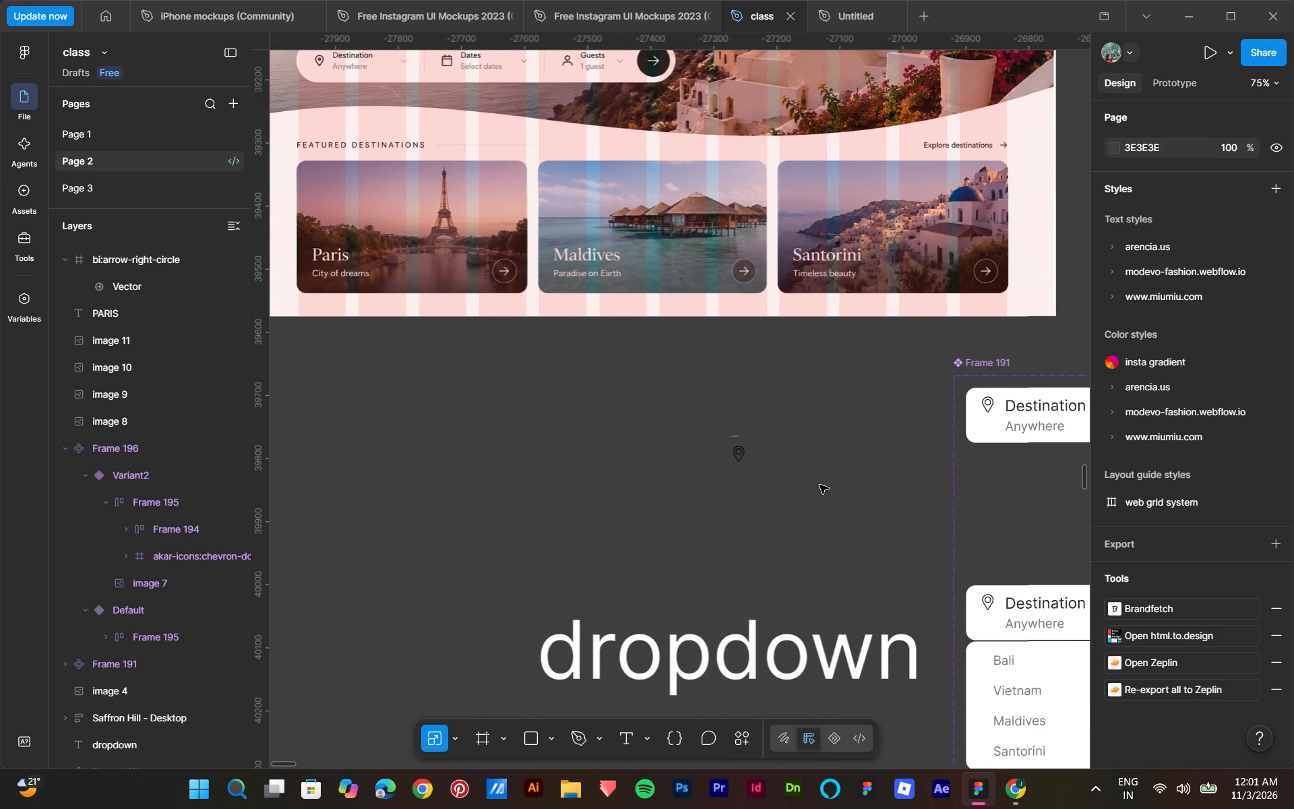
{"action": "scroll", "coordinate": [820, 485], "scroll_direction": "down", "scroll_amount": 1}
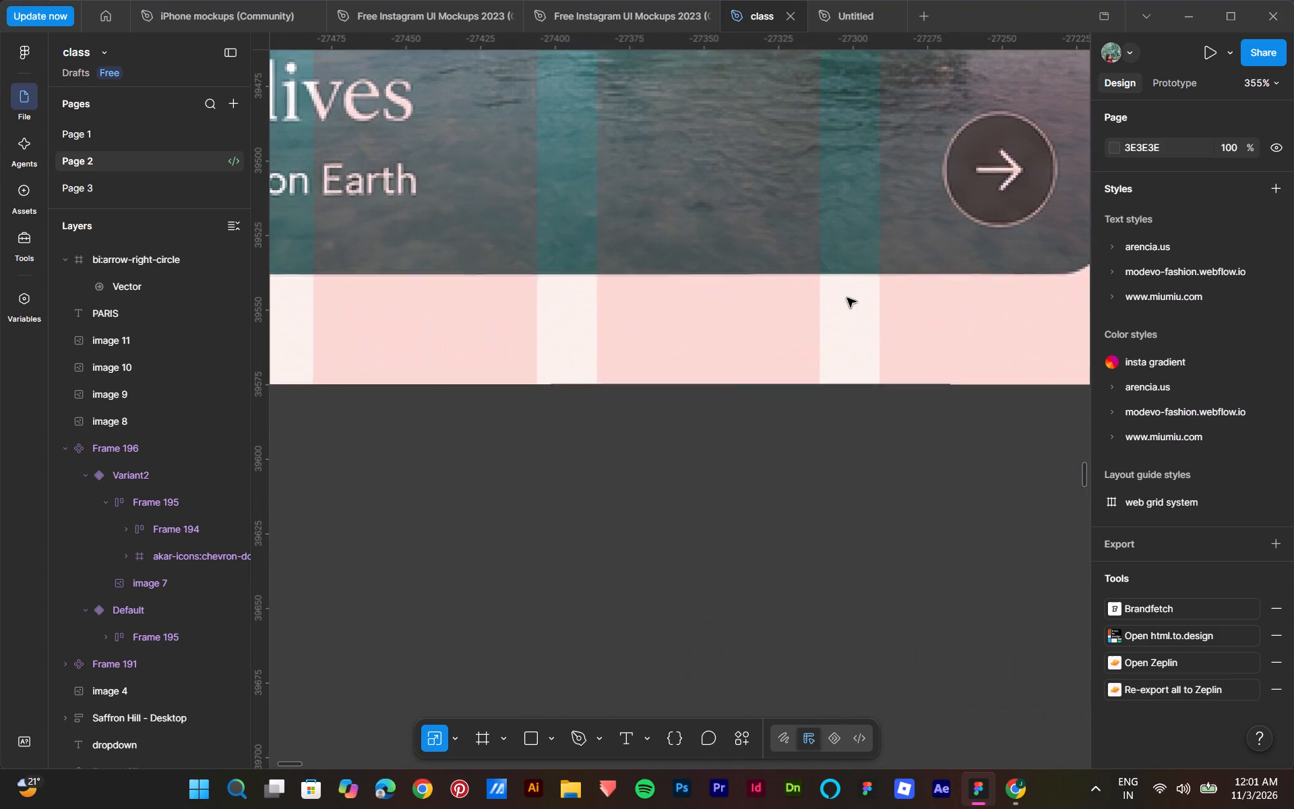
{"action": "scroll", "coordinate": [845, 306], "scroll_direction": "up", "scroll_amount": 5}
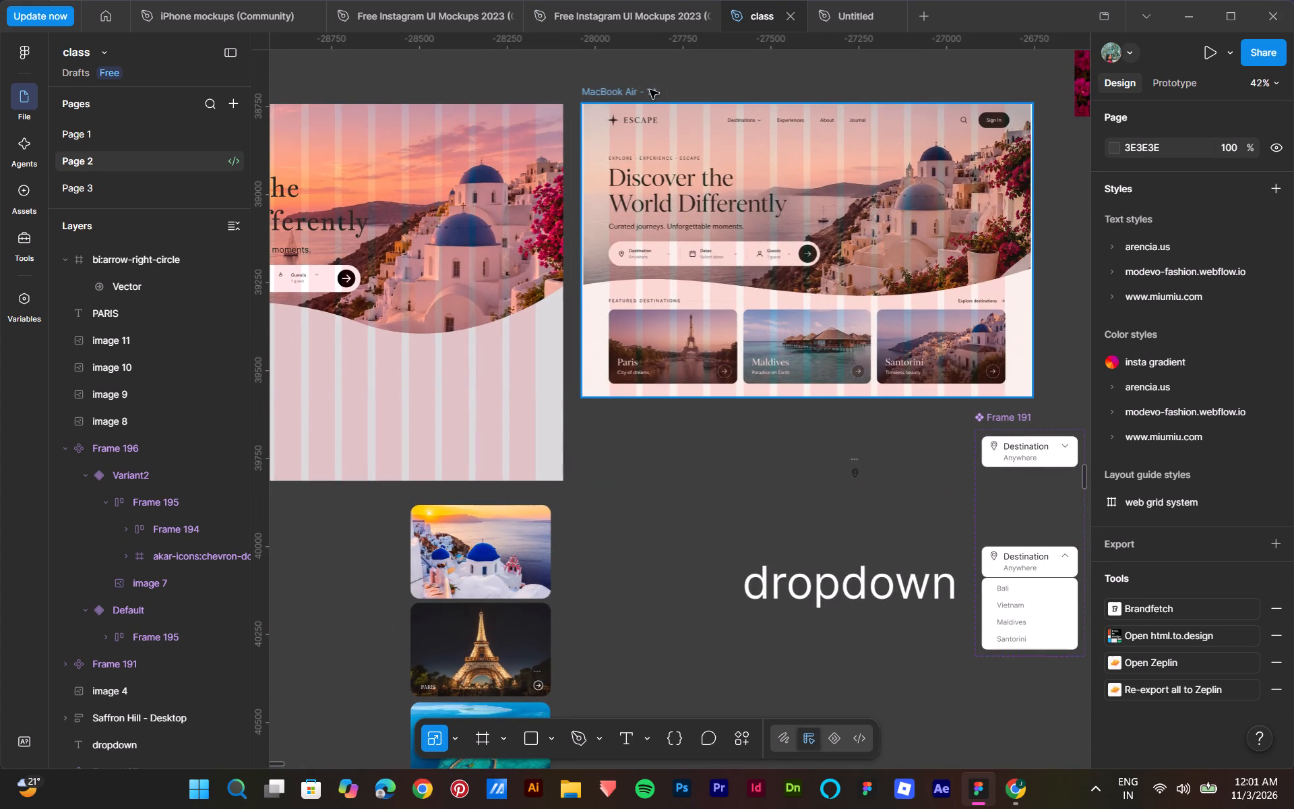
{"action": "left_click", "coordinate": [650, 90]}
{"action": "left_click", "coordinate": [1276, 512]}
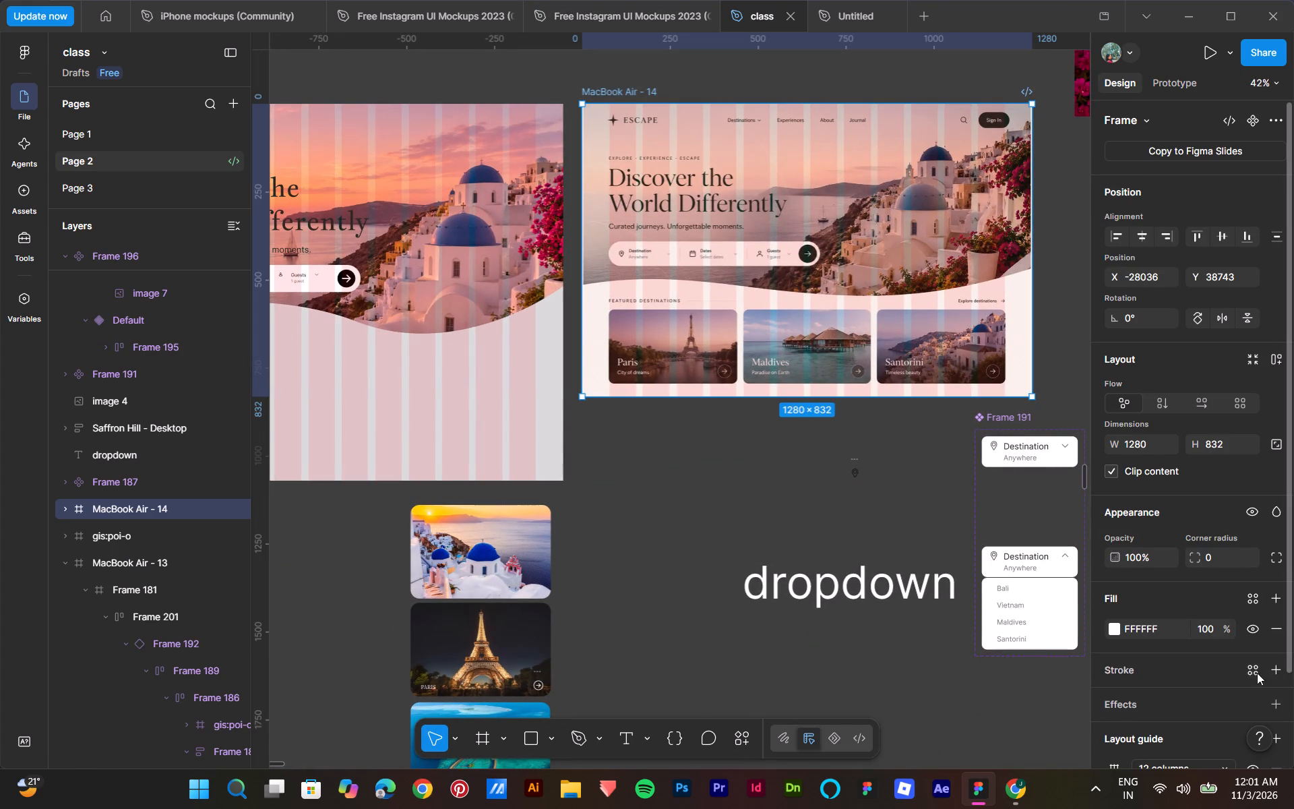
{"action": "scroll", "coordinate": [1258, 675], "scroll_direction": "down", "scroll_amount": 5}
{"action": "left_click", "coordinate": [1252, 672]}
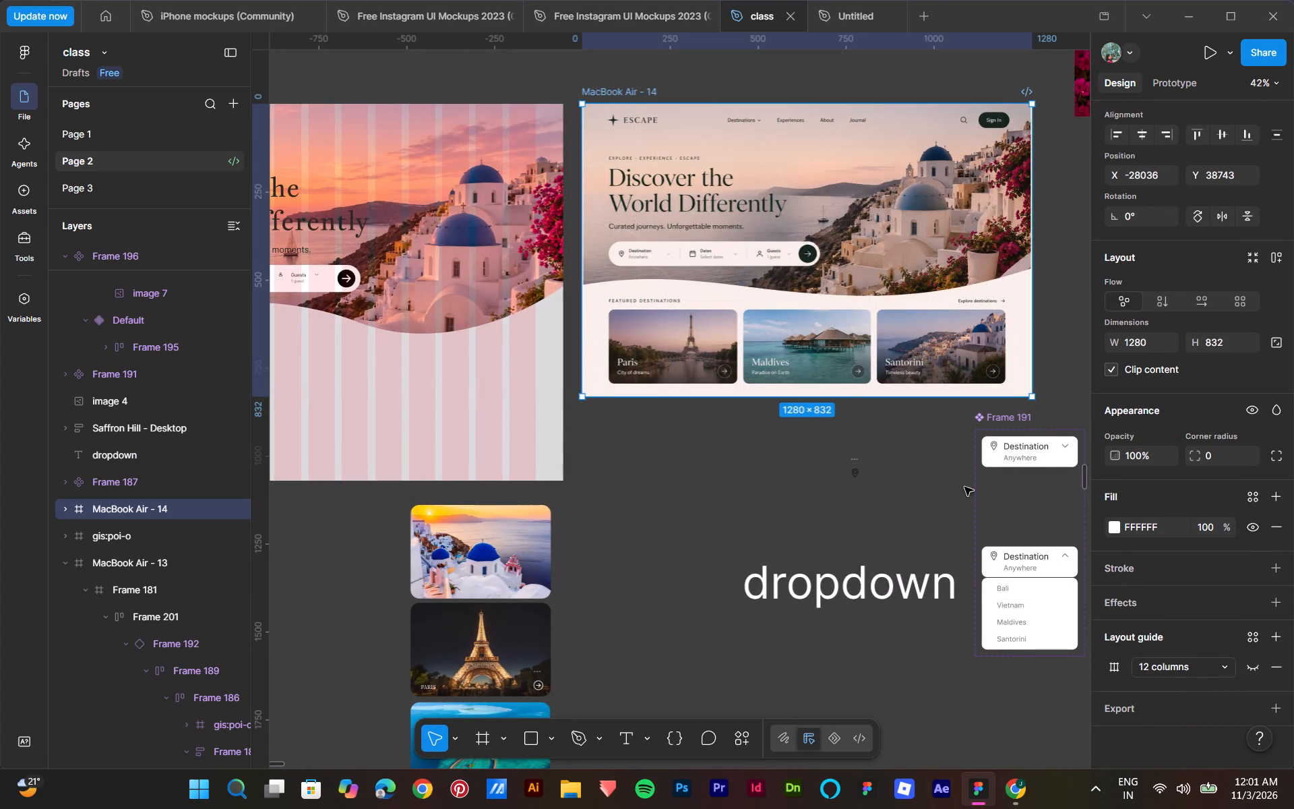
Compare with the reference cards and set the fill of the PARIS text and the arrow vector to light grey, D0D0D0.
{"action": "scroll", "coordinate": [835, 384], "scroll_direction": "right", "scroll_amount": 1}
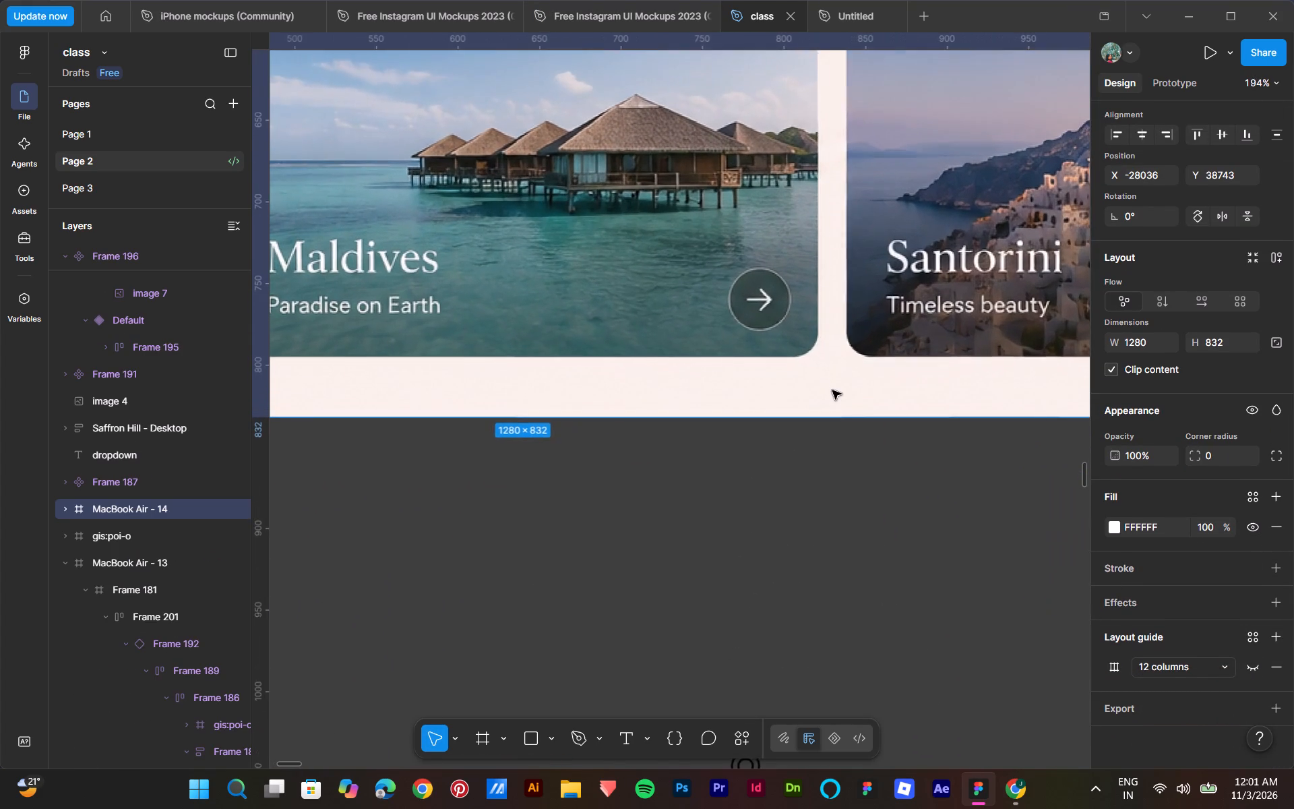
{"action": "scroll", "coordinate": [832, 390], "scroll_direction": "right", "scroll_amount": 2}
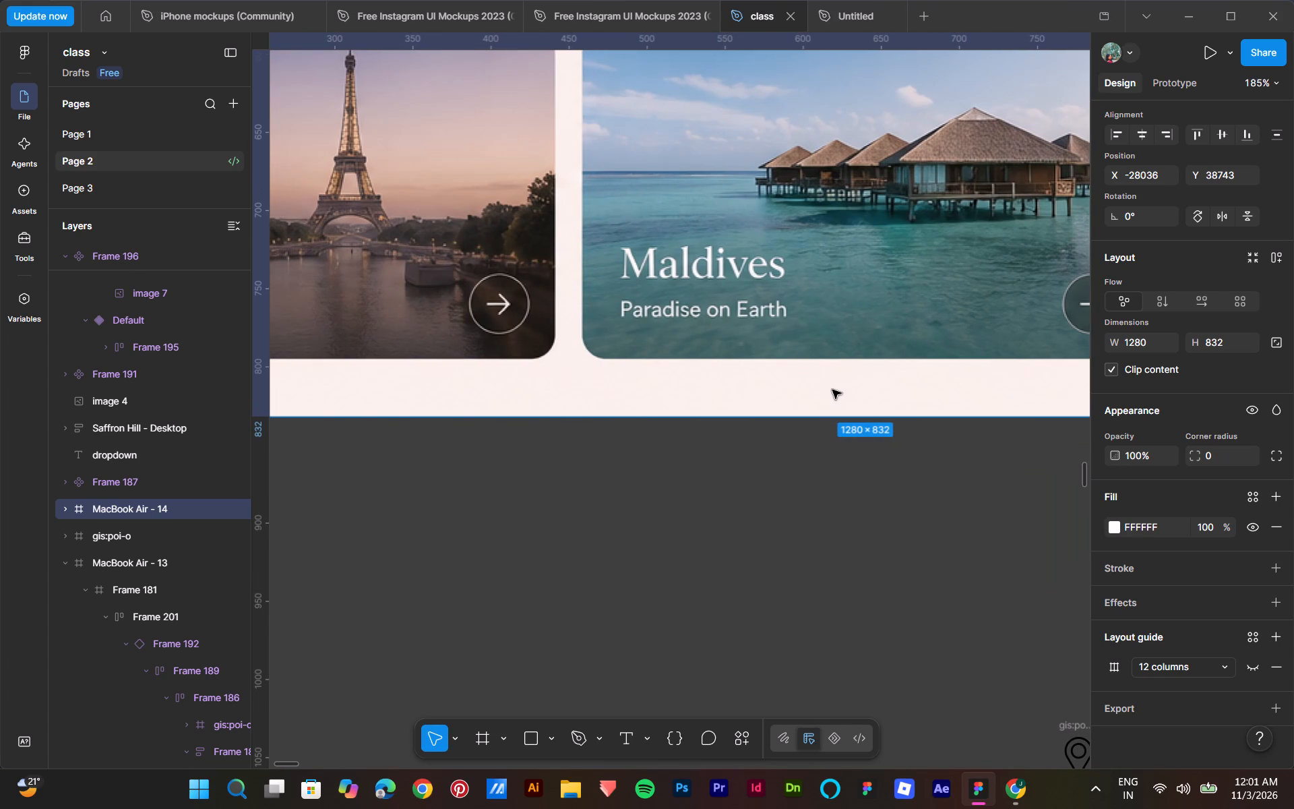
{"action": "scroll", "coordinate": [832, 390], "scroll_direction": "right", "scroll_amount": 2}
{"action": "scroll", "coordinate": [832, 390], "scroll_direction": "down", "scroll_amount": 5}
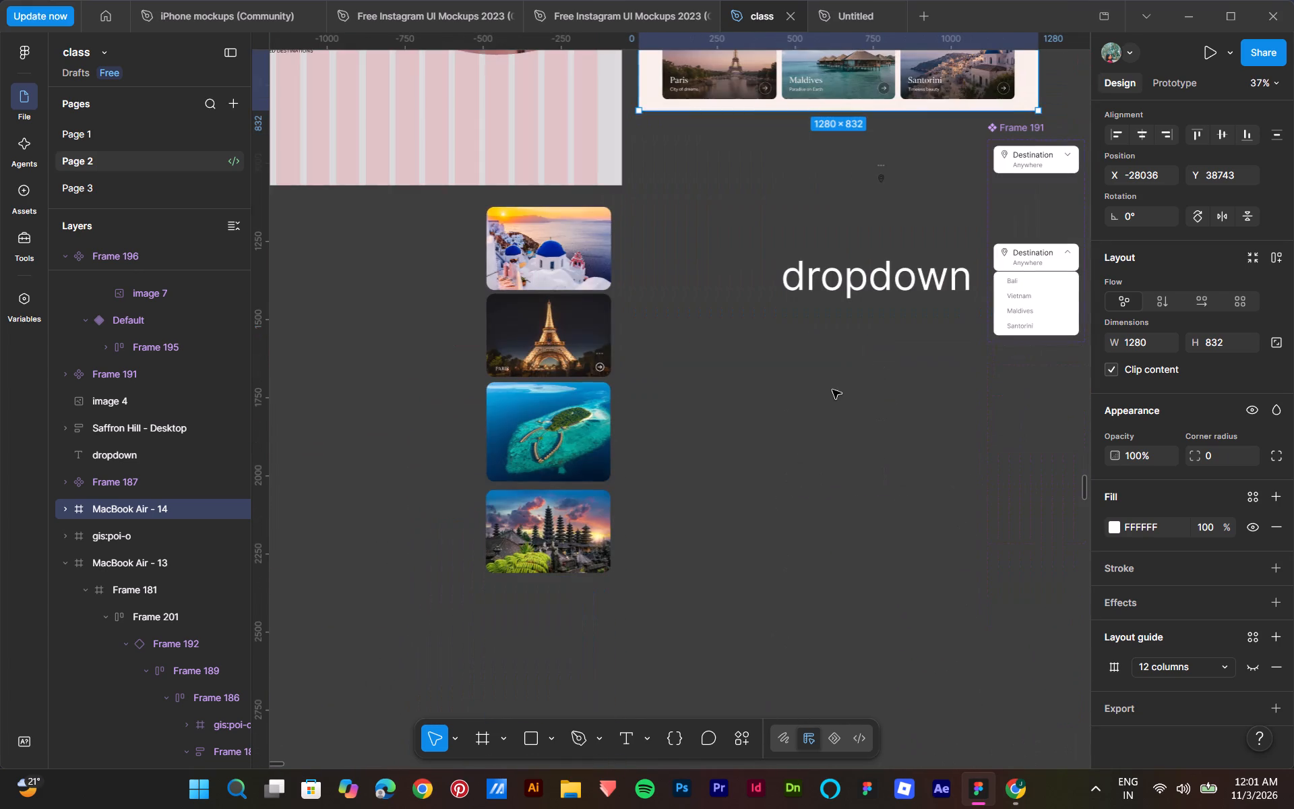
{"action": "middle_click_drag", "start_coordinate": [667, 395], "coordinate": [919, 456]}
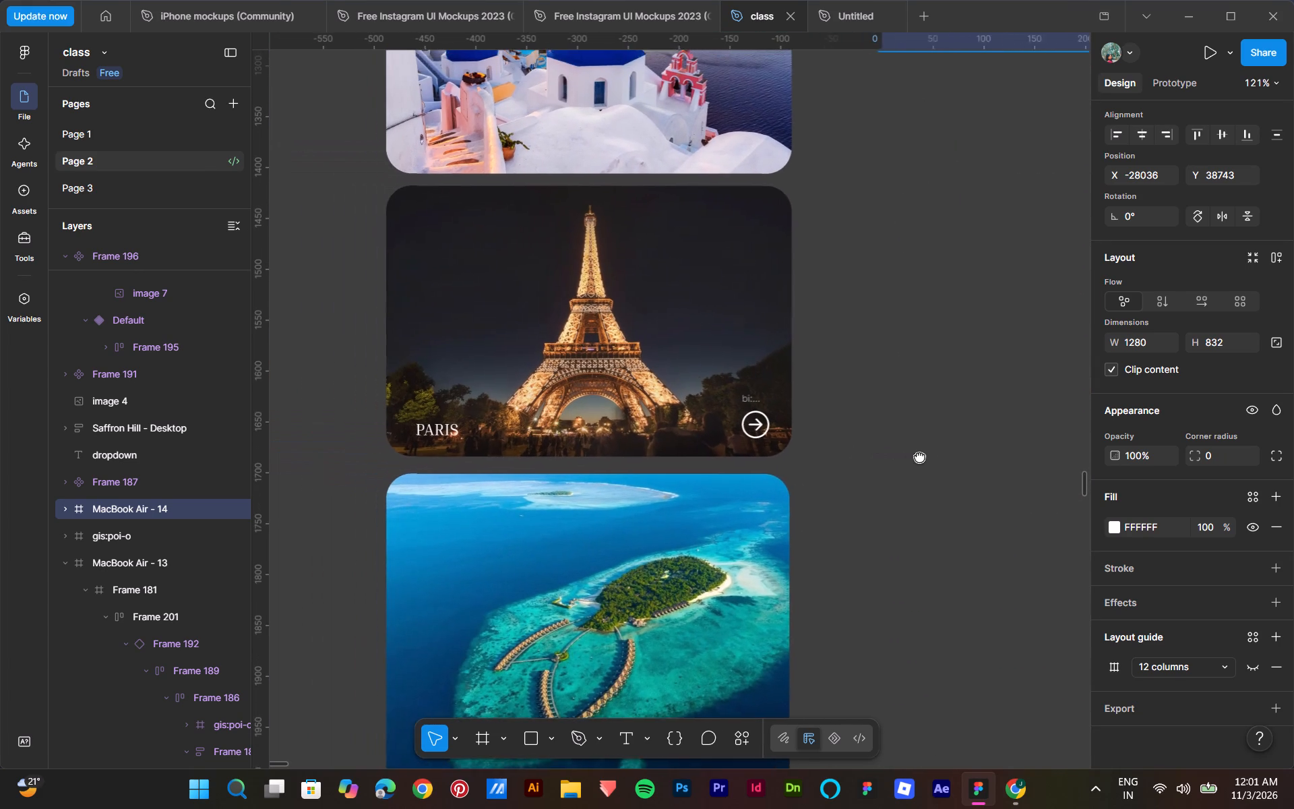
{"action": "middle_click_drag", "start_coordinate": [919, 456], "coordinate": [931, 453]}
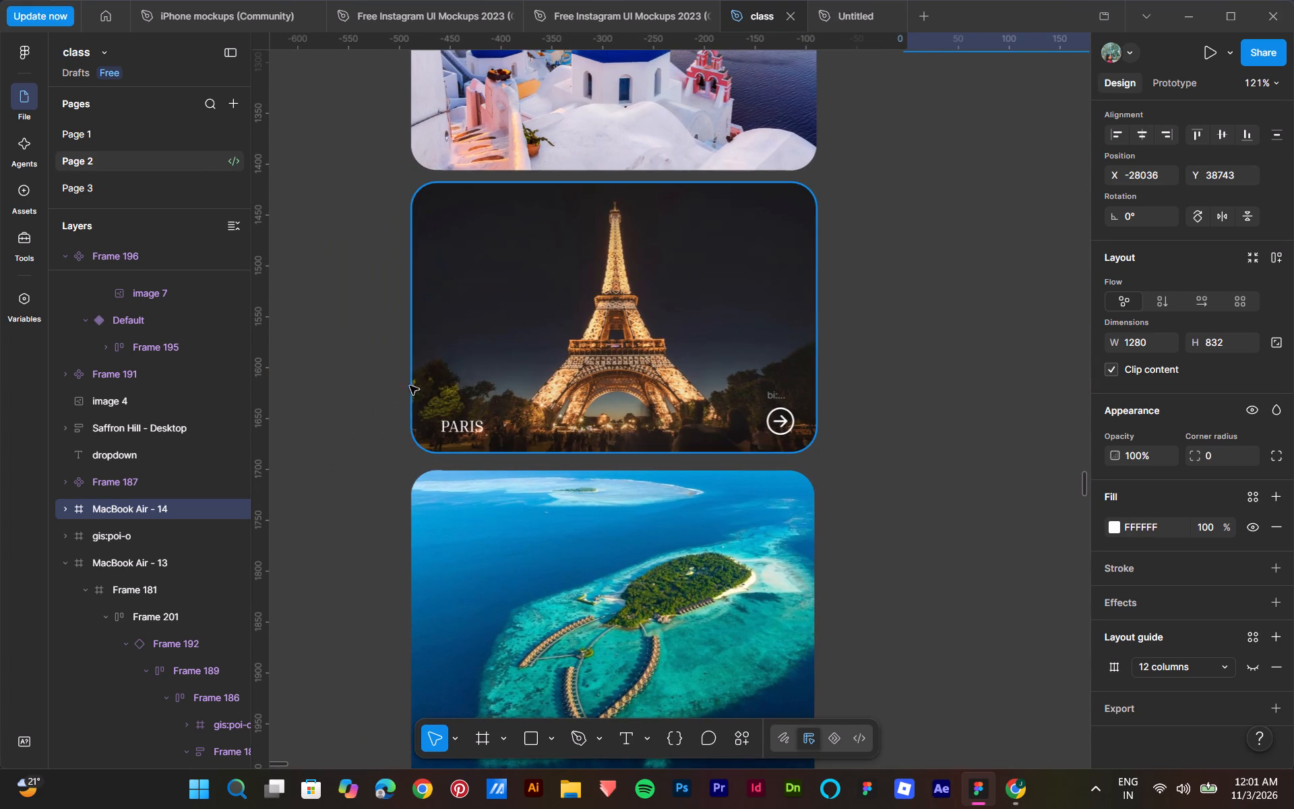
{"action": "left_click", "coordinate": [448, 417]}
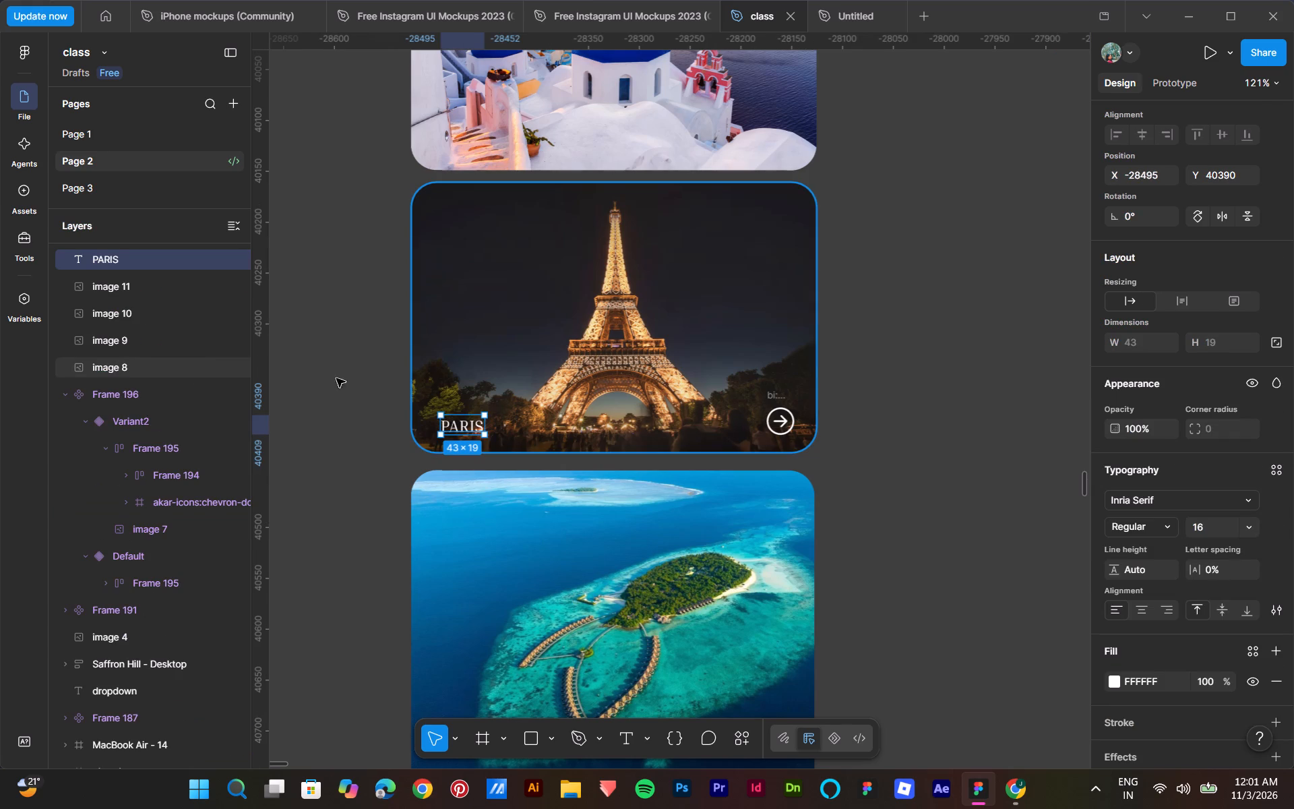
{"action": "scroll", "coordinate": [193, 318], "scroll_direction": "up", "scroll_amount": 2}
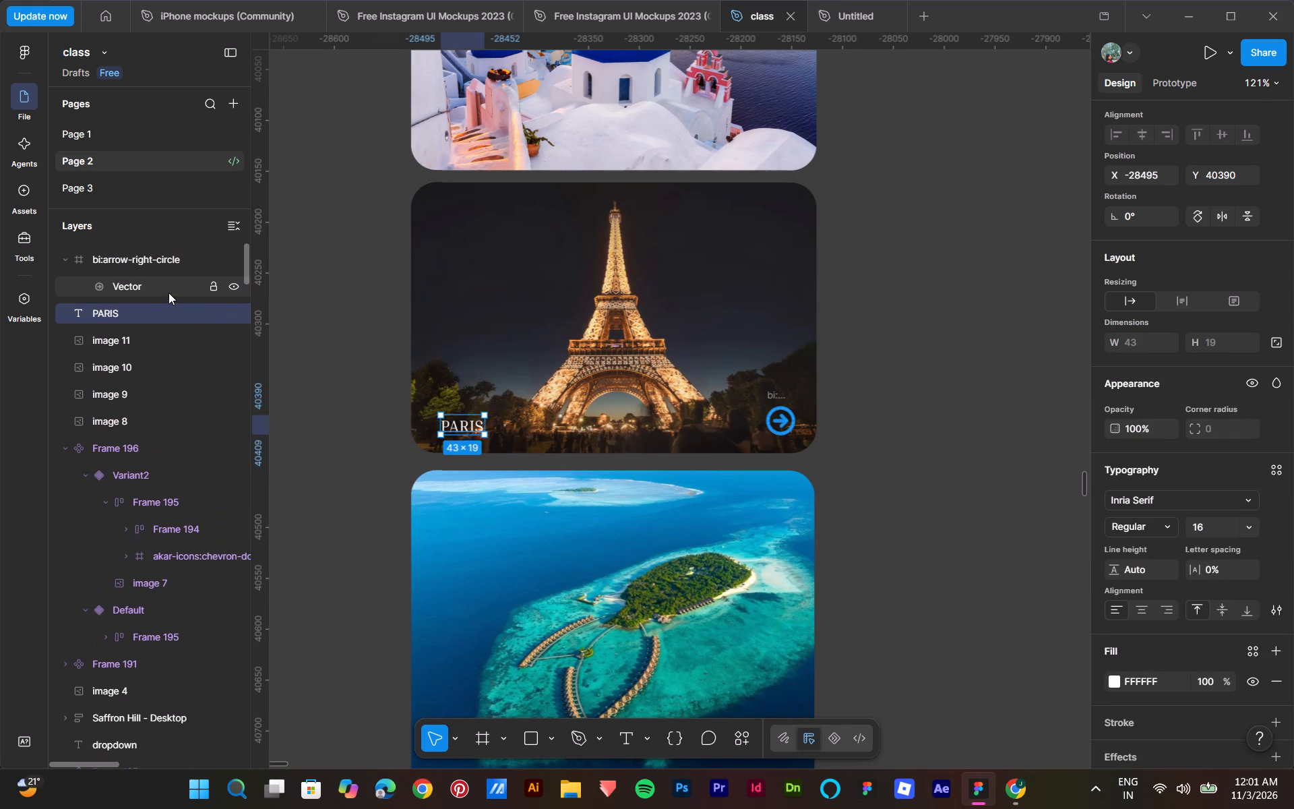
{"action": "left_click", "coordinate": [168, 293]}
{"action": "left_click", "coordinate": [159, 308], "text": "ctrl"}
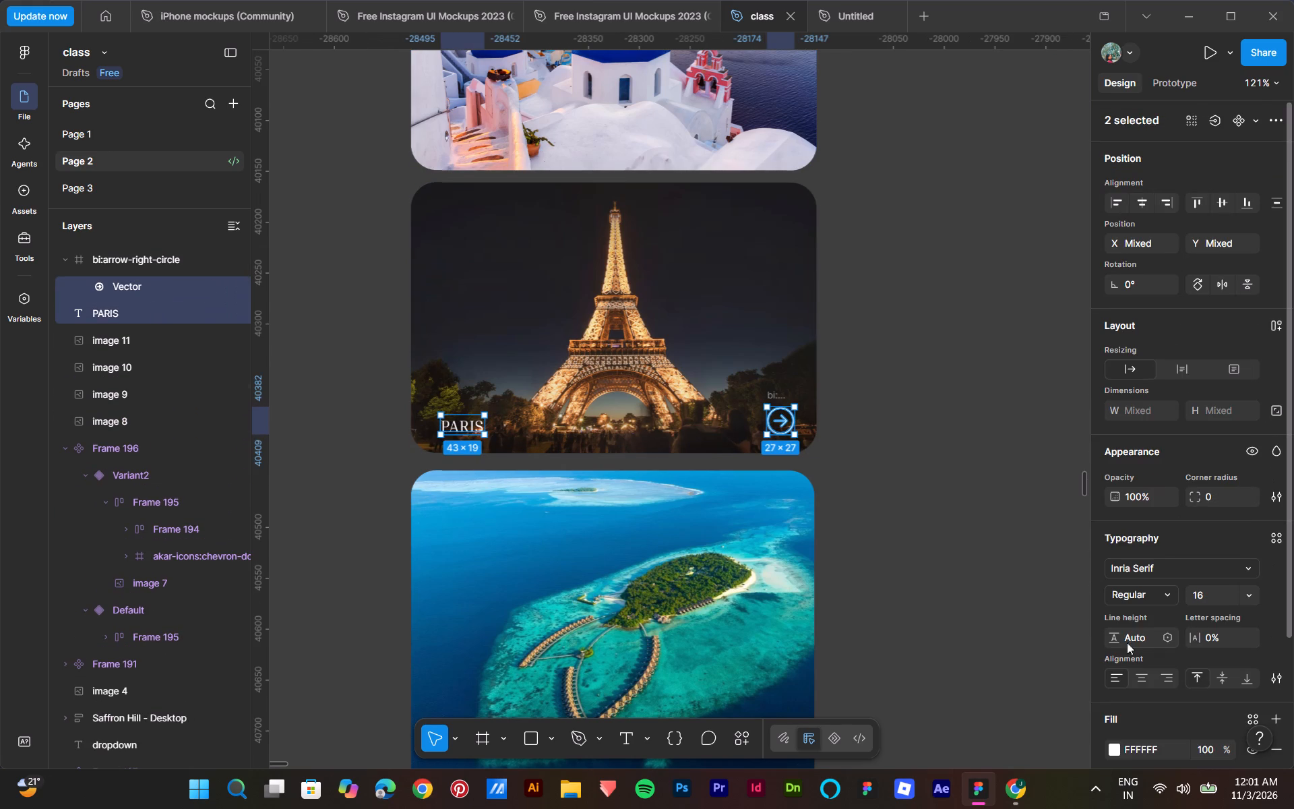
{"action": "scroll", "coordinate": [1149, 639], "scroll_direction": "down", "scroll_amount": 4}
{"action": "left_click", "coordinate": [1114, 599]}
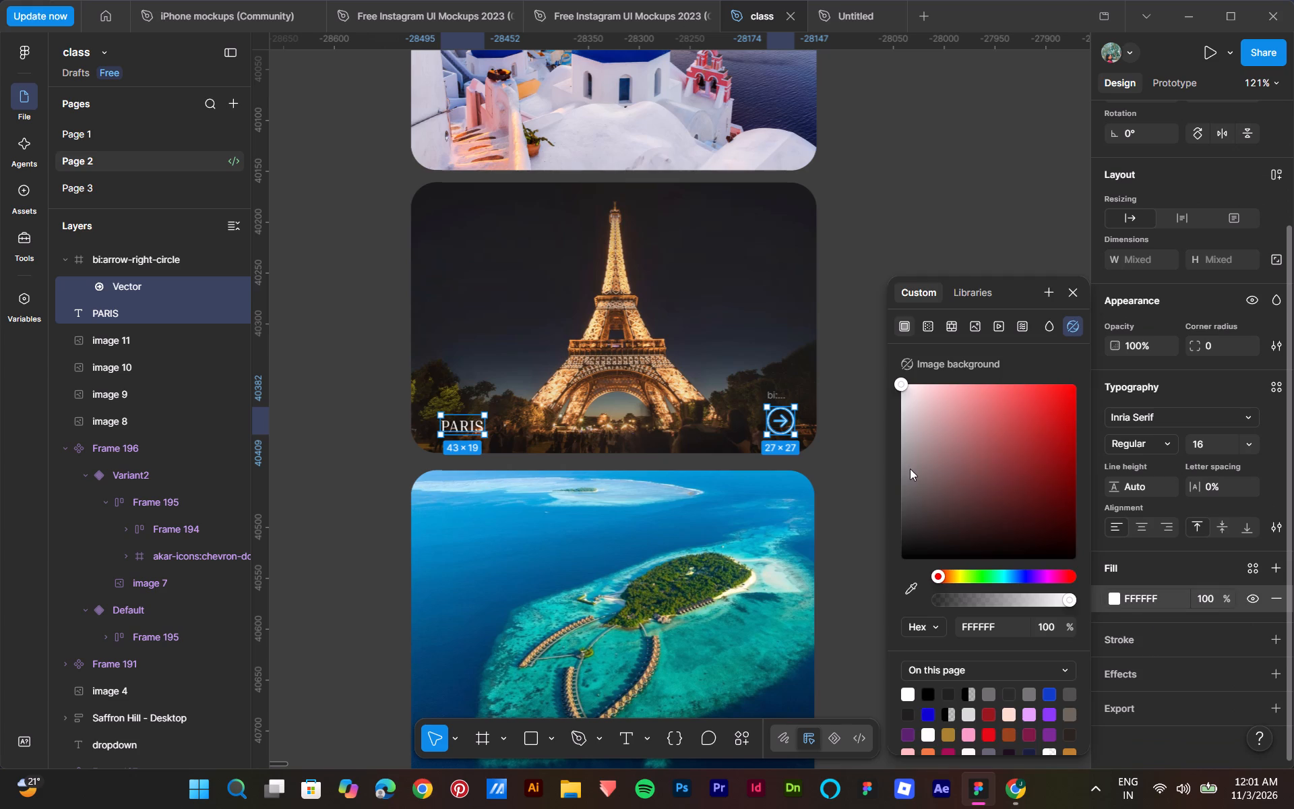
{"action": "left_click_drag", "start_coordinate": [915, 475], "coordinate": [904, 513]}
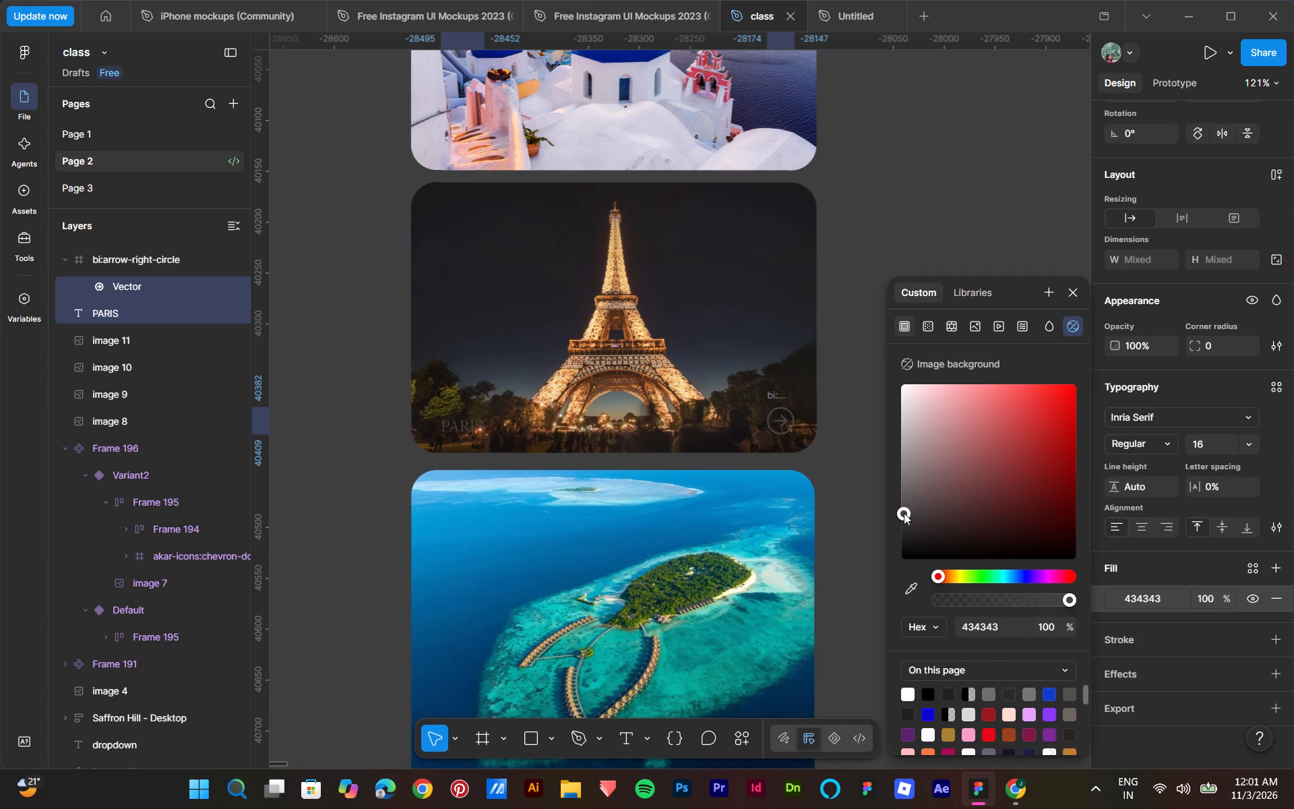
{"action": "left_click_drag", "start_coordinate": [904, 513], "coordinate": [891, 444]}
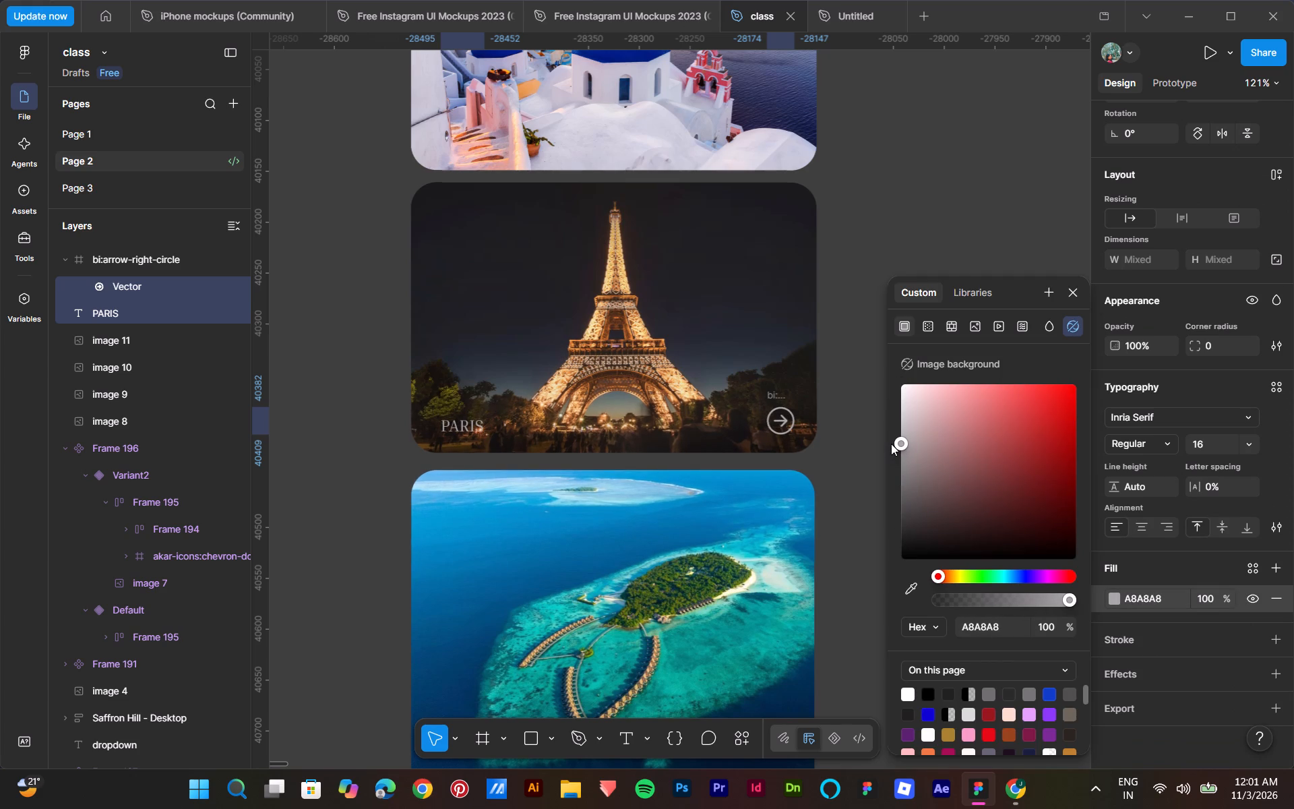
{"action": "left_click_drag", "start_coordinate": [891, 444], "coordinate": [885, 427]}
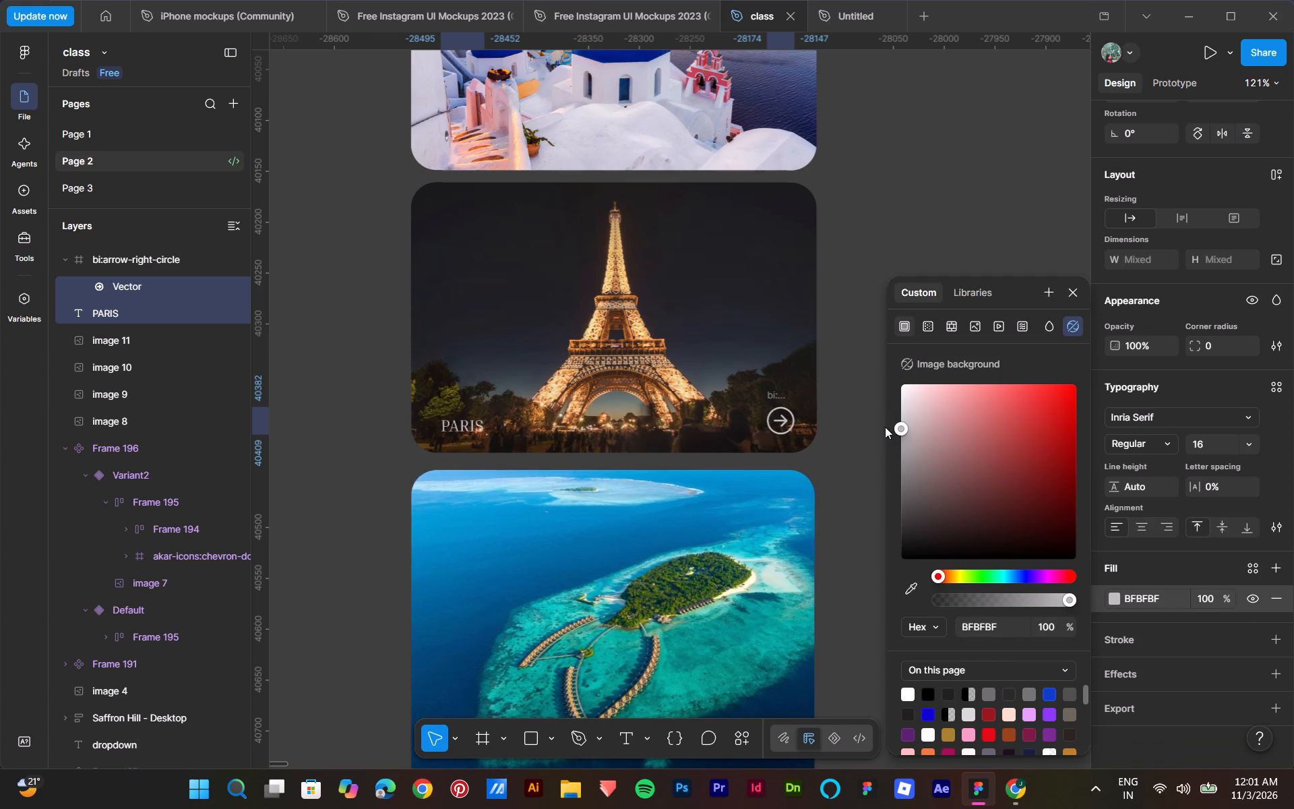
{"action": "left_click_drag", "start_coordinate": [885, 427], "coordinate": [883, 416]}
{"action": "left_click_drag", "start_coordinate": [883, 416], "coordinate": [884, 396]}
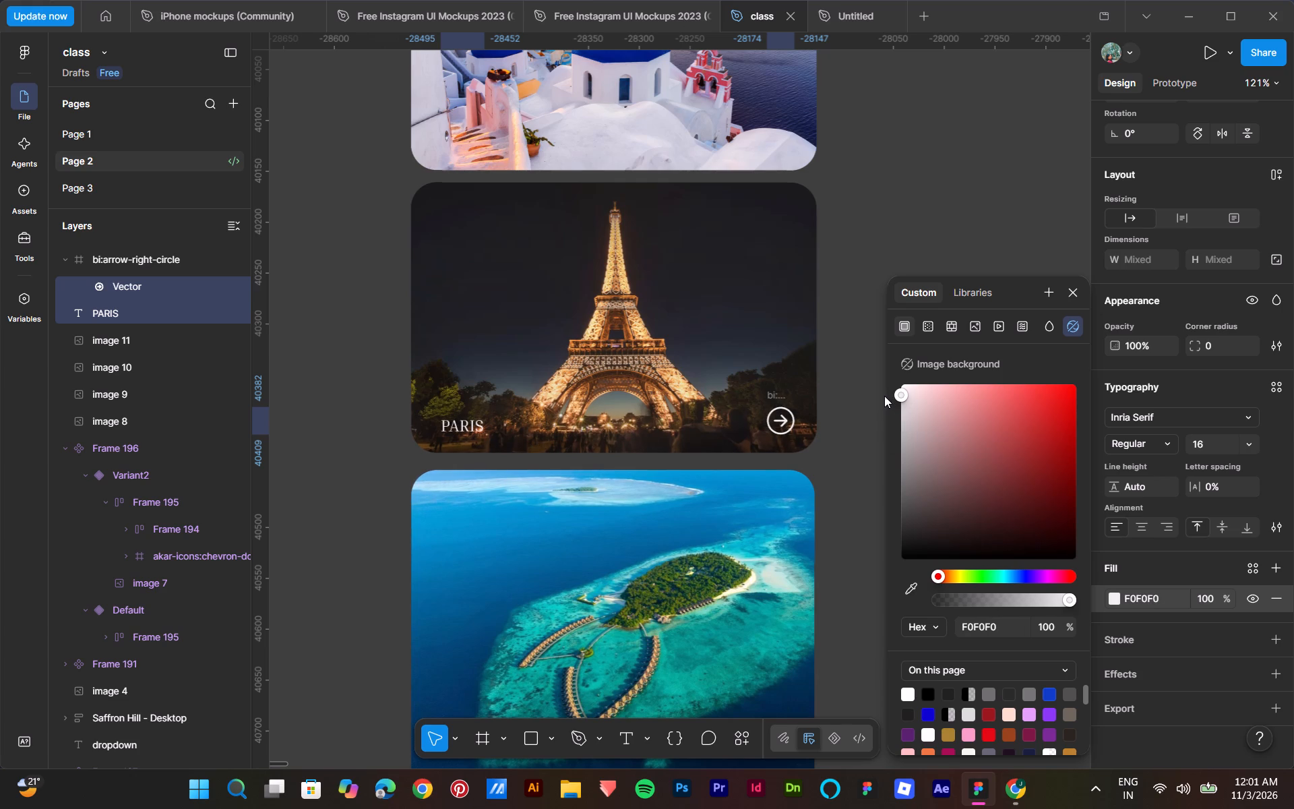
{"action": "left_click_drag", "start_coordinate": [884, 396], "coordinate": [883, 417]}
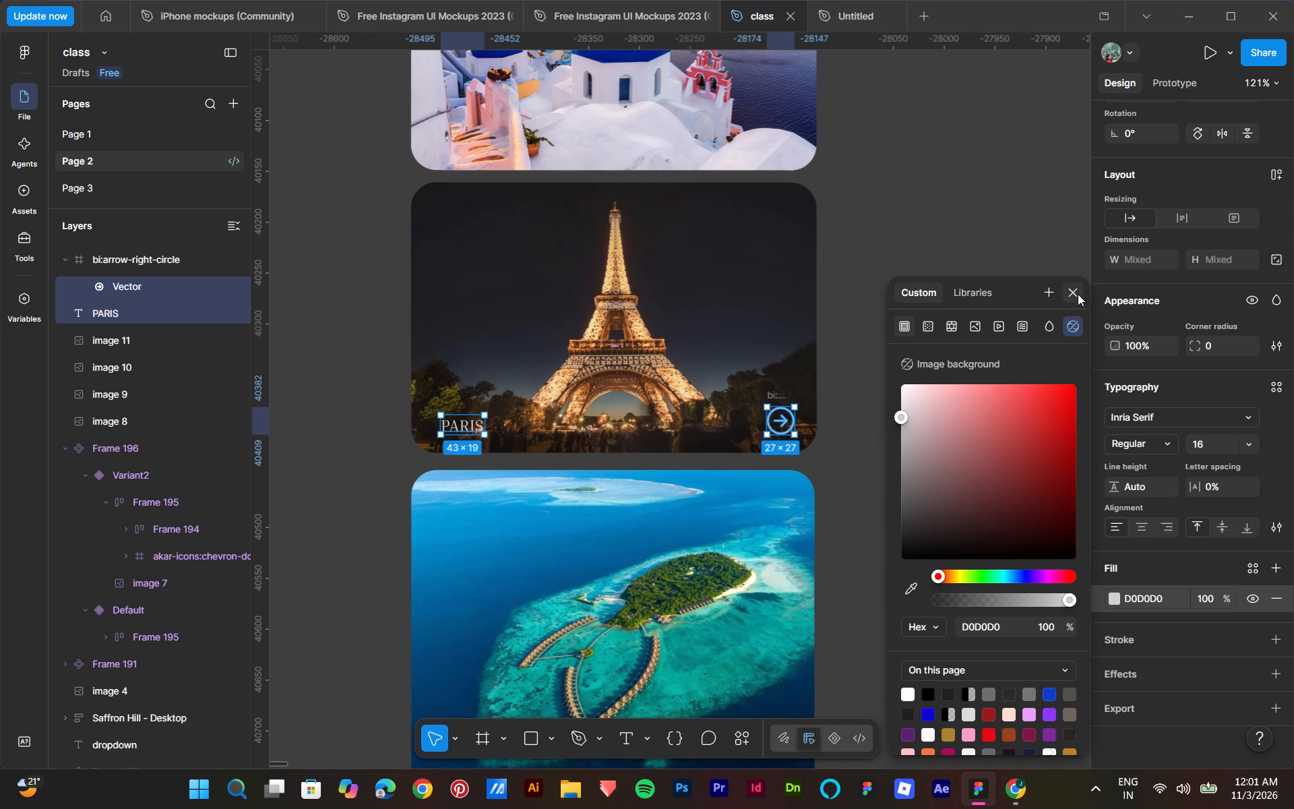
{"action": "left_click", "coordinate": [1078, 294]}
{"action": "left_click", "coordinate": [1003, 448]}
Reposition the PARIS text in the lower-left corner of the Eiffel Tower photo, at about X -28505, Y 40390.
{"action": "left_click", "coordinate": [480, 431]}
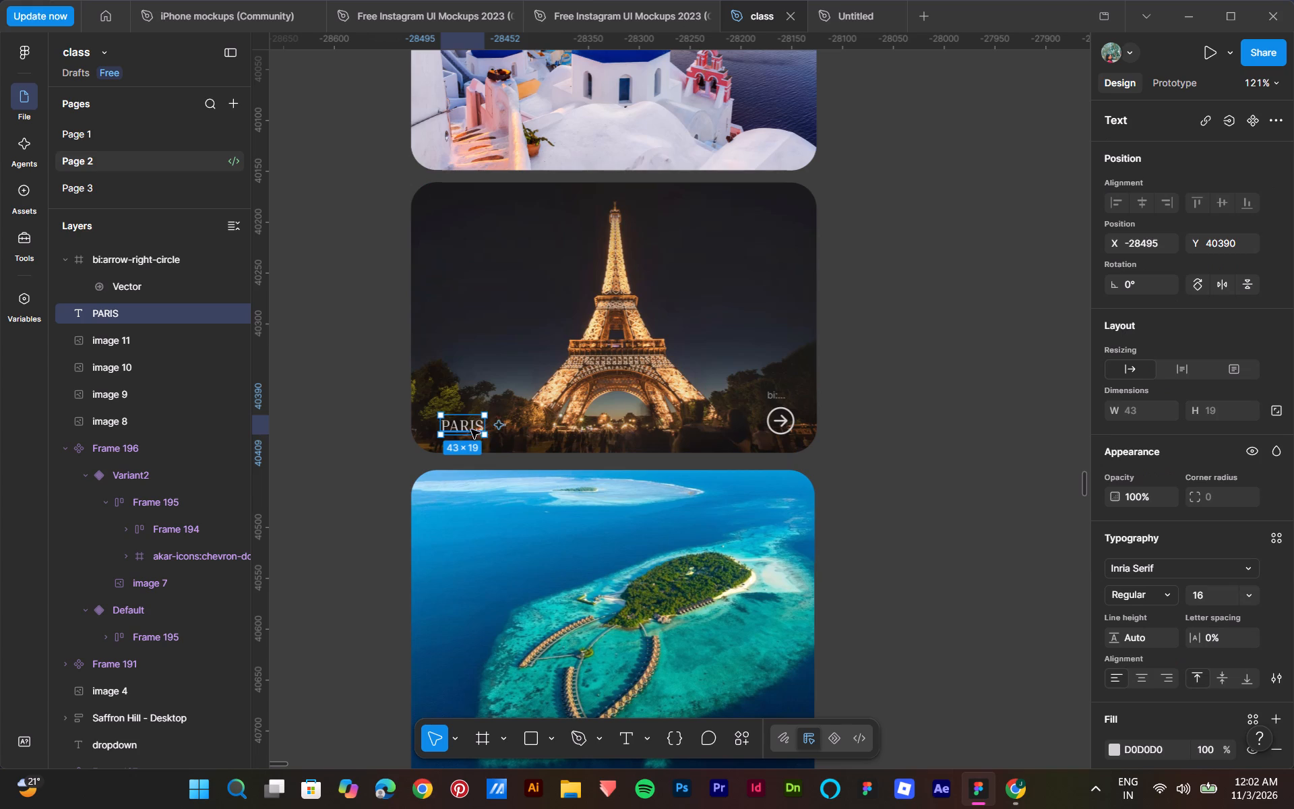
{"action": "left_click_drag", "start_coordinate": [471, 429], "coordinate": [464, 204]}
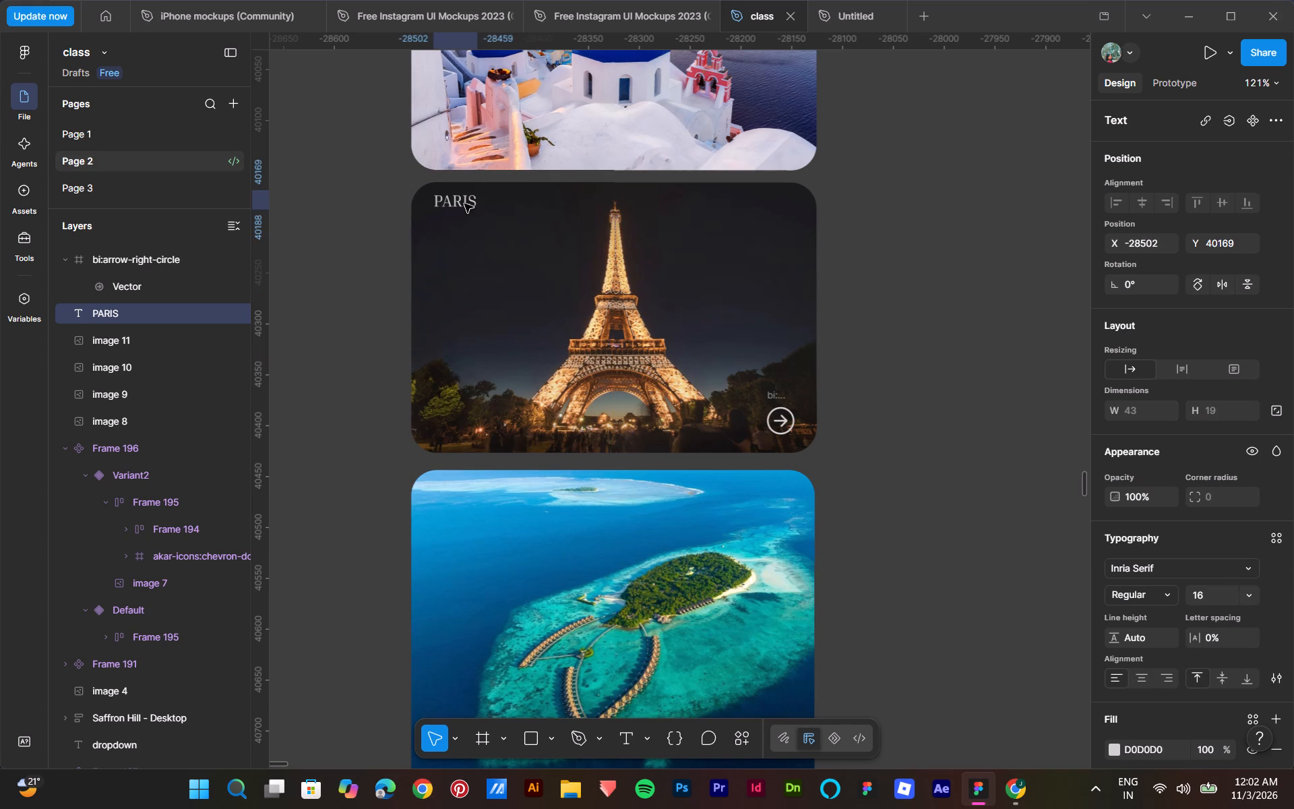
{"action": "left_click_drag", "start_coordinate": [464, 204], "coordinate": [468, 431]}
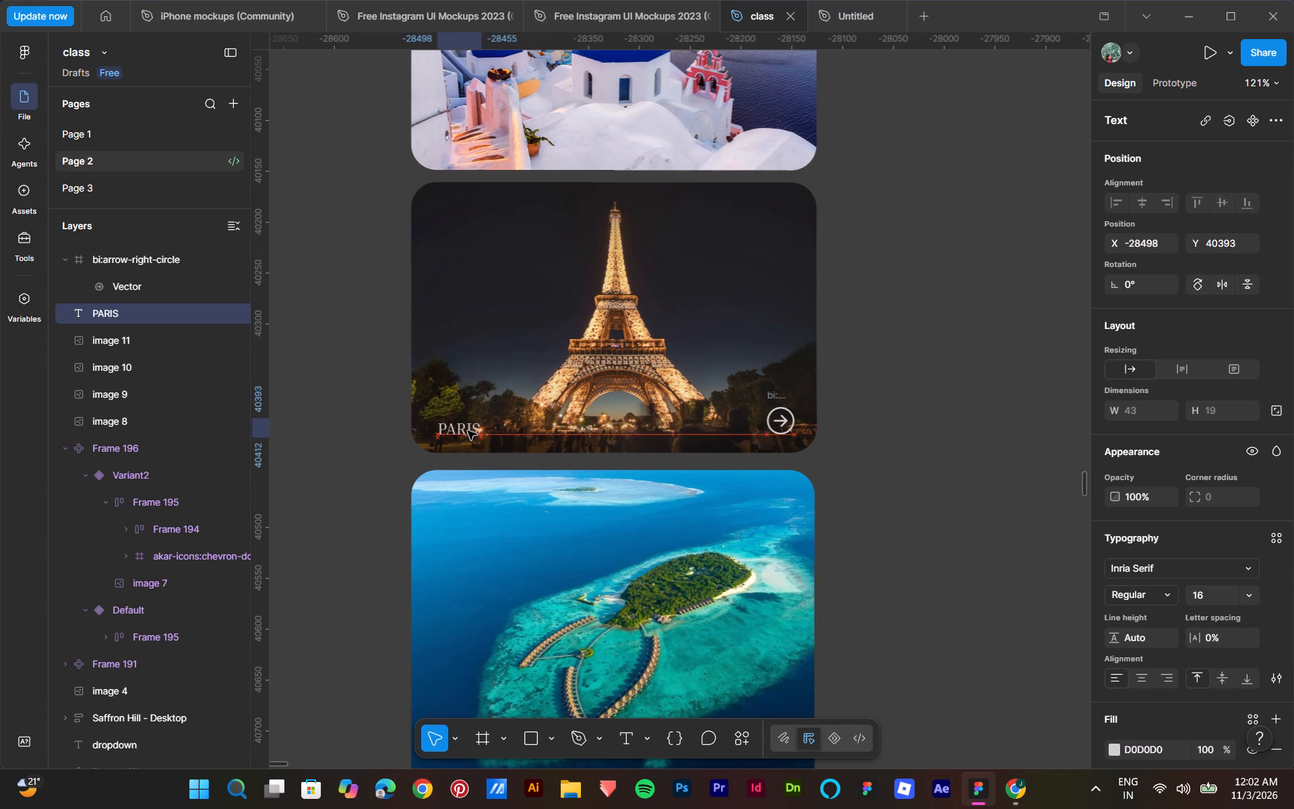
{"action": "left_click_drag", "start_coordinate": [468, 431], "coordinate": [450, 420]}
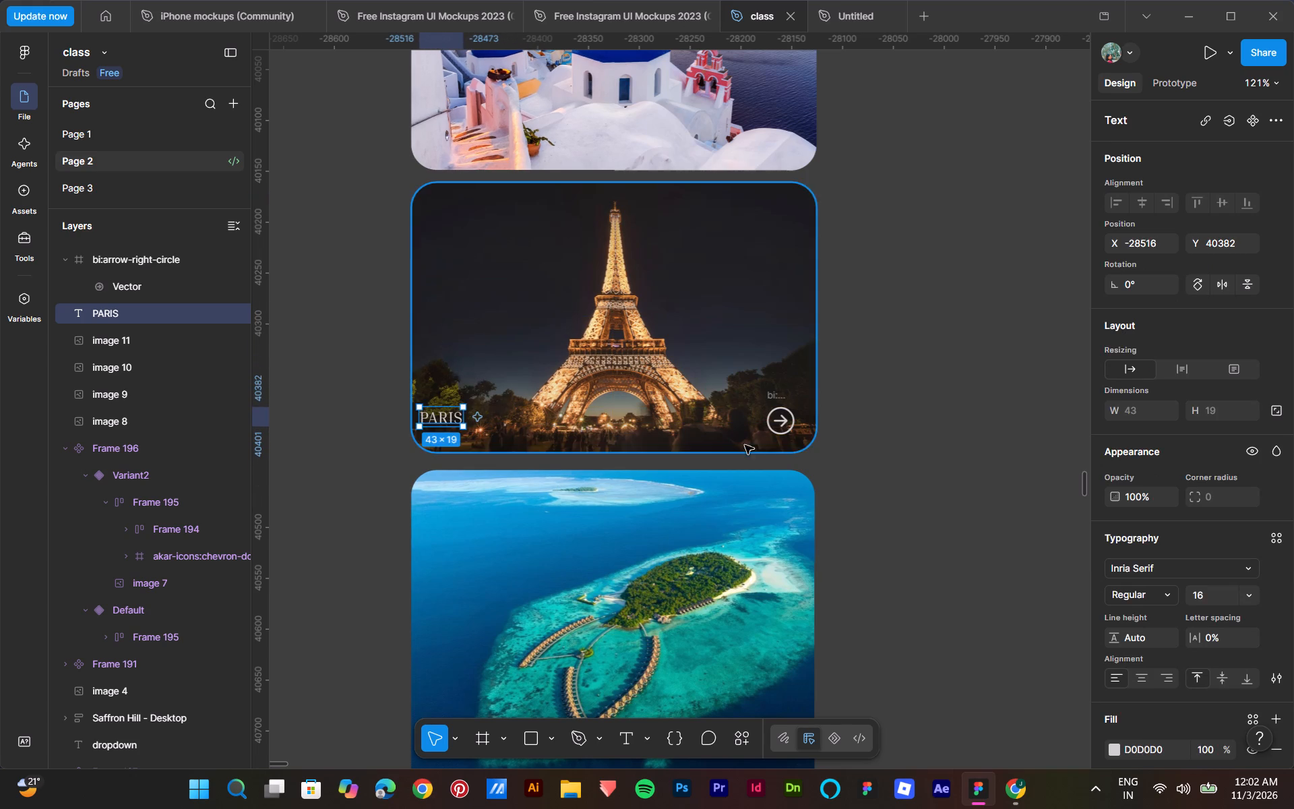
{"action": "left_click", "coordinate": [896, 461]}
{"action": "scroll", "coordinate": [898, 460], "scroll_direction": "up", "scroll_amount": 5}
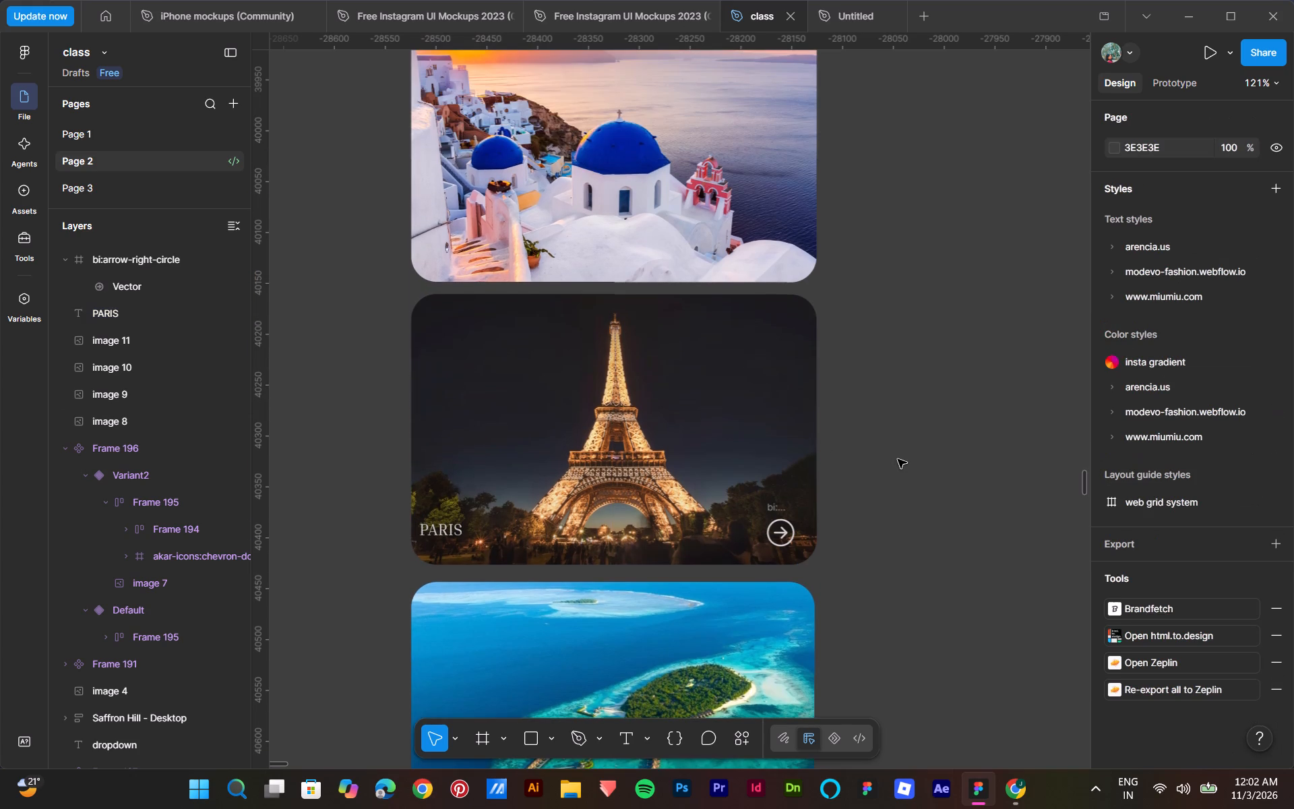
{"action": "left_click", "coordinate": [455, 531]}
{"action": "left_click_drag", "start_coordinate": [448, 531], "coordinate": [596, 454]}
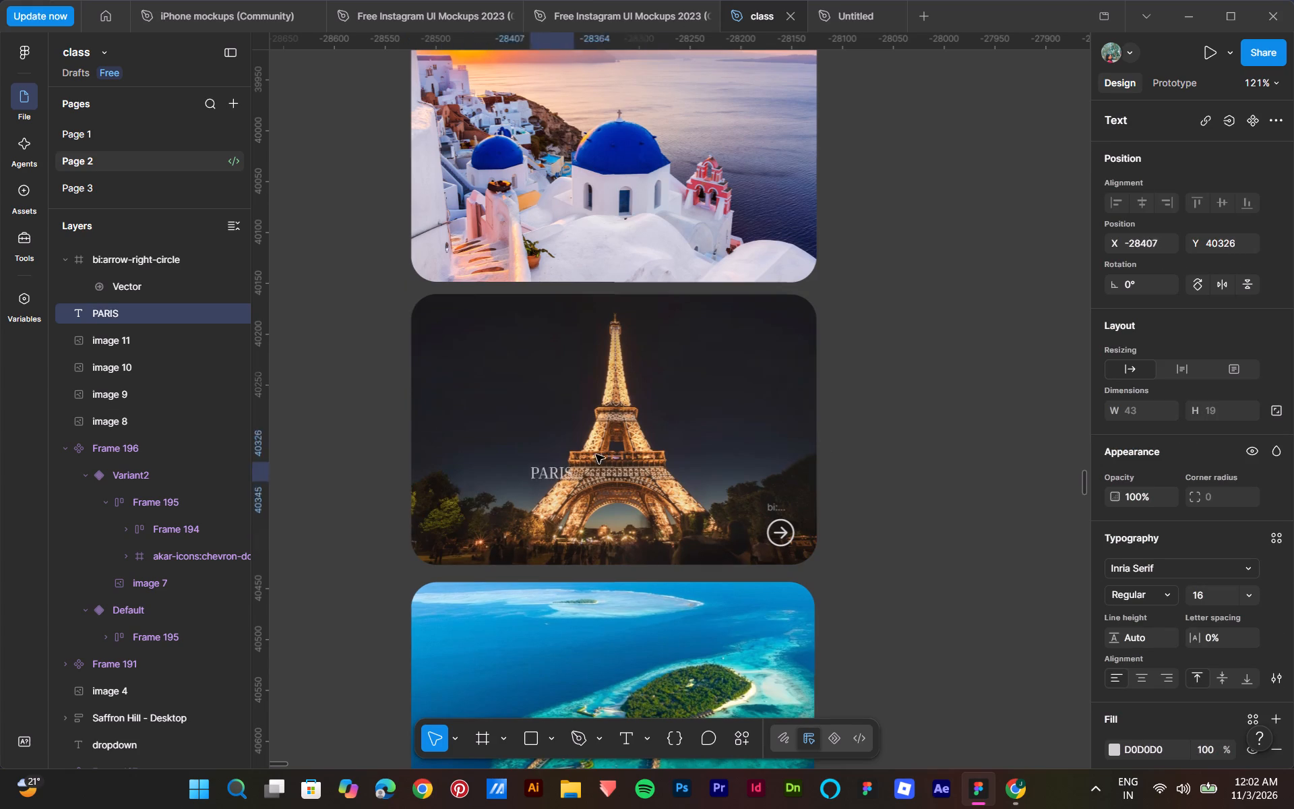
{"action": "left_click_drag", "start_coordinate": [596, 454], "coordinate": [510, 361]}
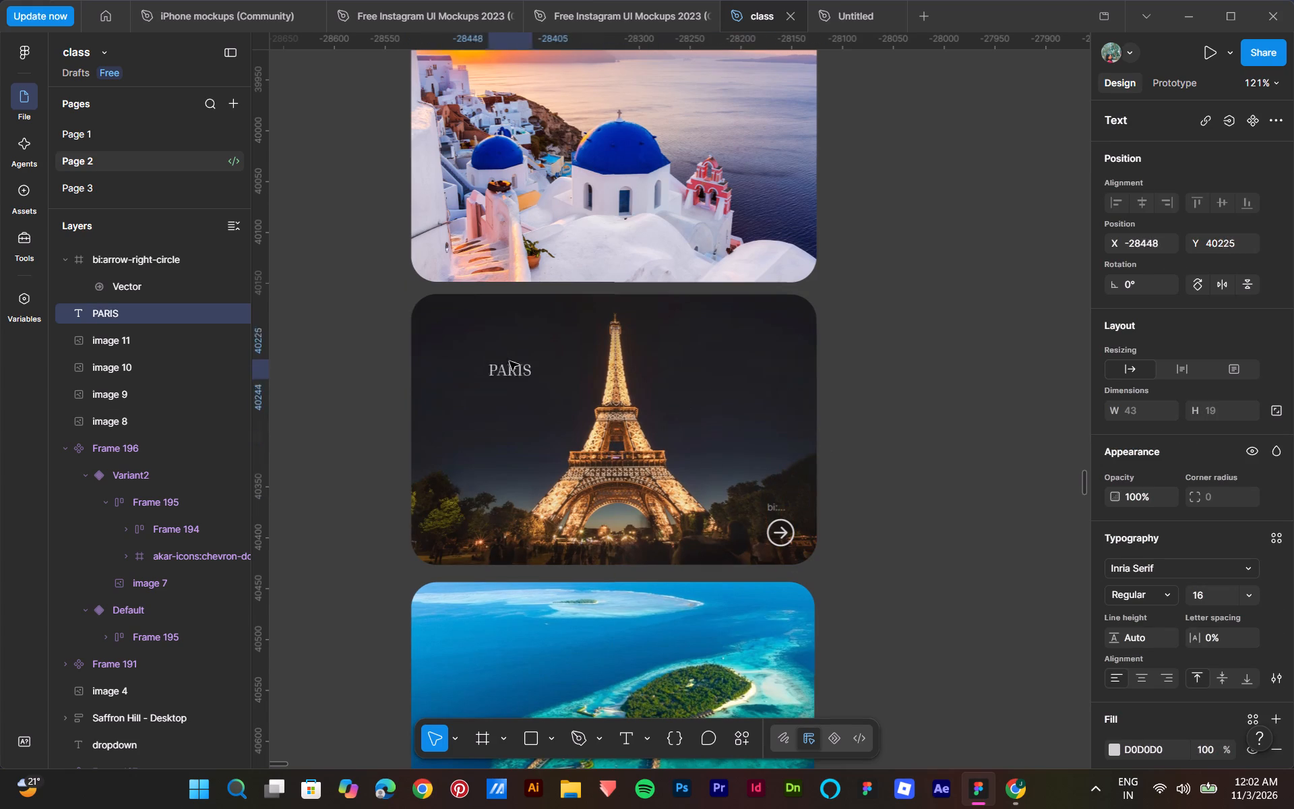
{"action": "left_click_drag", "start_coordinate": [510, 361], "coordinate": [462, 319]}
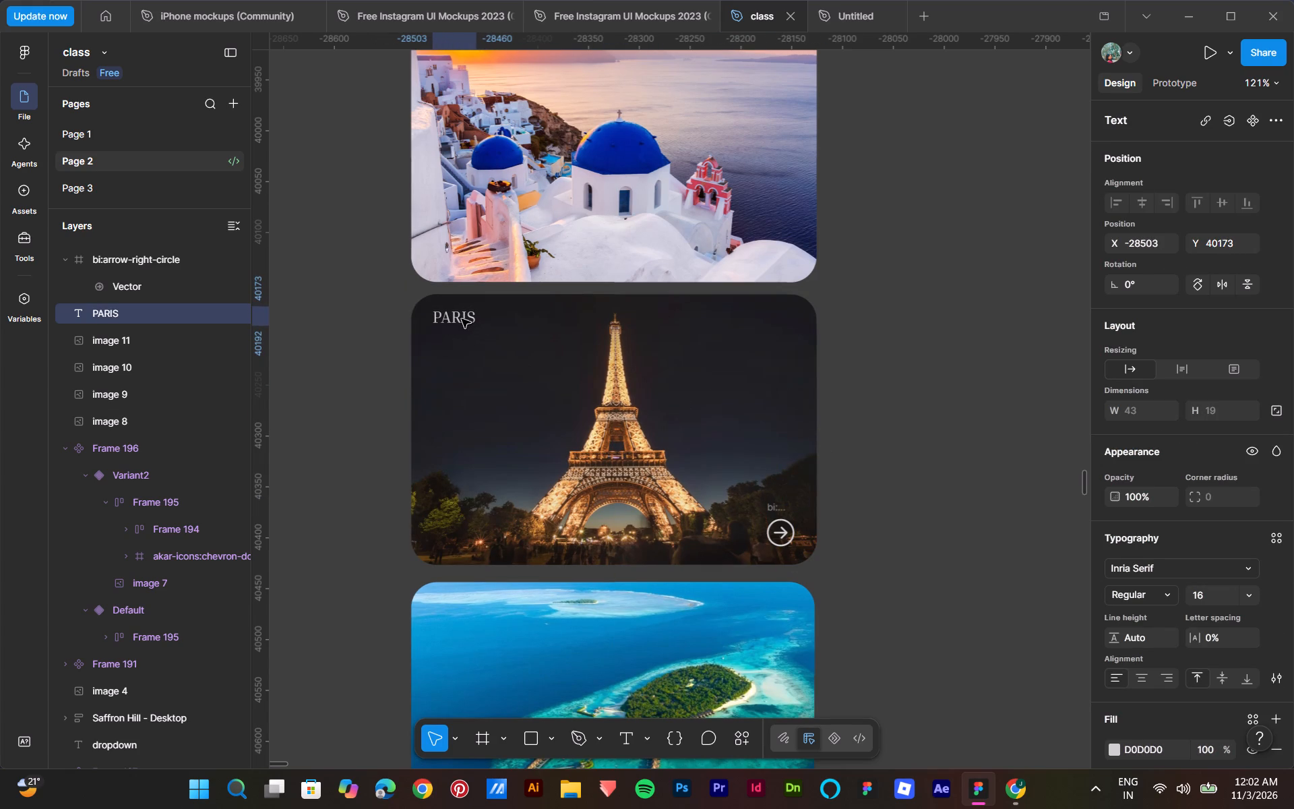
{"action": "left_click_drag", "start_coordinate": [462, 319], "coordinate": [452, 543]}
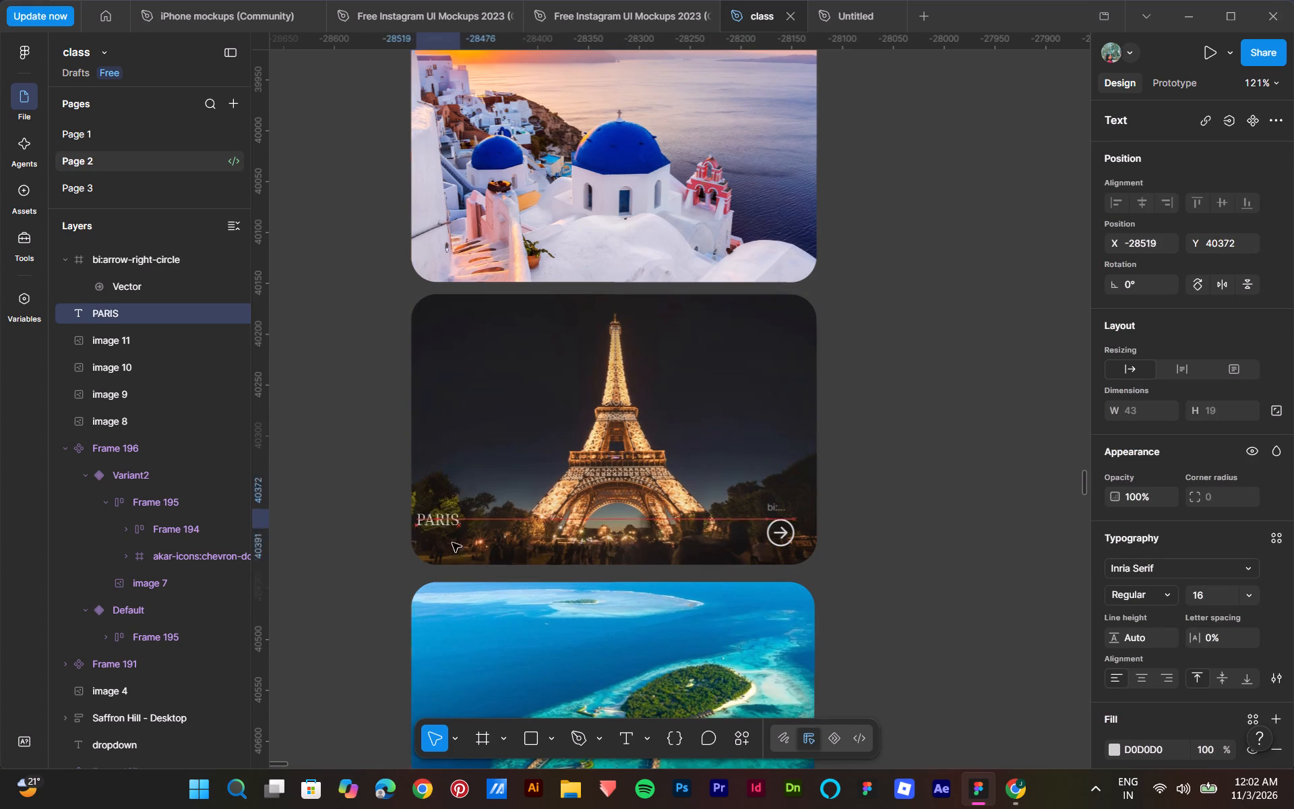
{"action": "left_click_drag", "start_coordinate": [452, 543], "coordinate": [459, 539]}
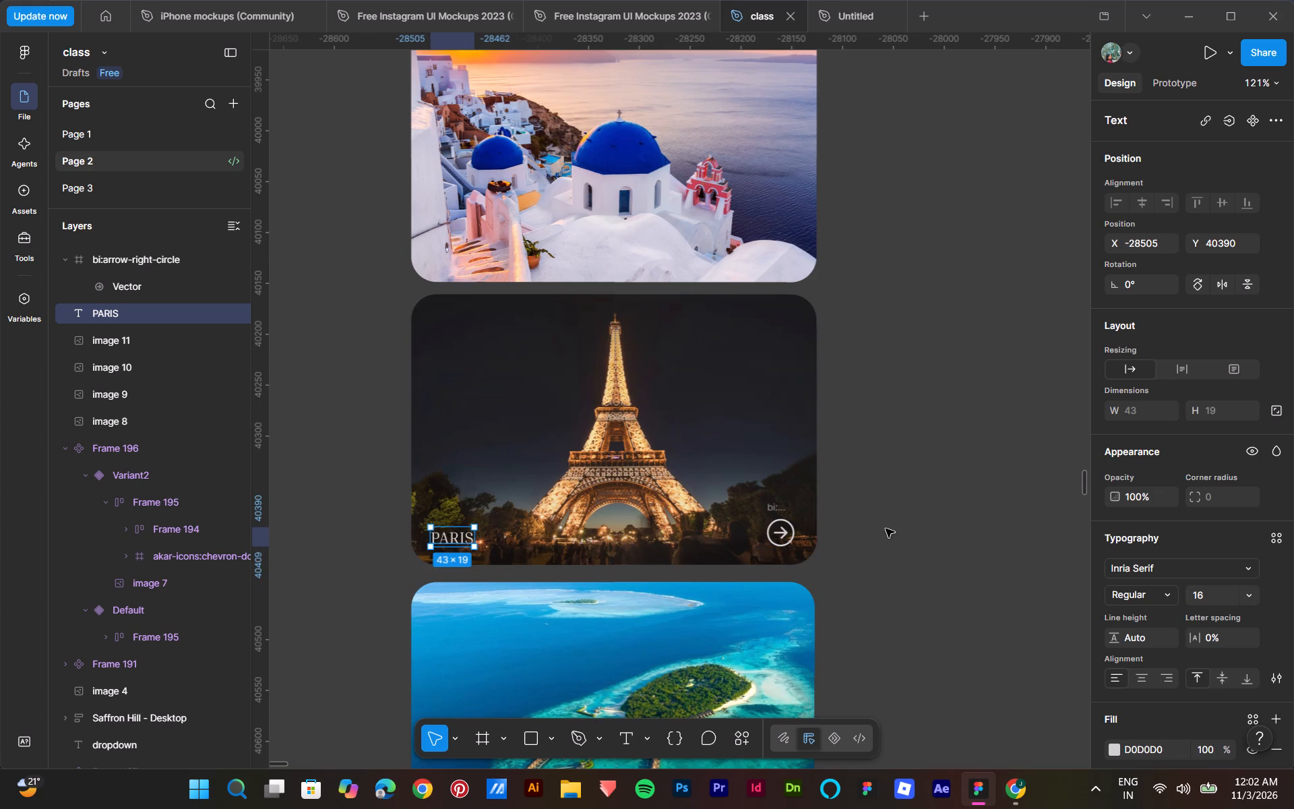
{"action": "left_click", "coordinate": [886, 529]}
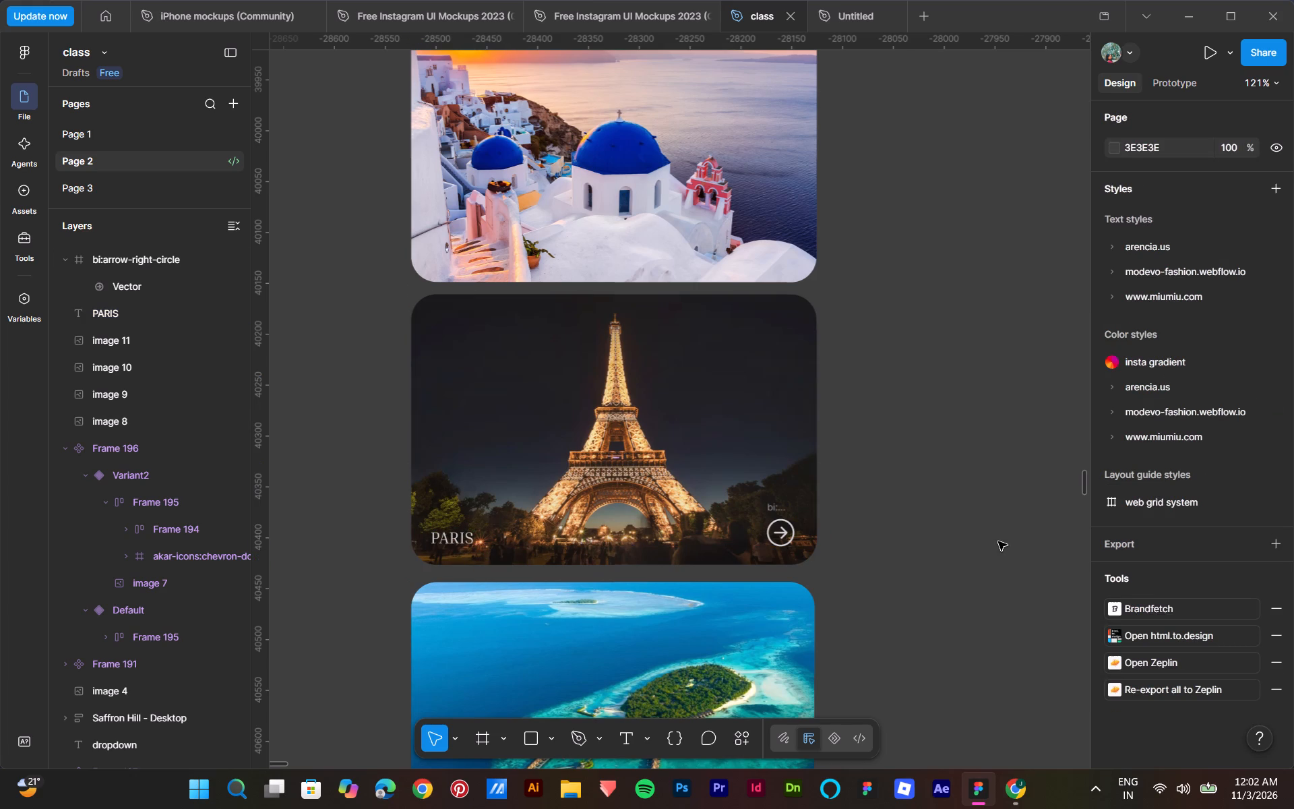
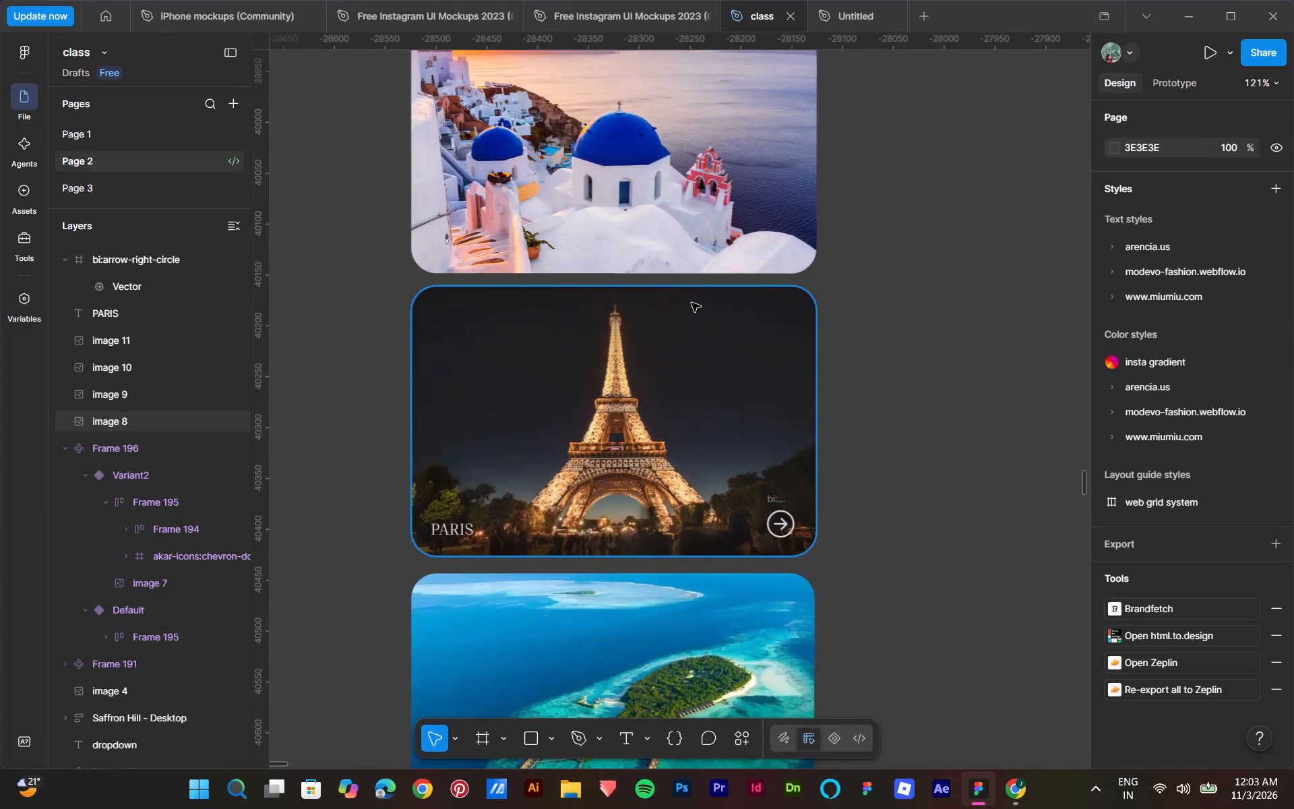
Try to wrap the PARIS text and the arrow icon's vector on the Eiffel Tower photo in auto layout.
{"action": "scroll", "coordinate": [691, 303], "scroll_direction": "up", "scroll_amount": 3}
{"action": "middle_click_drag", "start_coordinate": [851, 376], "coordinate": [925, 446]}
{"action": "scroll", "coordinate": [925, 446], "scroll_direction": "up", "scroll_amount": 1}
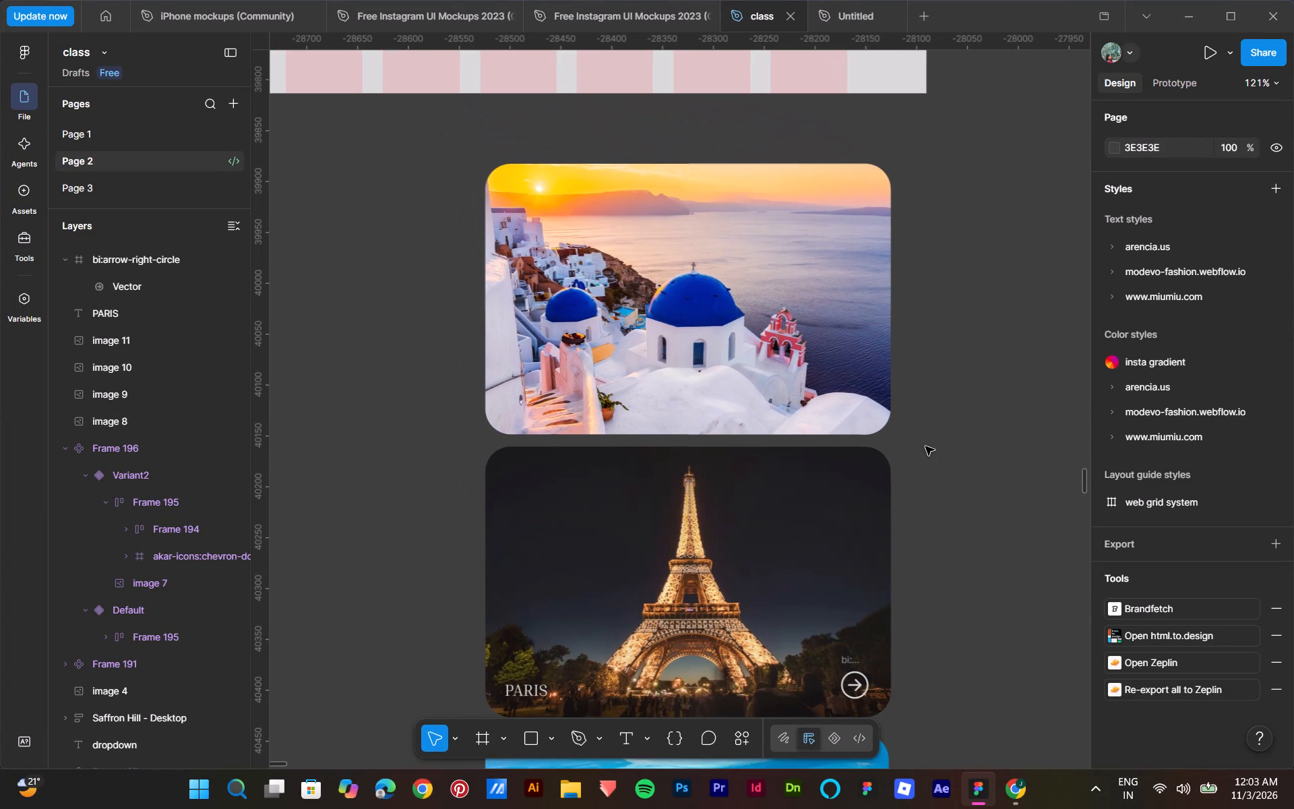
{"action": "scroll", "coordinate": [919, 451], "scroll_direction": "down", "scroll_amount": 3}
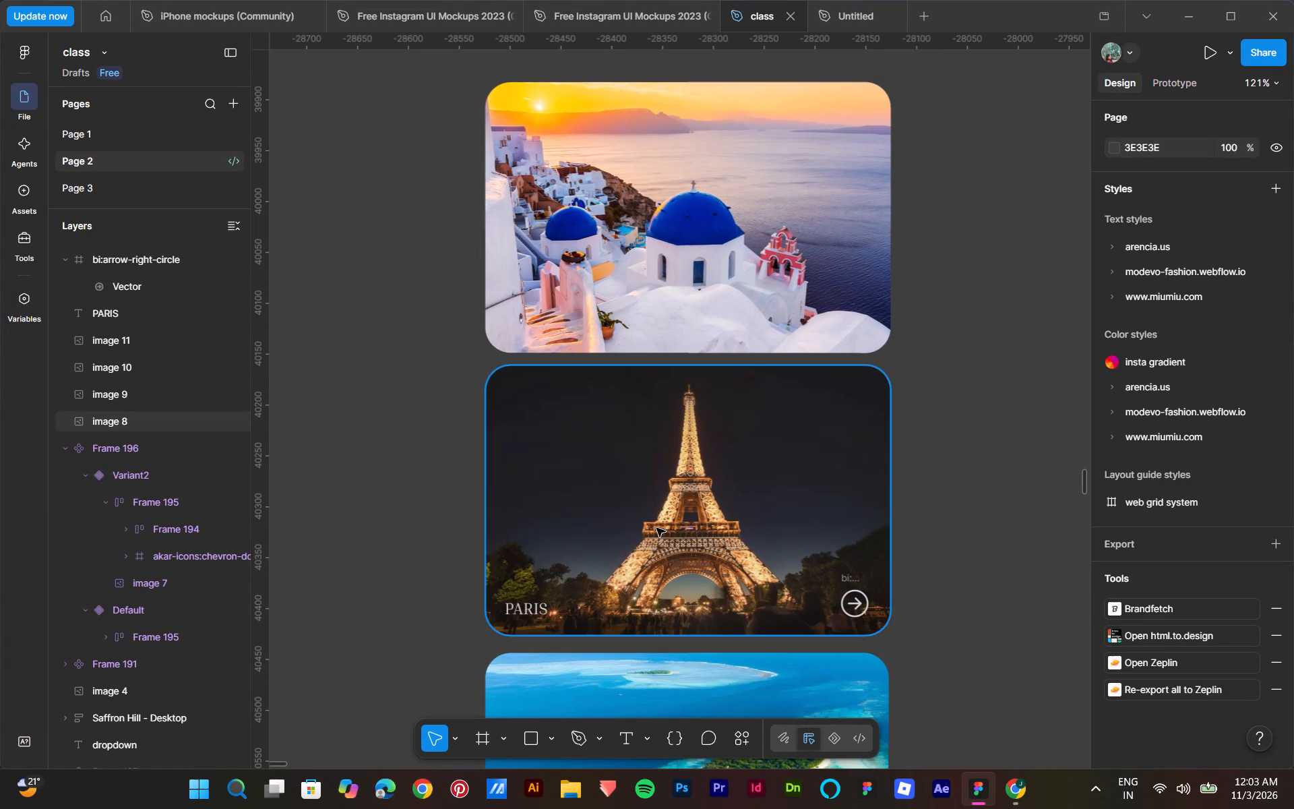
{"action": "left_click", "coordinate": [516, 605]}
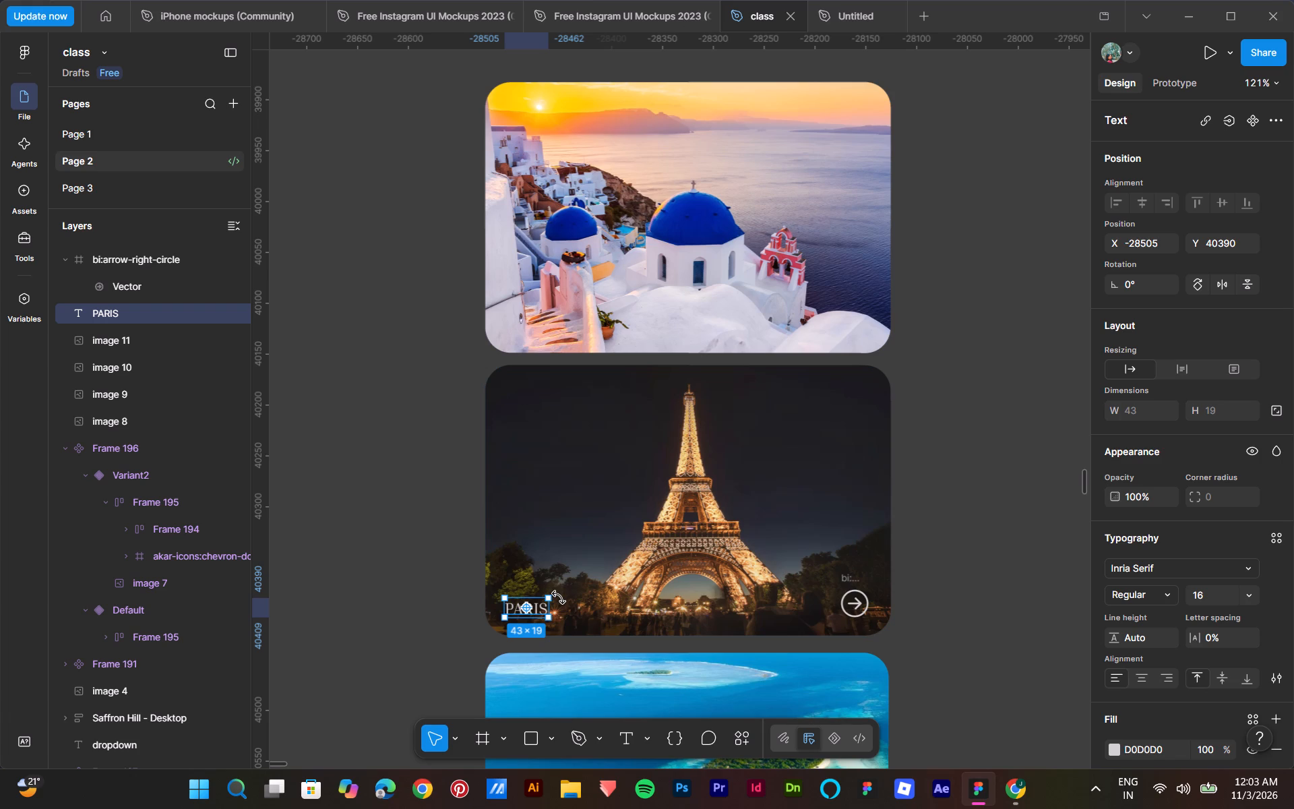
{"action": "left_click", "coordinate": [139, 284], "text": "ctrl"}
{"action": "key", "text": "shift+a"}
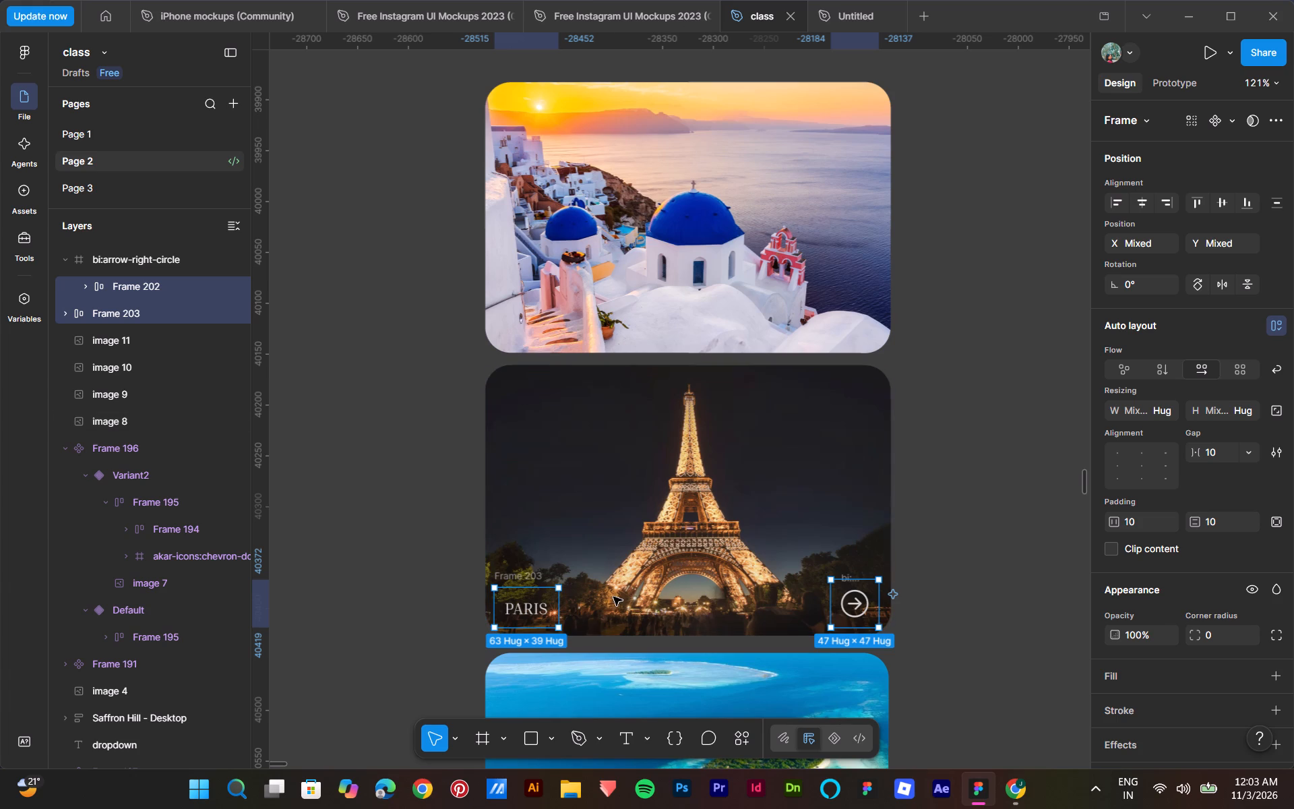
Examine how the PARIS text and the arrow vector are nested in their auto layout frames.
{"action": "left_click_drag", "start_coordinate": [620, 597], "coordinate": [694, 262]}
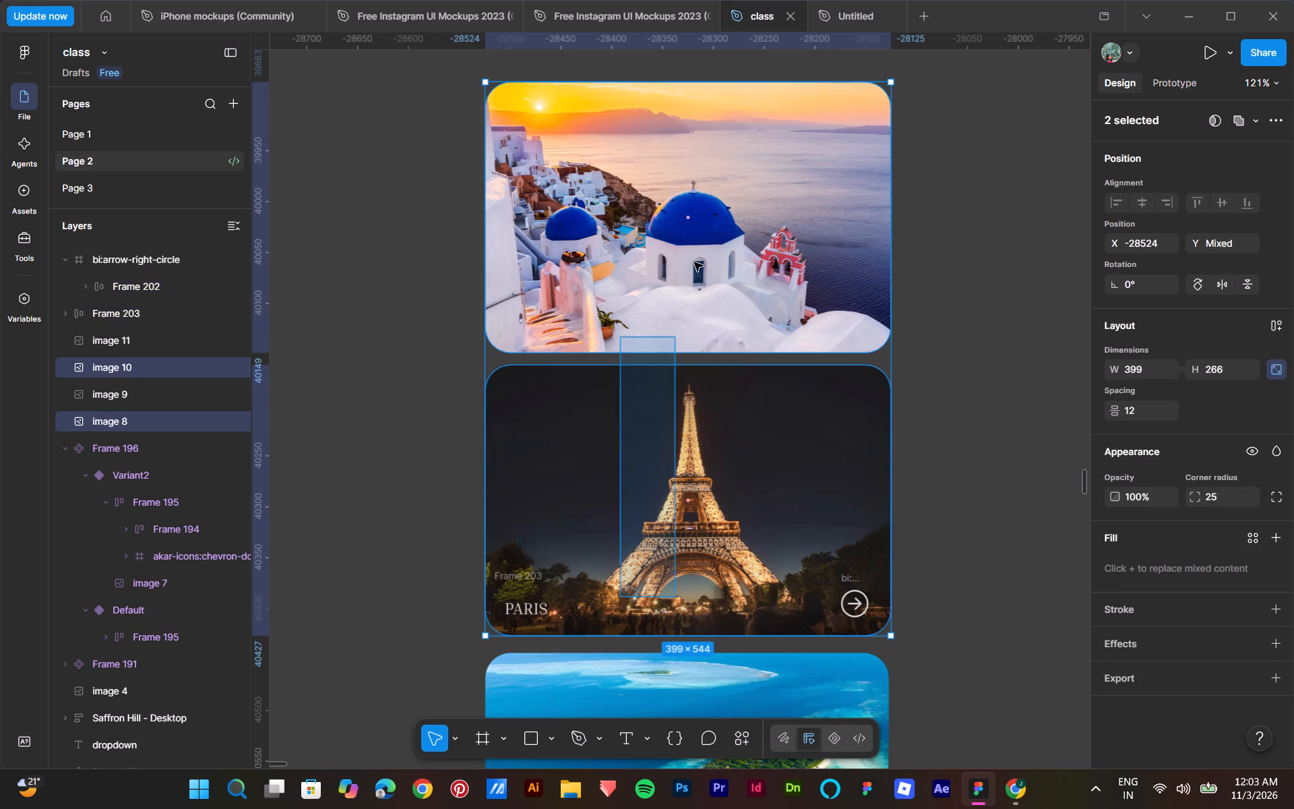
{"action": "left_click_drag", "start_coordinate": [694, 262], "coordinate": [694, 243]}
{"action": "left_click", "coordinate": [392, 516]}
{"action": "left_click", "coordinate": [520, 578]}
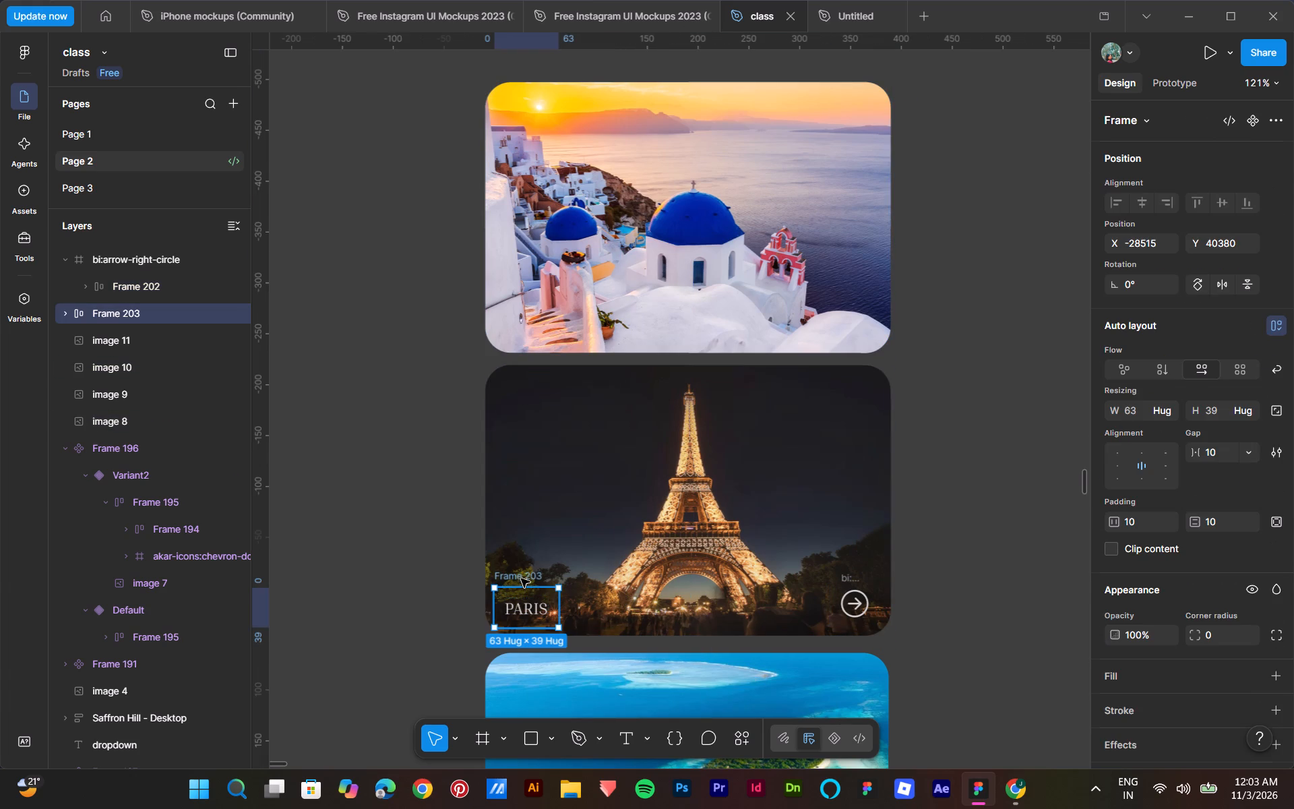
{"action": "left_click", "coordinate": [532, 570]}
{"action": "left_click", "coordinate": [543, 576]}
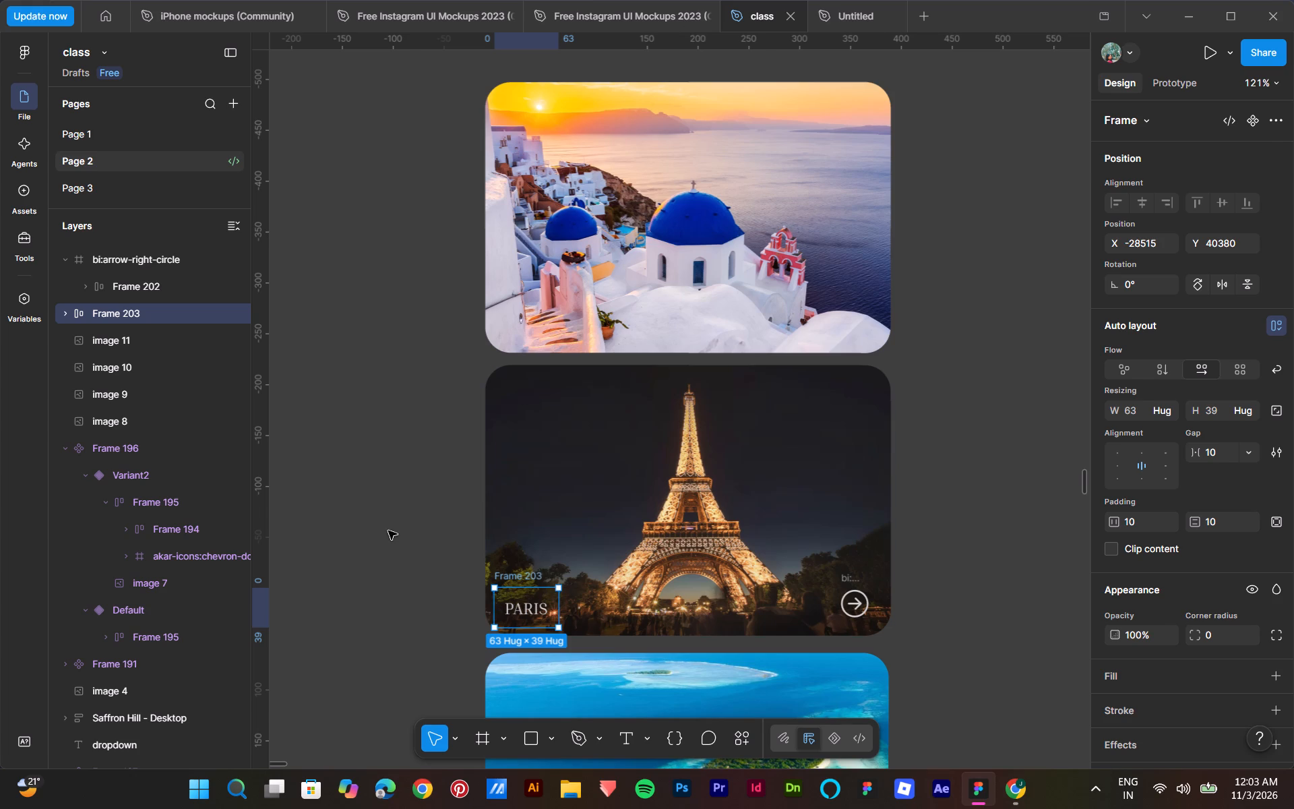
{"action": "left_click", "coordinate": [388, 531]}
{"action": "left_click", "coordinate": [145, 309]}
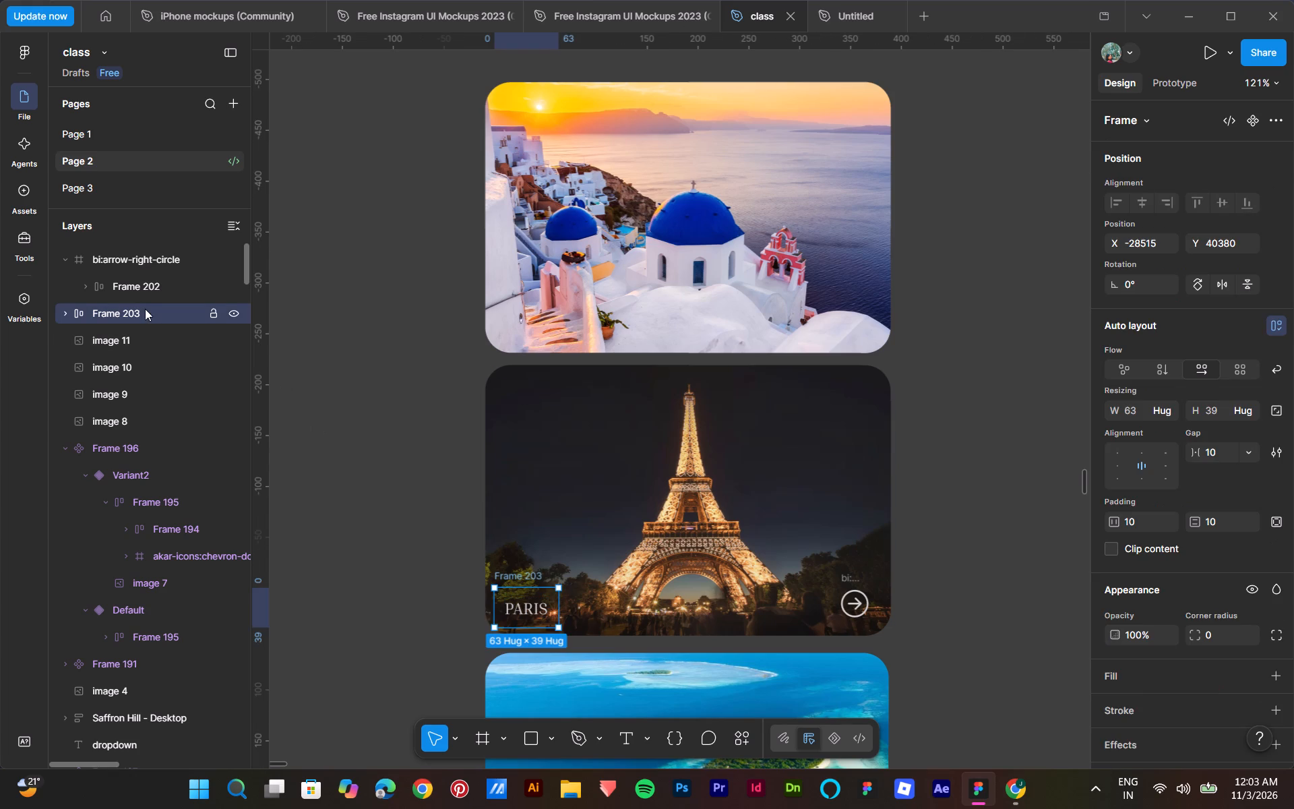
{"action": "left_click", "coordinate": [158, 286]}
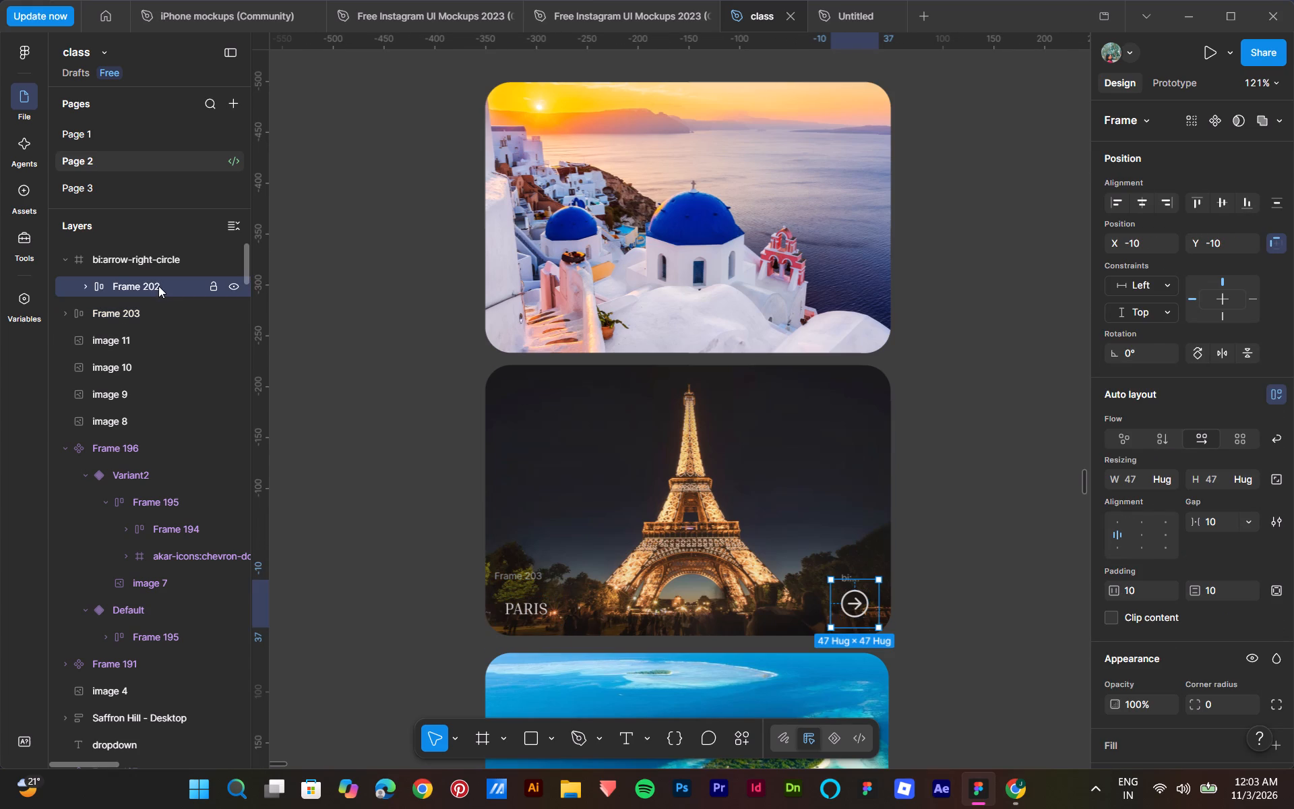
{"action": "left_click", "coordinate": [530, 577]}
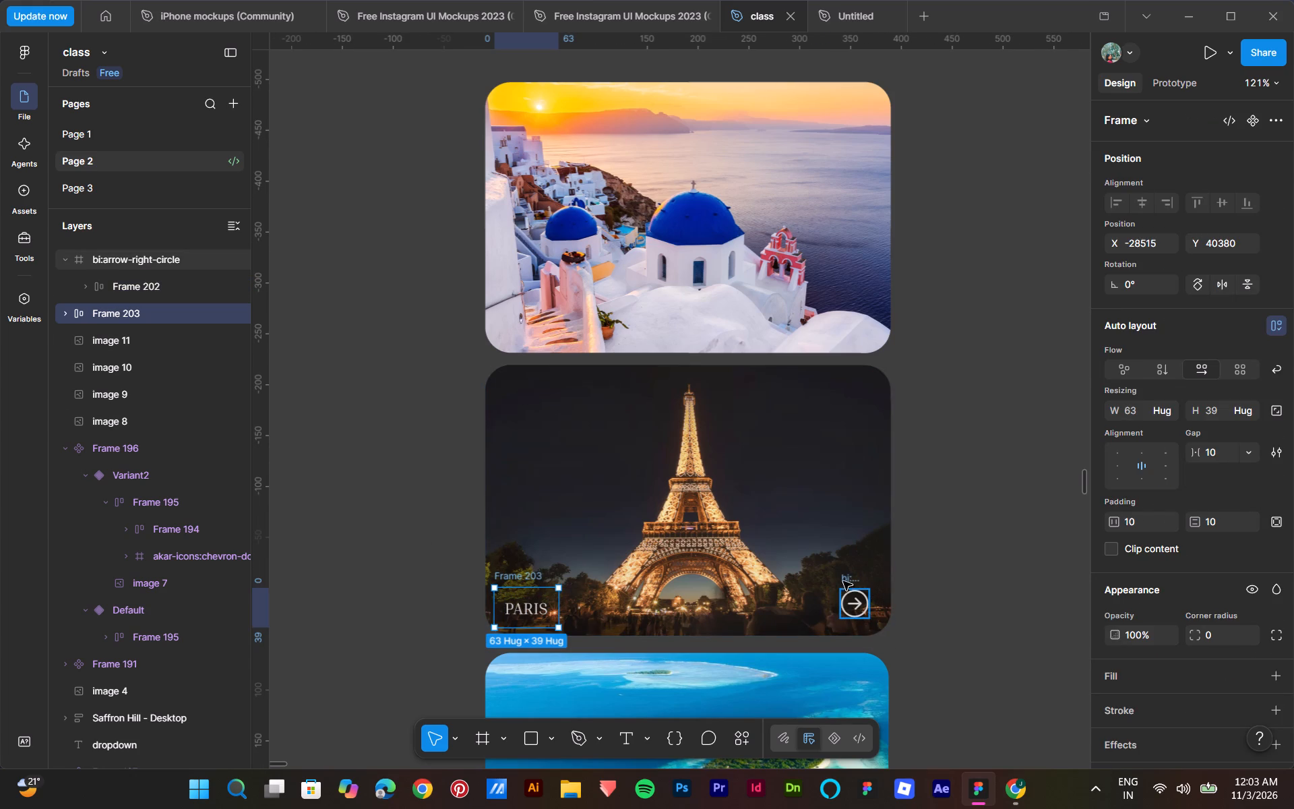
{"action": "scroll", "coordinate": [162, 332], "scroll_direction": "up", "scroll_amount": 1}
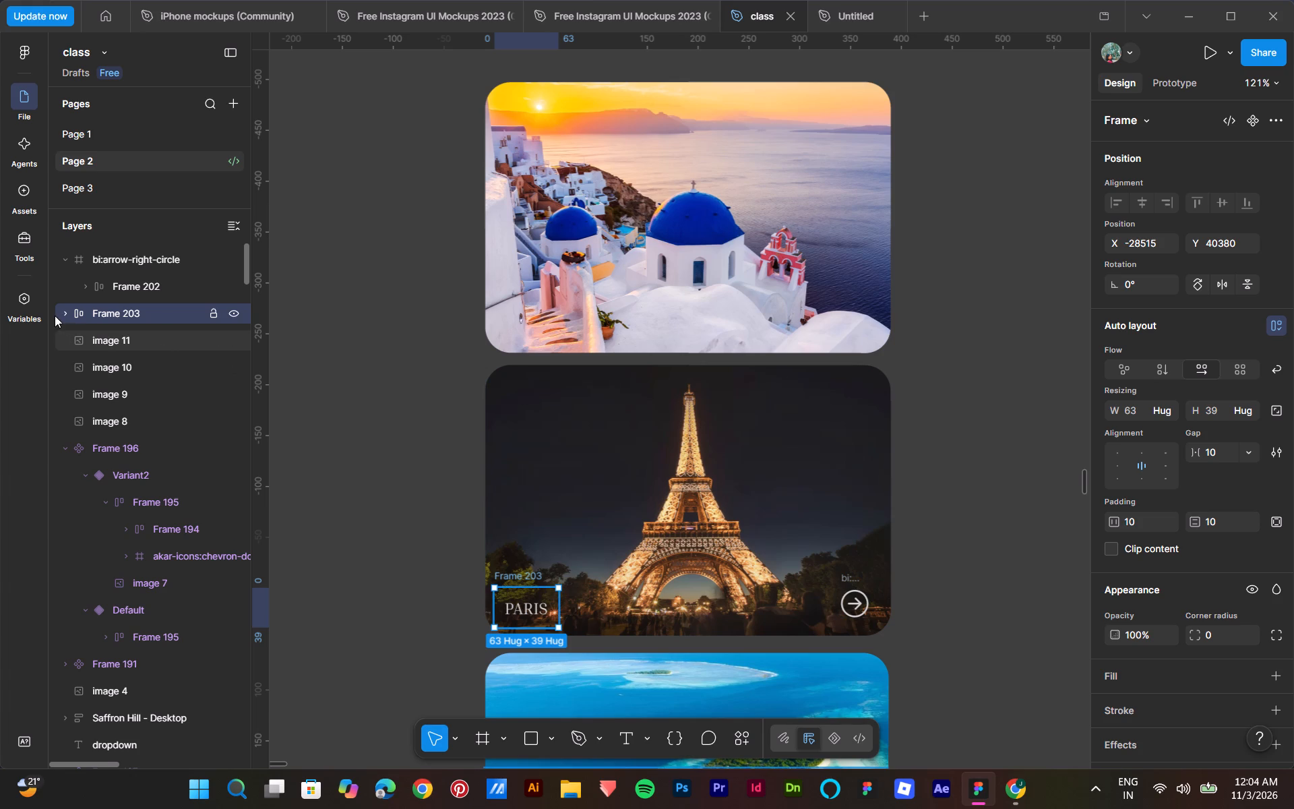
{"action": "left_click", "coordinate": [65, 313]}
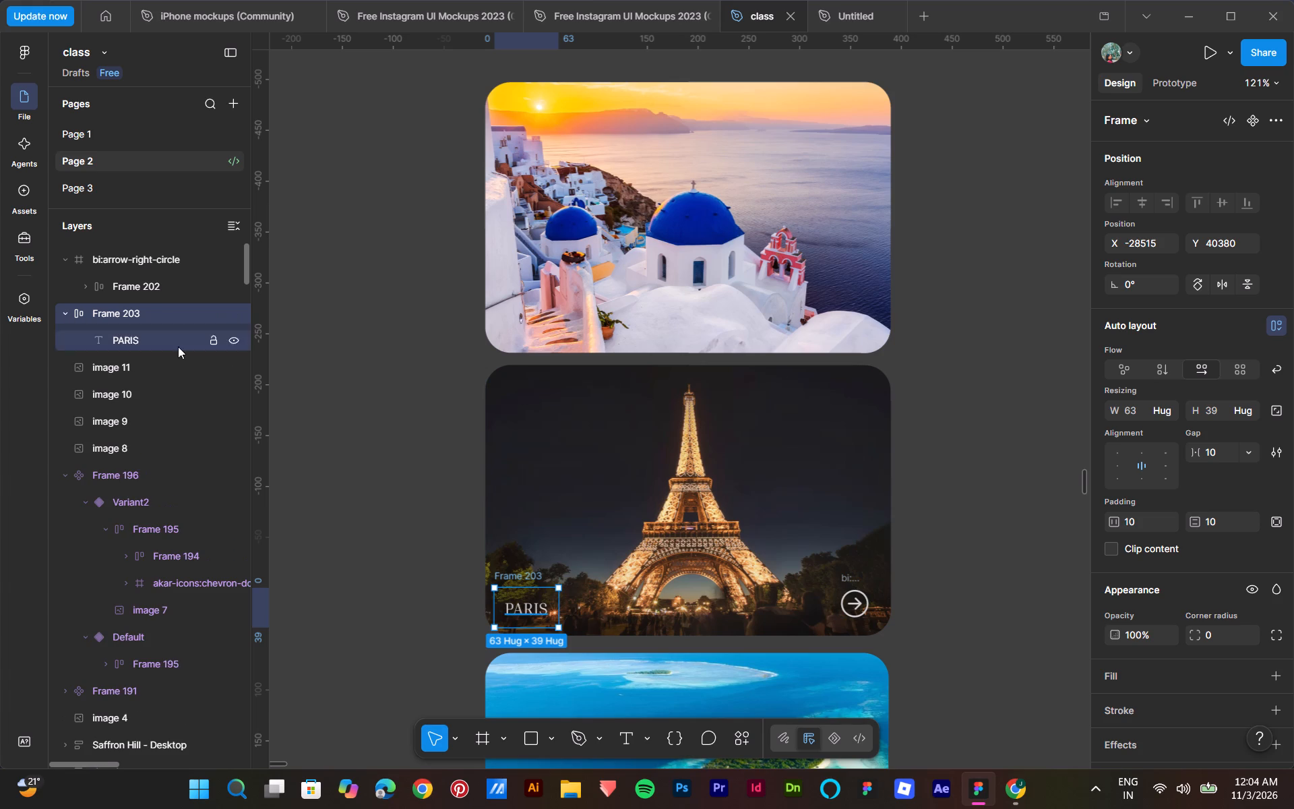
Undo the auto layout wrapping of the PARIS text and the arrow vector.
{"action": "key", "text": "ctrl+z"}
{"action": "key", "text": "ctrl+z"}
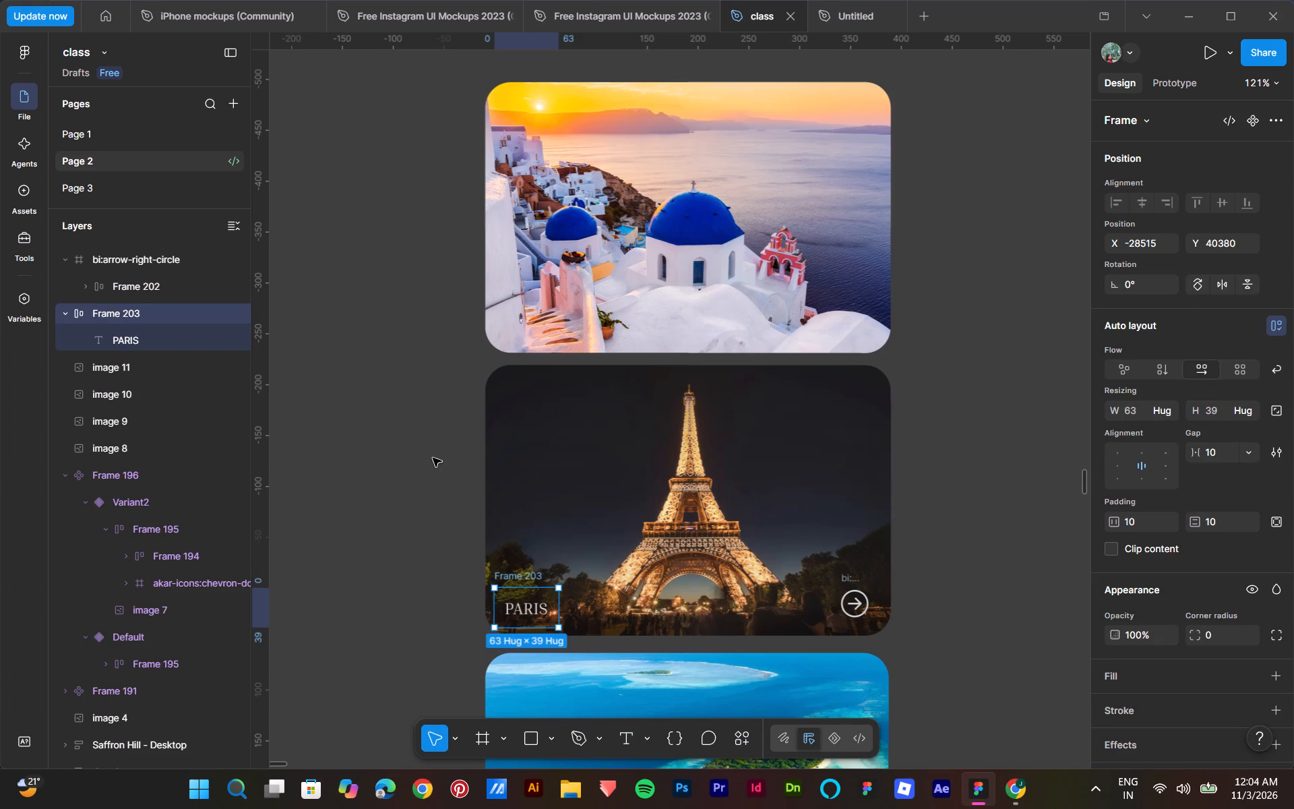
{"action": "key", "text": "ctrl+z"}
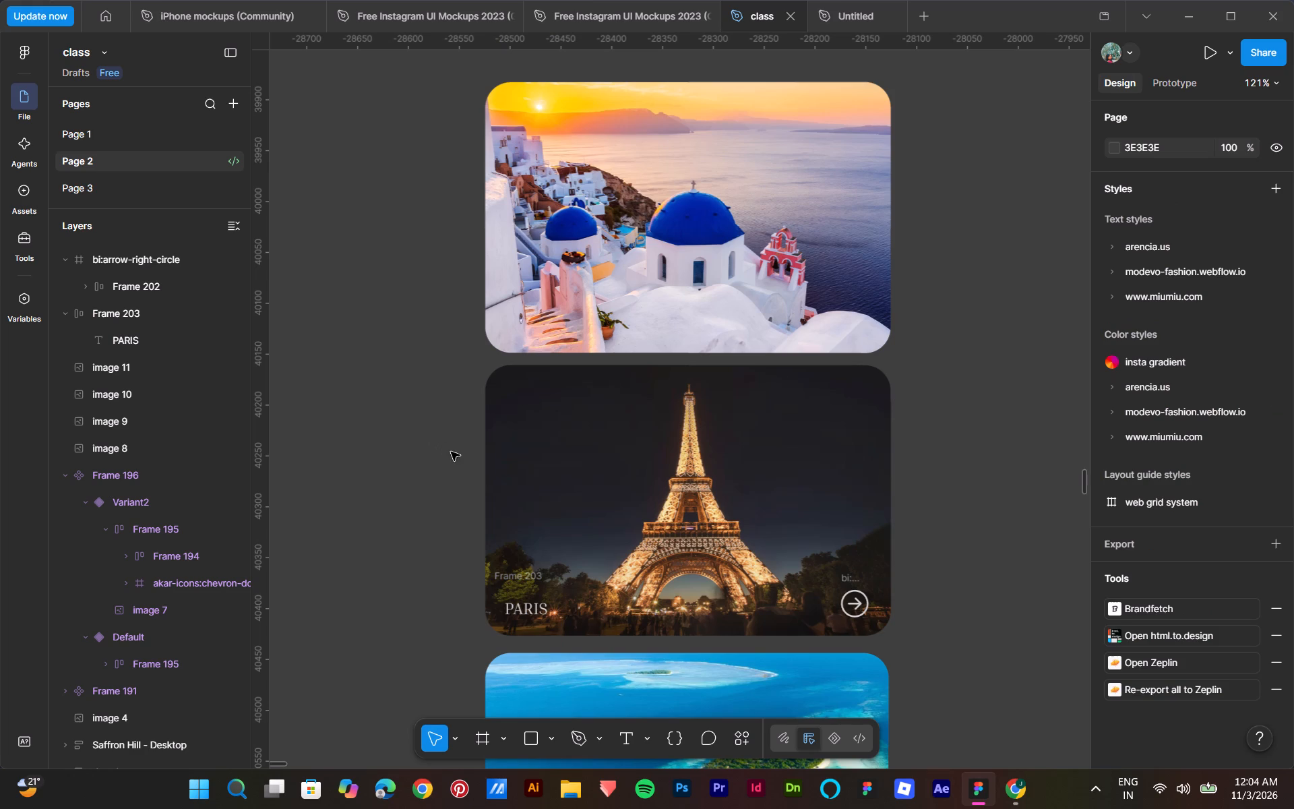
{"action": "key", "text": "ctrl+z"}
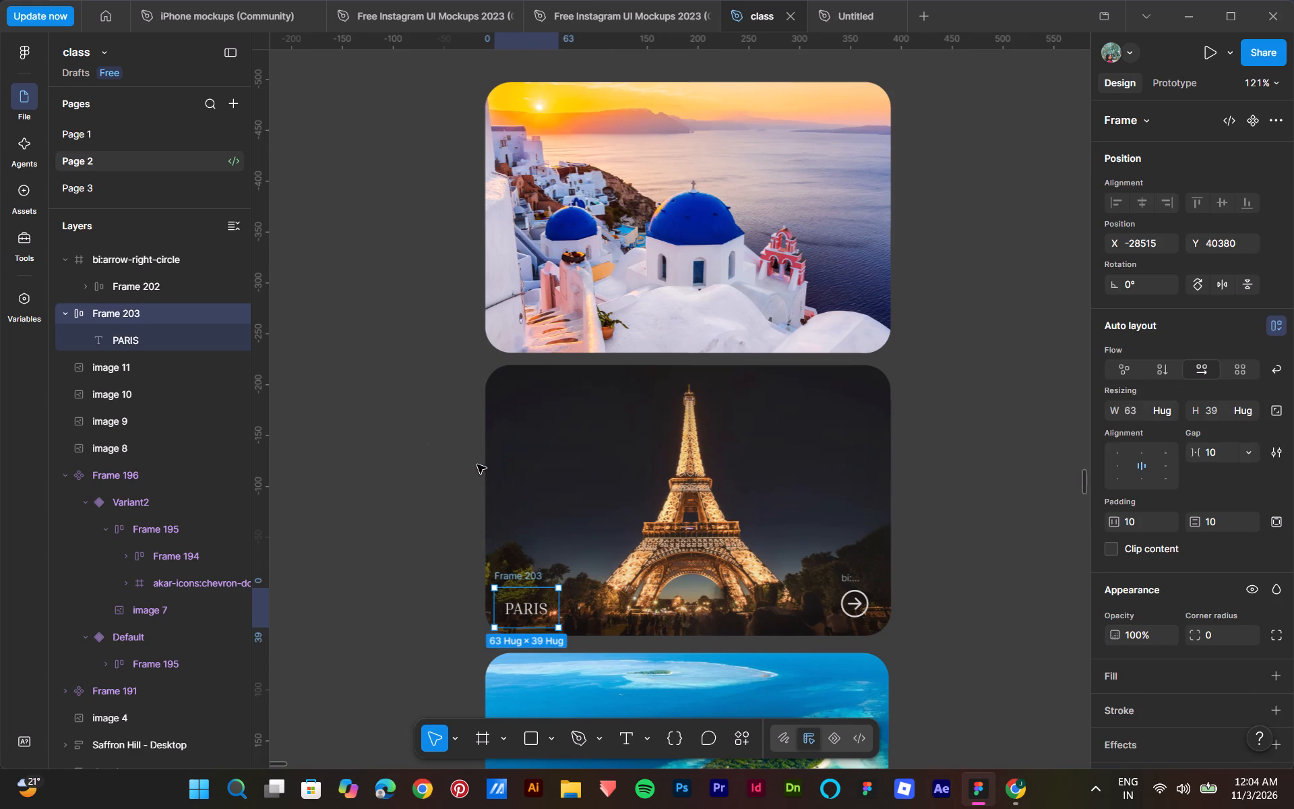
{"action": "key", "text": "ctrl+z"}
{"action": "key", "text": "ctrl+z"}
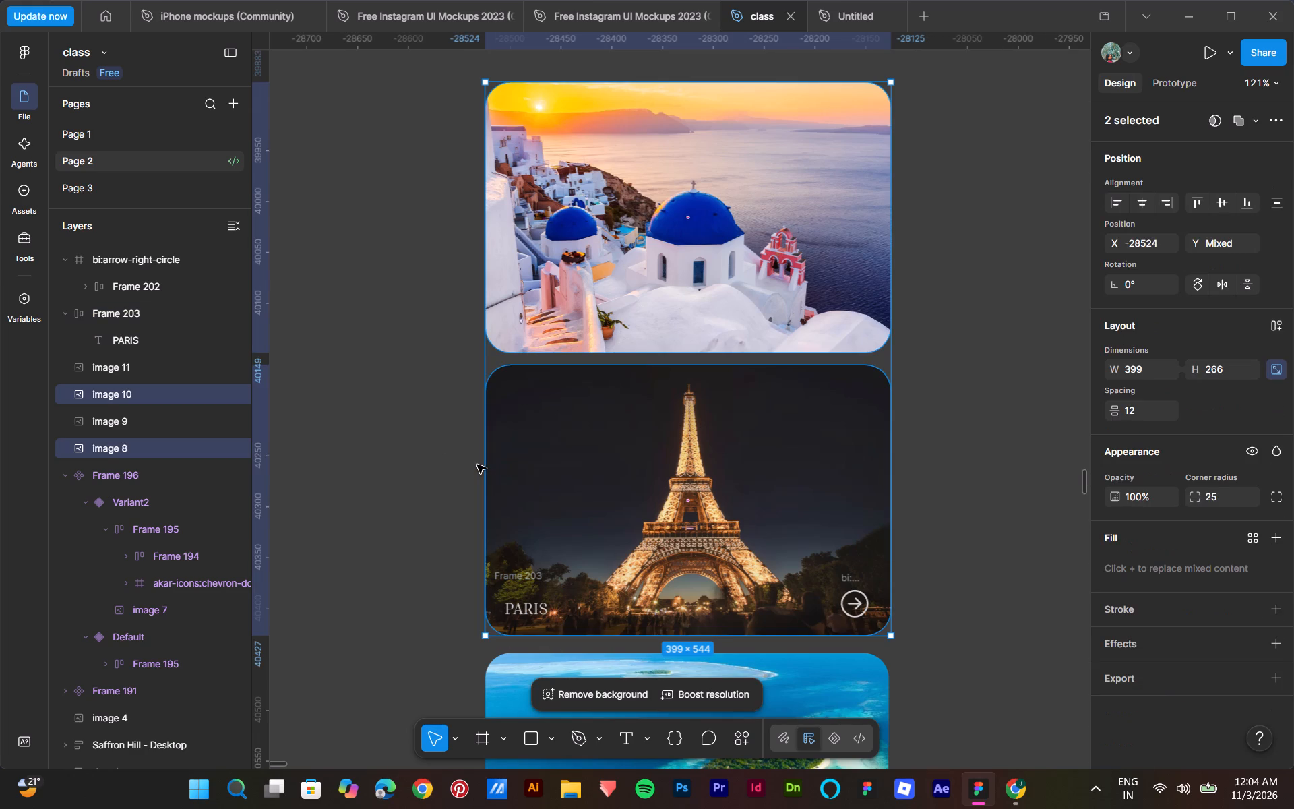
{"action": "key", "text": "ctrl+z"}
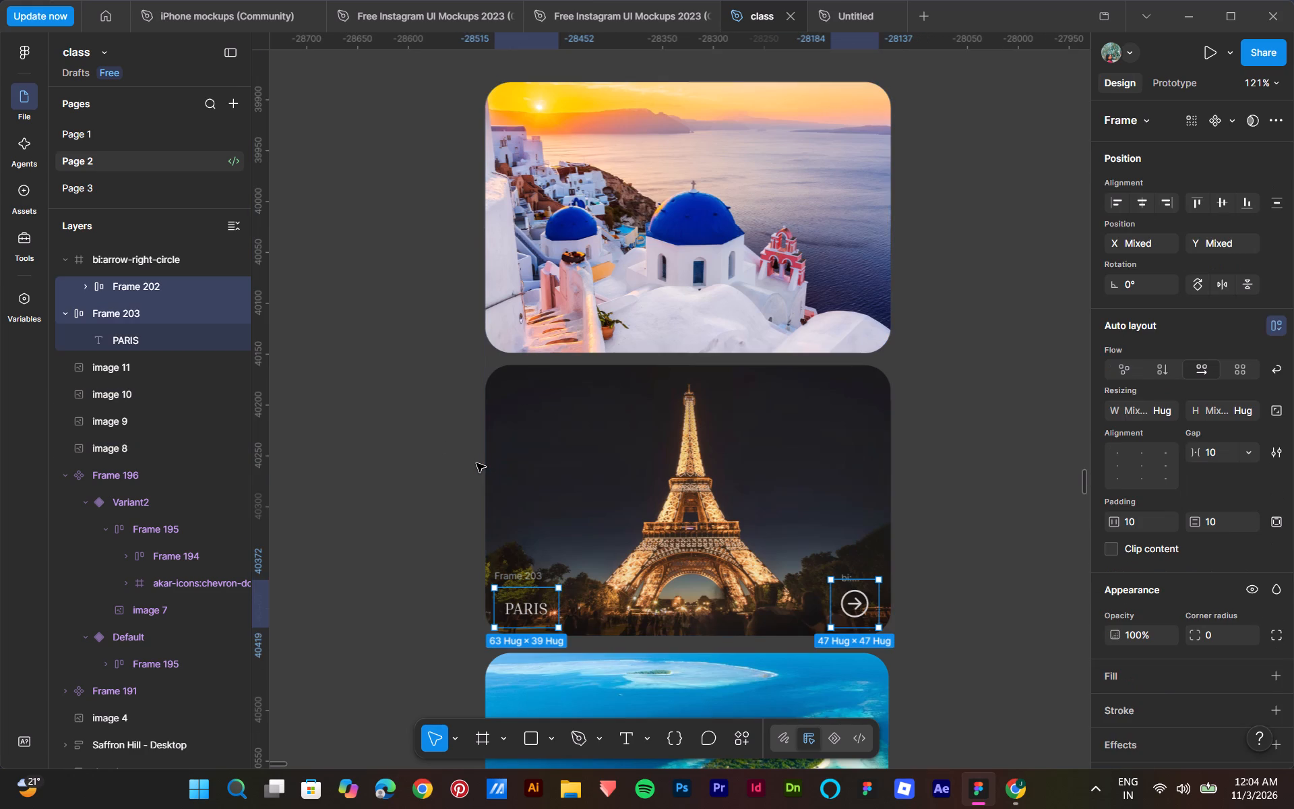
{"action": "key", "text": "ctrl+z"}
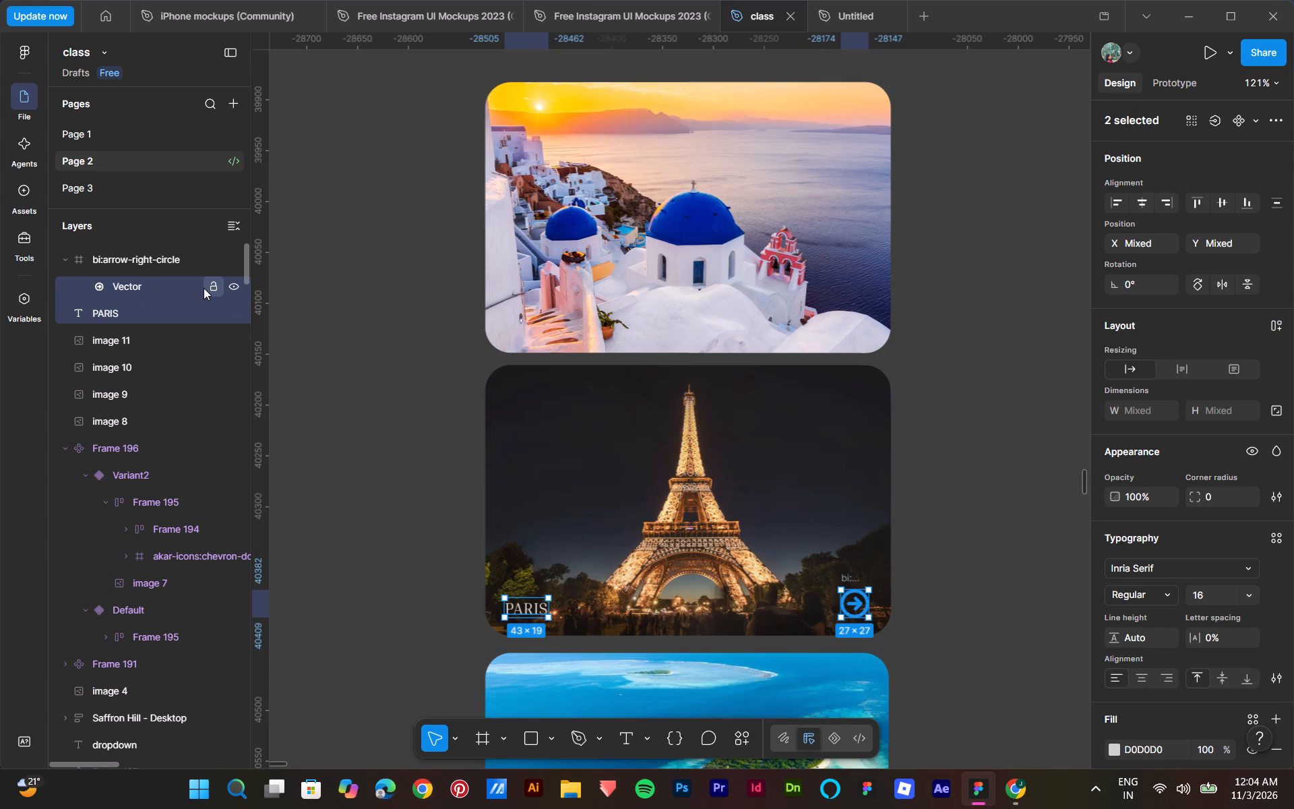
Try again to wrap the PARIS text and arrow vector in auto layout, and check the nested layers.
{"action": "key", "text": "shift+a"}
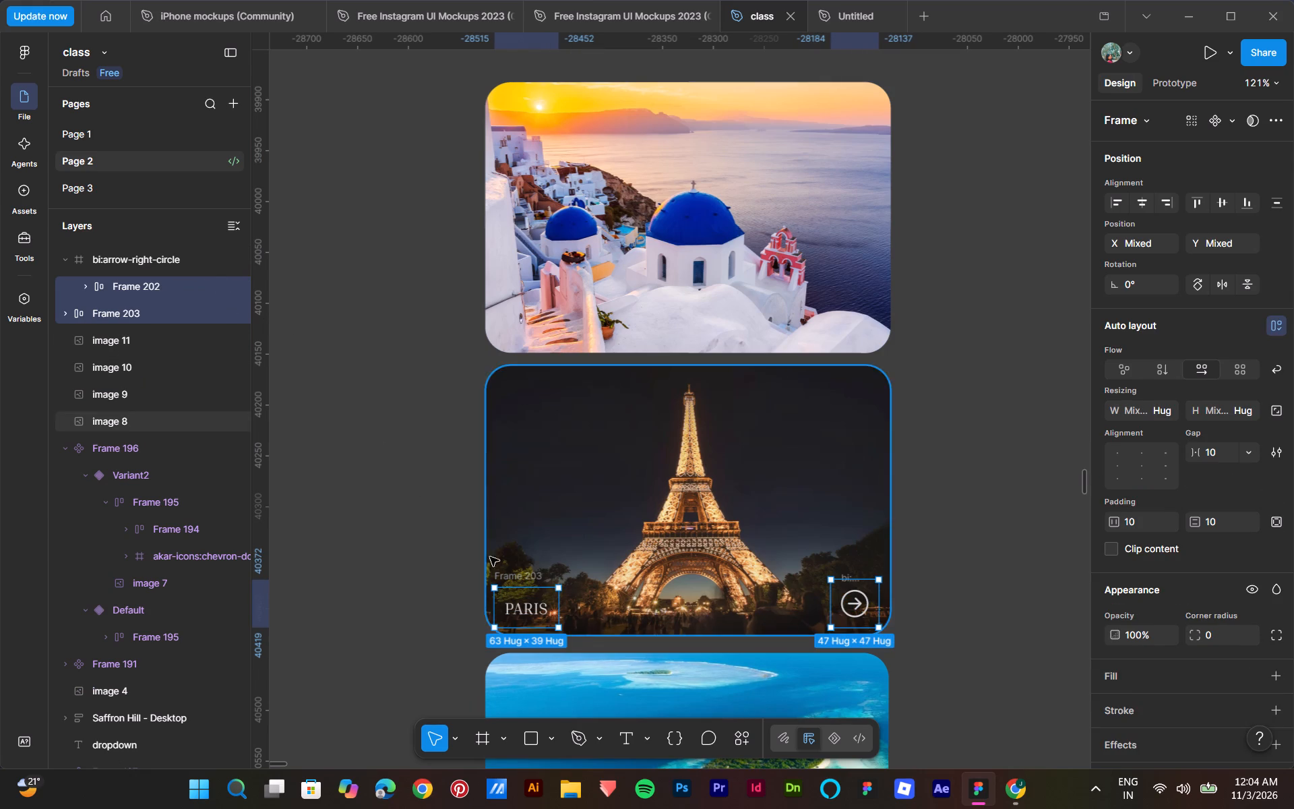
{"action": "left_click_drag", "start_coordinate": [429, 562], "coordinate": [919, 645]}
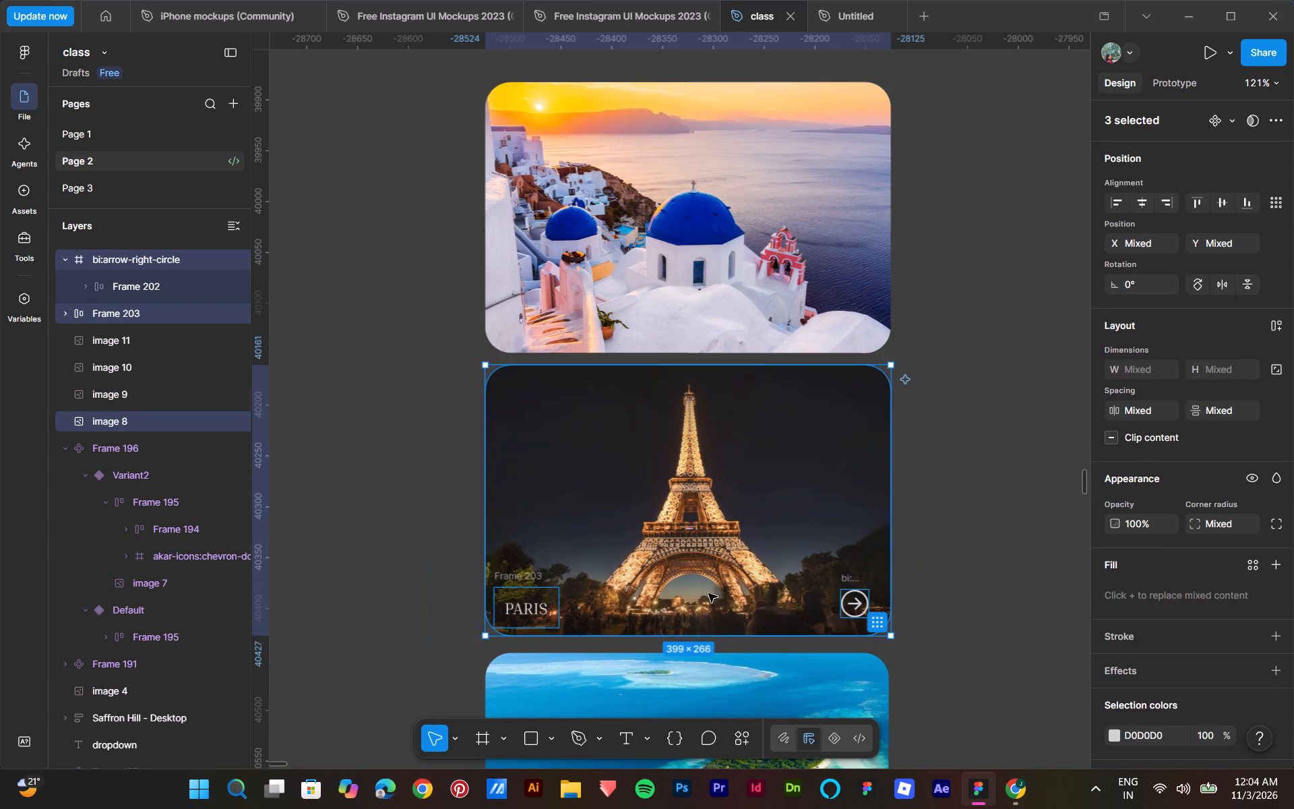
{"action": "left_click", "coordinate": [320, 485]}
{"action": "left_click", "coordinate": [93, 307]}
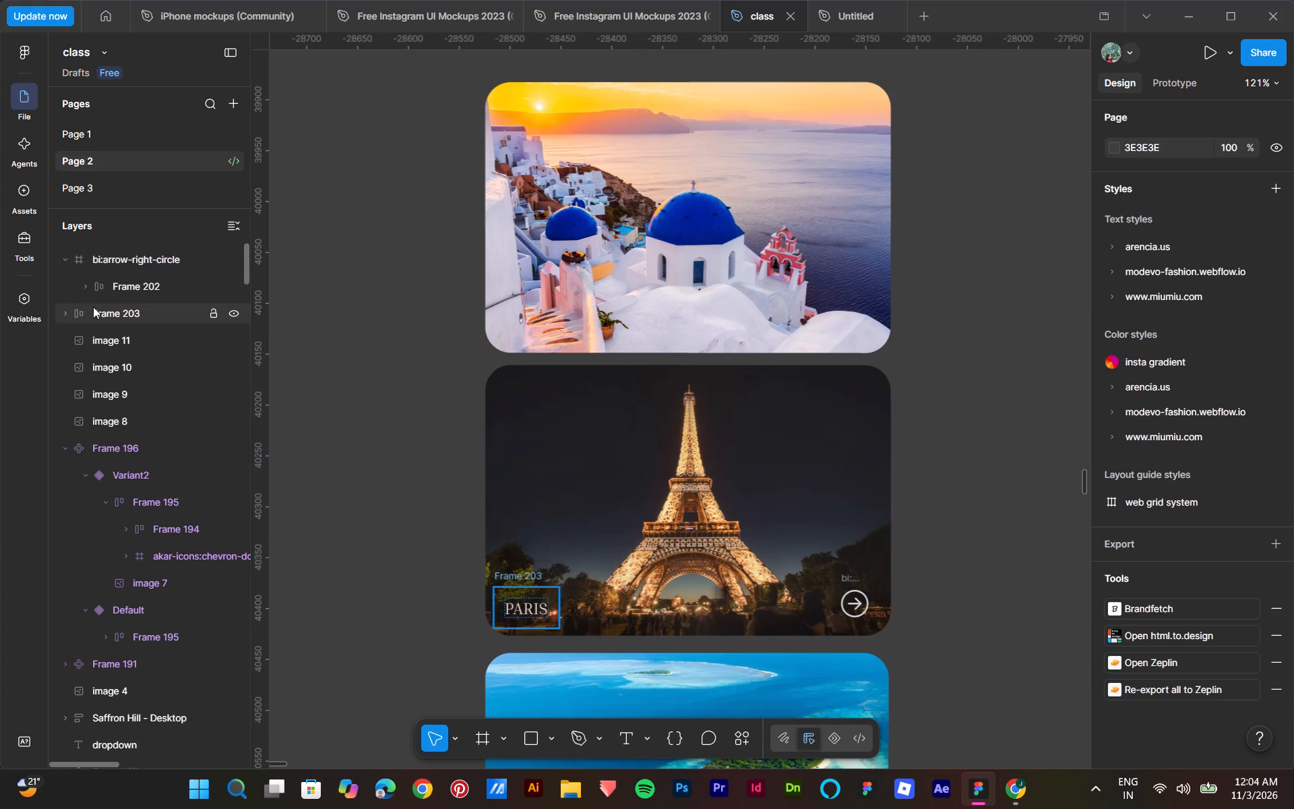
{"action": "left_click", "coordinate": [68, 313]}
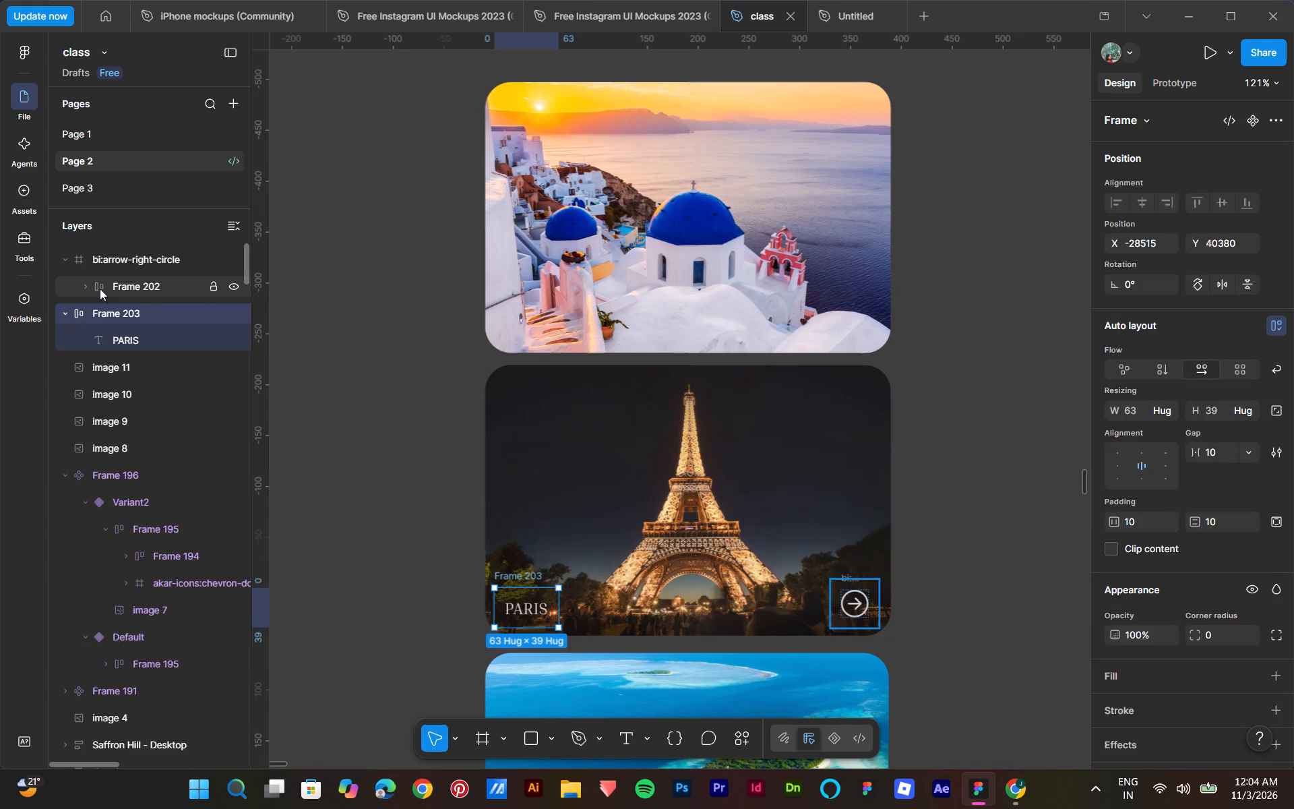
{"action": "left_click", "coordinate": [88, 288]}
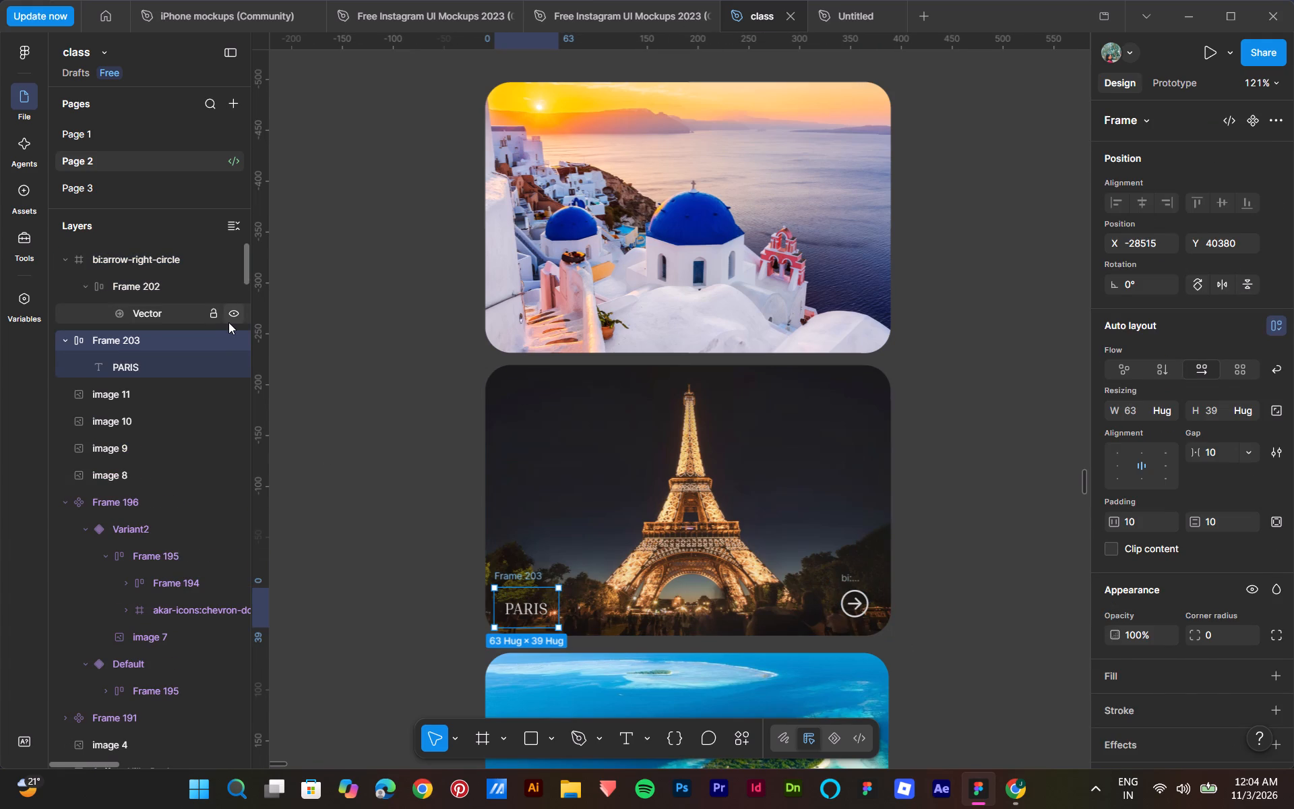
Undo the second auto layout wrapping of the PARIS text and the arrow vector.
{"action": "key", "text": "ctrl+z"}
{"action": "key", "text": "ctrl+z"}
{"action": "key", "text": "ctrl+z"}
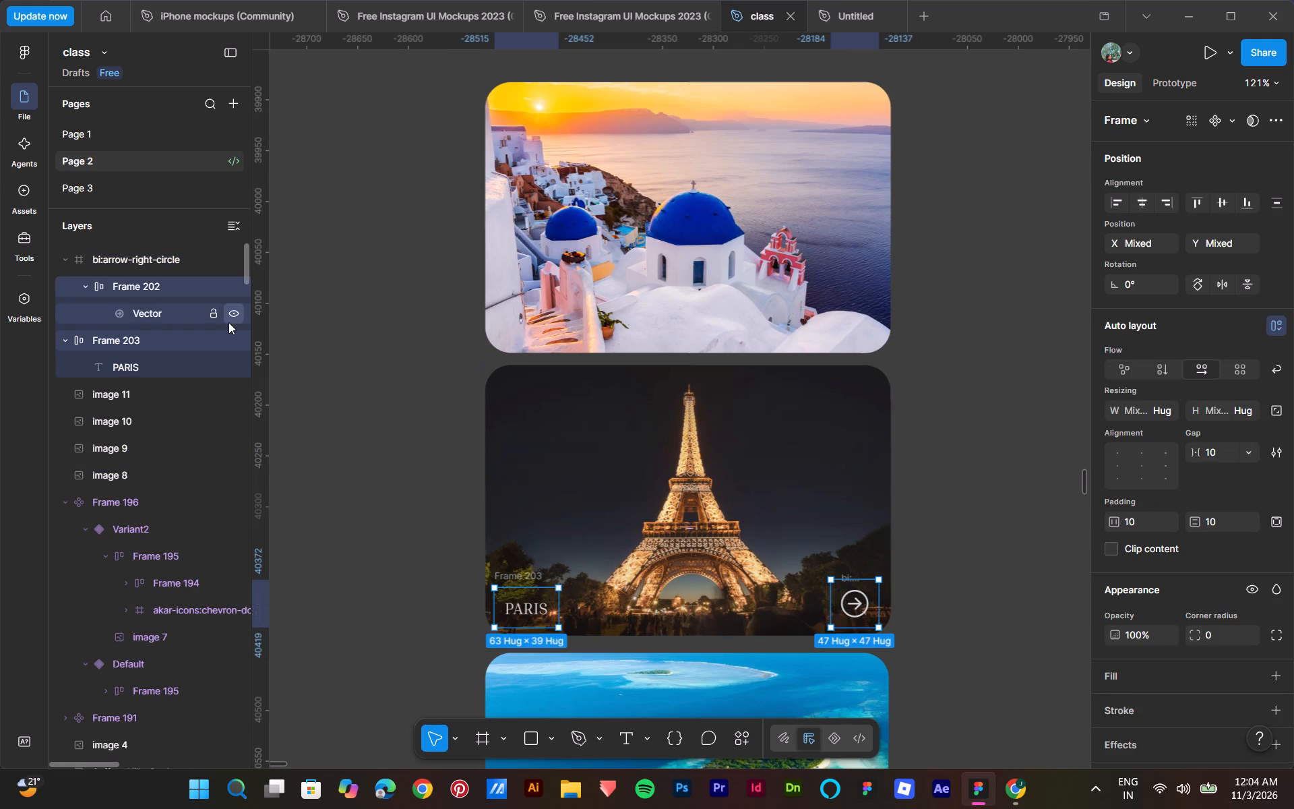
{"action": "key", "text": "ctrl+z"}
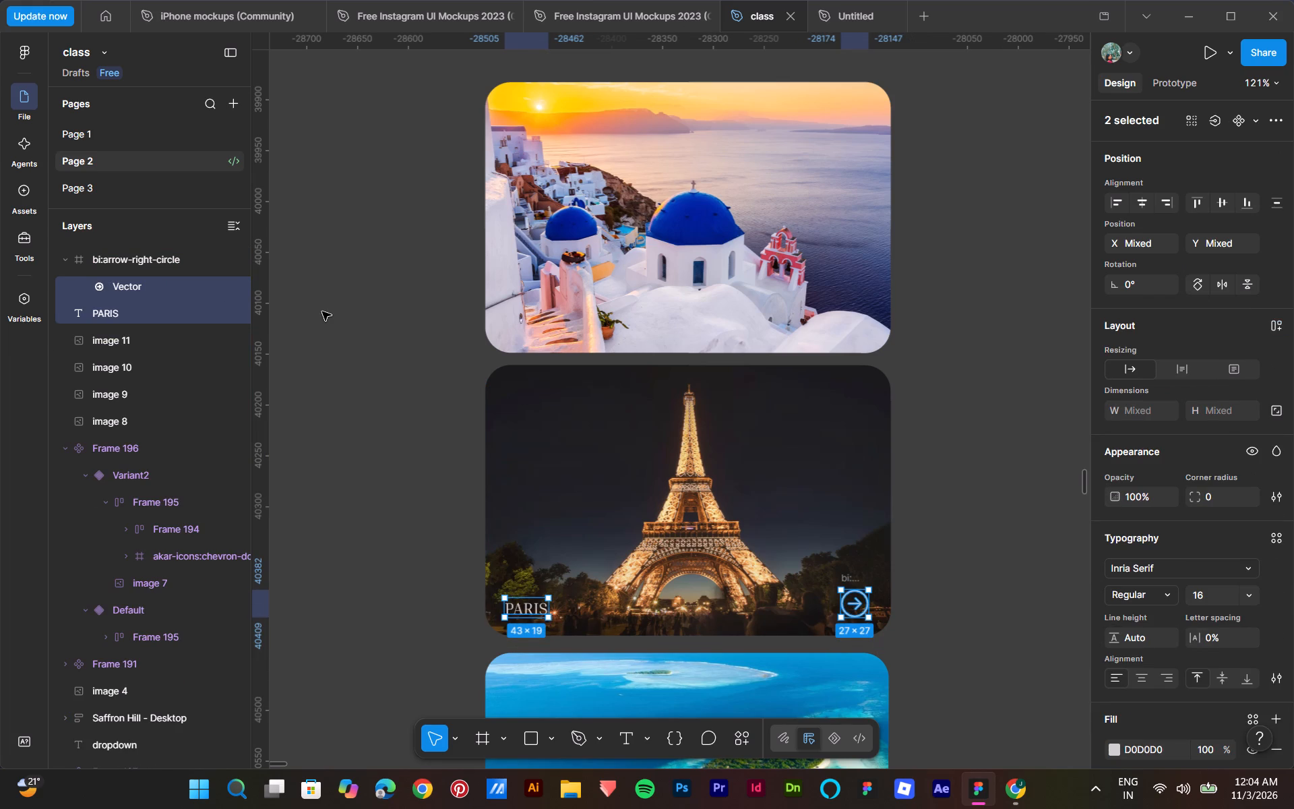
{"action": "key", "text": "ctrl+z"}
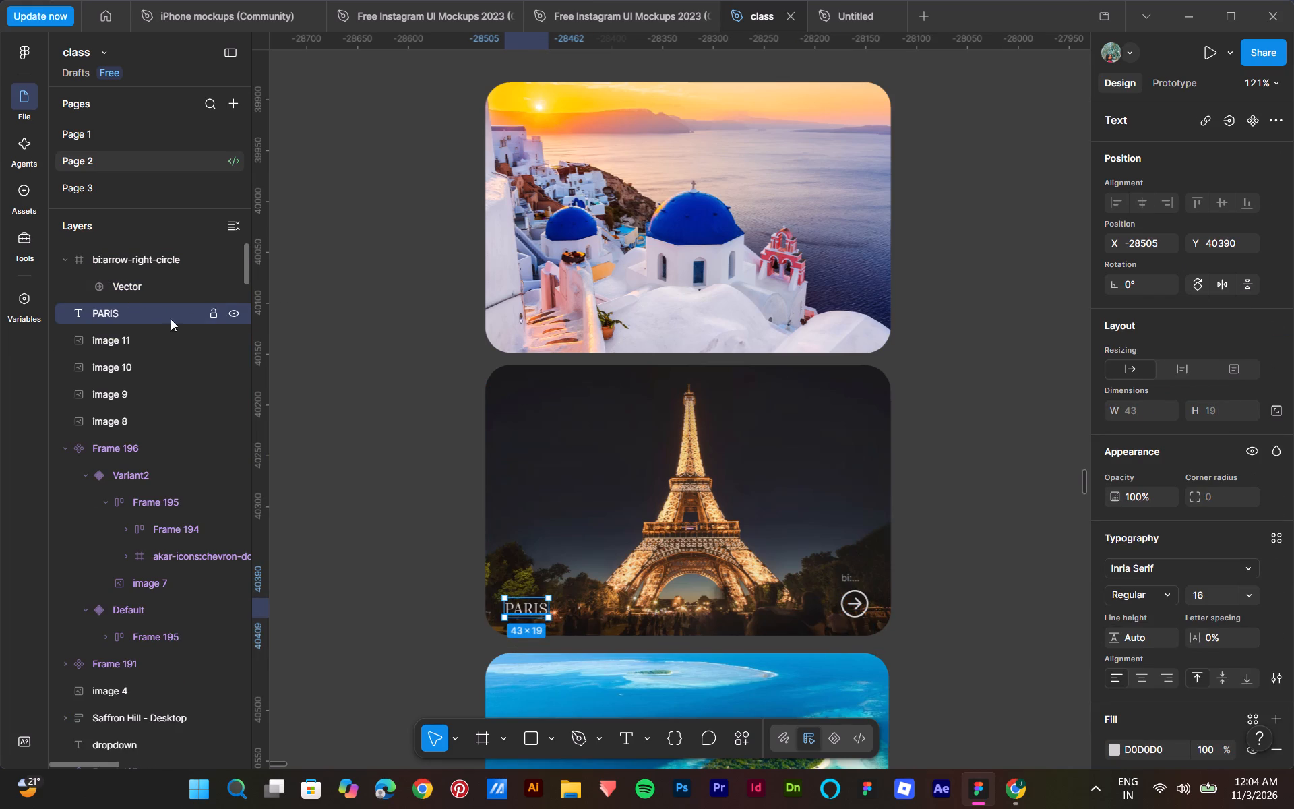
Combine the whole bi:arrow-right-circle icon frame and the PARIS text into one horizontal auto layout row.
{"action": "left_click", "coordinate": [367, 320]}
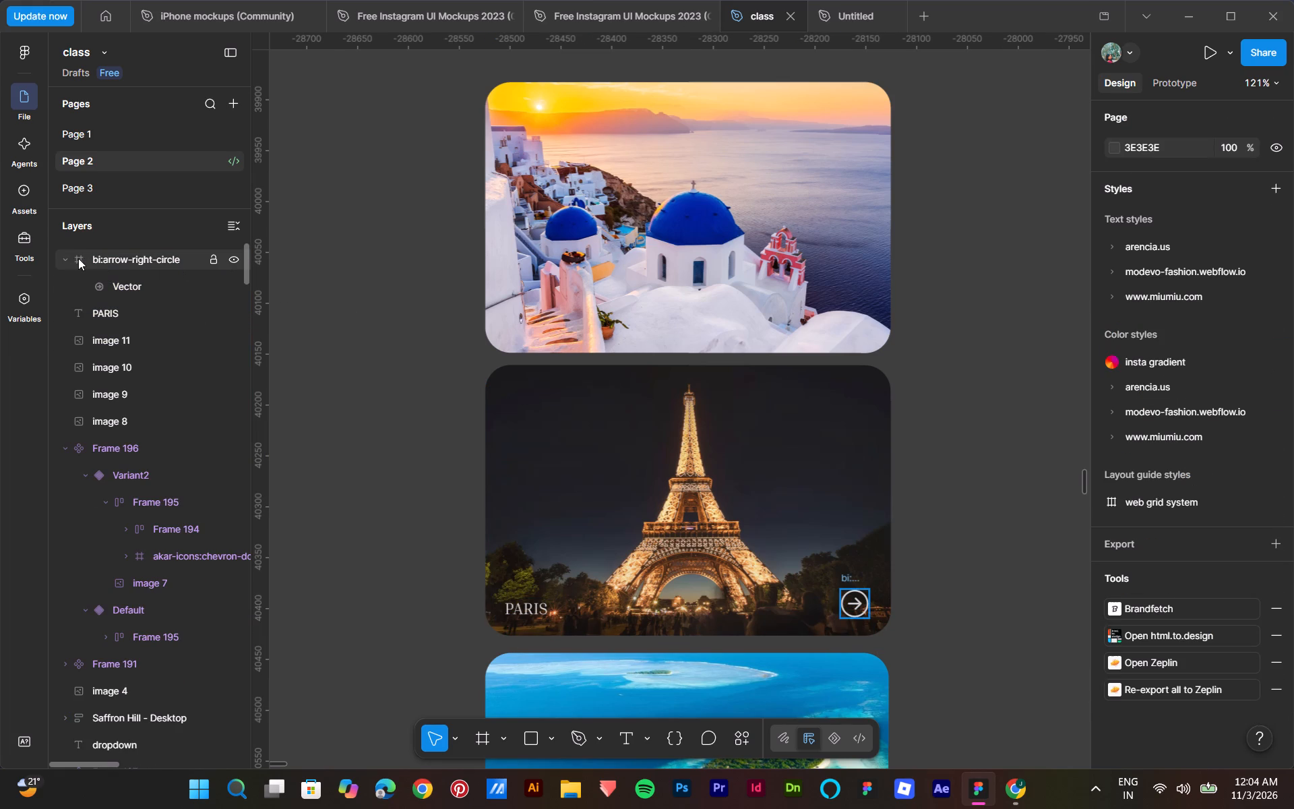
{"action": "left_click", "coordinate": [72, 258]}
{"action": "left_click", "coordinate": [72, 257]}
{"action": "left_click", "coordinate": [64, 257]}
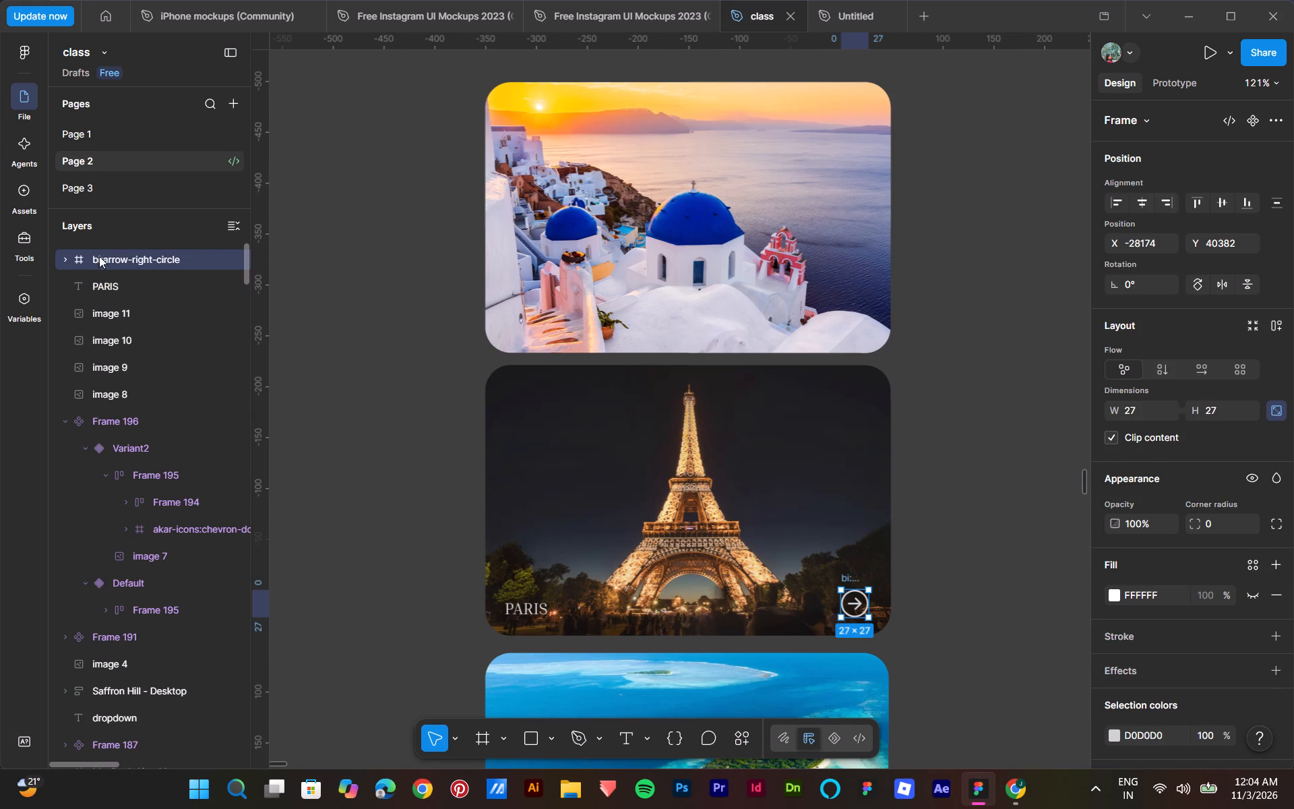
{"action": "left_click", "coordinate": [131, 279], "text": "ctrl"}
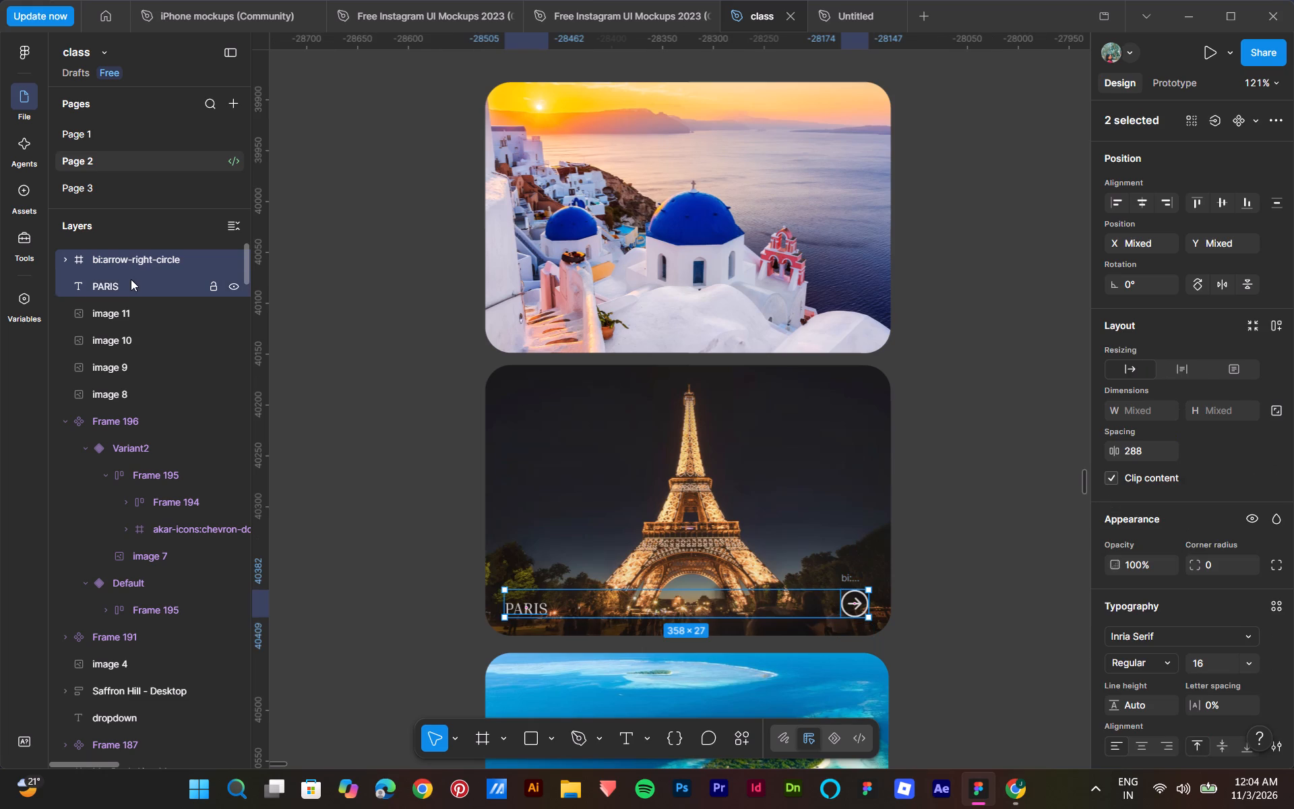
{"action": "key", "text": "shift+a"}
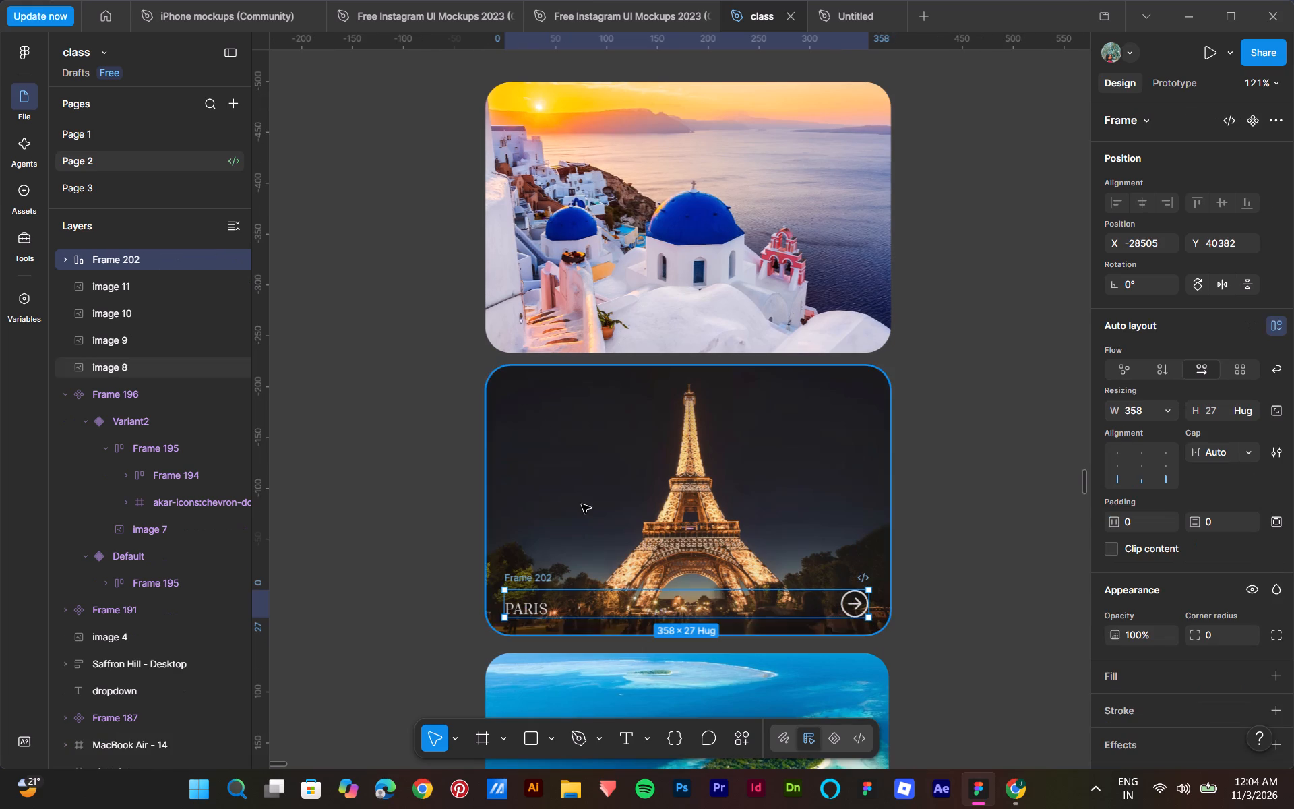
Duplicate the PARIS and arrow row onto the lower part of the Santorini photo, at about X -28513, Y 40099.
{"action": "left_click_drag", "start_coordinate": [621, 606], "coordinate": [671, 355]}
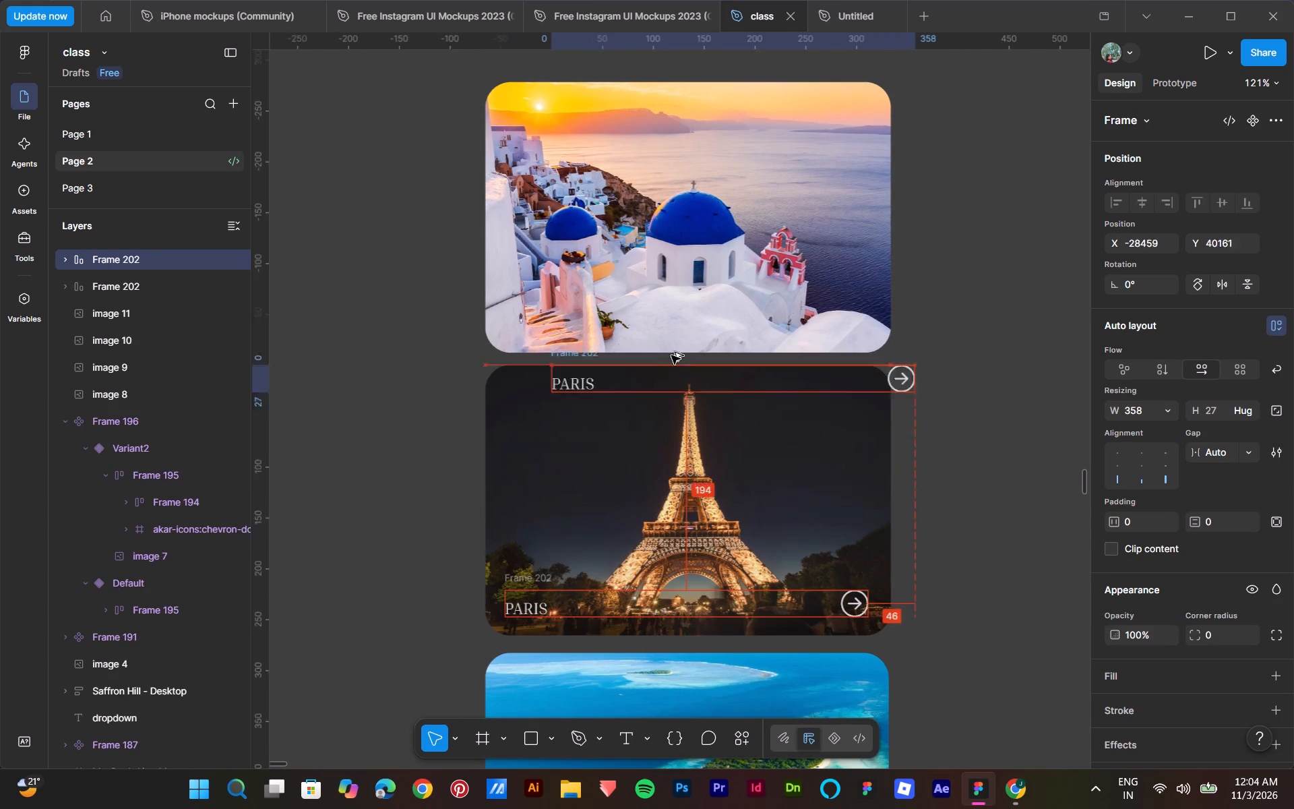
{"action": "left_click_drag", "start_coordinate": [671, 355], "coordinate": [613, 318]}
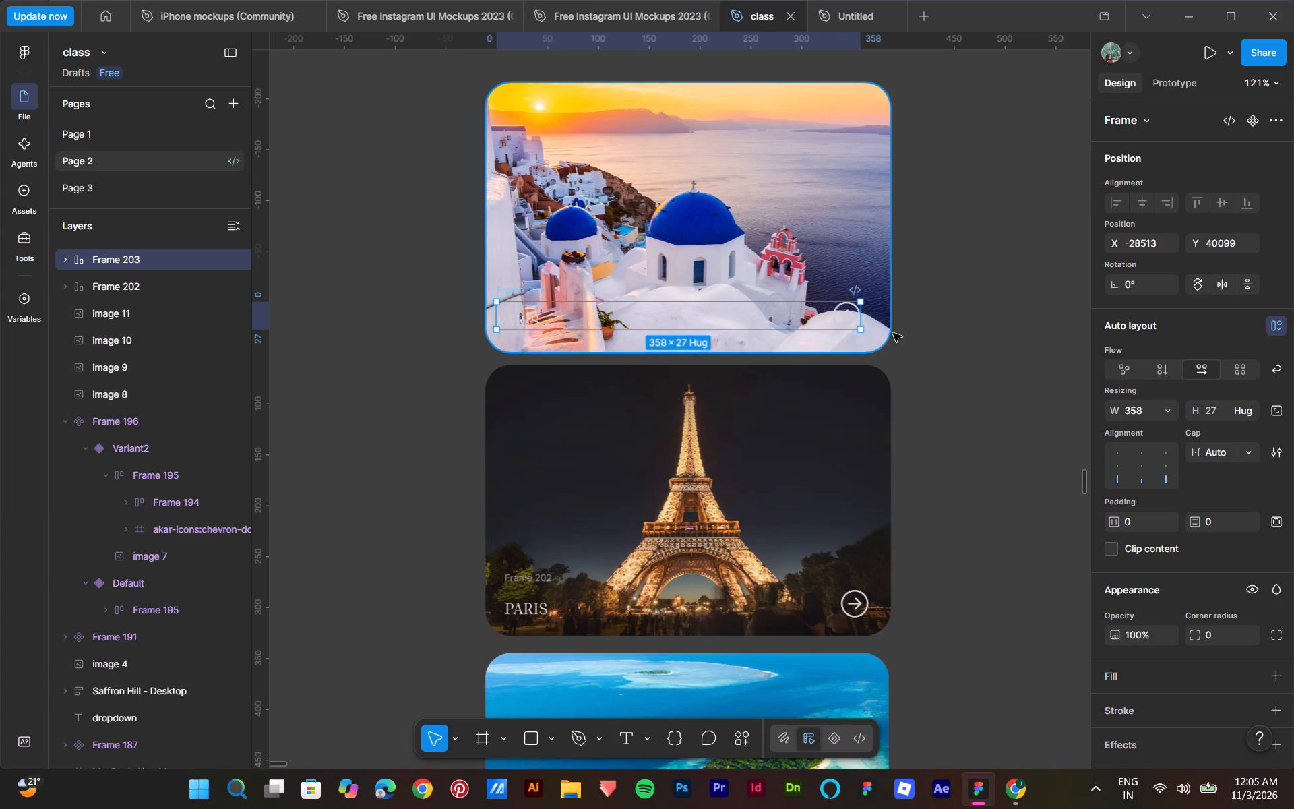
Examine the reference's featured destination cards and compare them with the rounded destination photos.
{"action": "scroll", "coordinate": [893, 333], "scroll_direction": "up", "scroll_amount": 10}
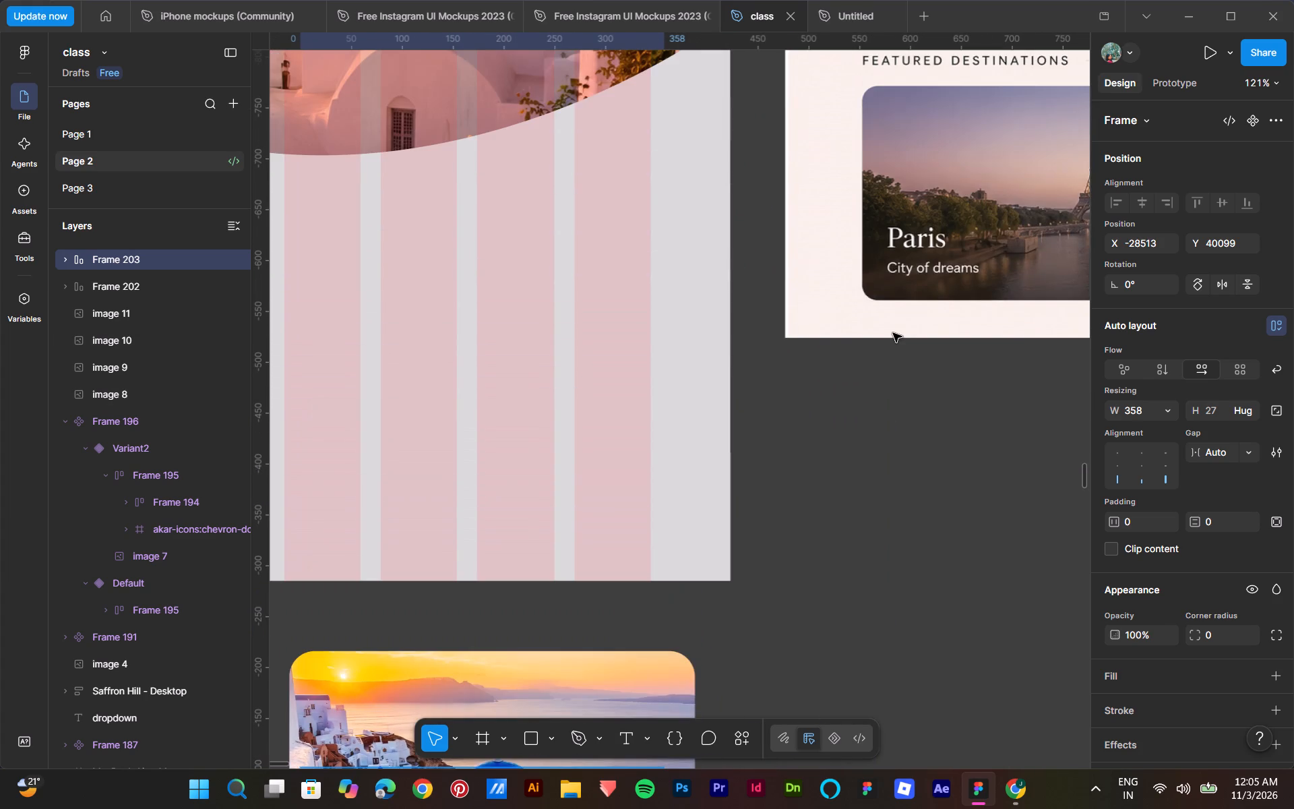
{"action": "scroll", "coordinate": [893, 333], "scroll_direction": "left", "scroll_amount": 3}
{"action": "scroll", "coordinate": [893, 333], "scroll_direction": "up", "scroll_amount": 3}
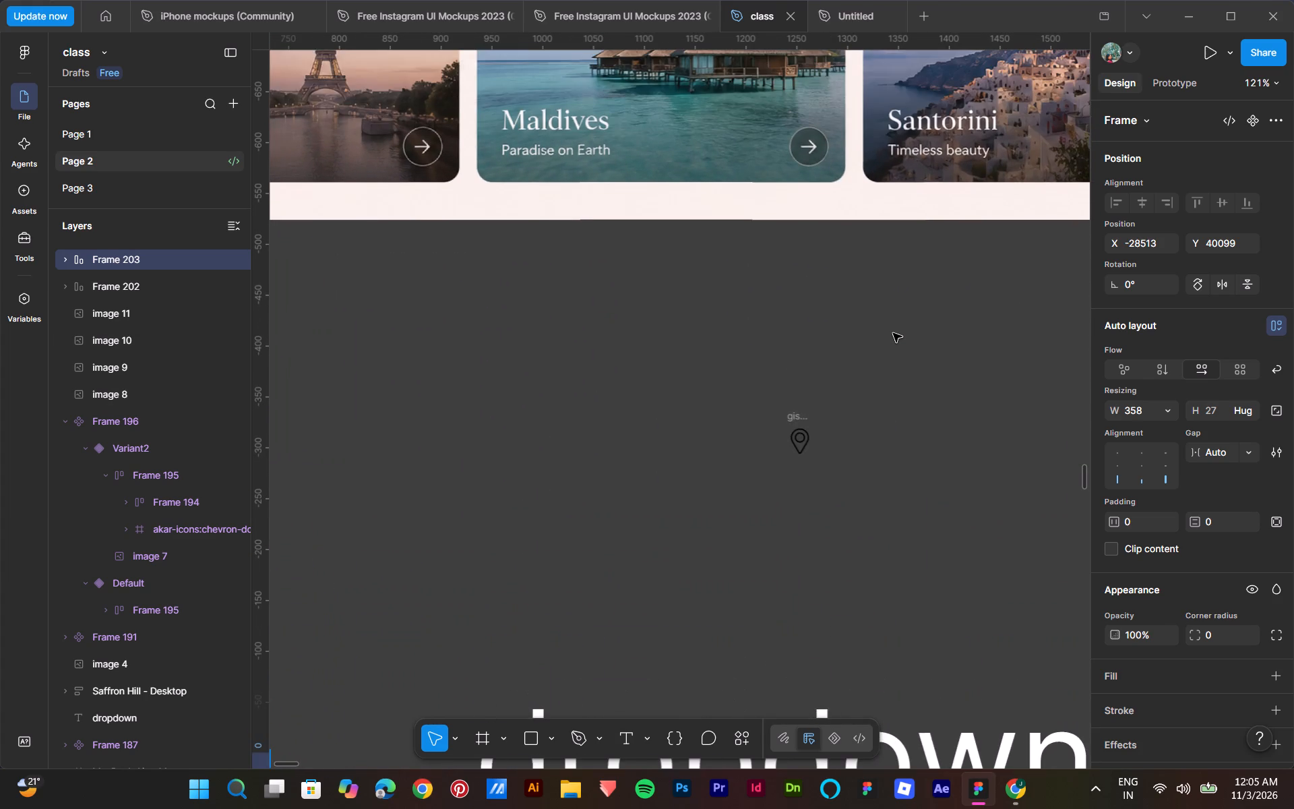
{"action": "scroll", "coordinate": [893, 333], "scroll_direction": "down", "scroll_amount": 5}
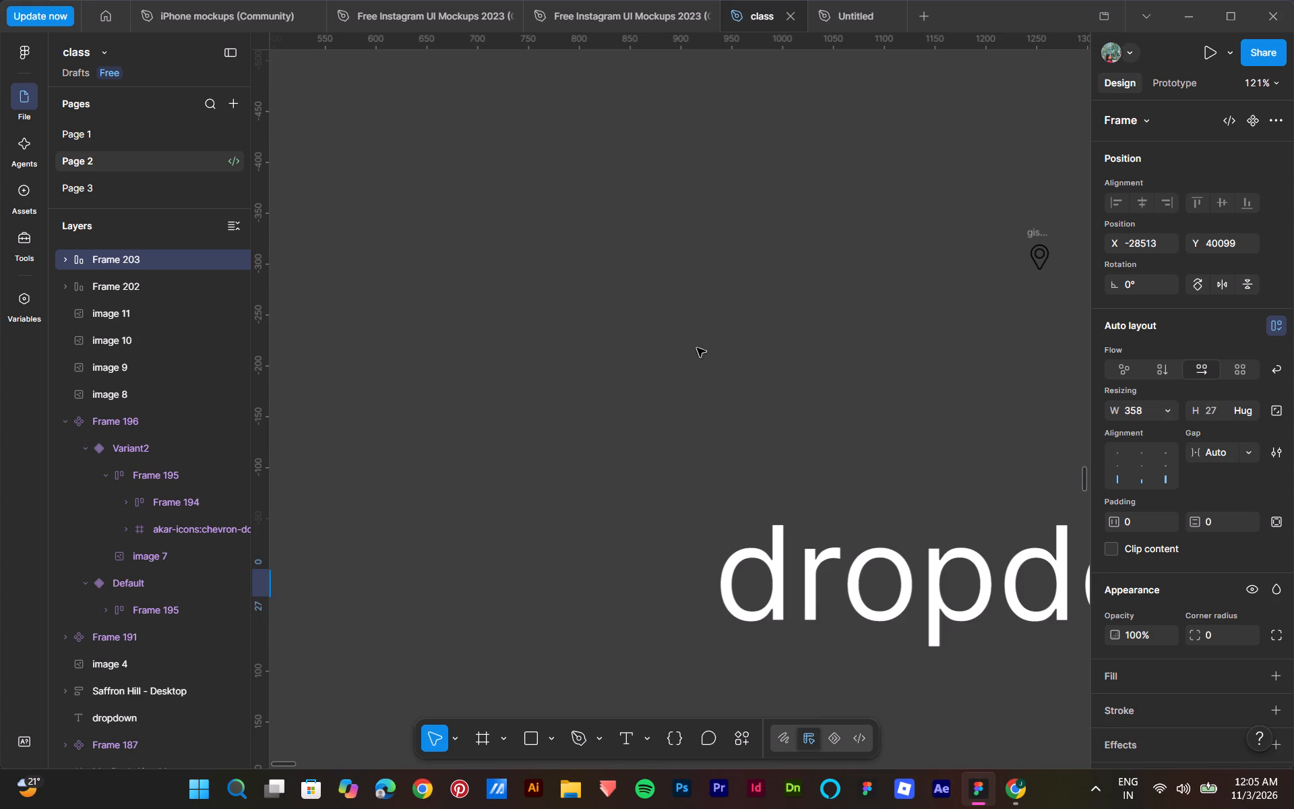
{"action": "scroll", "coordinate": [702, 345], "scroll_direction": "down", "scroll_amount": 1}
{"action": "middle_click_drag", "start_coordinate": [756, 332], "coordinate": [1208, 318]}
{"action": "scroll", "coordinate": [675, 389], "scroll_direction": "down", "scroll_amount": 5}
{"action": "middle_click_drag", "start_coordinate": [696, 382], "coordinate": [935, 249]}
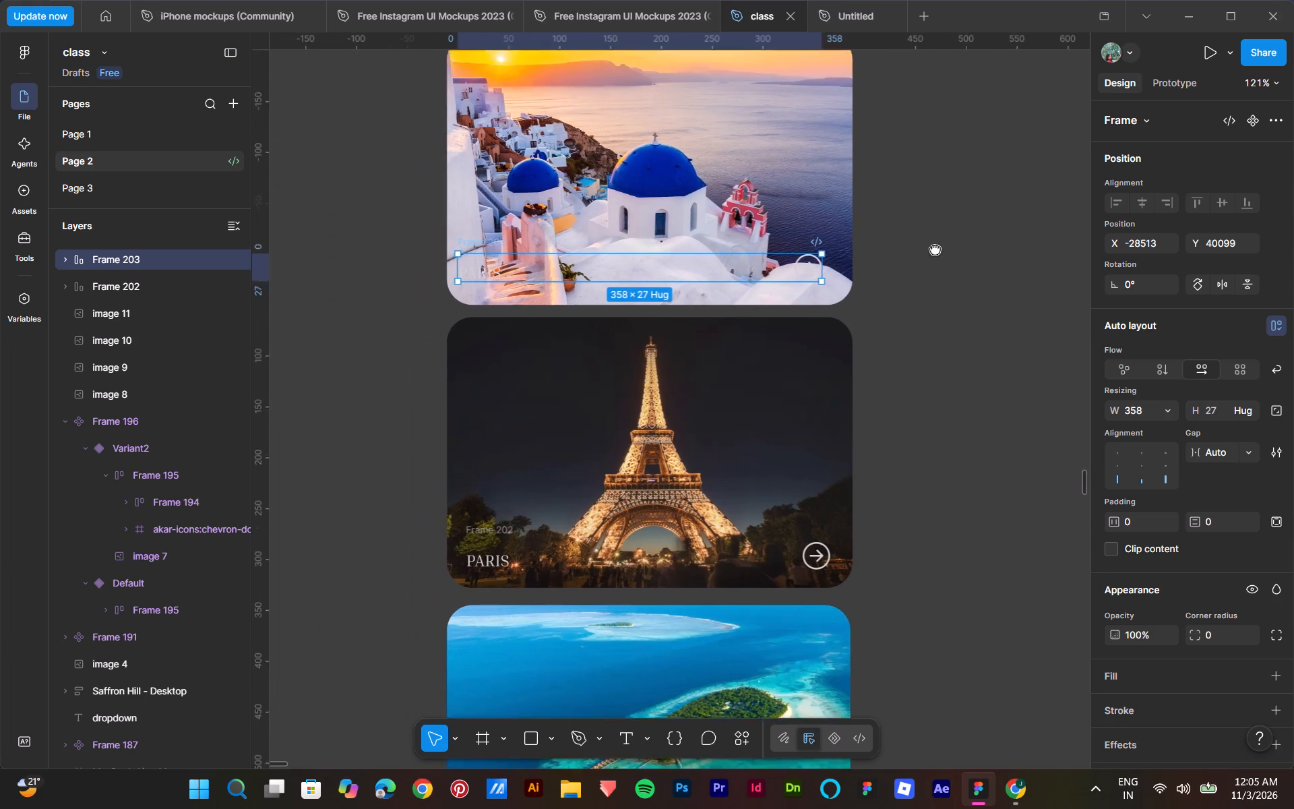
{"action": "middle_click_drag", "start_coordinate": [935, 249], "coordinate": [929, 244]}
{"action": "scroll", "coordinate": [903, 267], "scroll_direction": "down", "scroll_amount": 15}
{"action": "scroll", "coordinate": [899, 281], "scroll_direction": "up", "scroll_amount": 4}
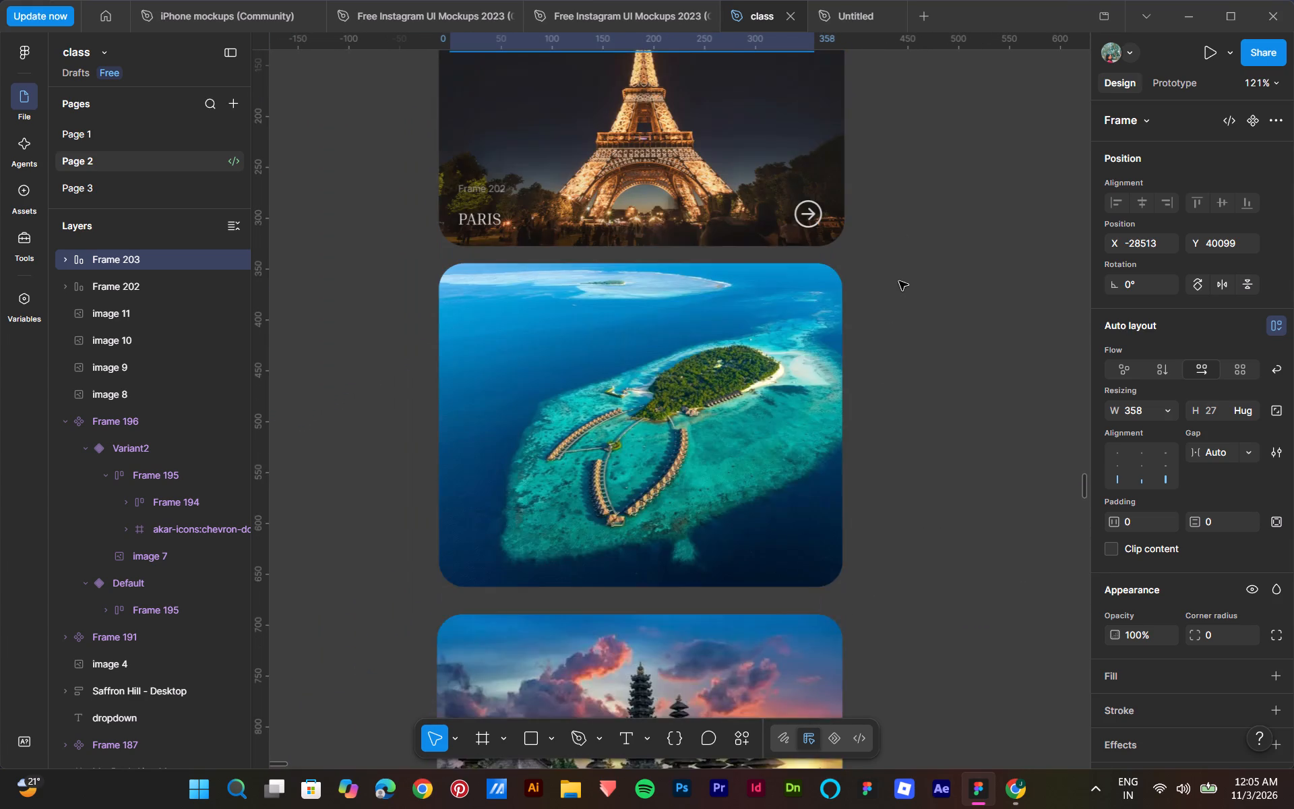
{"action": "scroll", "coordinate": [899, 281], "scroll_direction": "up", "scroll_amount": 13}
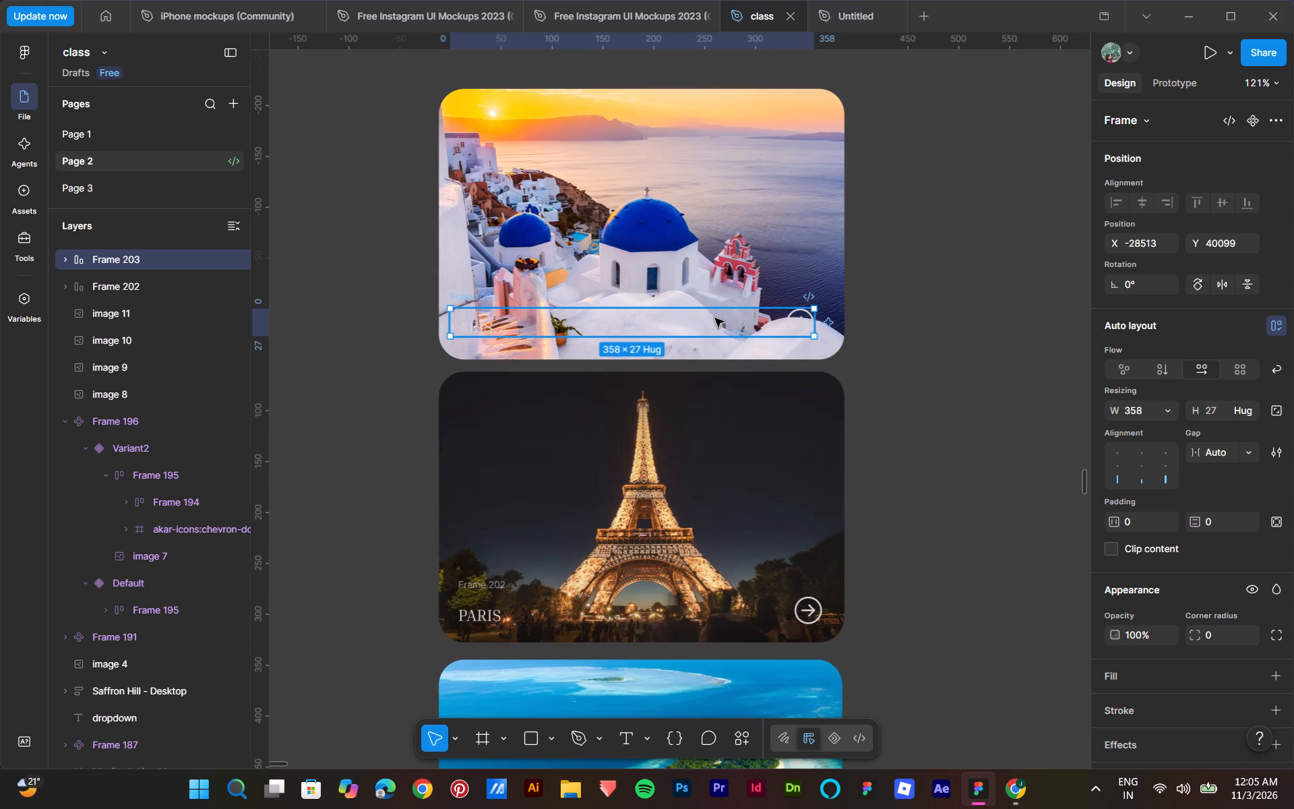
Move the PARIS and arrow row from the Santorini photo onto the lower part of the tropical island photo, at X -28506, Y 40712.
{"action": "left_click_drag", "start_coordinate": [715, 313], "coordinate": [664, 808]}
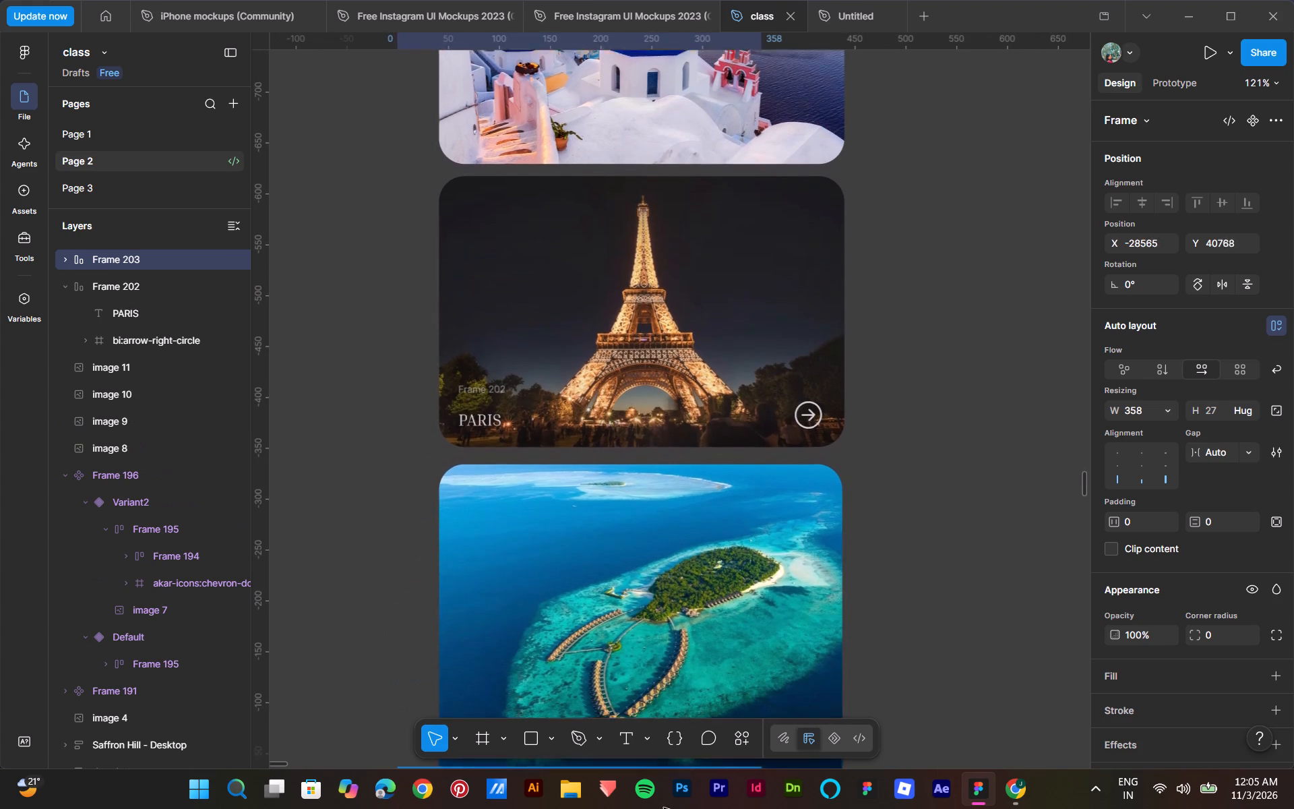
{"action": "left_click_drag", "start_coordinate": [664, 808], "coordinate": [712, 602]}
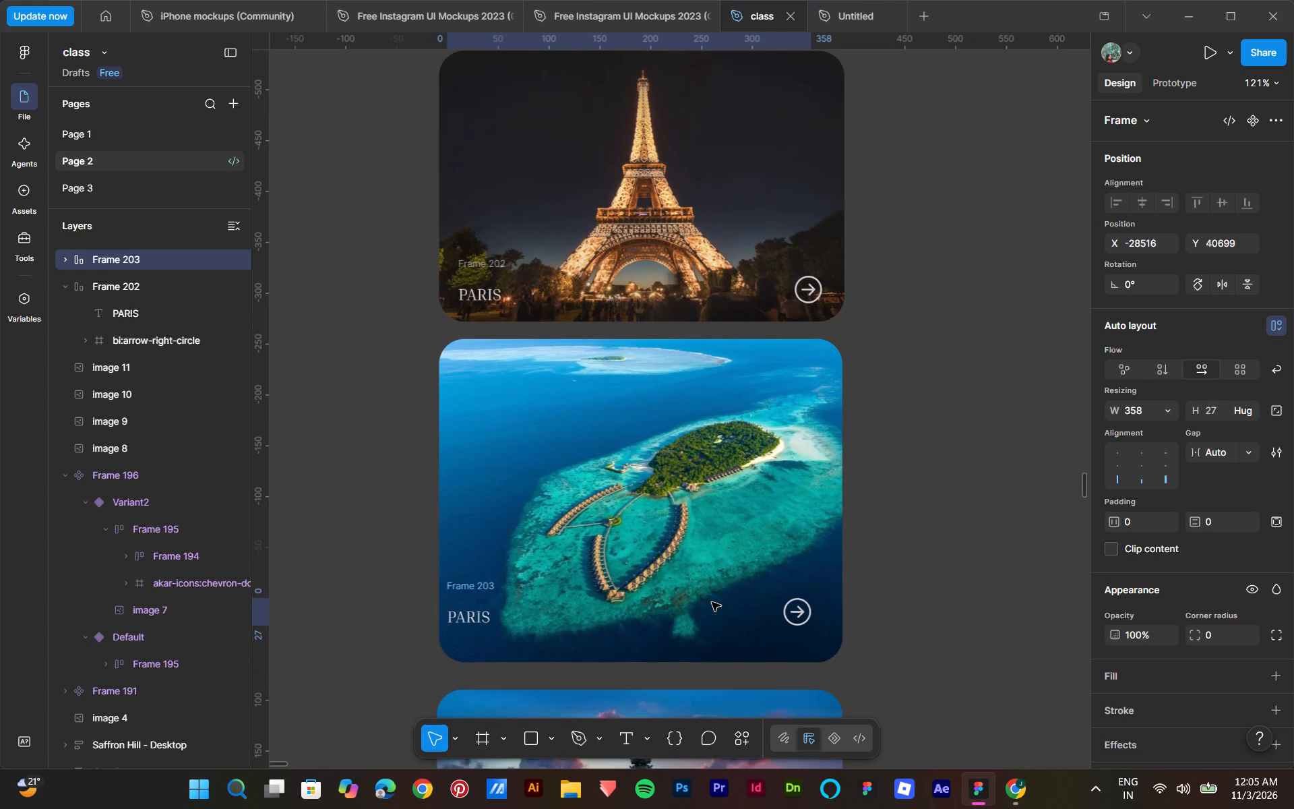
{"action": "left_click_drag", "start_coordinate": [712, 602], "coordinate": [720, 597]}
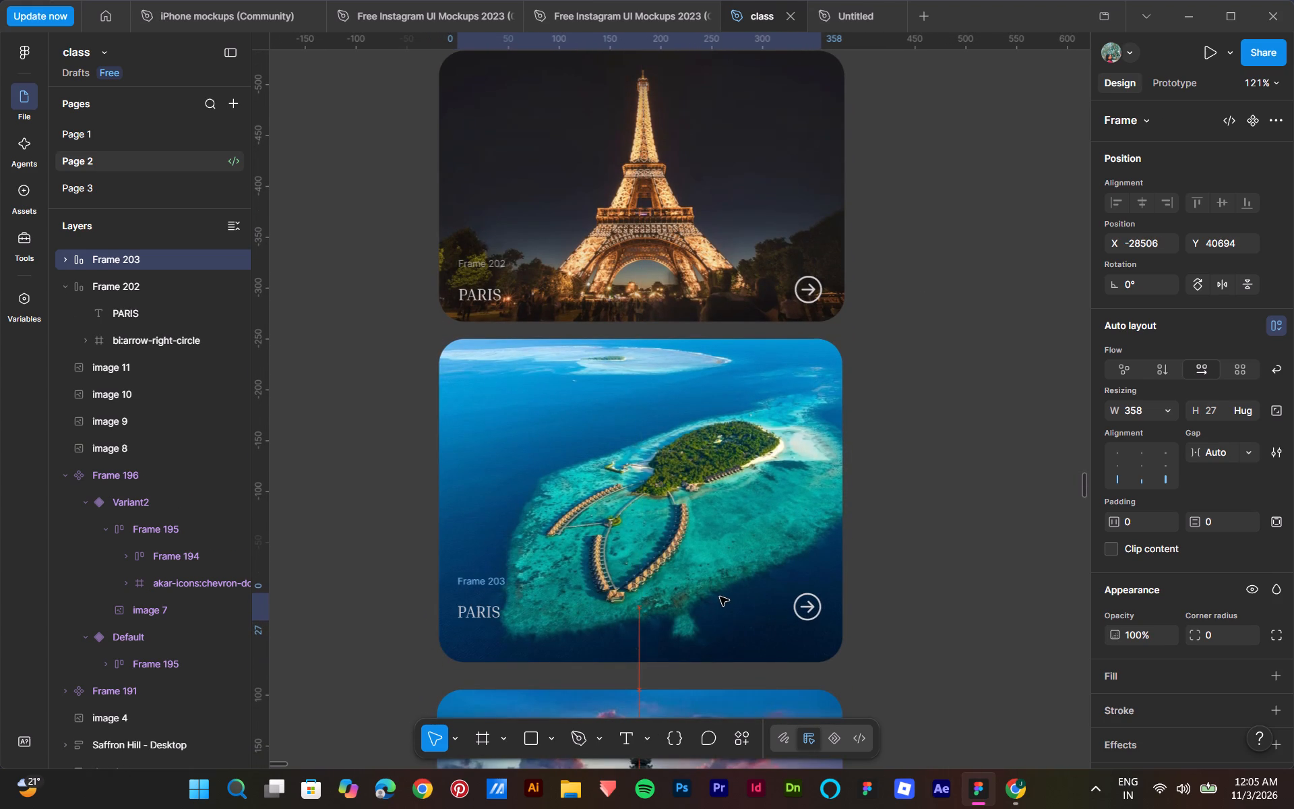
{"action": "left_click_drag", "start_coordinate": [720, 597], "coordinate": [718, 616]}
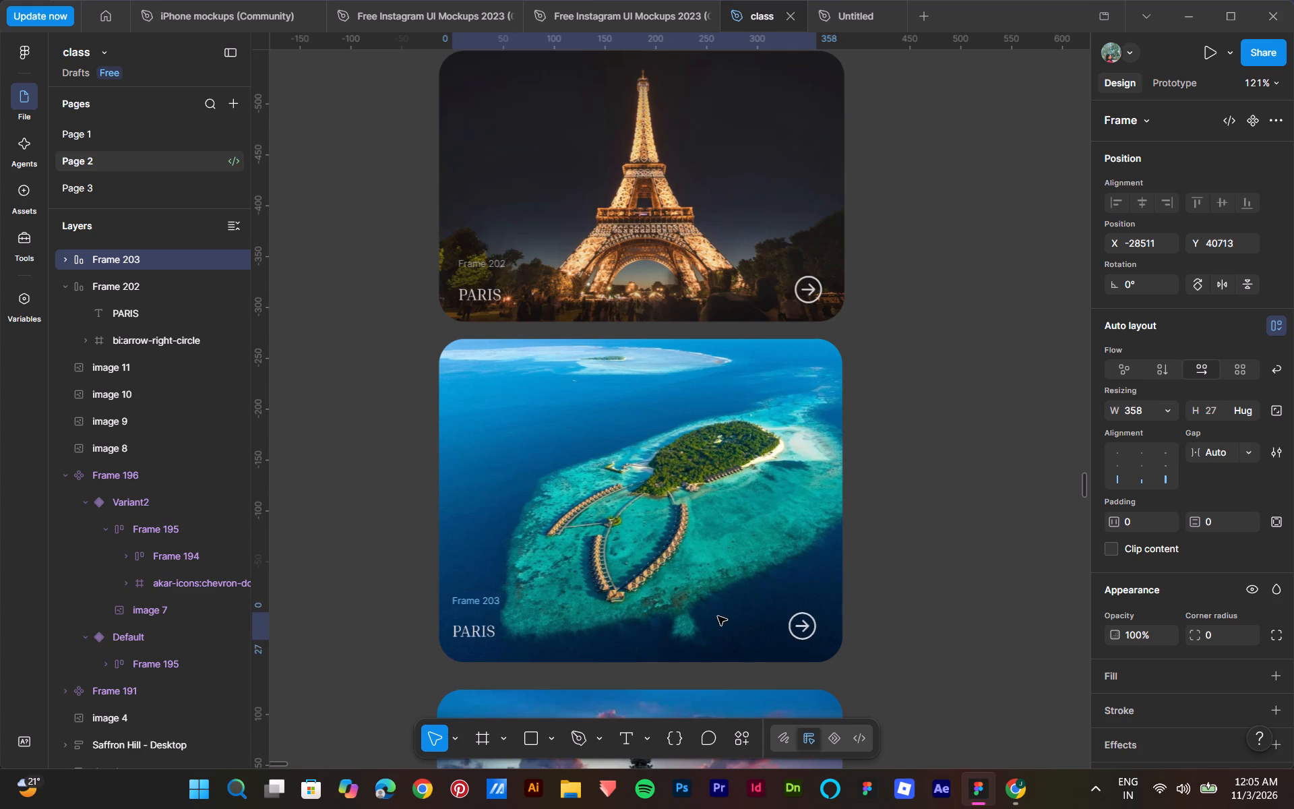
{"action": "left_click_drag", "start_coordinate": [718, 616], "coordinate": [720, 616]}
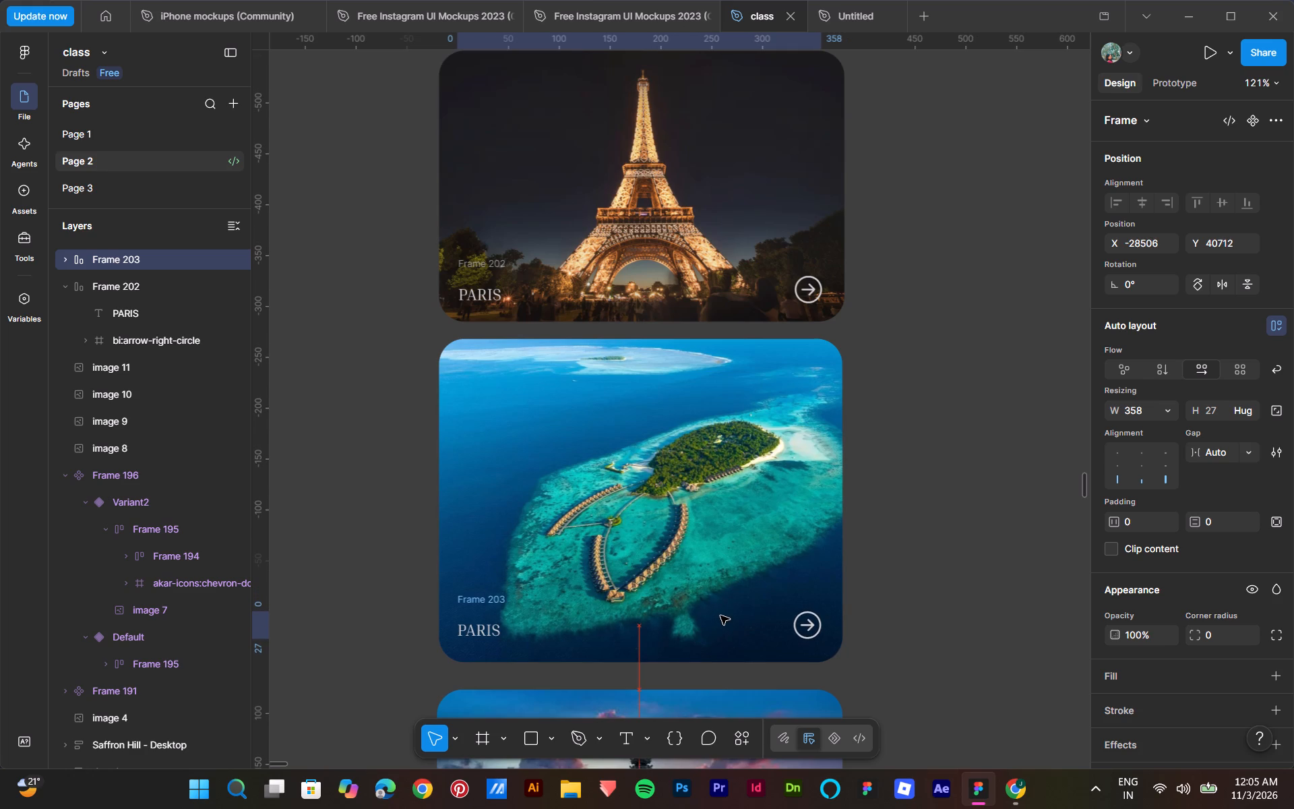
{"action": "scroll", "coordinate": [932, 593], "scroll_direction": "down", "scroll_amount": 3}
{"action": "left_click", "coordinate": [933, 591]}
Duplicate the island photo's label-and-arrow row onto the bottom of the temple sunset photo, aligned with the original at X -28506, Y 41013.
{"action": "scroll", "coordinate": [919, 583], "scroll_direction": "up", "scroll_amount": 4}
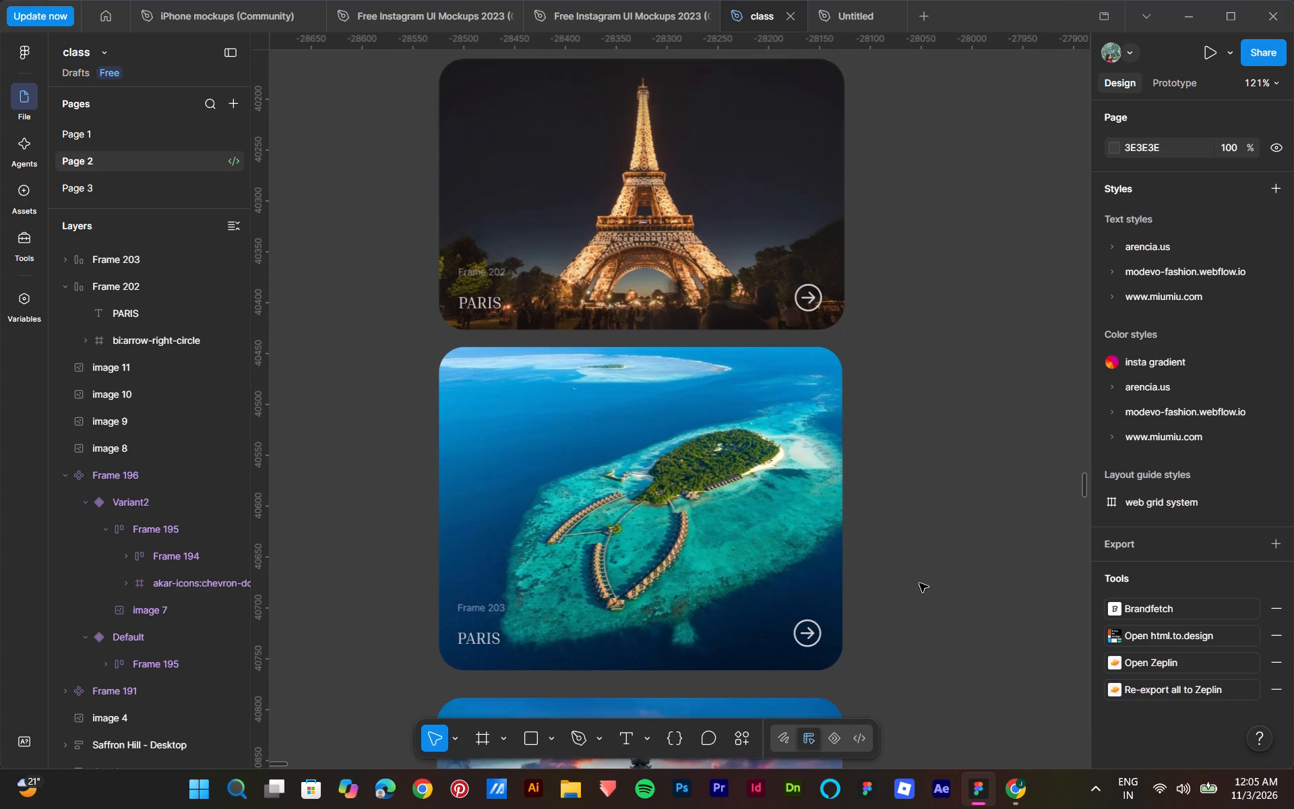
{"action": "scroll", "coordinate": [919, 583], "scroll_direction": "down", "scroll_amount": 5}
{"action": "scroll", "coordinate": [619, 362], "scroll_direction": "up", "scroll_amount": 11}
{"action": "scroll", "coordinate": [619, 362], "scroll_direction": "down", "scroll_amount": 11}
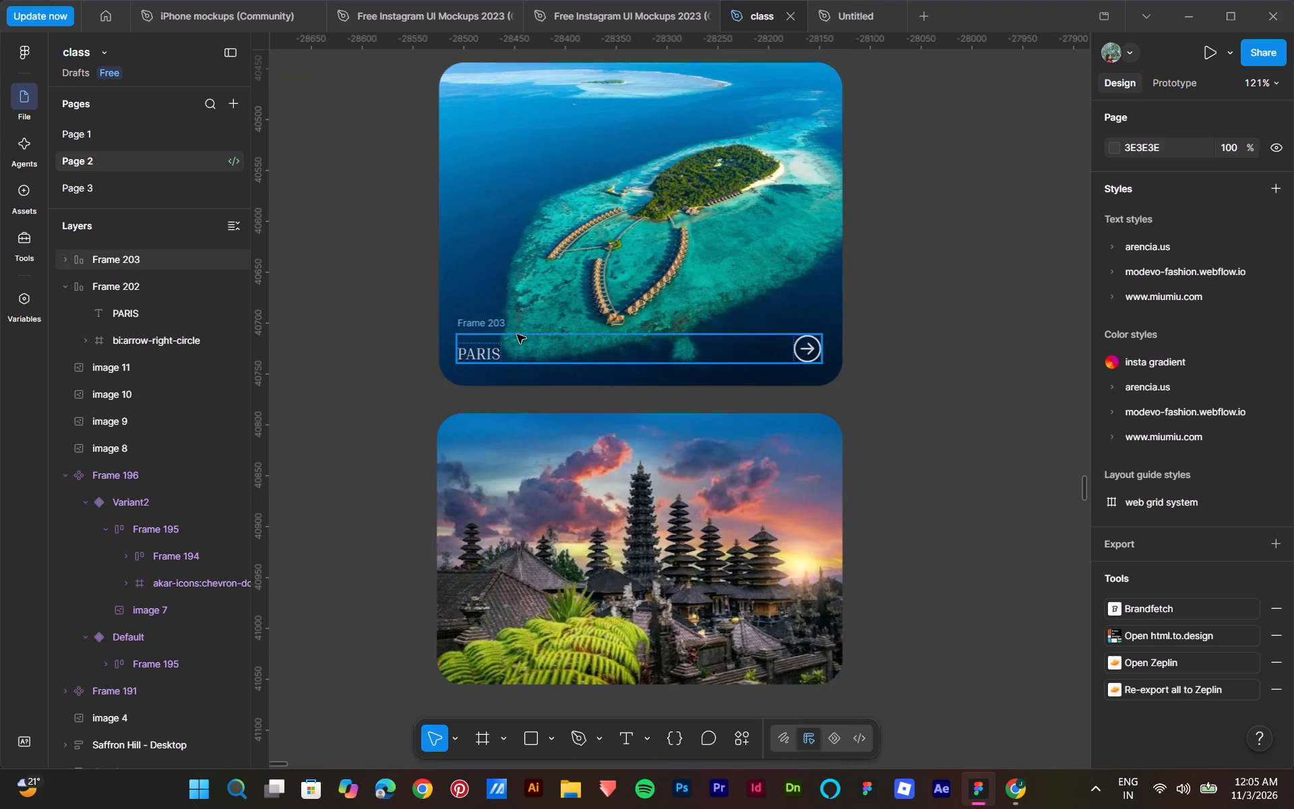
{"action": "left_click_drag", "start_coordinate": [528, 343], "coordinate": [524, 565], "text": "alt"}
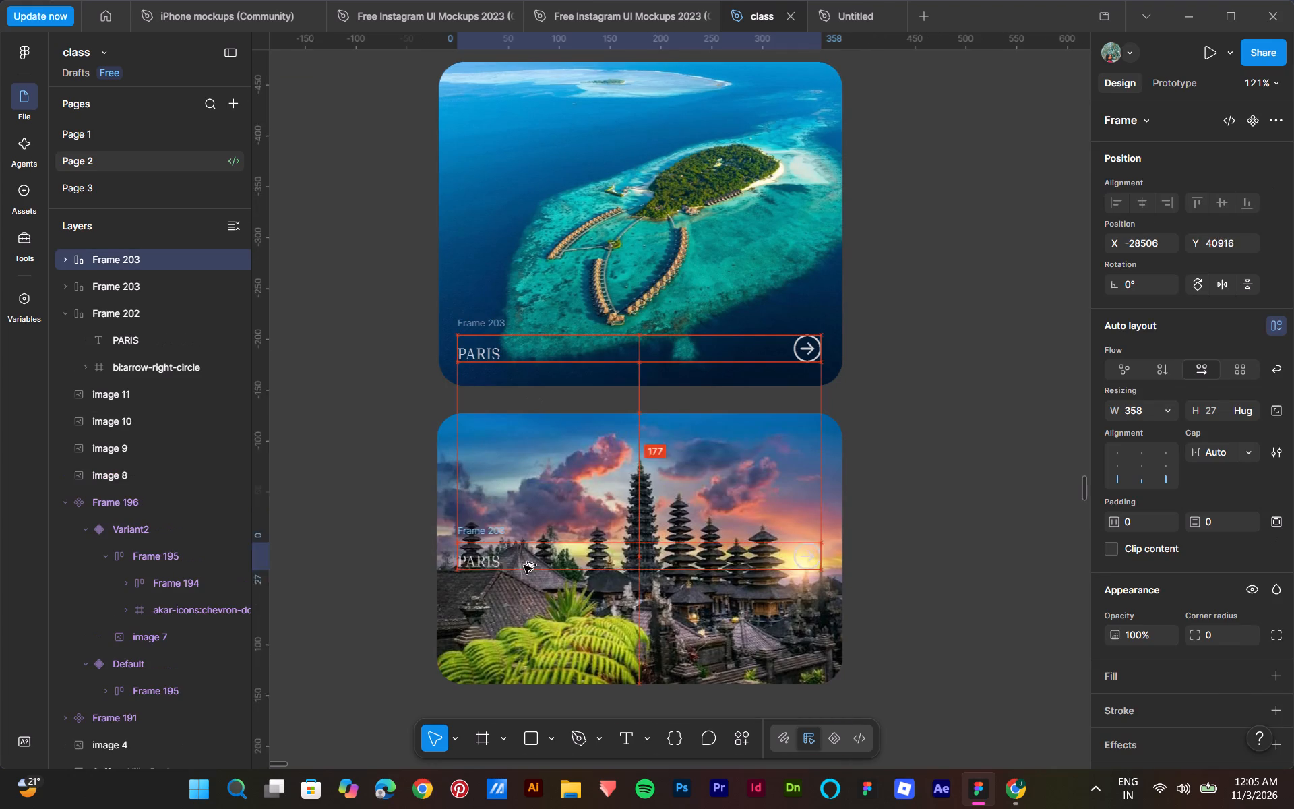
{"action": "left_click_drag", "start_coordinate": [524, 565], "coordinate": [523, 651], "text": "alt"}
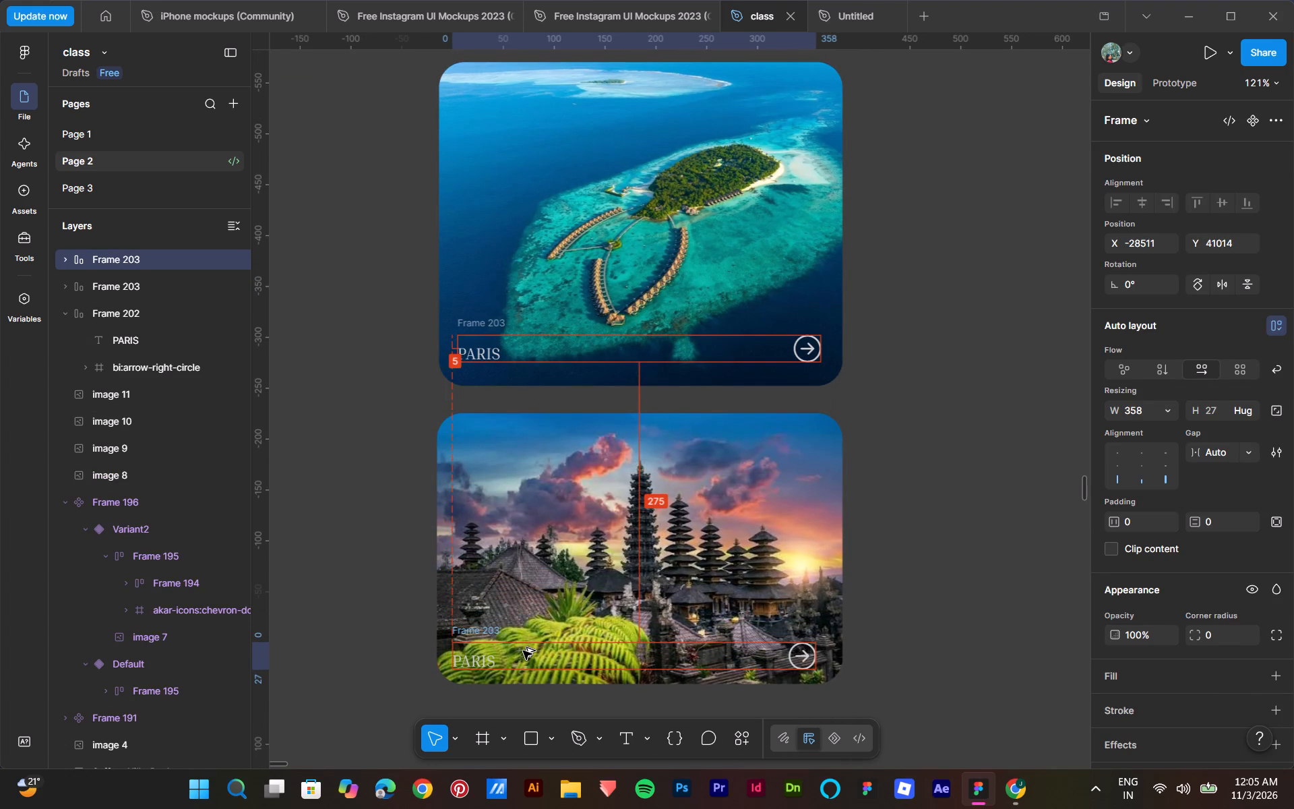
{"action": "left_click_drag", "start_coordinate": [523, 651], "coordinate": [524, 652], "text": "alt"}
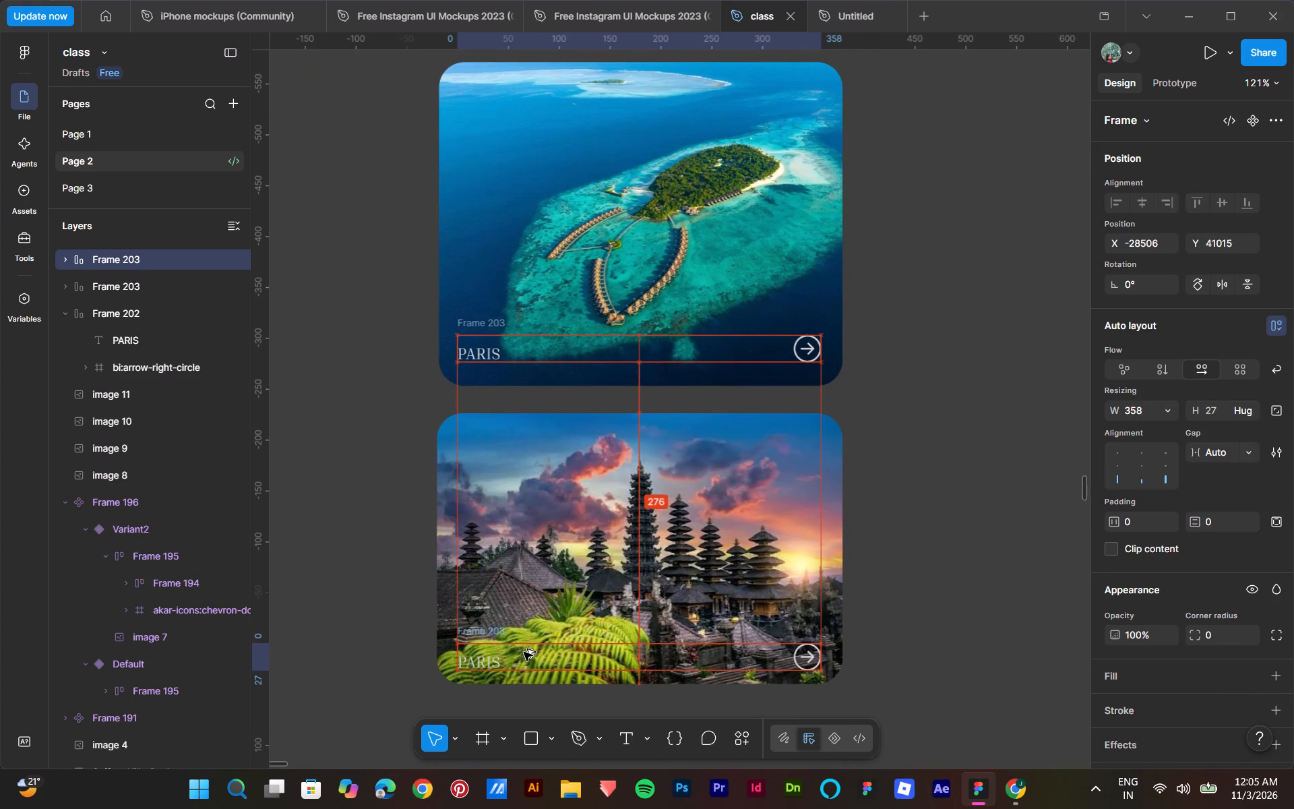
{"action": "left_click_drag", "start_coordinate": [524, 652], "coordinate": [524, 649], "text": "alt"}
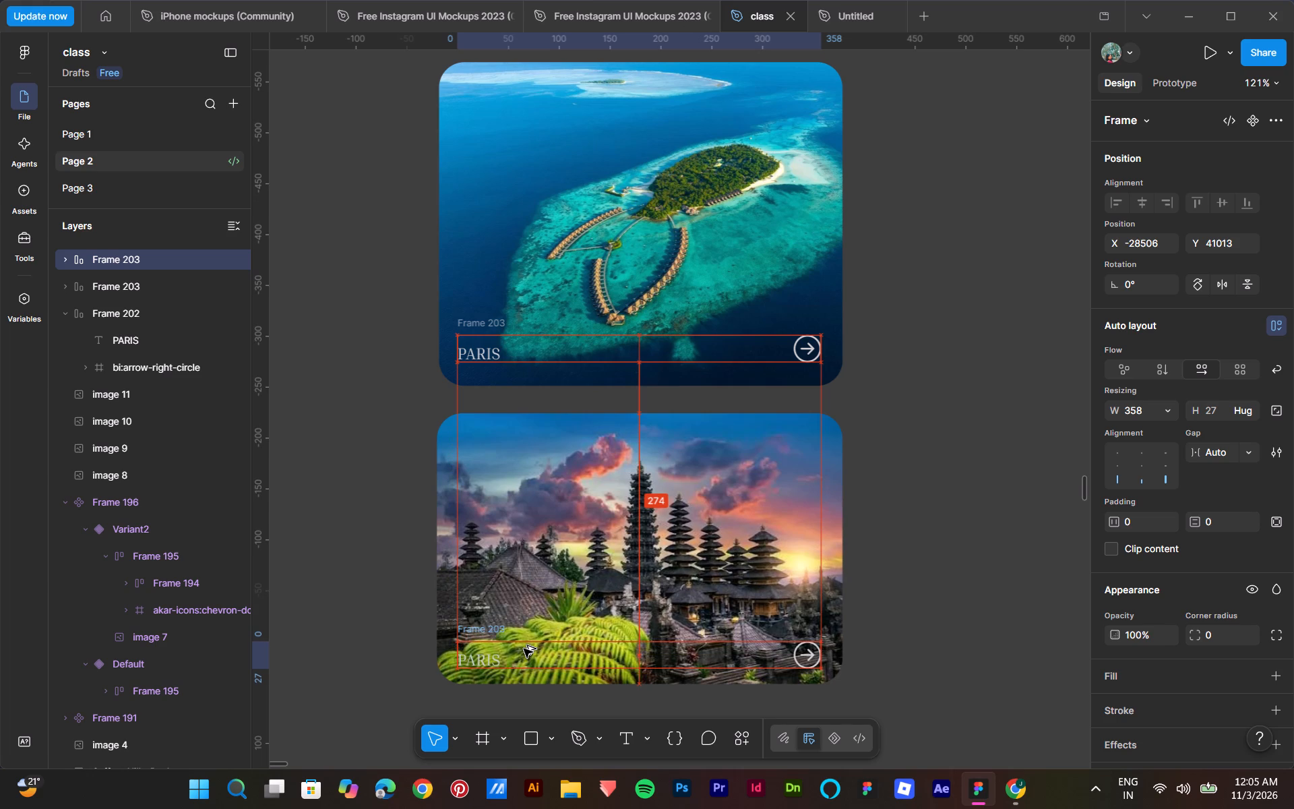
{"action": "left_click_drag", "start_coordinate": [524, 649], "coordinate": [524, 648], "text": "alt"}
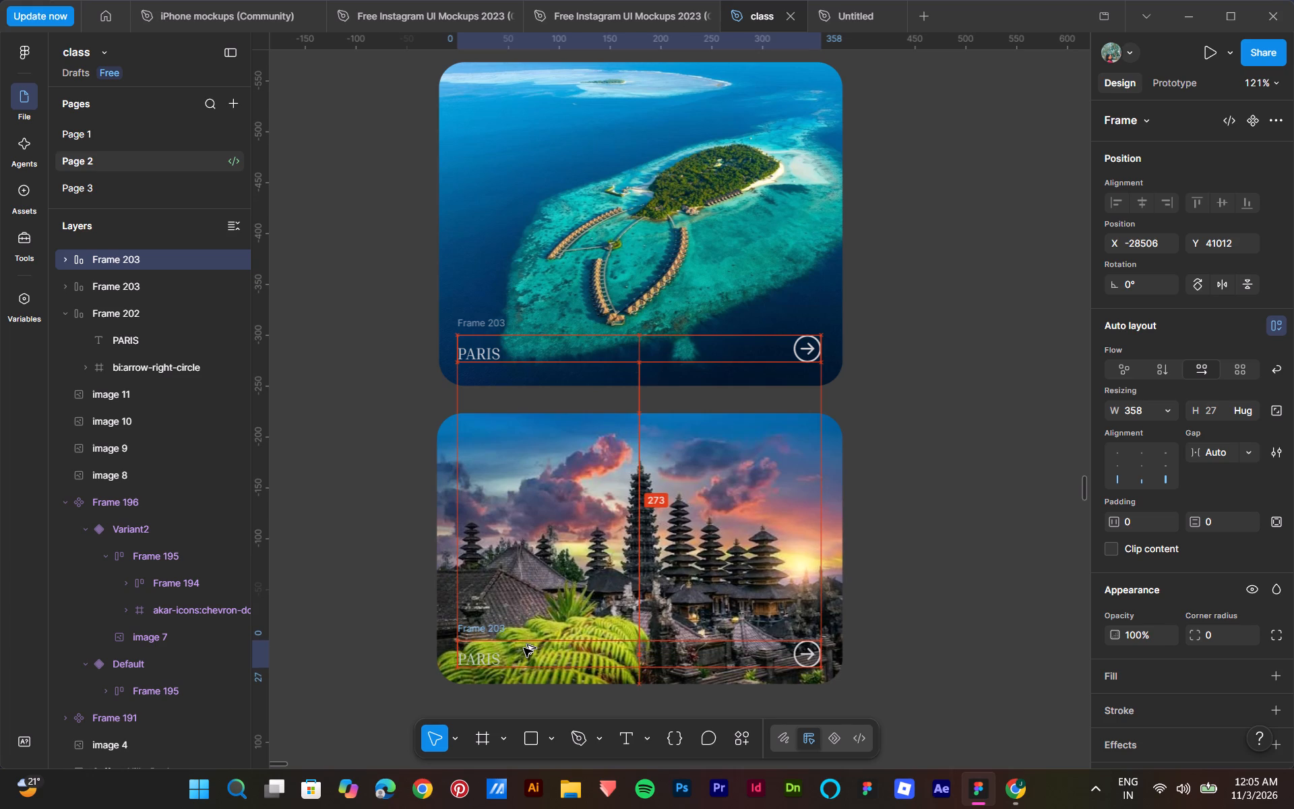
{"action": "left_click_drag", "start_coordinate": [524, 648], "coordinate": [521, 649], "text": "alt"}
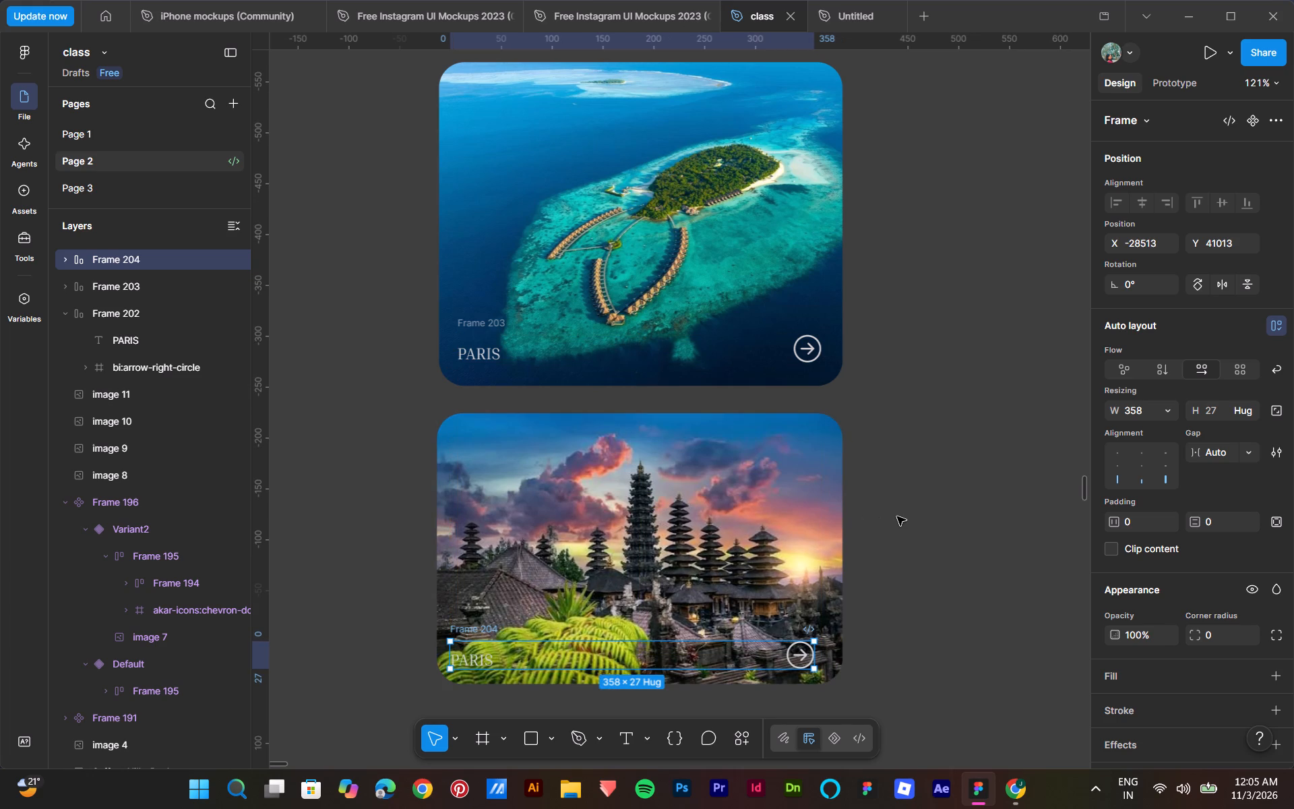
{"action": "left_click_drag", "start_coordinate": [662, 658], "coordinate": [667, 658]}
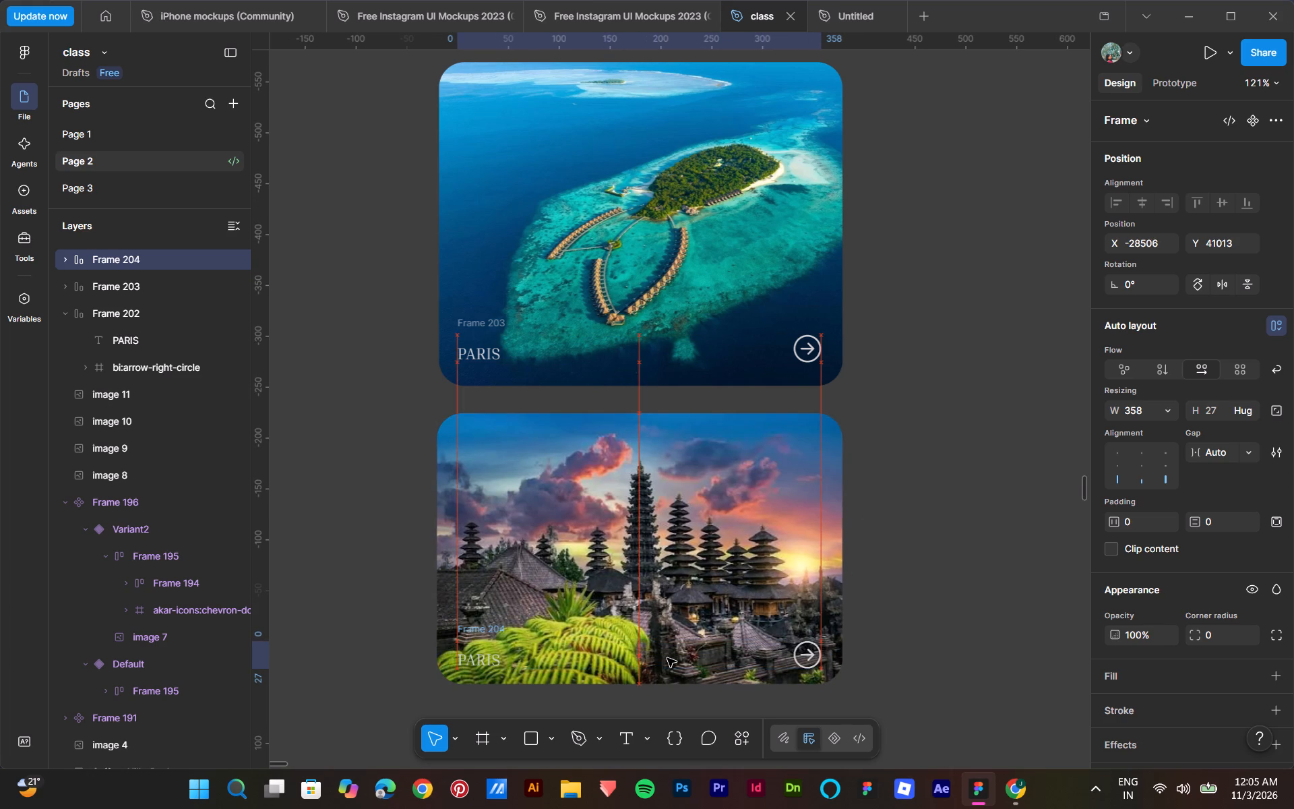
{"action": "left_click_drag", "start_coordinate": [667, 658], "coordinate": [669, 658]}
{"action": "scroll", "coordinate": [956, 535], "scroll_direction": "up", "scroll_amount": 1}
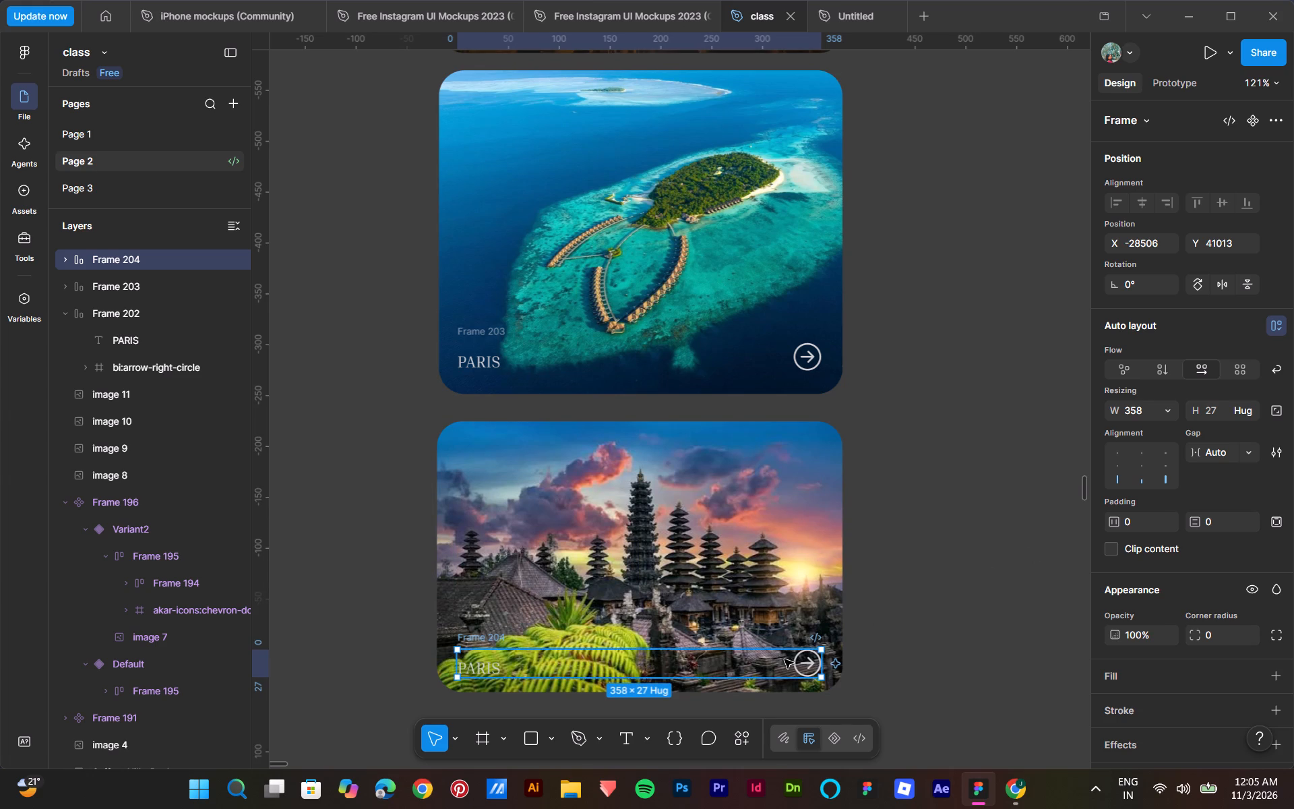
Recolour the text and arrow of the temple photo's row to the near-white F5F3F3.
{"action": "scroll", "coordinate": [1146, 623], "scroll_direction": "down", "scroll_amount": 6}
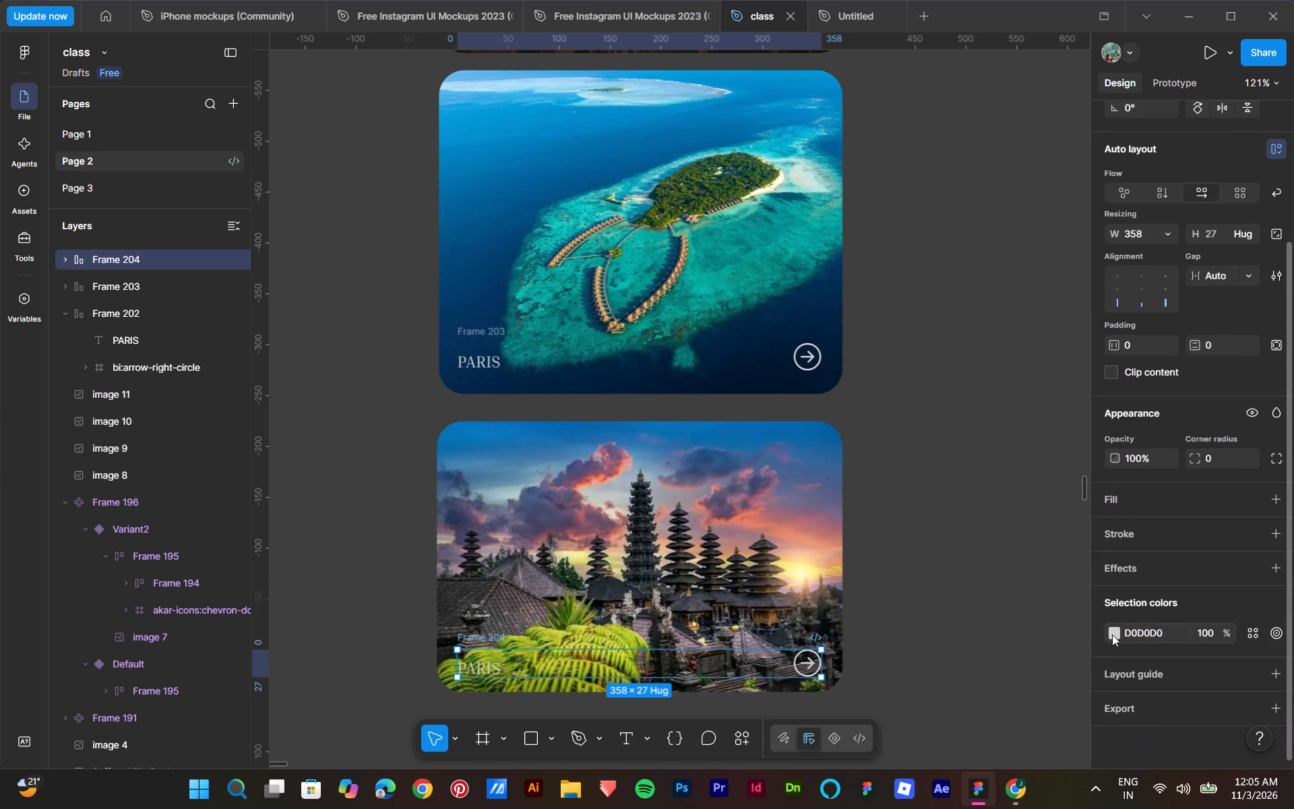
{"action": "left_click", "coordinate": [1112, 634]}
{"action": "left_click_drag", "start_coordinate": [912, 485], "coordinate": [915, 537]}
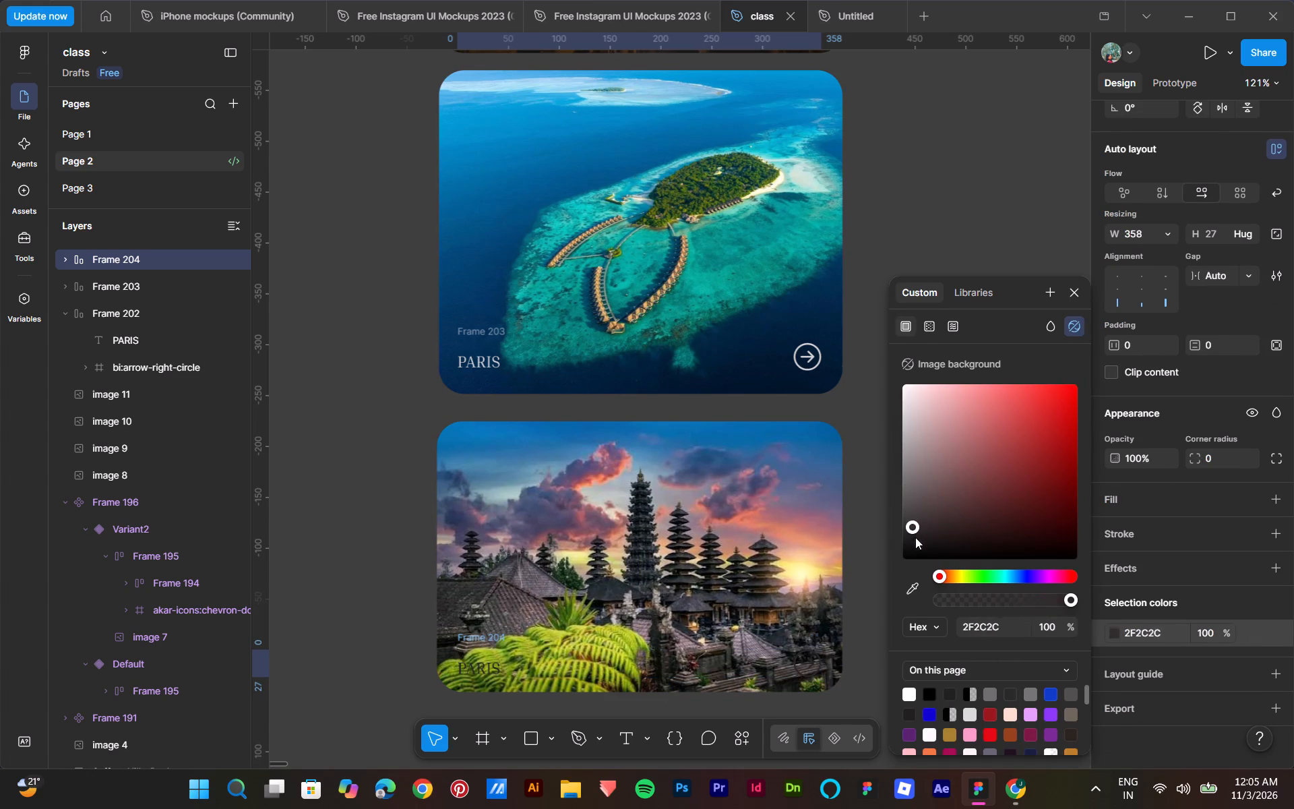
{"action": "left_click_drag", "start_coordinate": [915, 537], "coordinate": [925, 347]}
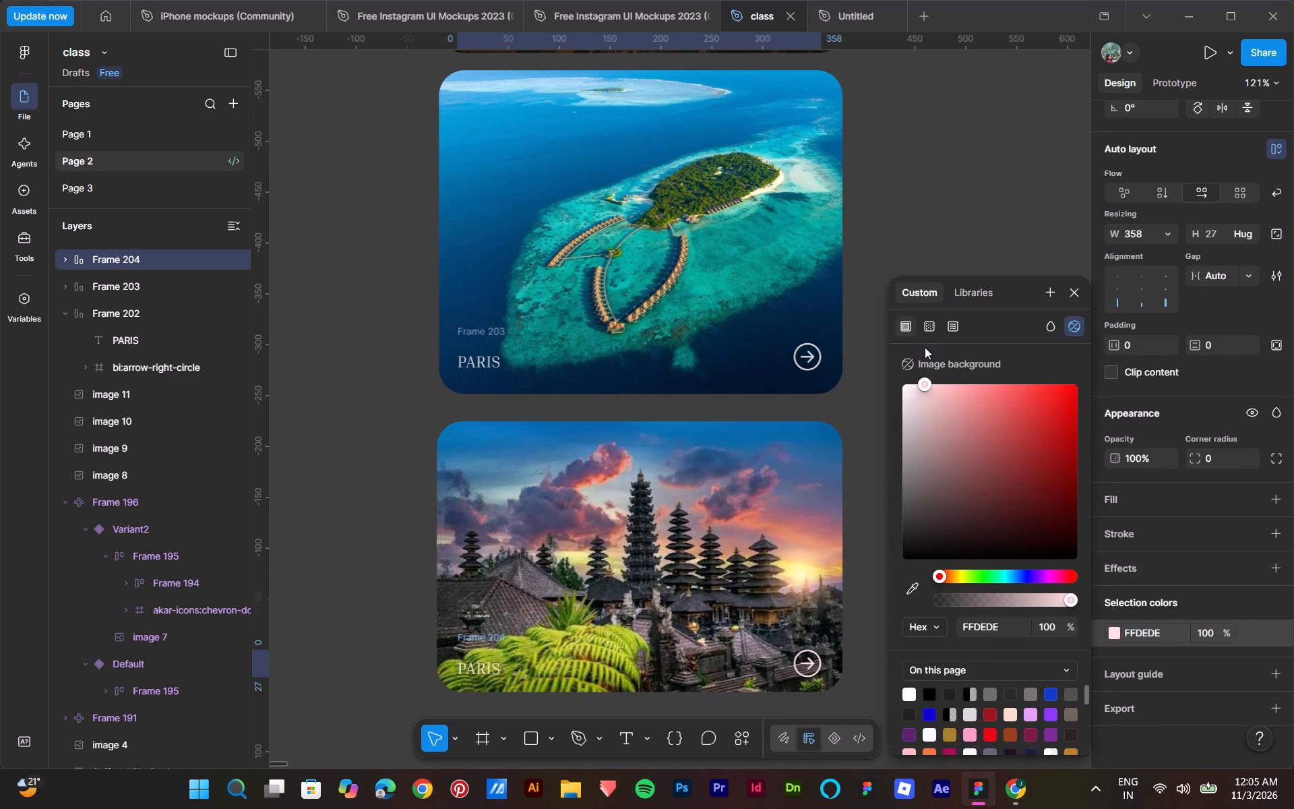
{"action": "left_click_drag", "start_coordinate": [925, 347], "coordinate": [905, 345]}
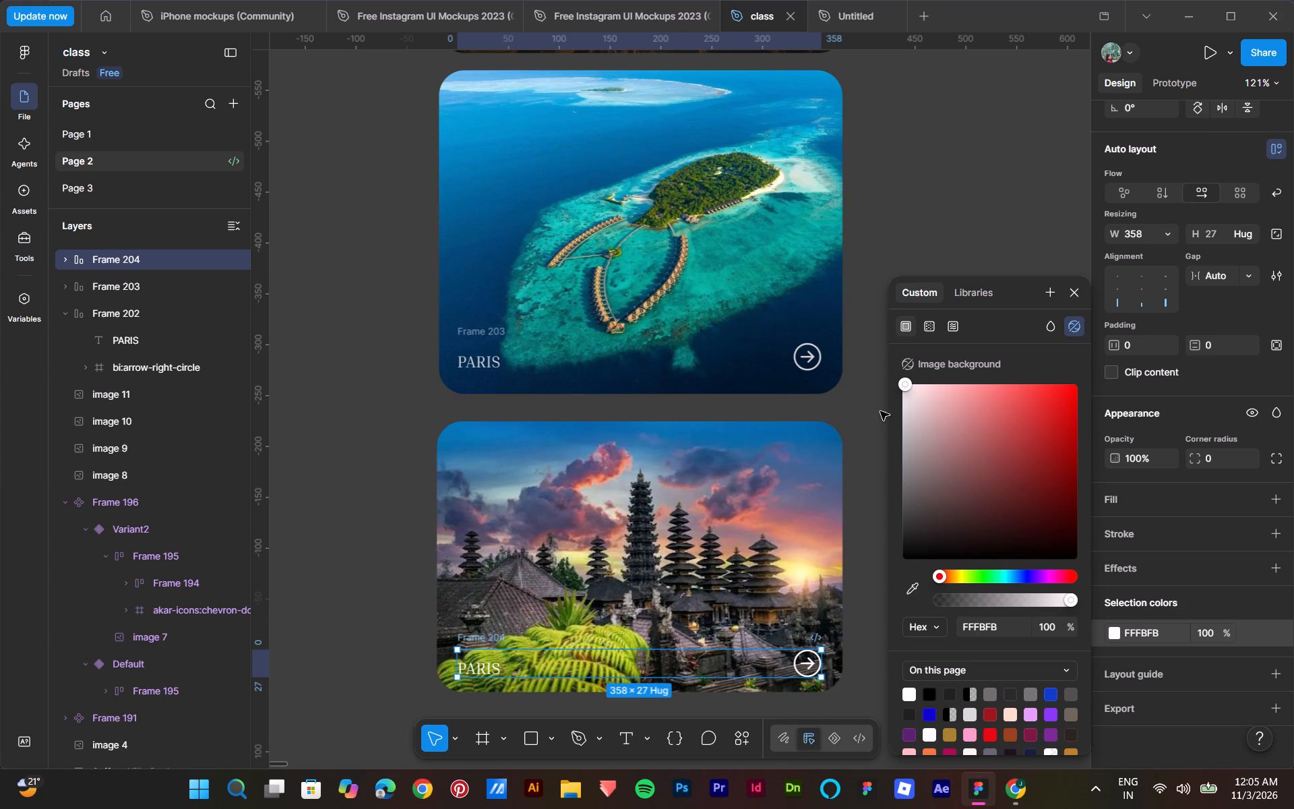
{"action": "left_click", "coordinate": [904, 393]}
{"action": "left_click", "coordinate": [904, 393]}
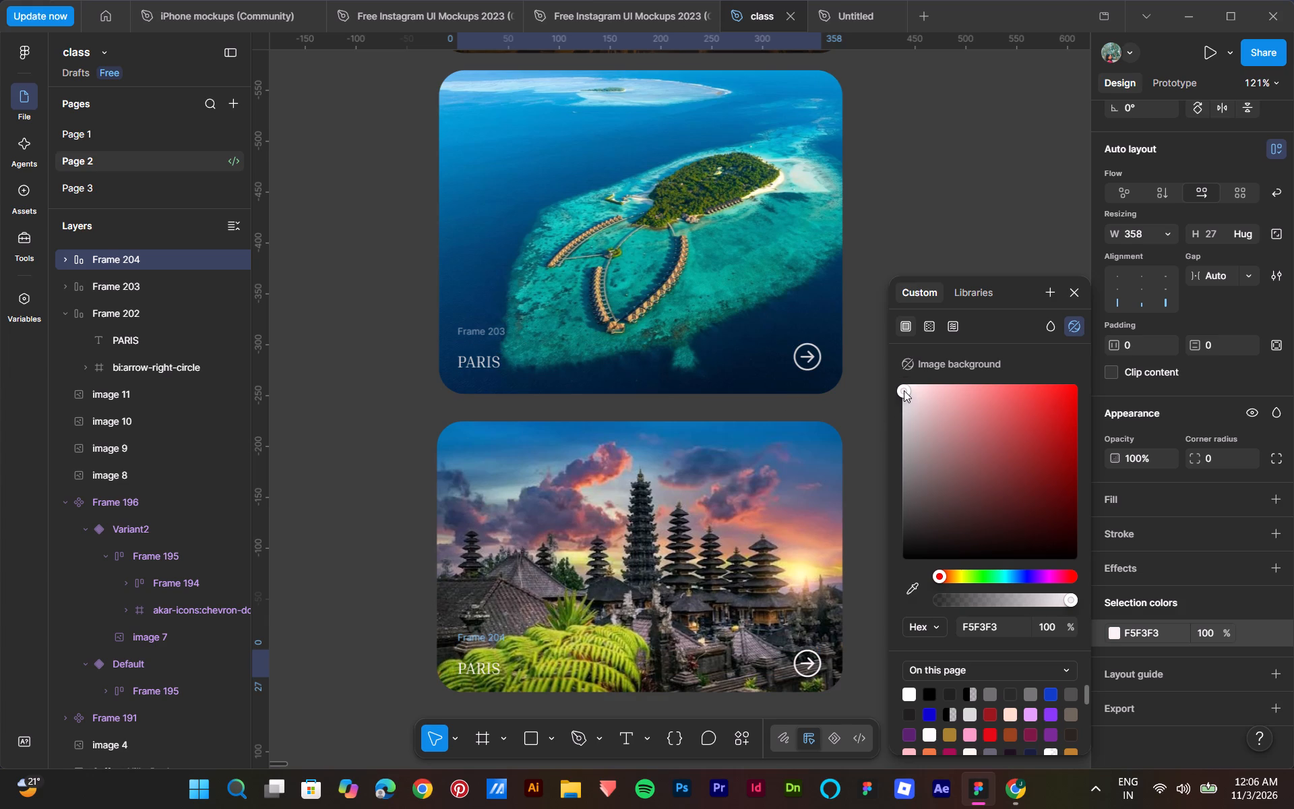
Recolour the text and arrow of the island photo's row to the off-white F1EDED.
{"action": "left_click", "coordinate": [477, 332]}
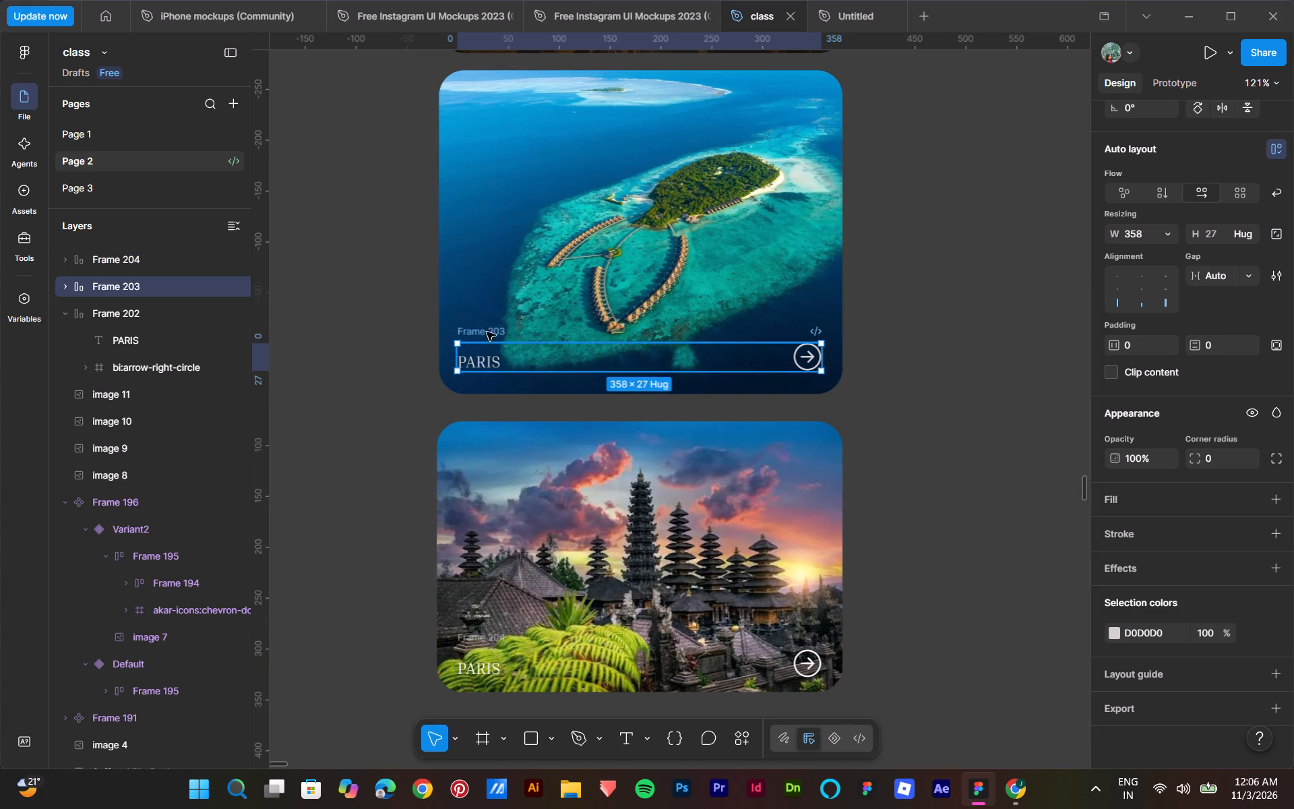
{"action": "left_click", "coordinate": [1116, 627]}
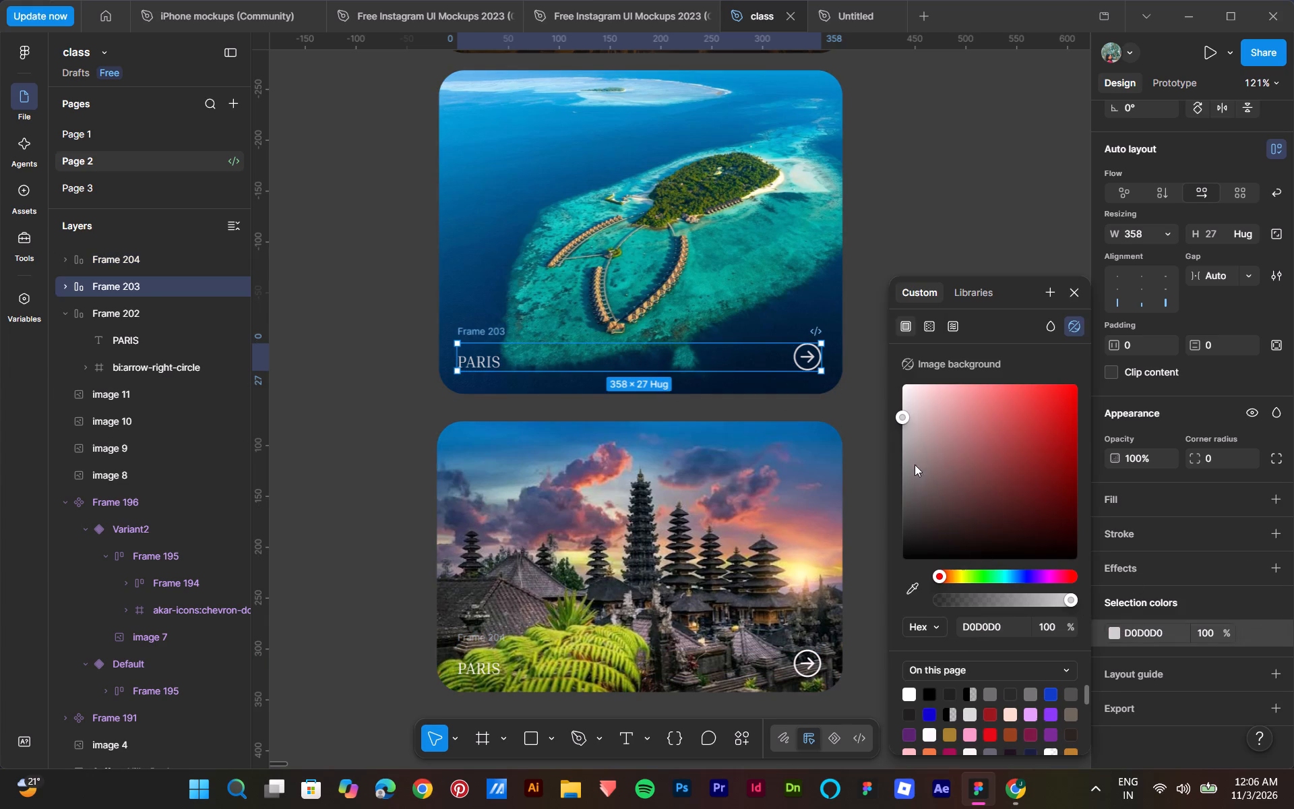
{"action": "left_click_drag", "start_coordinate": [900, 415], "coordinate": [905, 390]}
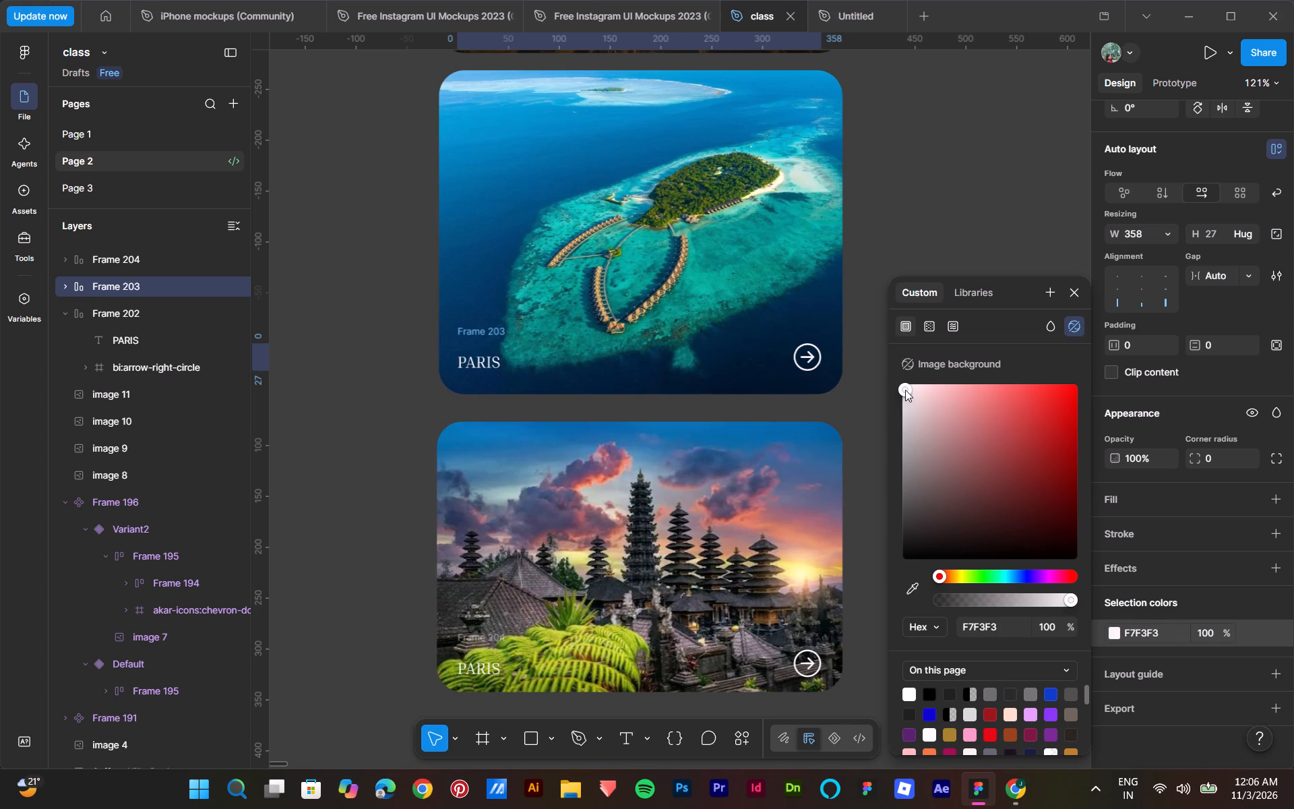
{"action": "left_click_drag", "start_coordinate": [905, 390], "coordinate": [905, 394]}
Lighten the text and arrow of the Eiffel Tower photo's row to a near-white colour.
{"action": "scroll", "coordinate": [826, 399], "scroll_direction": "up", "scroll_amount": 8}
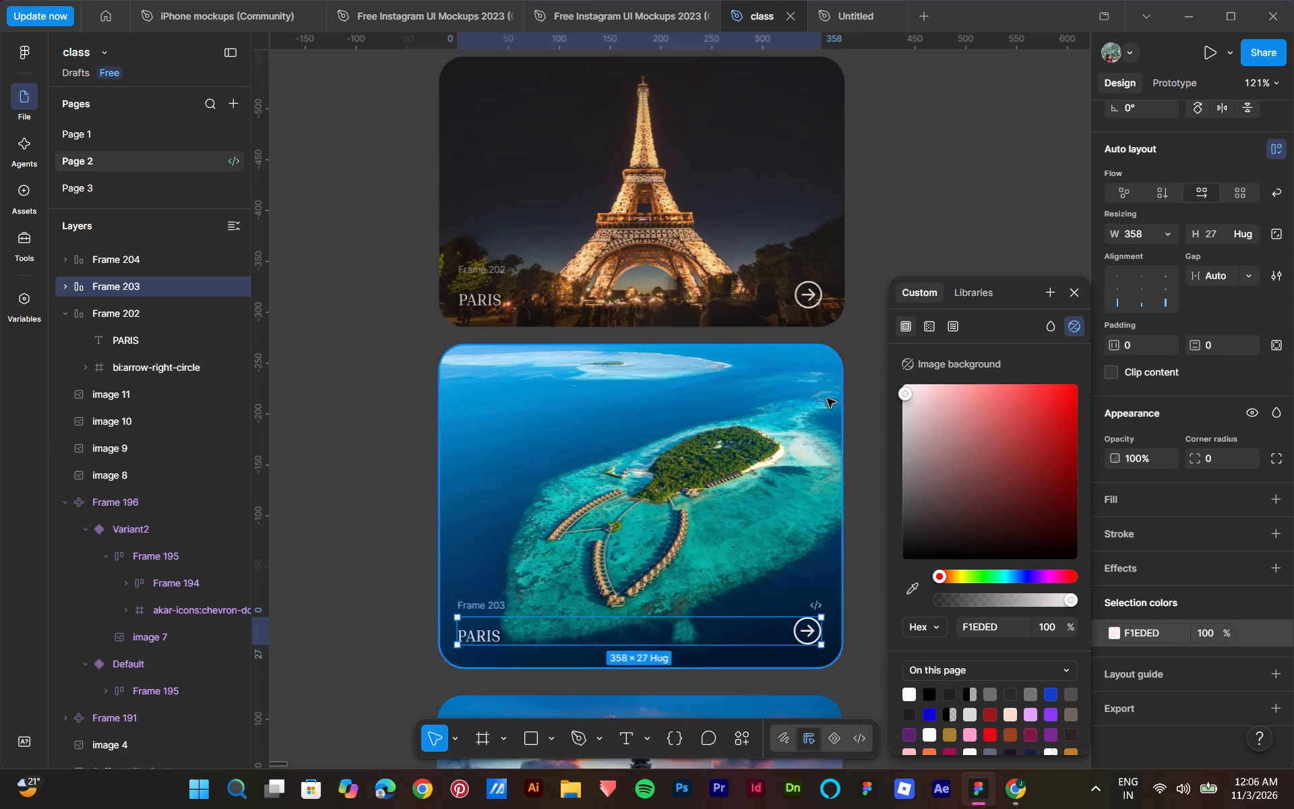
{"action": "scroll", "coordinate": [827, 398], "scroll_direction": "up", "scroll_amount": 3}
{"action": "left_click", "coordinate": [694, 325]}
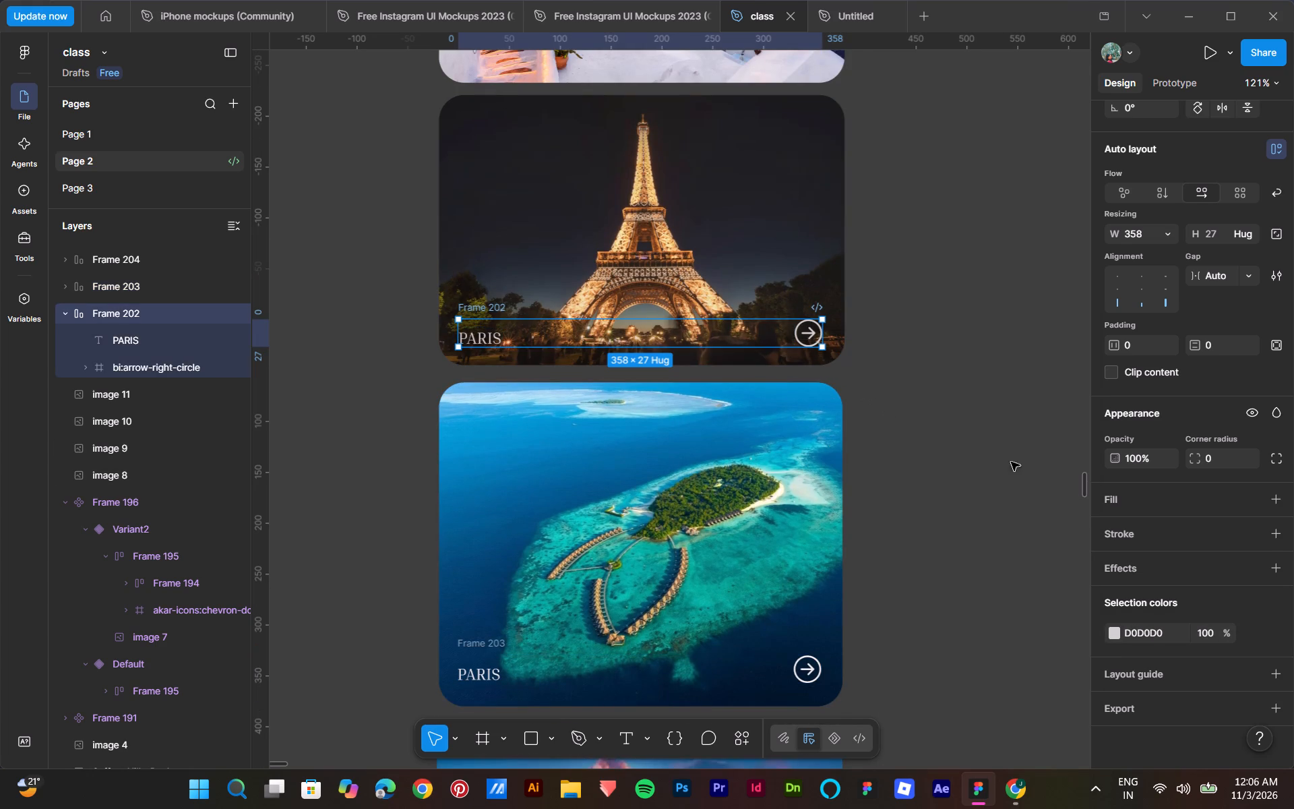
{"action": "left_click", "coordinate": [1113, 630]}
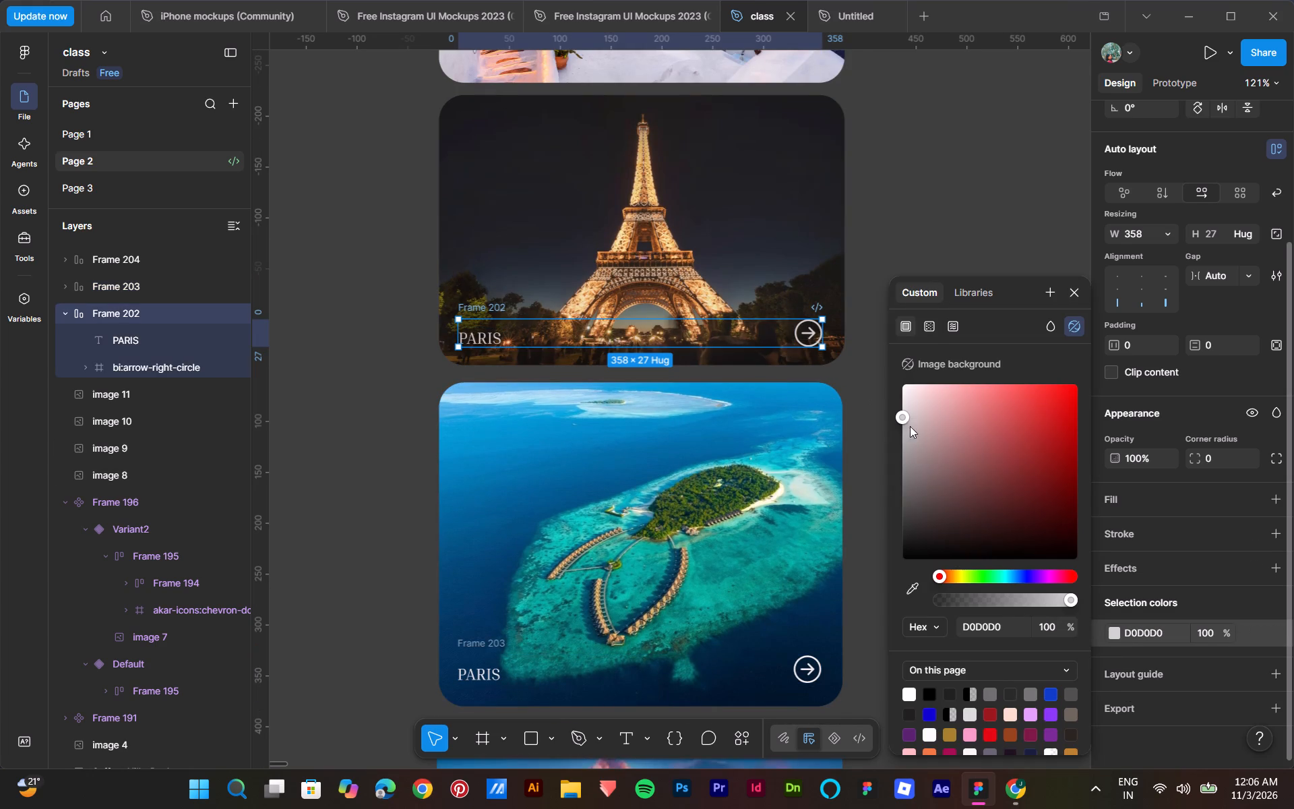
{"action": "left_click_drag", "start_coordinate": [906, 411], "coordinate": [907, 392]}
{"action": "scroll", "coordinate": [894, 401], "scroll_direction": "up", "scroll_amount": 9}
{"action": "left_click", "coordinate": [1068, 253]}
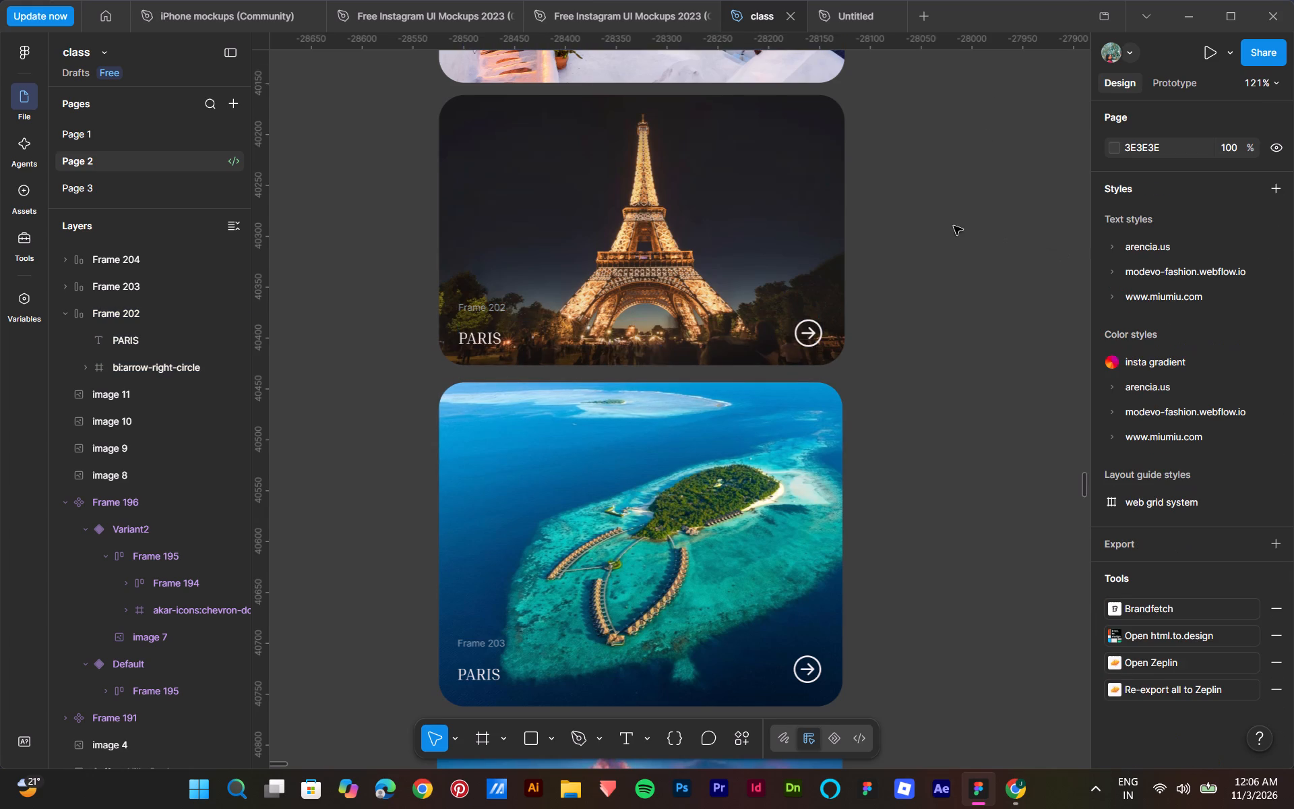
{"action": "scroll", "coordinate": [894, 217], "scroll_direction": "up", "scroll_amount": 4}
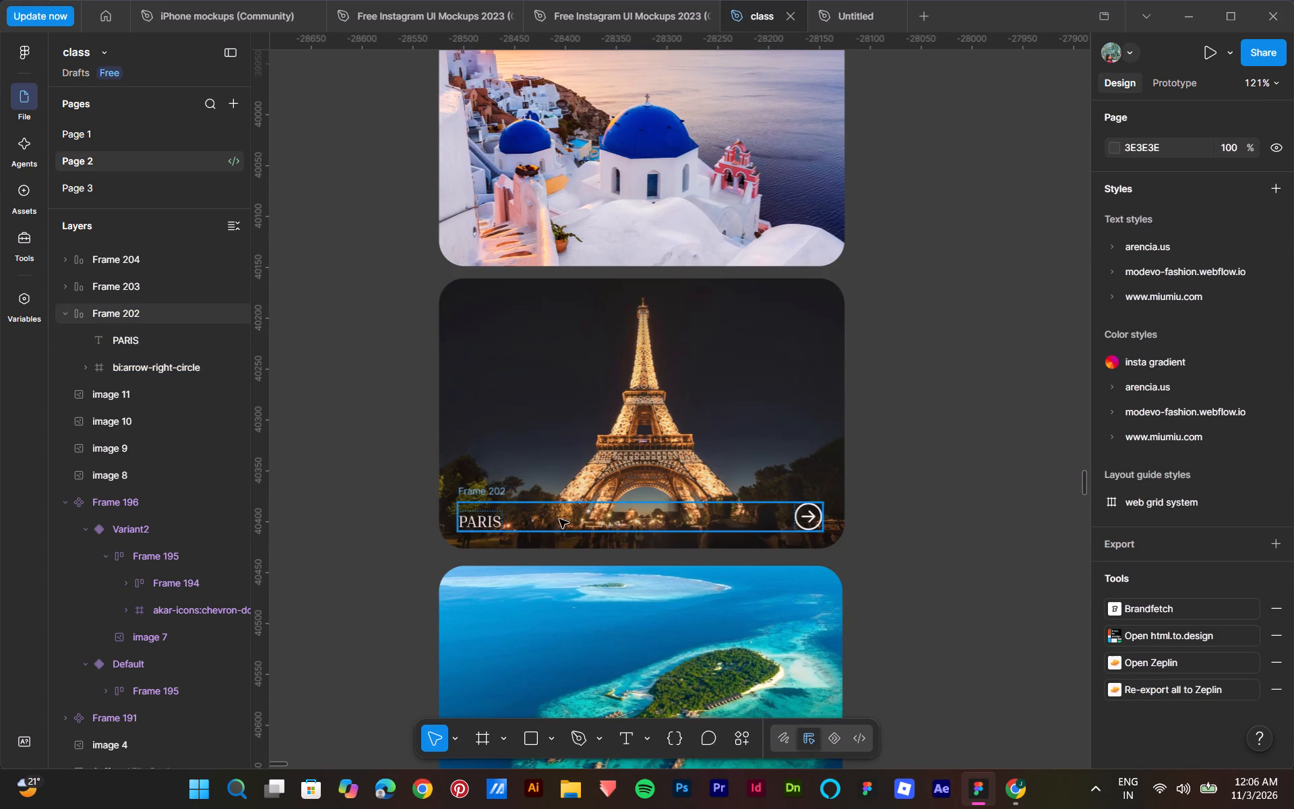
Duplicate the Eiffel Tower photo's label-and-arrow row onto the bottom of the Santorini photo, at X -28504, Y 40099.
{"action": "left_click_drag", "start_coordinate": [581, 533], "coordinate": [596, 236]}
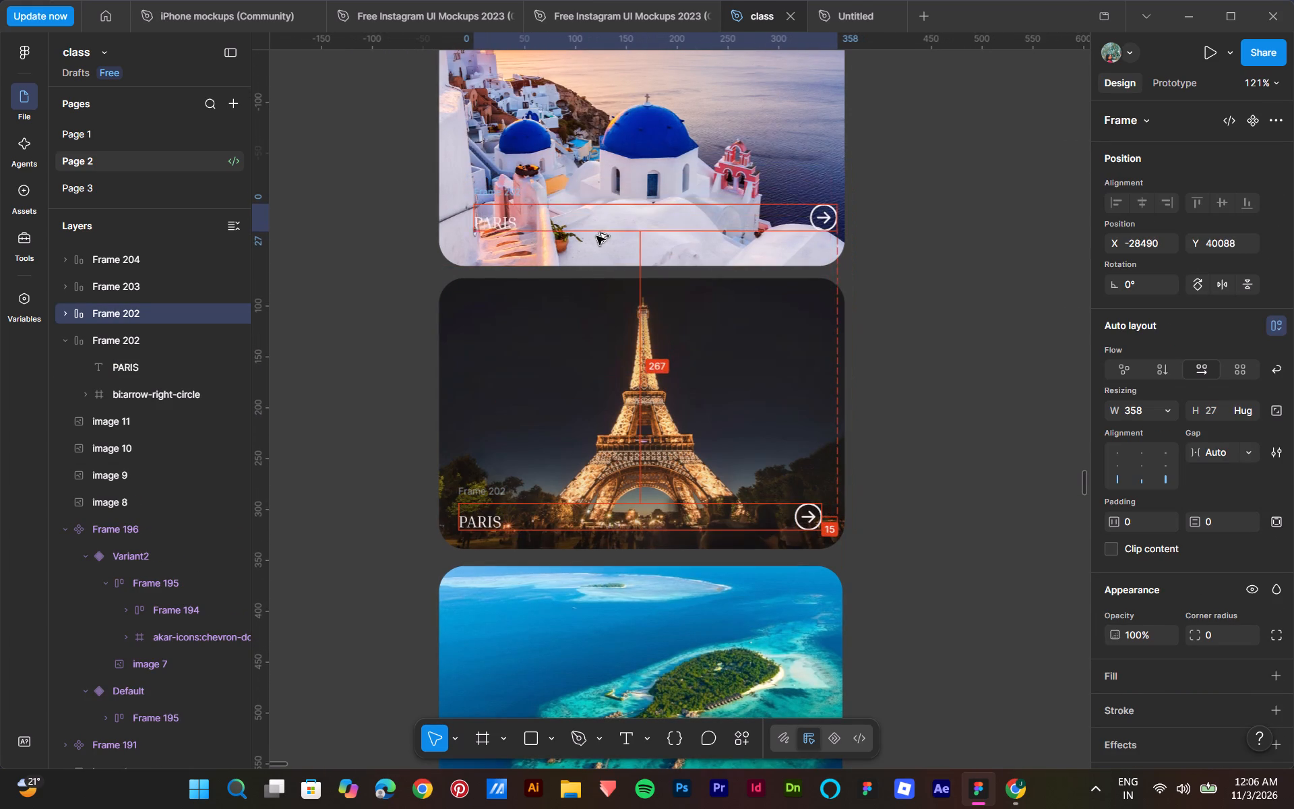
{"action": "left_click_drag", "start_coordinate": [596, 236], "coordinate": [589, 241]}
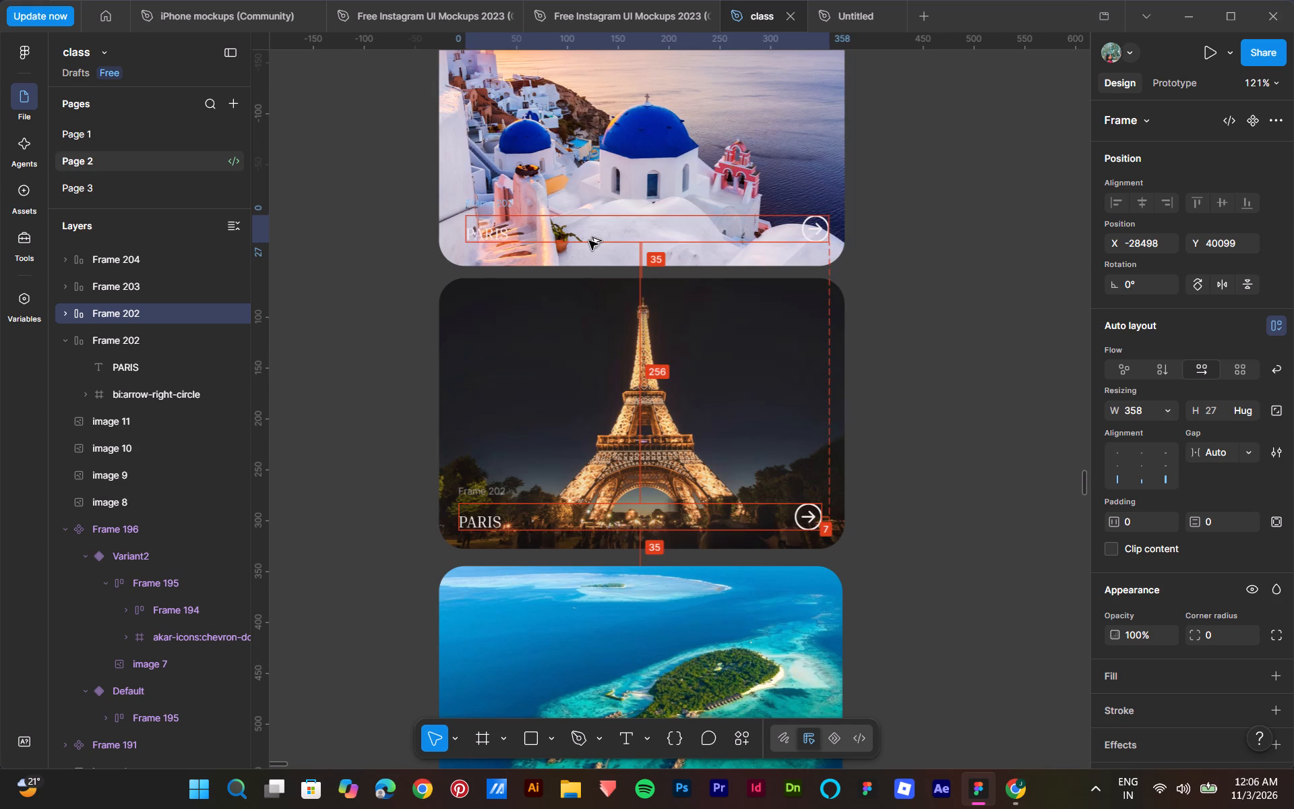
{"action": "left_click_drag", "start_coordinate": [589, 241], "coordinate": [586, 242]}
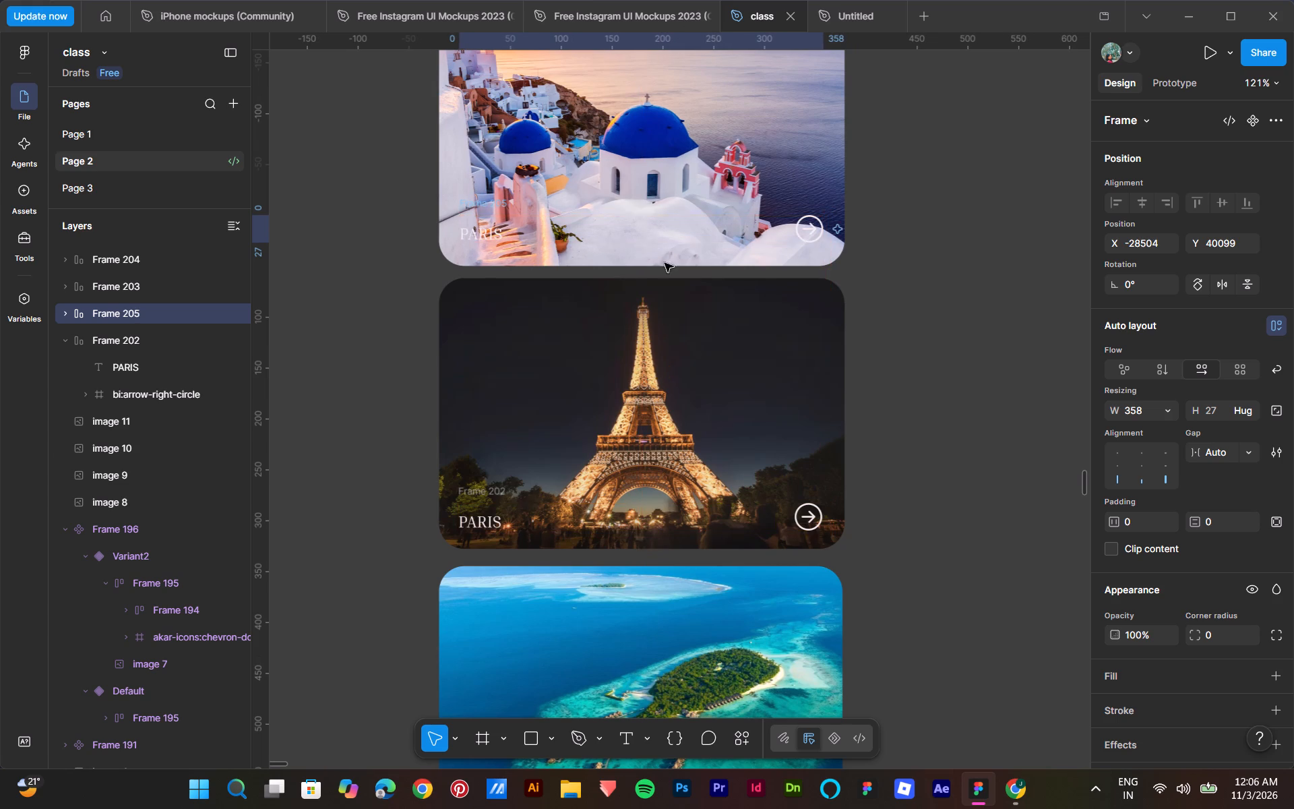
{"action": "scroll", "coordinate": [823, 303], "scroll_direction": "up", "scroll_amount": 3}
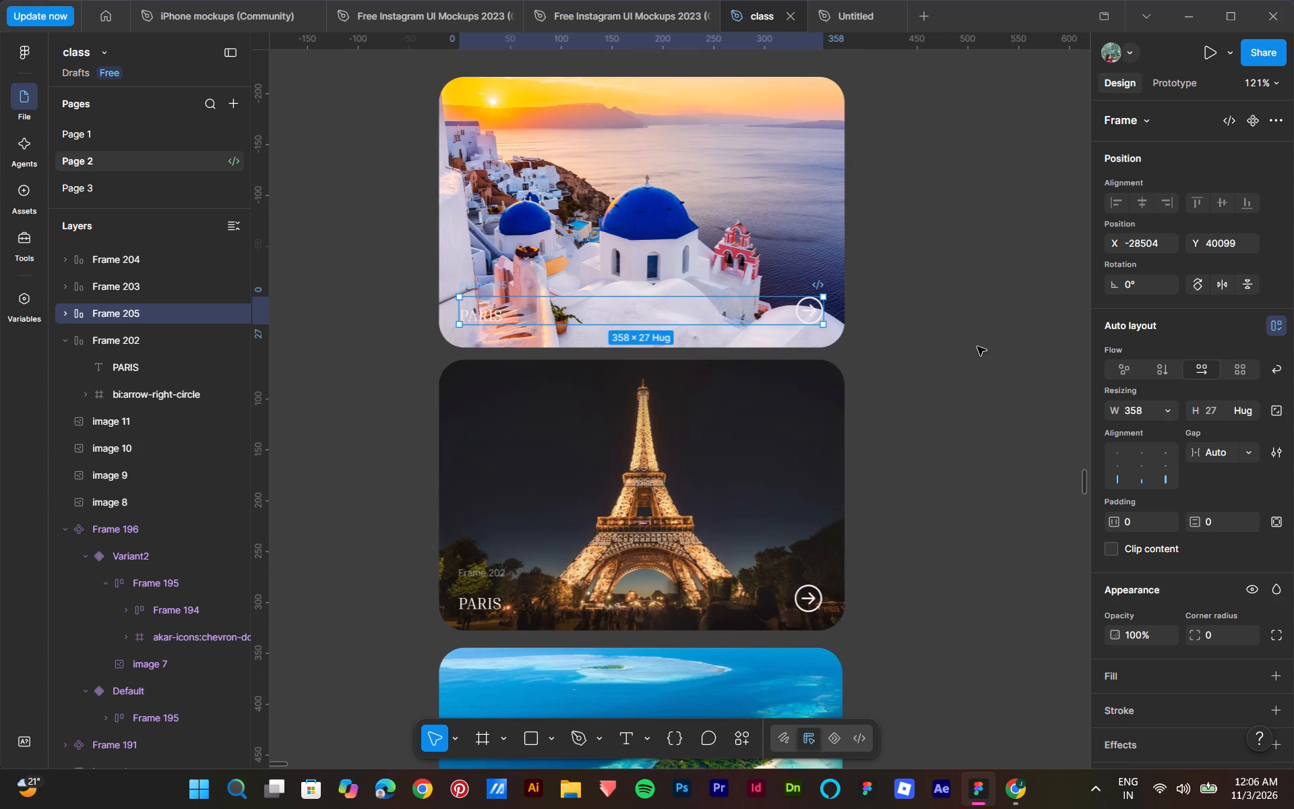
{"action": "scroll", "coordinate": [977, 347], "scroll_direction": "up", "scroll_amount": 2}
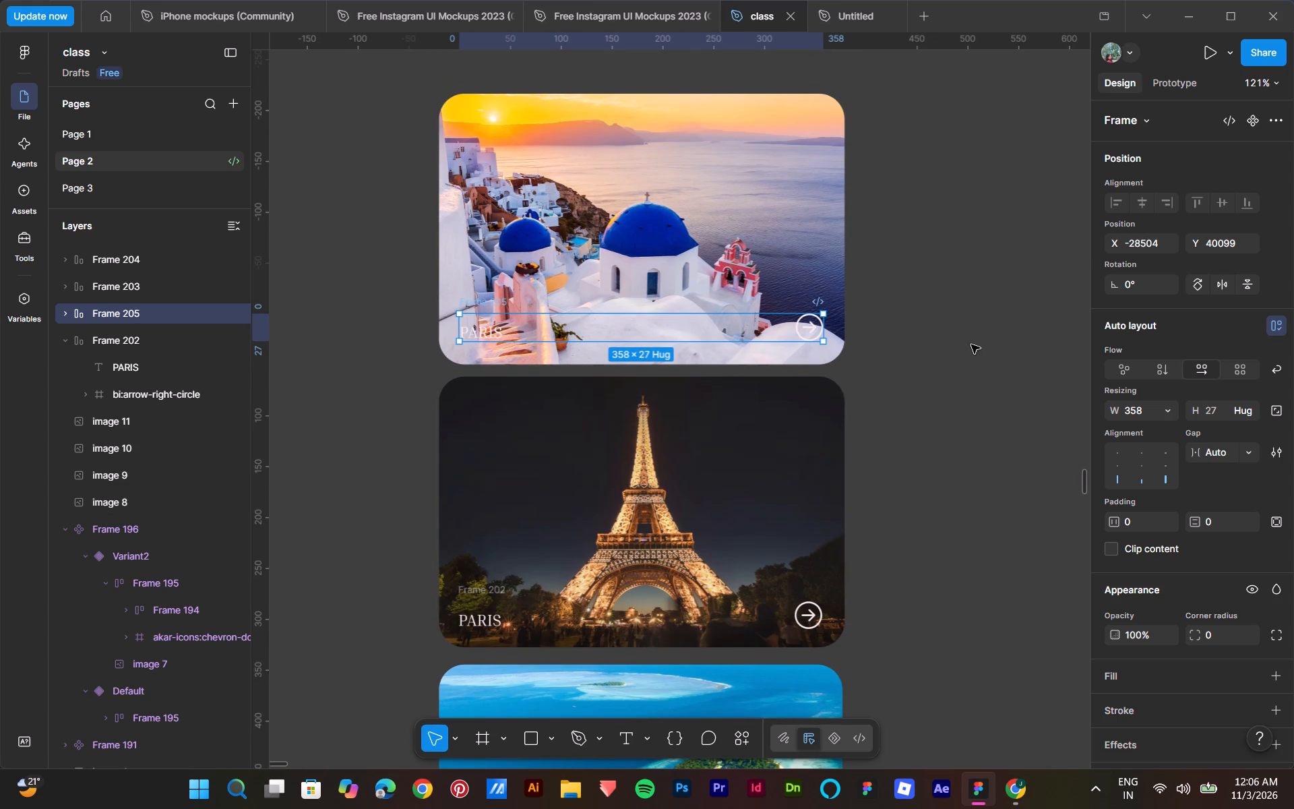
Switch to Chrome and search Google Images for santorini.
{"action": "left_click", "coordinate": [1020, 800]}
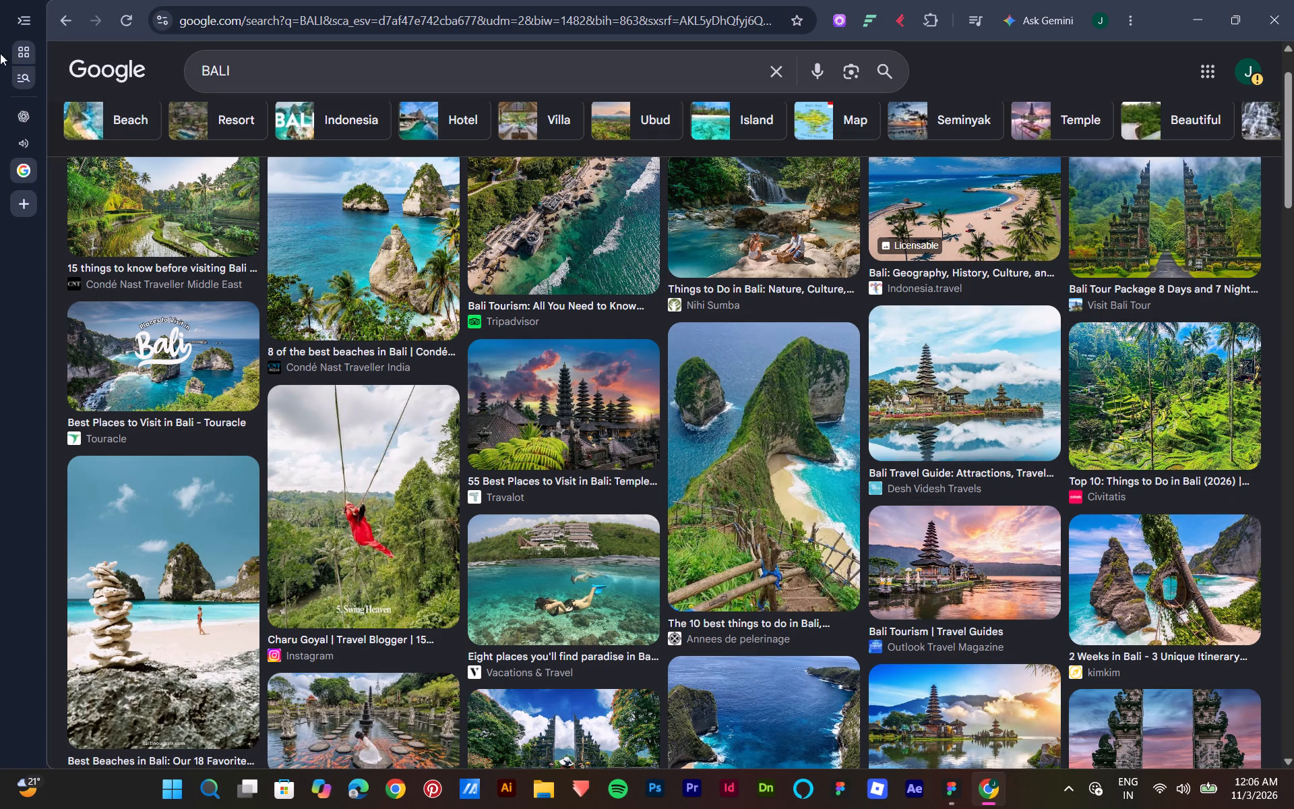
{"action": "left_click", "coordinate": [772, 73]}
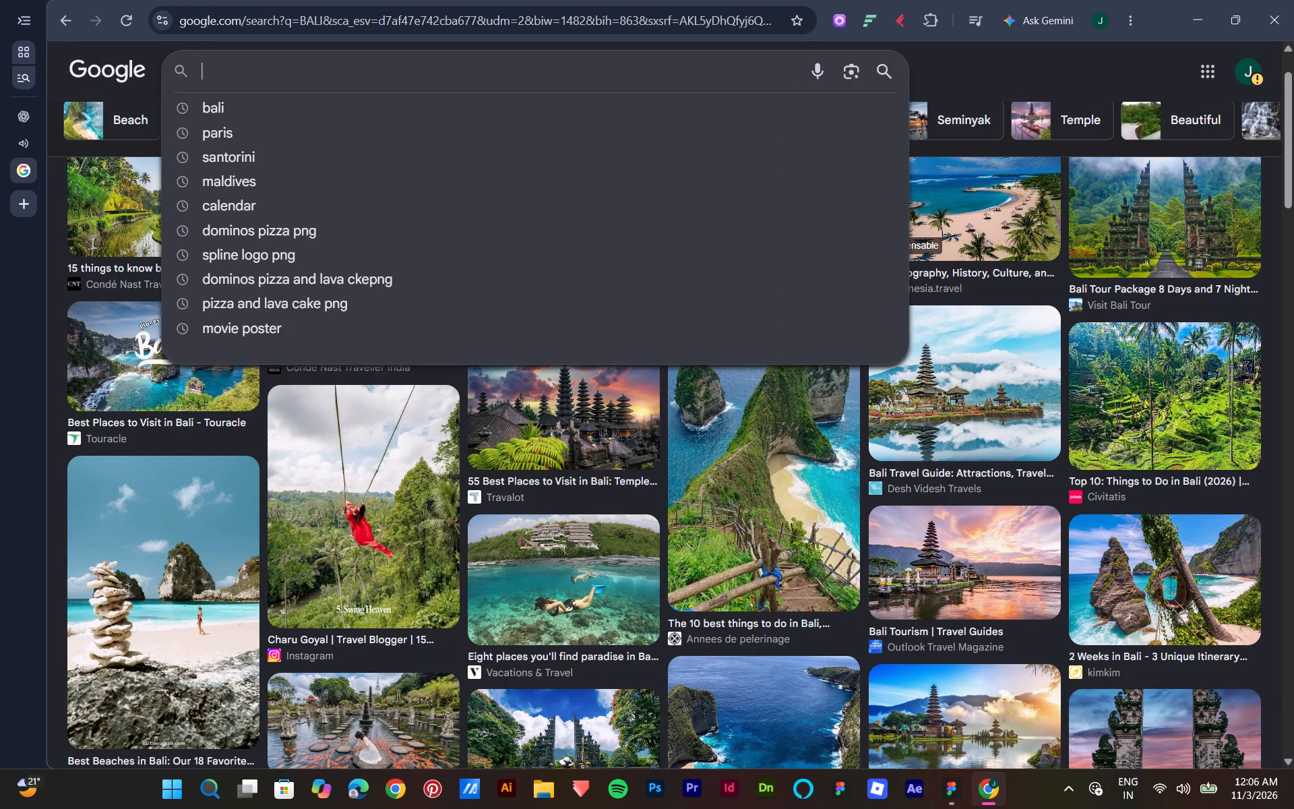
{"action": "left_click", "coordinate": [234, 160]}
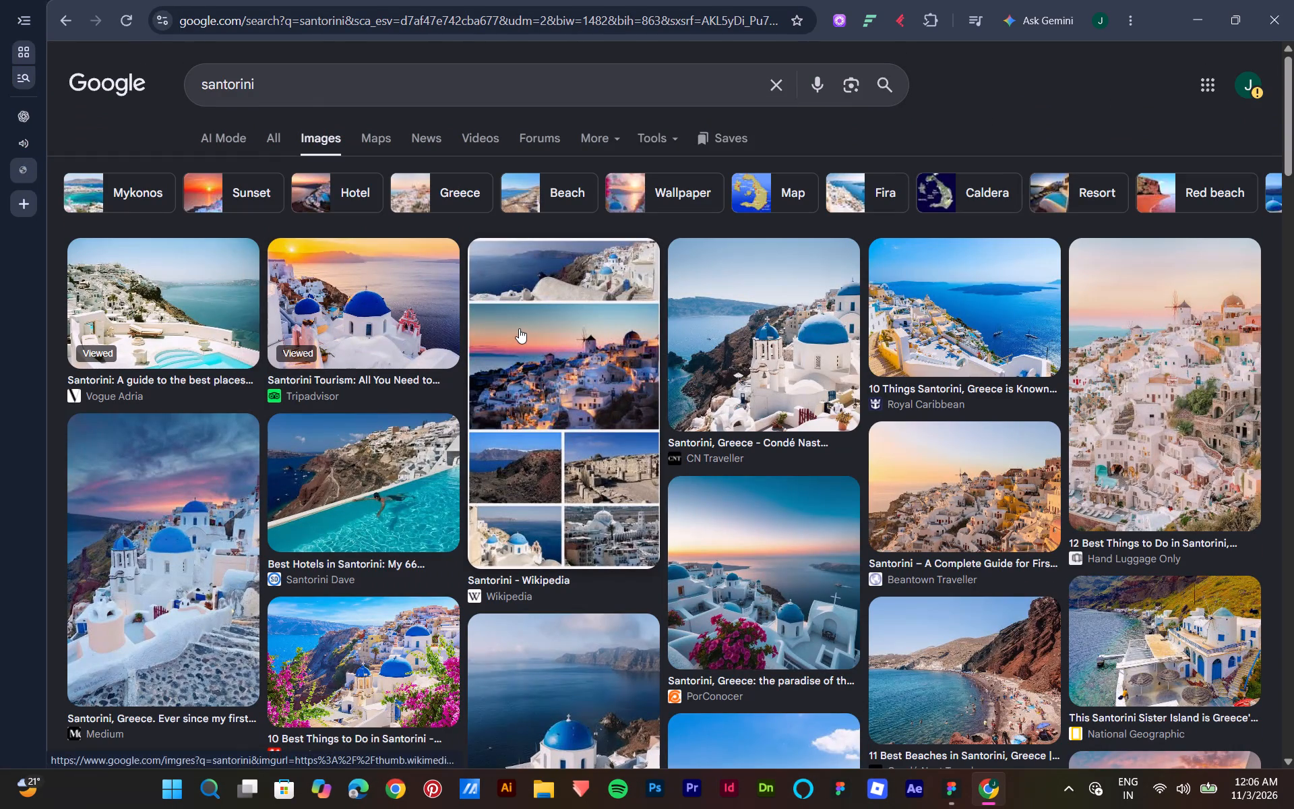
Browse the santorini image results for a photo suited to the destination card.
{"action": "scroll", "coordinate": [886, 419], "scroll_direction": "down", "scroll_amount": 5}
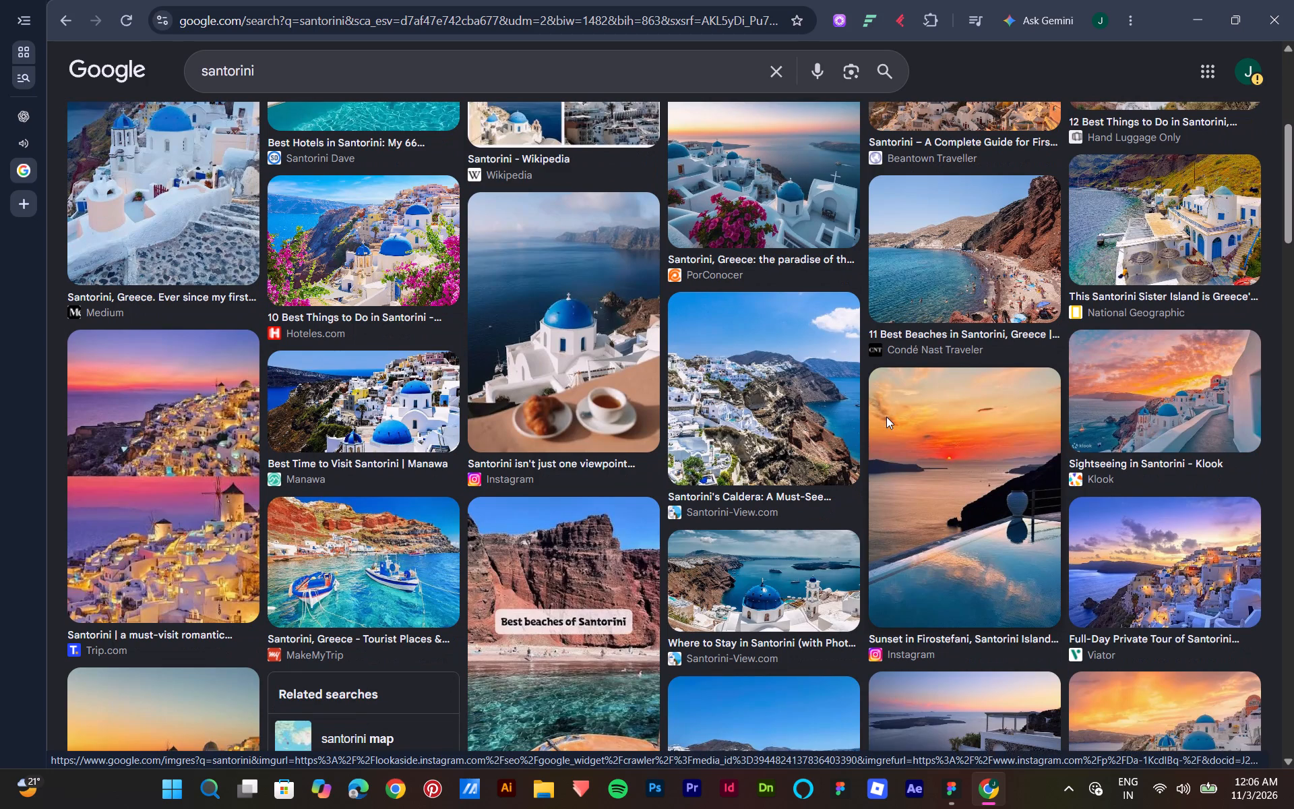
{"action": "scroll", "coordinate": [886, 417], "scroll_direction": "down", "scroll_amount": 9}
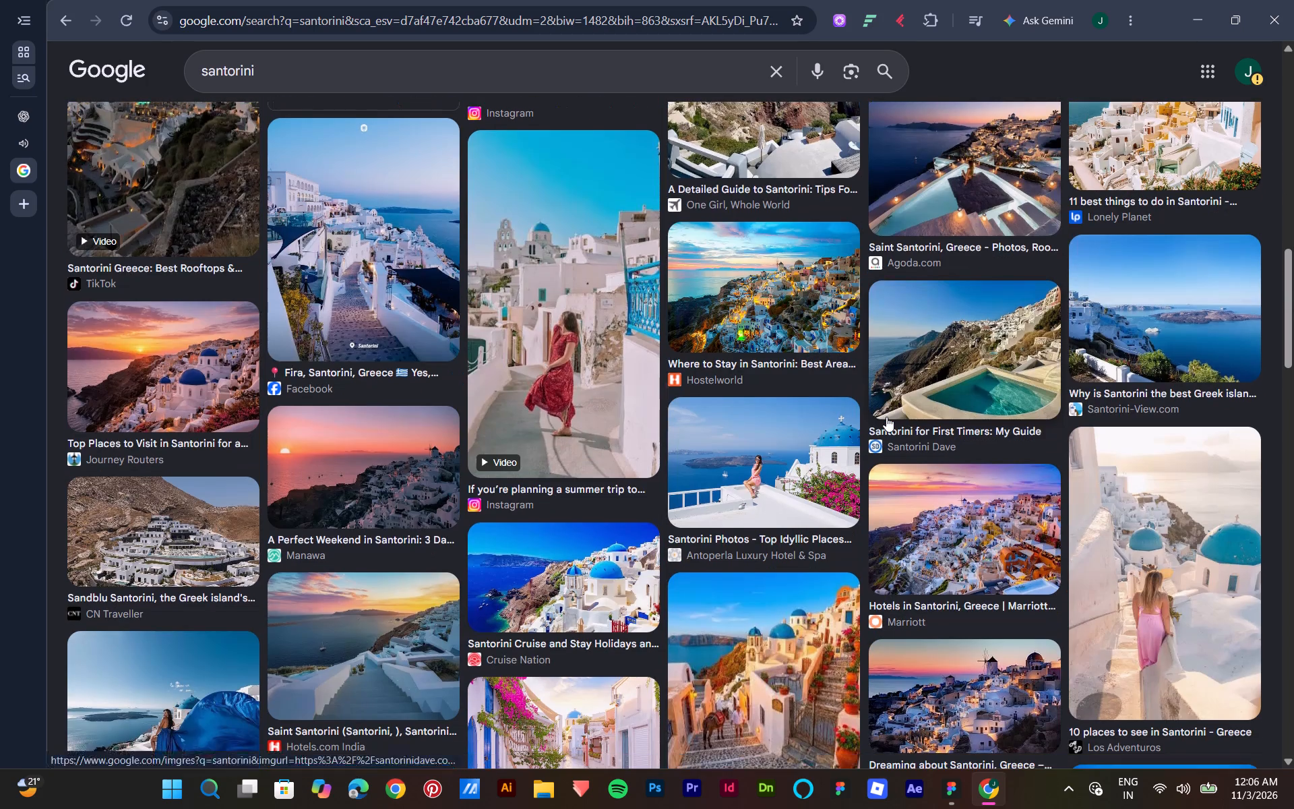
{"action": "scroll", "coordinate": [886, 415], "scroll_direction": "down", "scroll_amount": 5}
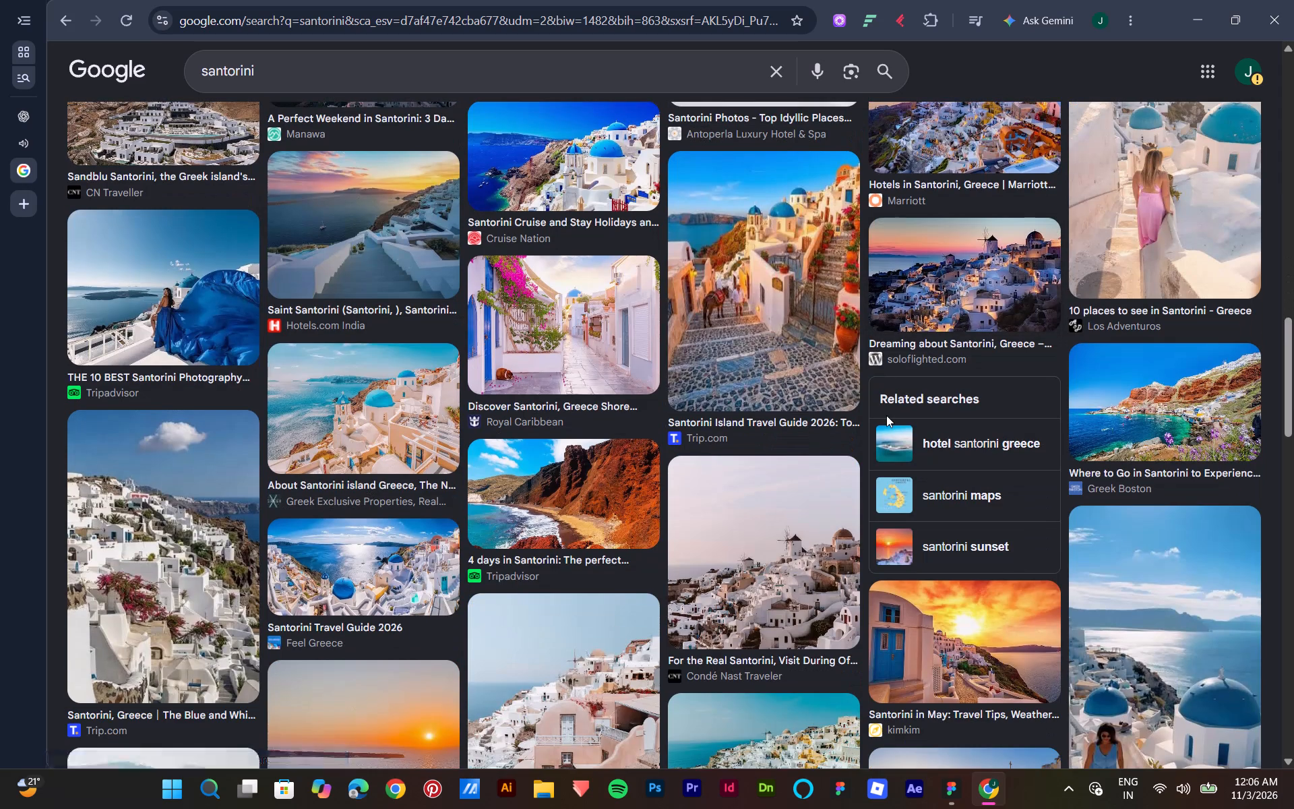
{"action": "scroll", "coordinate": [886, 415], "scroll_direction": "up", "scroll_amount": 17}
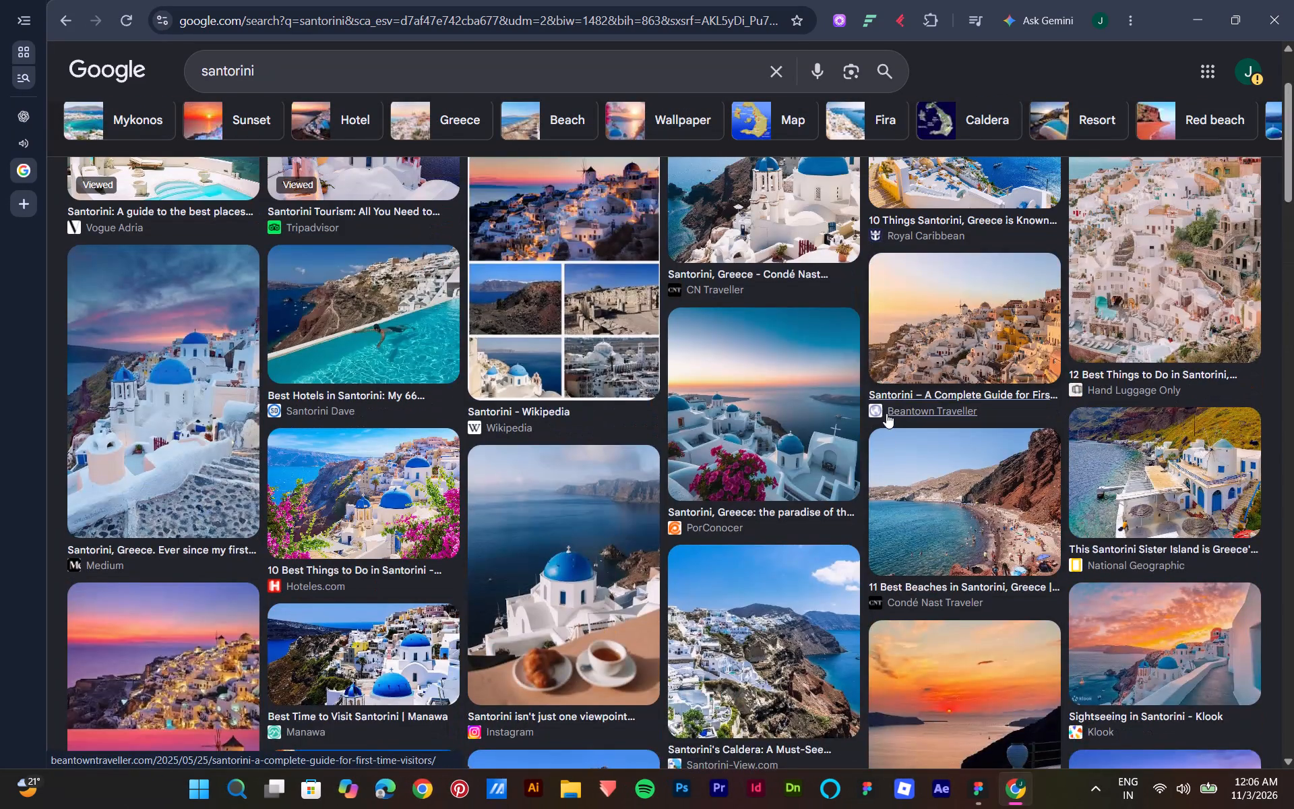
{"action": "scroll", "coordinate": [886, 413], "scroll_direction": "up", "scroll_amount": 4}
{"action": "scroll", "coordinate": [886, 413], "scroll_direction": "down", "scroll_amount": 4}
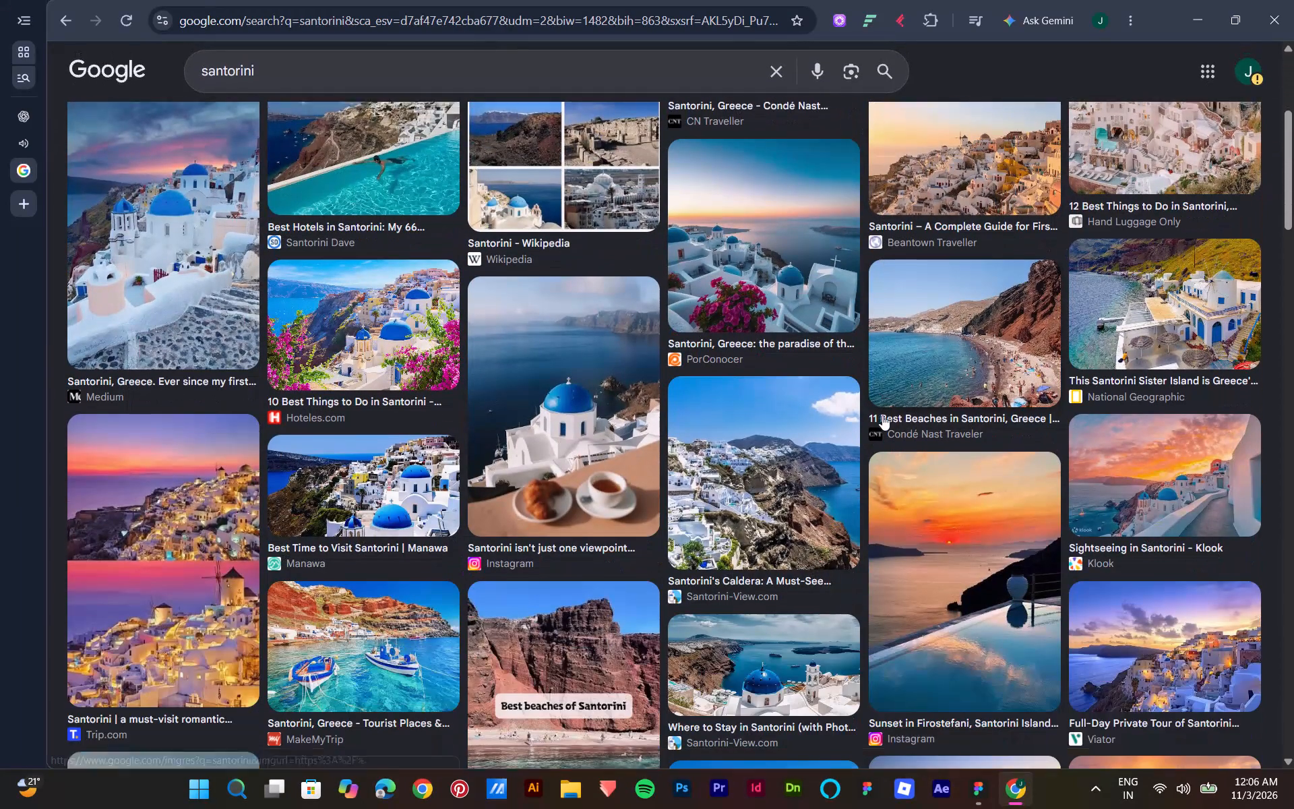
{"action": "scroll", "coordinate": [882, 415], "scroll_direction": "up", "scroll_amount": 4}
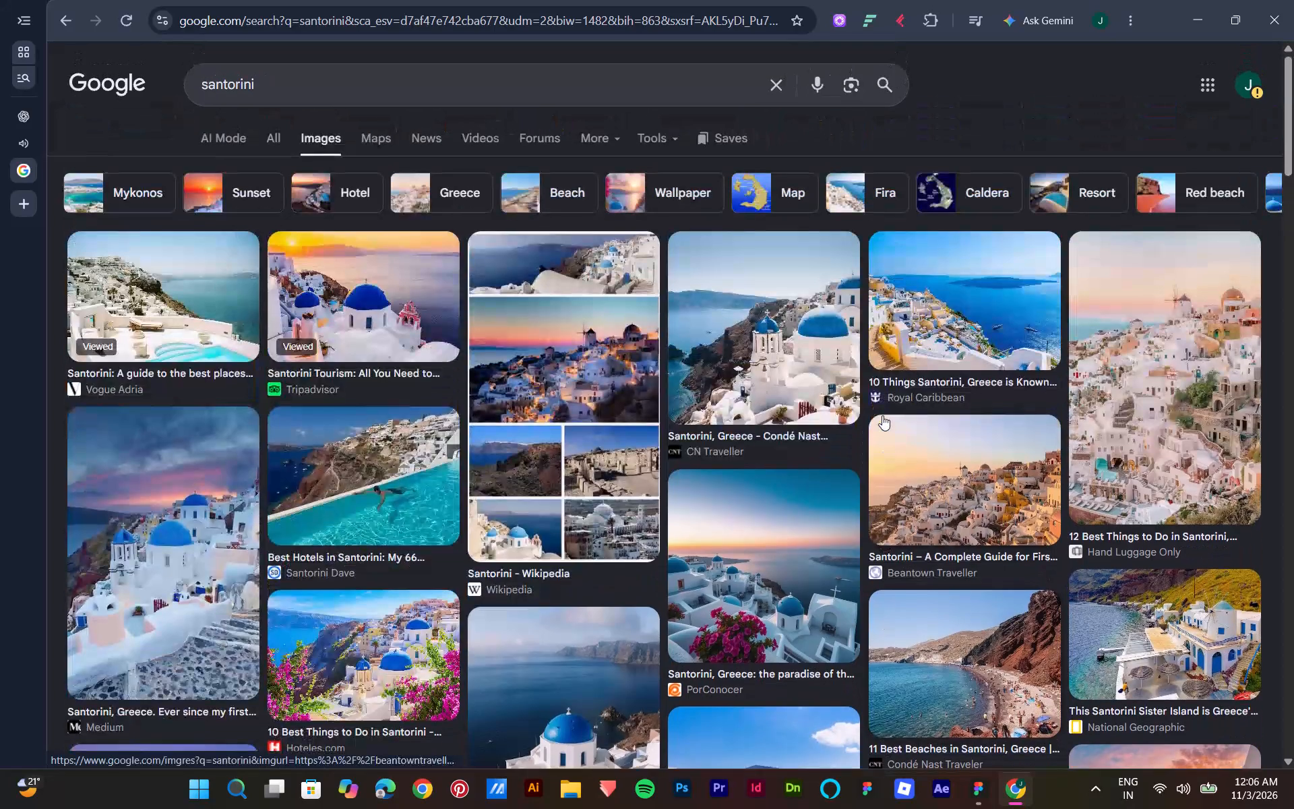
Preview the Tripadvisor sunset photo of the blue domes and look through its related images and the surrounding results.
{"action": "left_click", "coordinate": [394, 279]}
{"action": "scroll", "coordinate": [572, 382], "scroll_direction": "down", "scroll_amount": 6}
{"action": "scroll", "coordinate": [1060, 497], "scroll_direction": "down", "scroll_amount": 4}
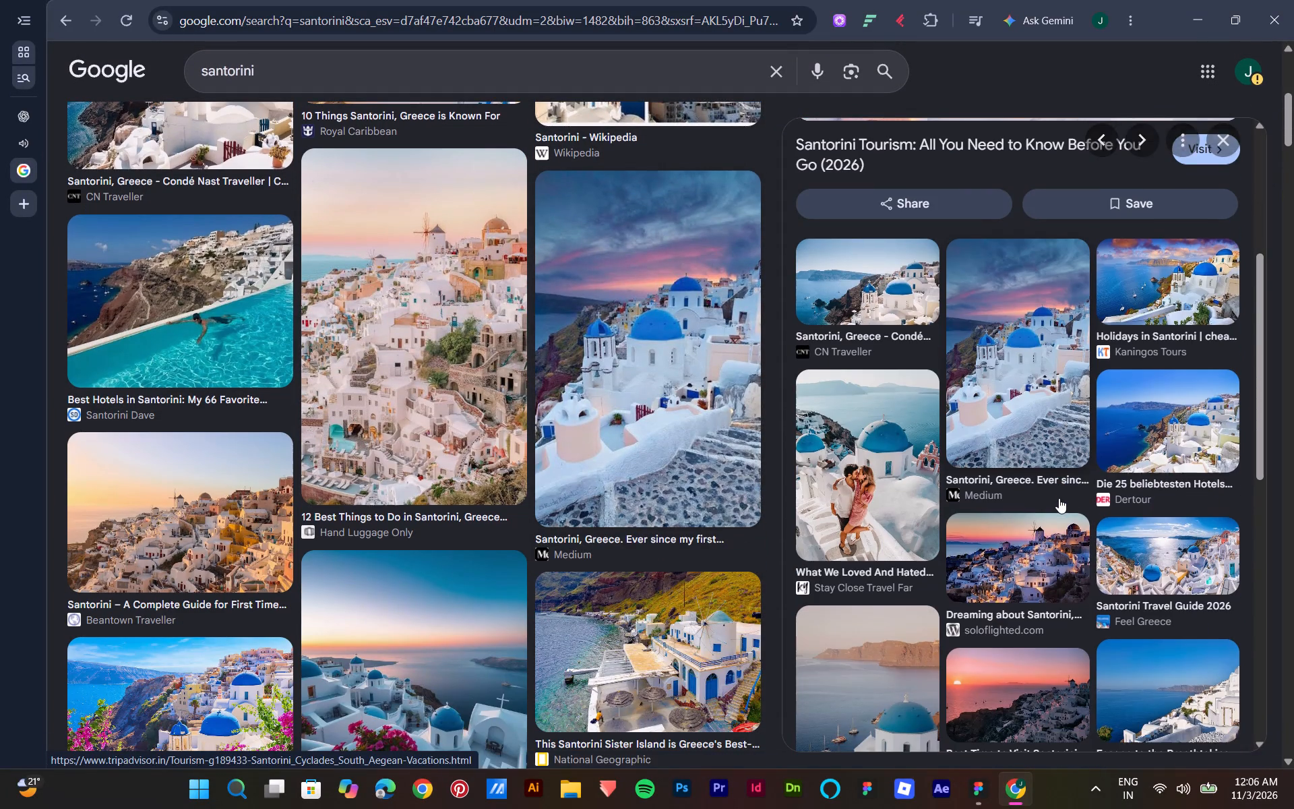
{"action": "scroll", "coordinate": [1059, 498], "scroll_direction": "down", "scroll_amount": 5}
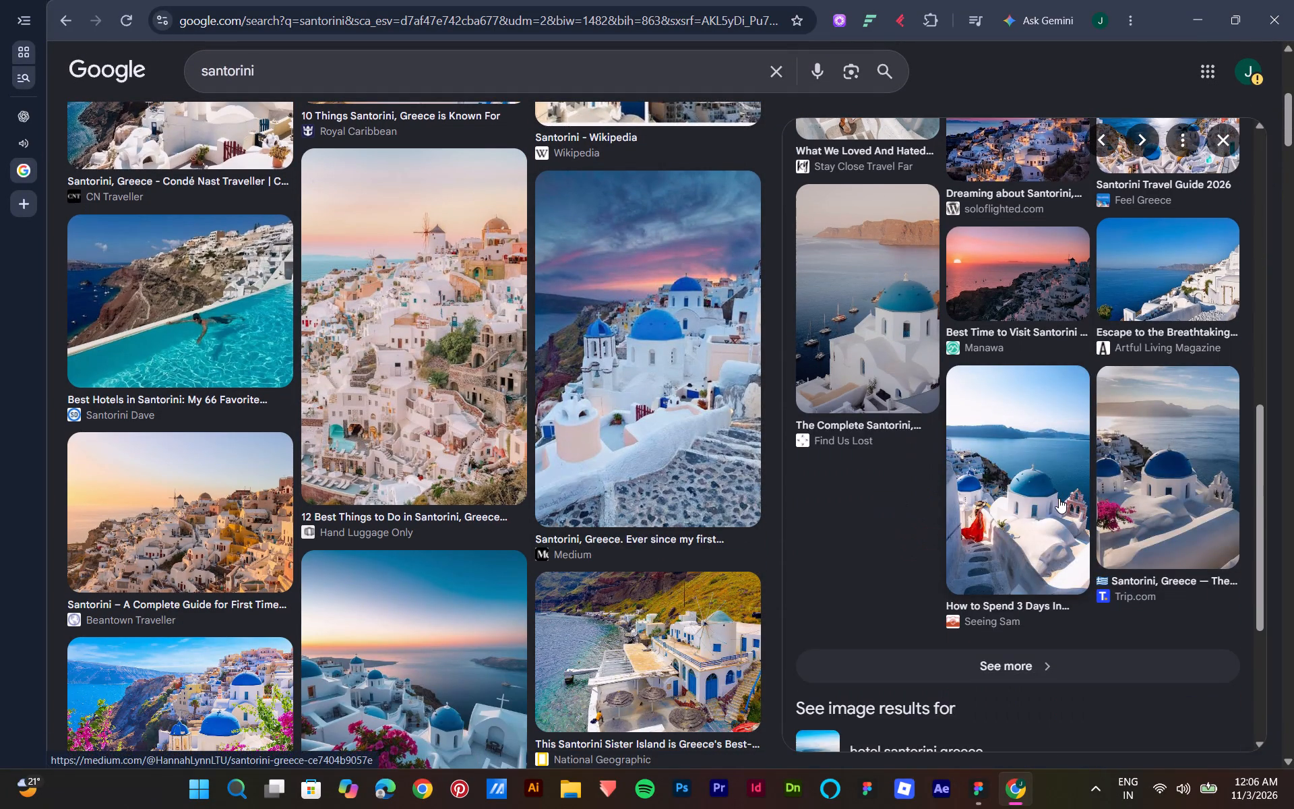
{"action": "scroll", "coordinate": [1059, 498], "scroll_direction": "up", "scroll_amount": 5}
{"action": "scroll", "coordinate": [341, 303], "scroll_direction": "up", "scroll_amount": 6}
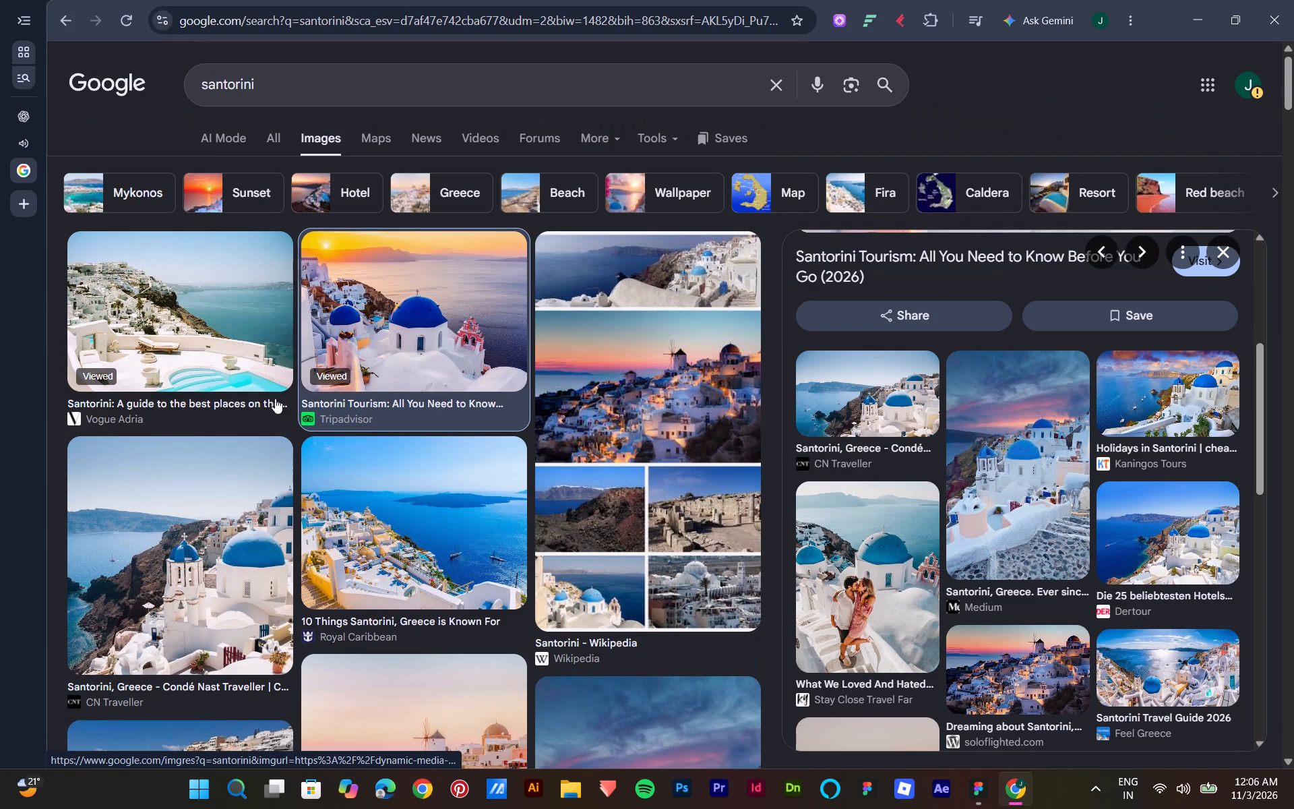
{"action": "scroll", "coordinate": [274, 477], "scroll_direction": "down", "scroll_amount": 5}
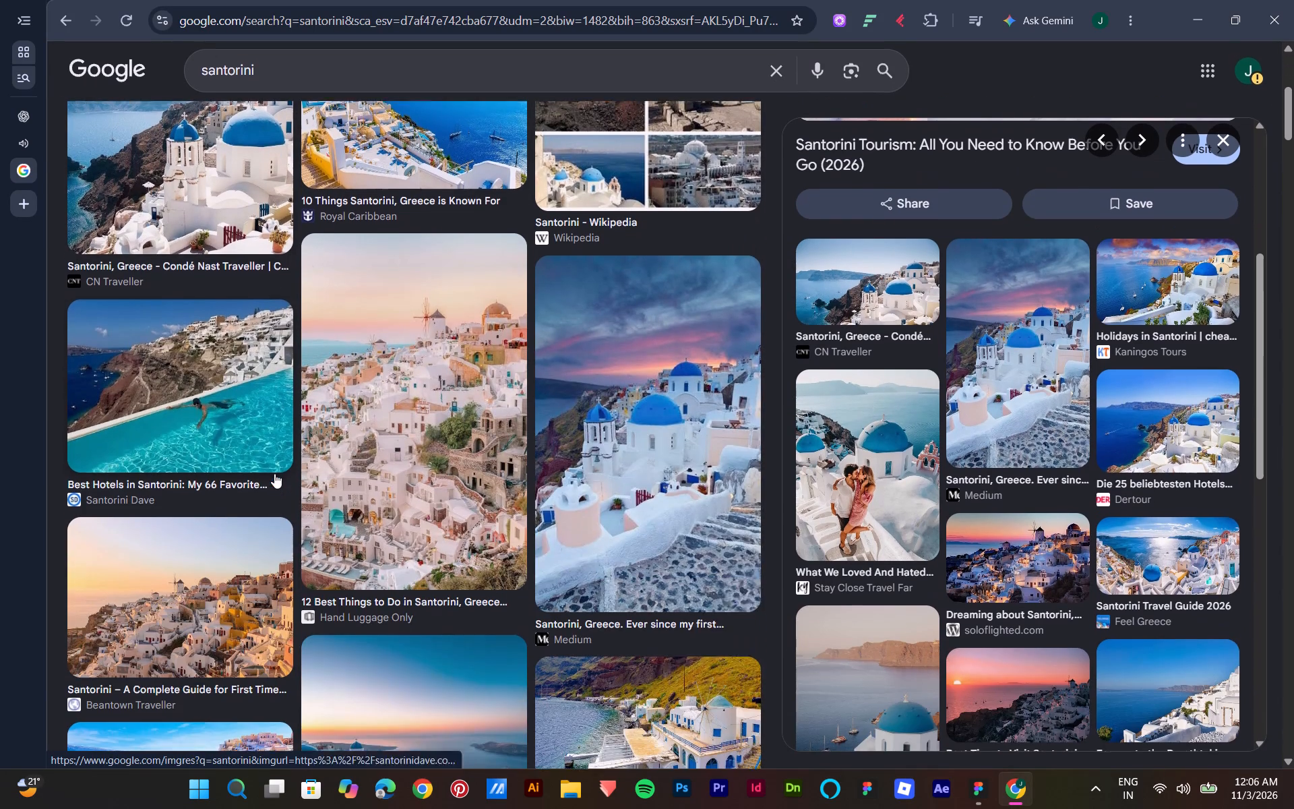
{"action": "scroll", "coordinate": [271, 456], "scroll_direction": "down", "scroll_amount": 3}
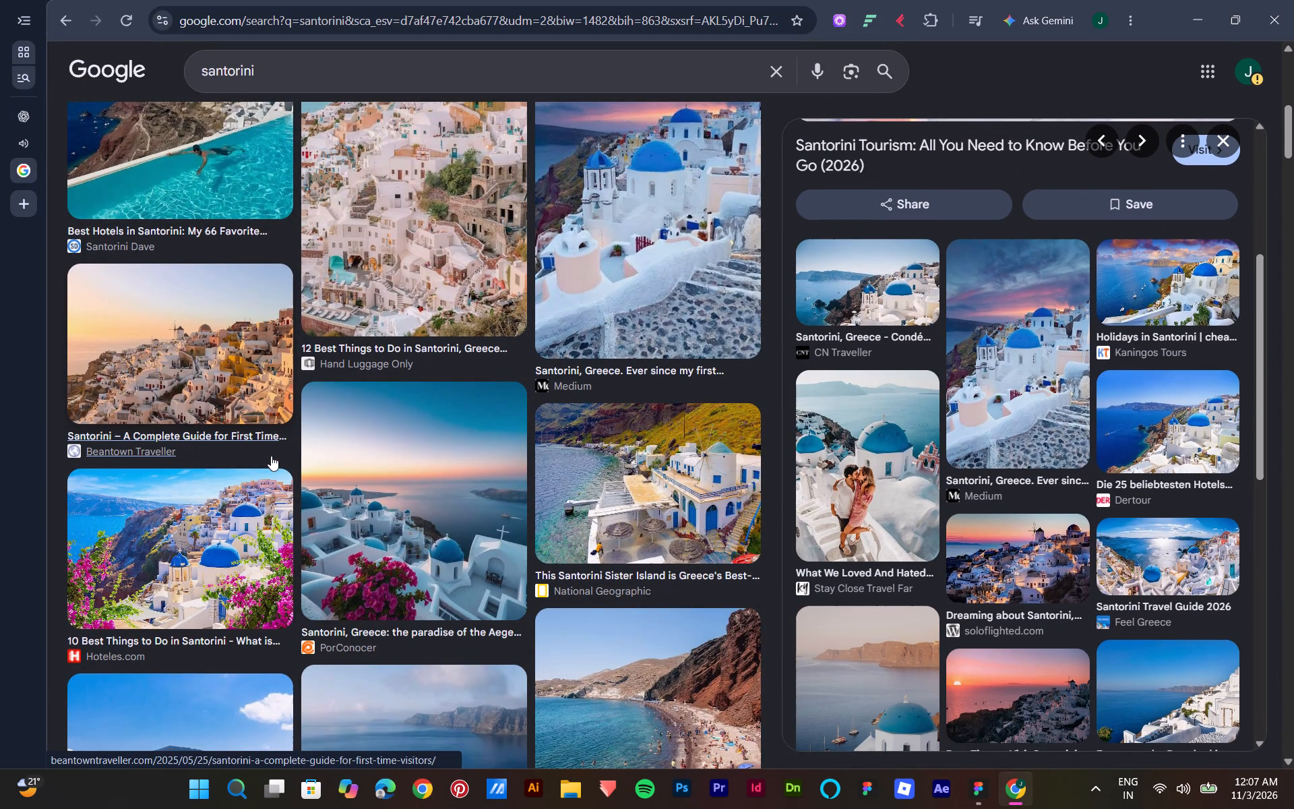
{"action": "scroll", "coordinate": [271, 456], "scroll_direction": "down", "scroll_amount": 1}
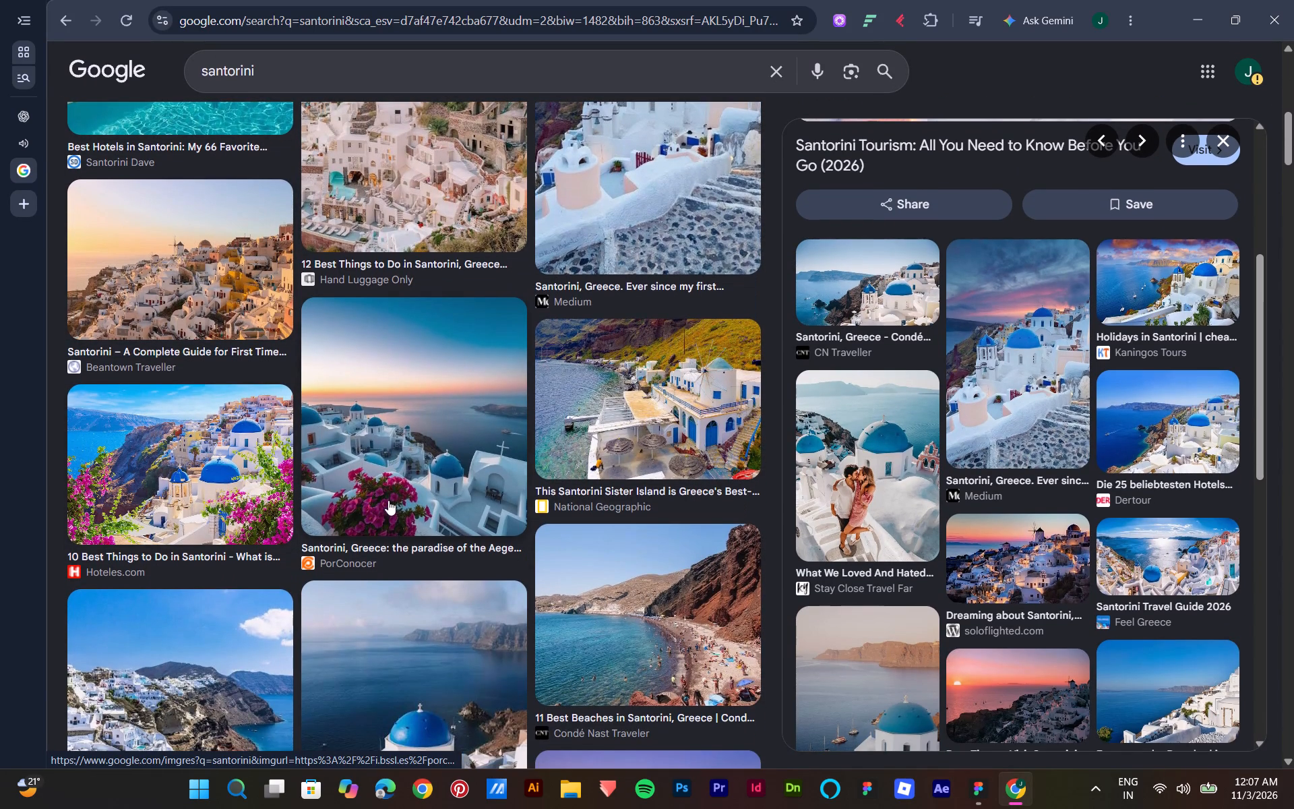
Preview the PorConocer photo of blue domes with pink flowers and check its related images.
{"action": "left_click", "coordinate": [388, 500]}
{"action": "scroll", "coordinate": [1209, 517], "scroll_direction": "down", "scroll_amount": 5}
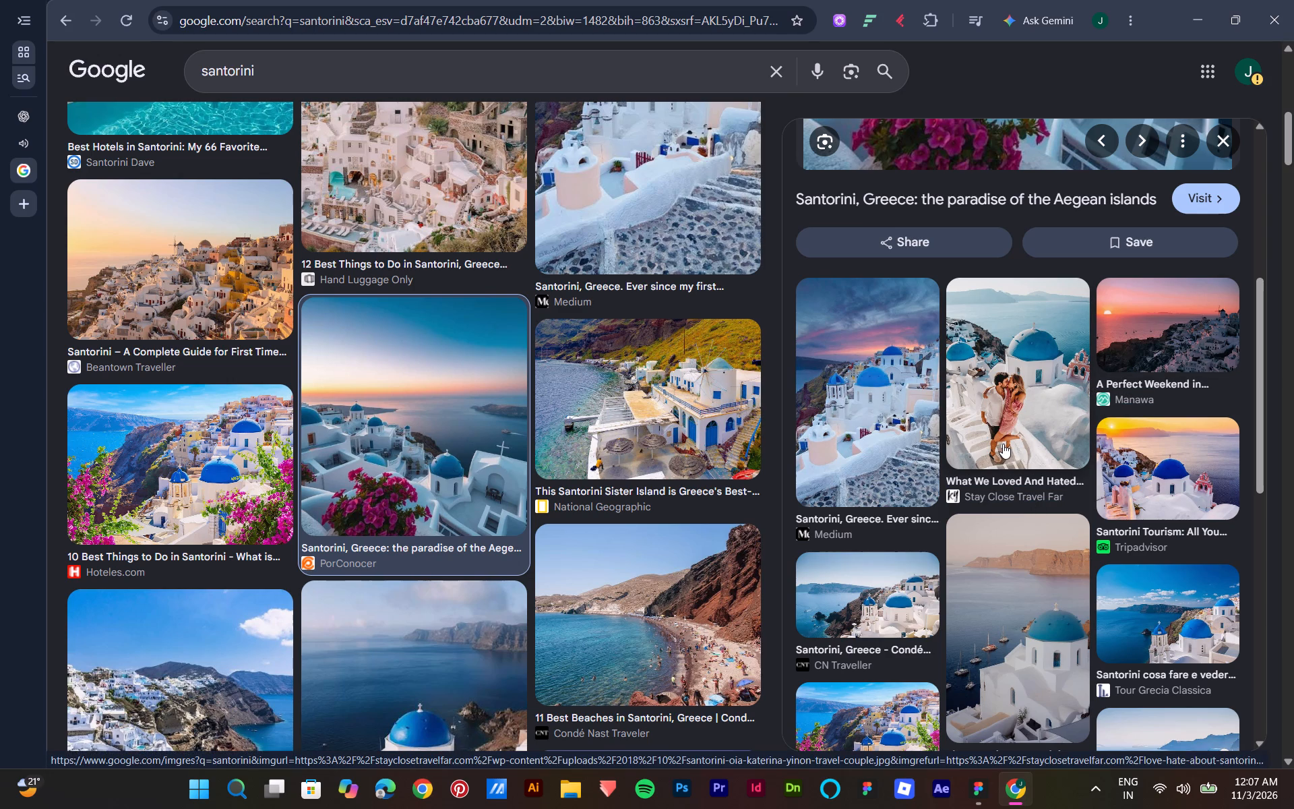
{"action": "scroll", "coordinate": [1003, 444], "scroll_direction": "up", "scroll_amount": 3}
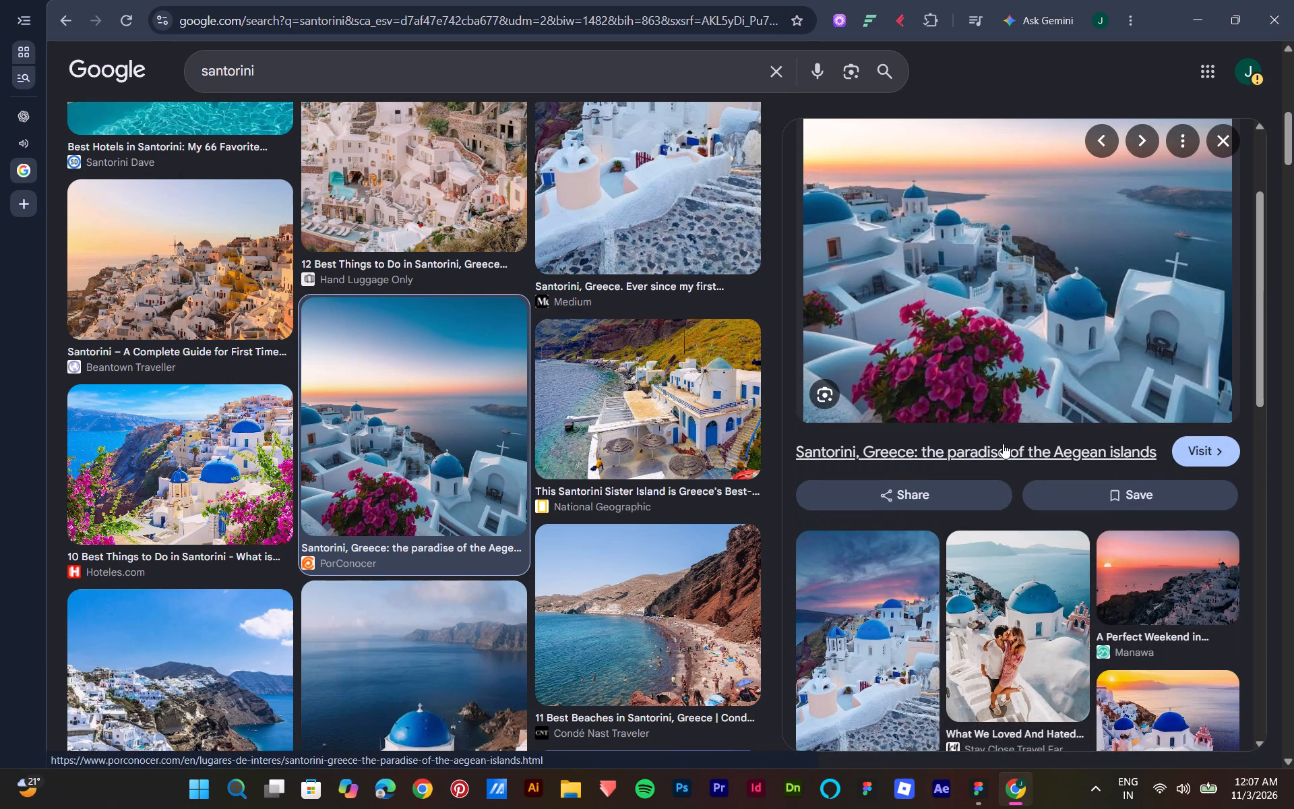
{"action": "scroll", "coordinate": [1003, 444], "scroll_direction": "down", "scroll_amount": 5}
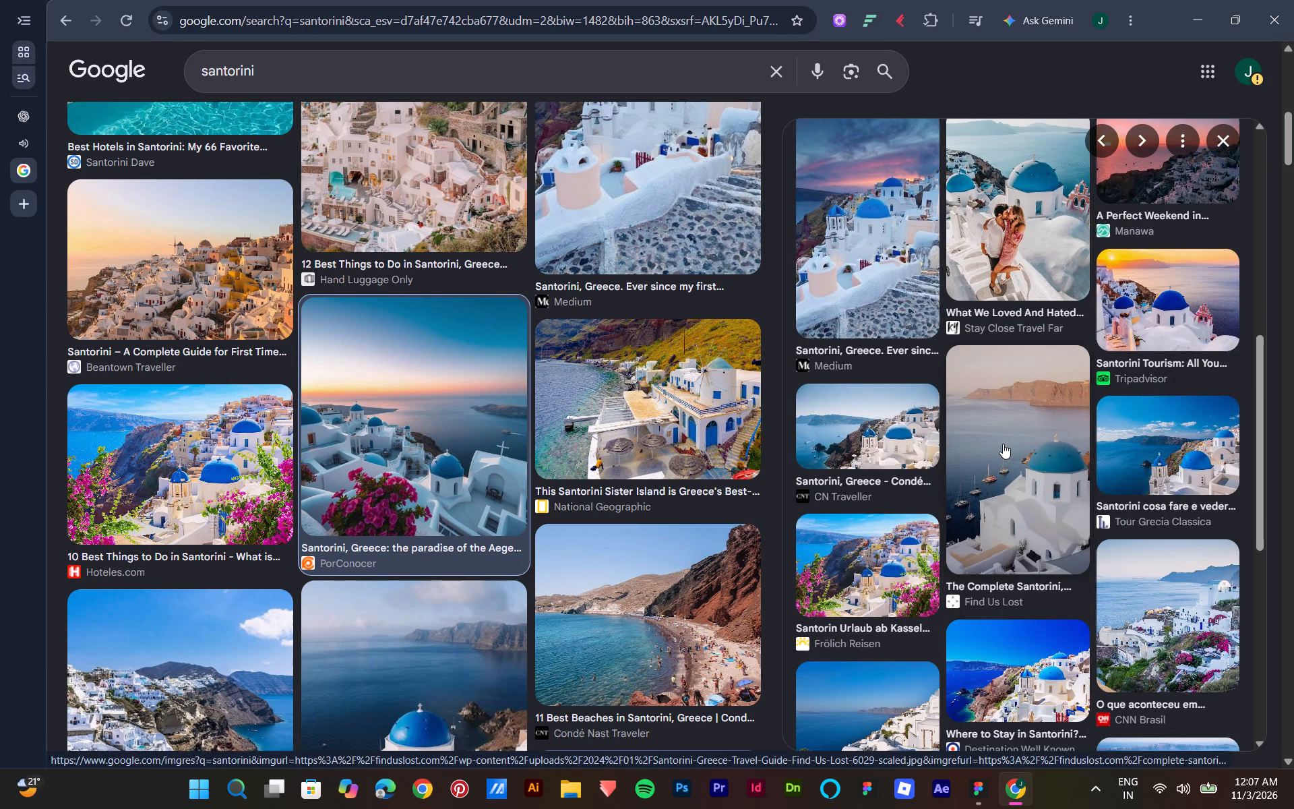
Browse further down the santorini image results for a better photo for the destination card.
{"action": "scroll", "coordinate": [623, 469], "scroll_direction": "down", "scroll_amount": 5}
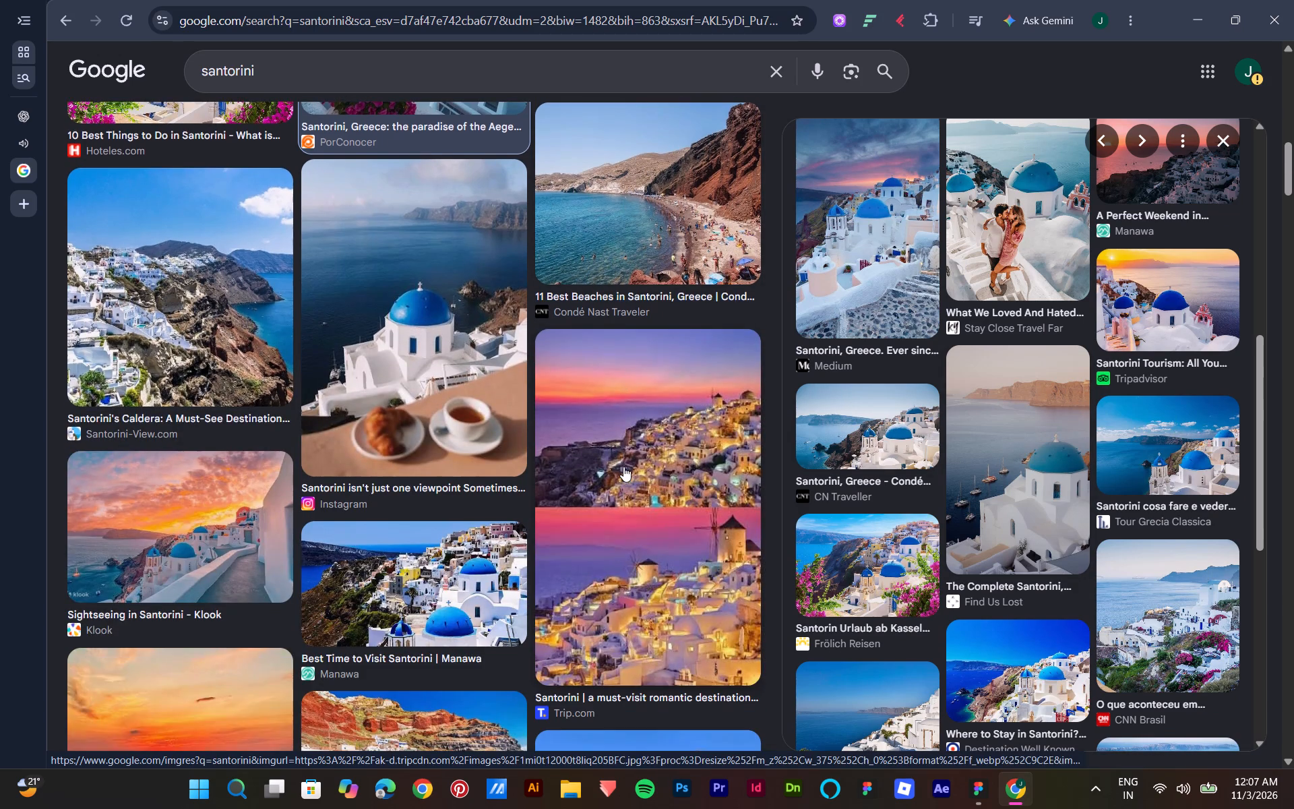
{"action": "scroll", "coordinate": [623, 465], "scroll_direction": "down", "scroll_amount": 4}
{"action": "scroll", "coordinate": [623, 460], "scroll_direction": "up", "scroll_amount": 2}
{"action": "scroll", "coordinate": [623, 460], "scroll_direction": "down", "scroll_amount": 7}
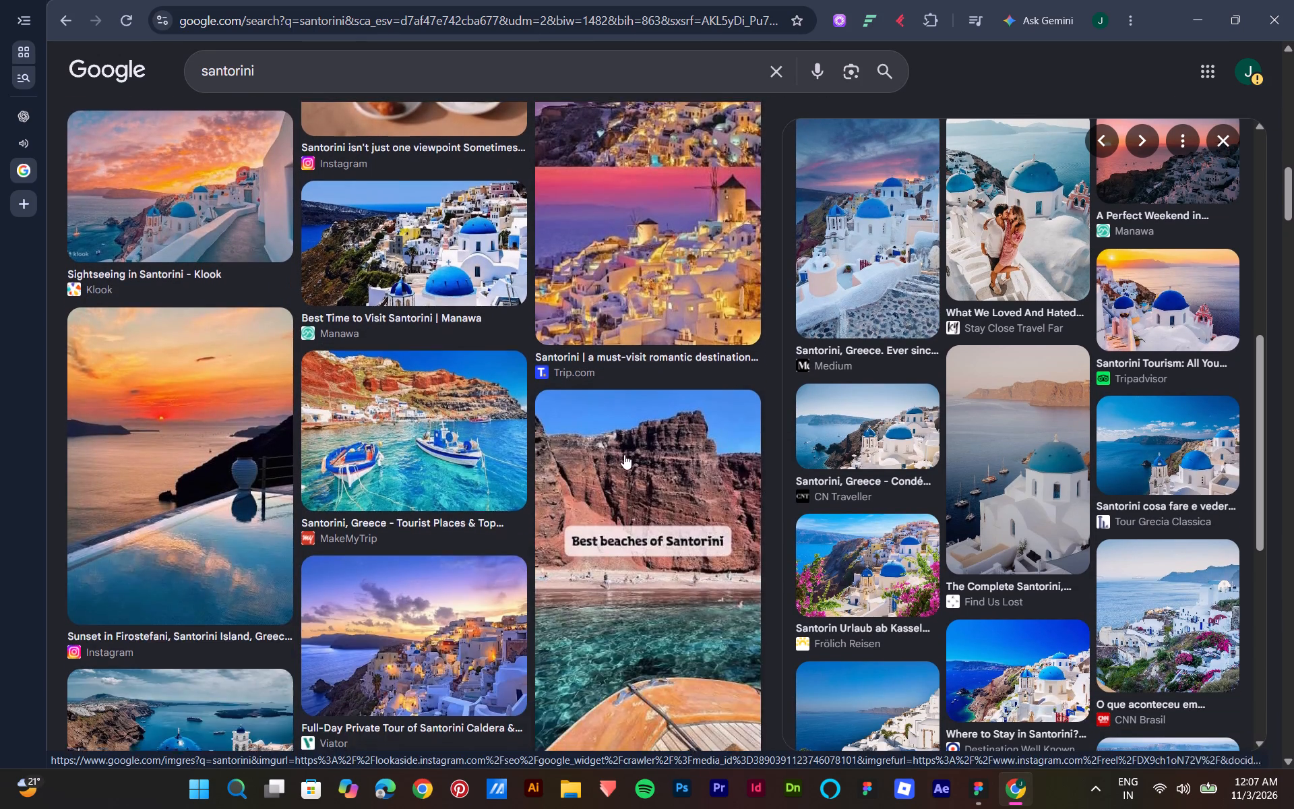
{"action": "scroll", "coordinate": [625, 454], "scroll_direction": "down", "scroll_amount": 15}
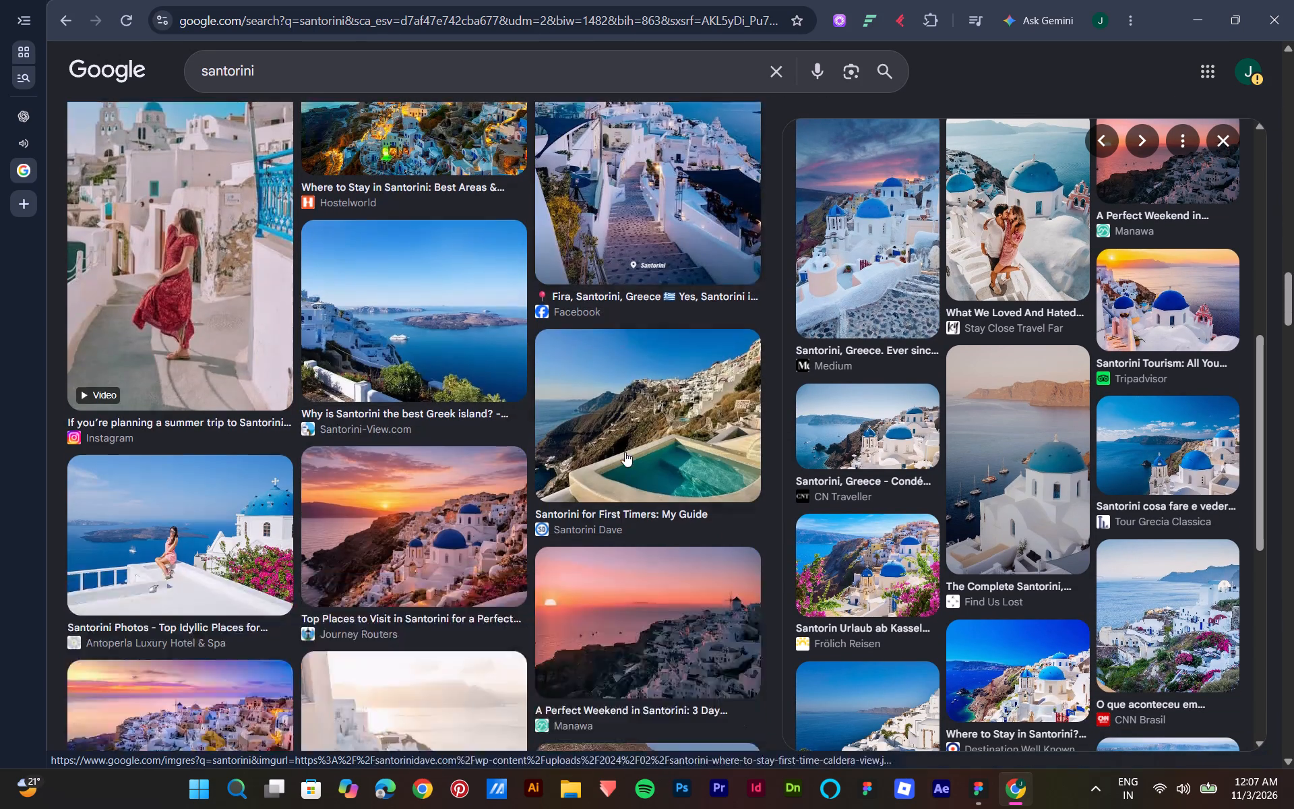
{"action": "scroll", "coordinate": [625, 452], "scroll_direction": "down", "scroll_amount": 10}
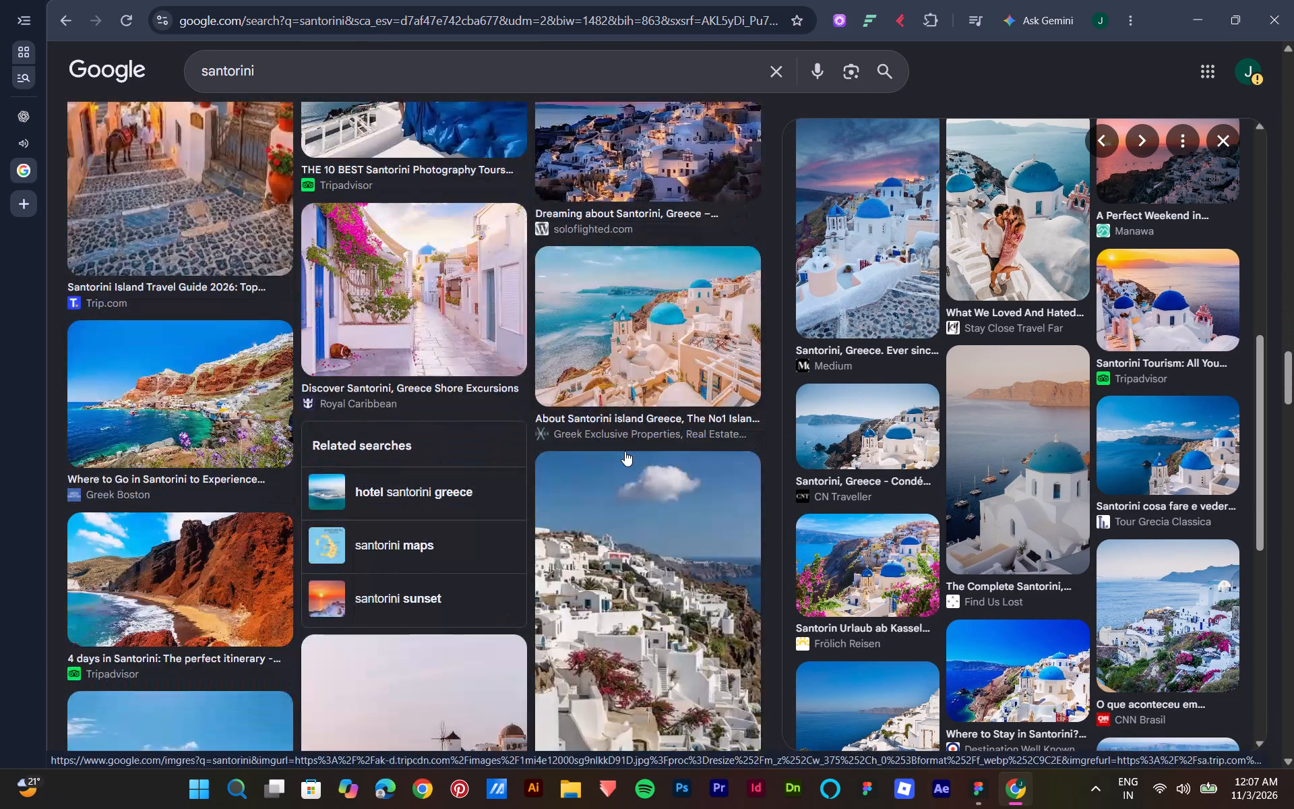
{"action": "scroll", "coordinate": [625, 451], "scroll_direction": "up", "scroll_amount": 3}
{"action": "scroll", "coordinate": [625, 451], "scroll_direction": "down", "scroll_amount": 4}
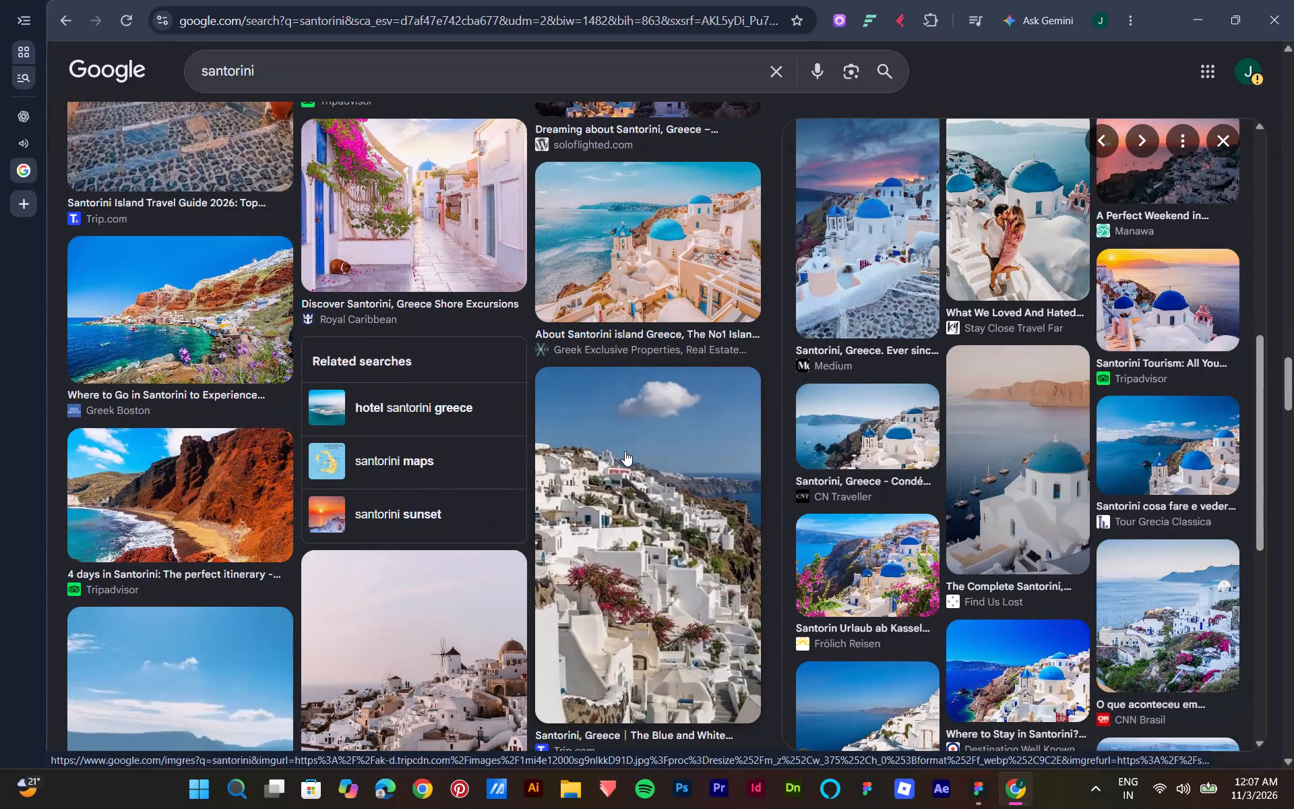
{"action": "scroll", "coordinate": [625, 451], "scroll_direction": "down", "scroll_amount": 7}
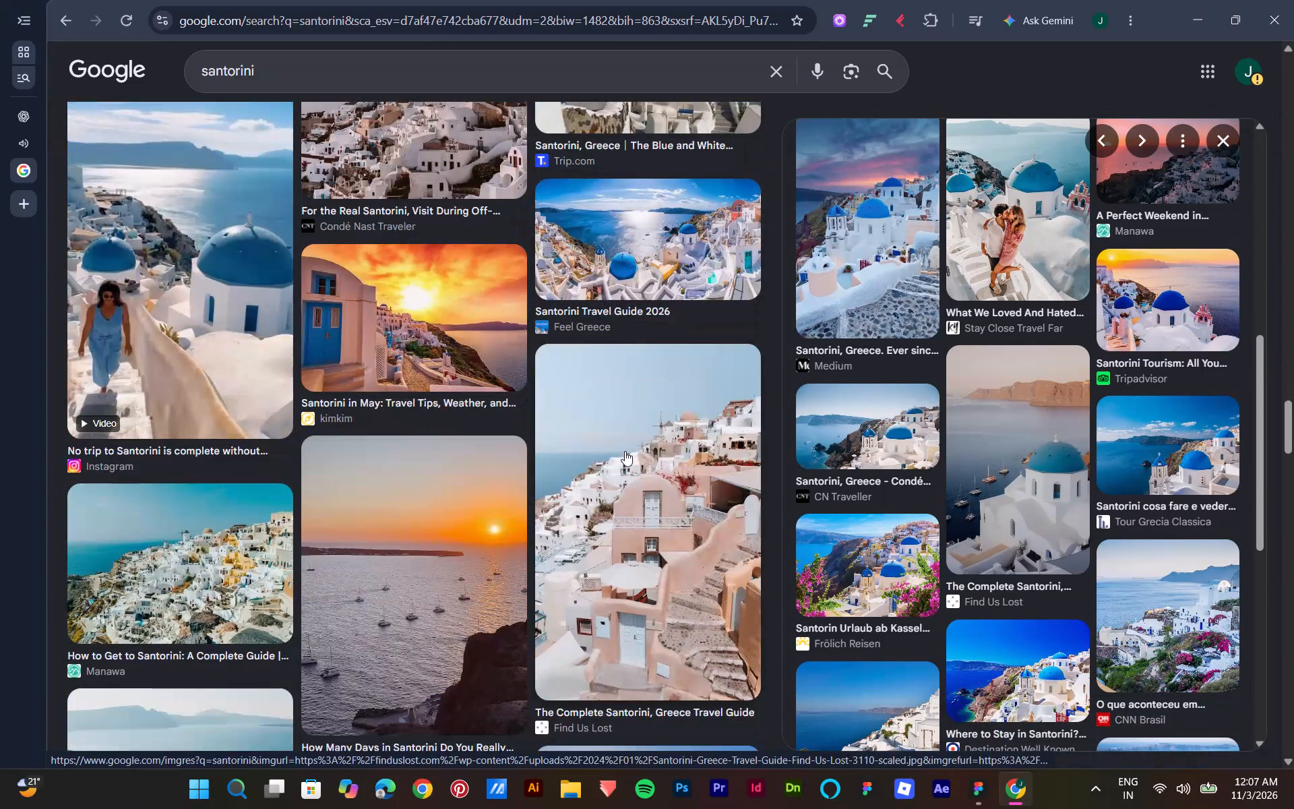
{"action": "scroll", "coordinate": [625, 451], "scroll_direction": "down", "scroll_amount": 10}
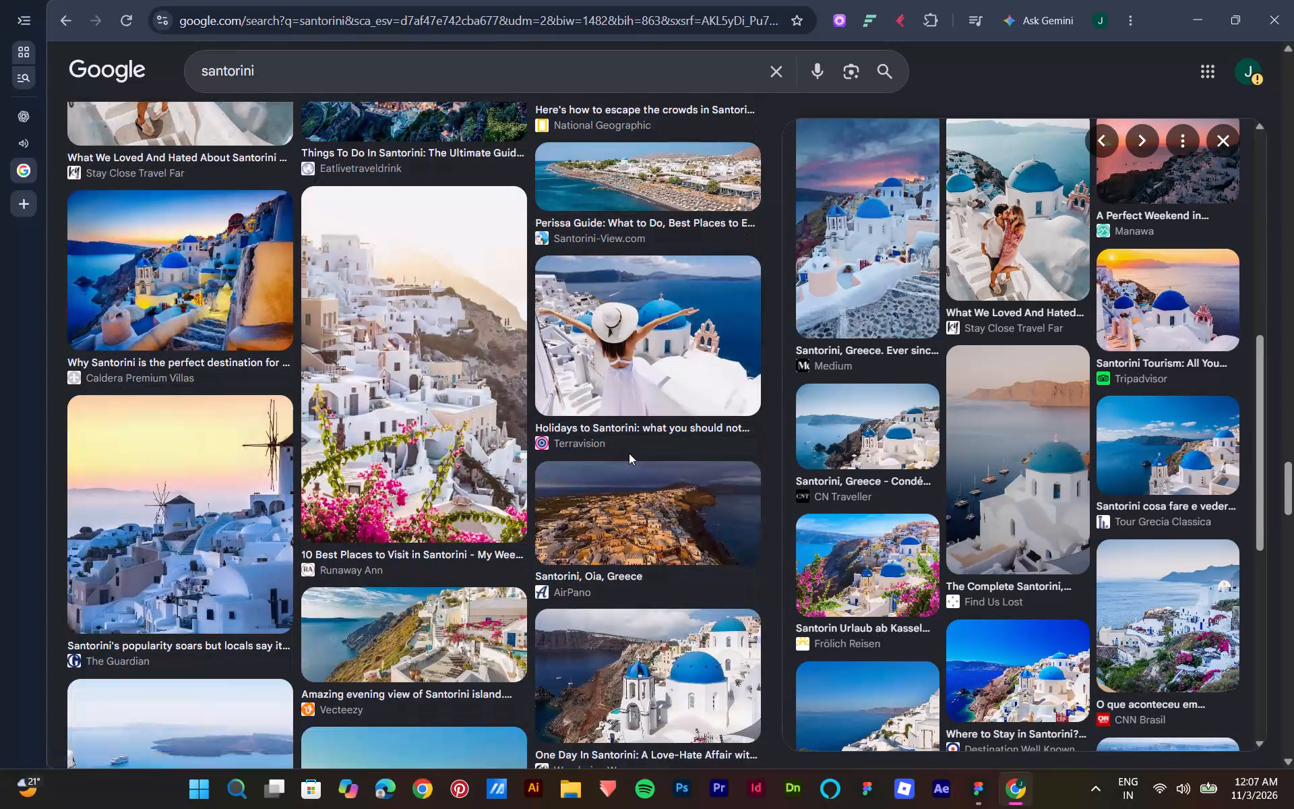
{"action": "scroll", "coordinate": [538, 411], "scroll_direction": "down", "scroll_amount": 6}
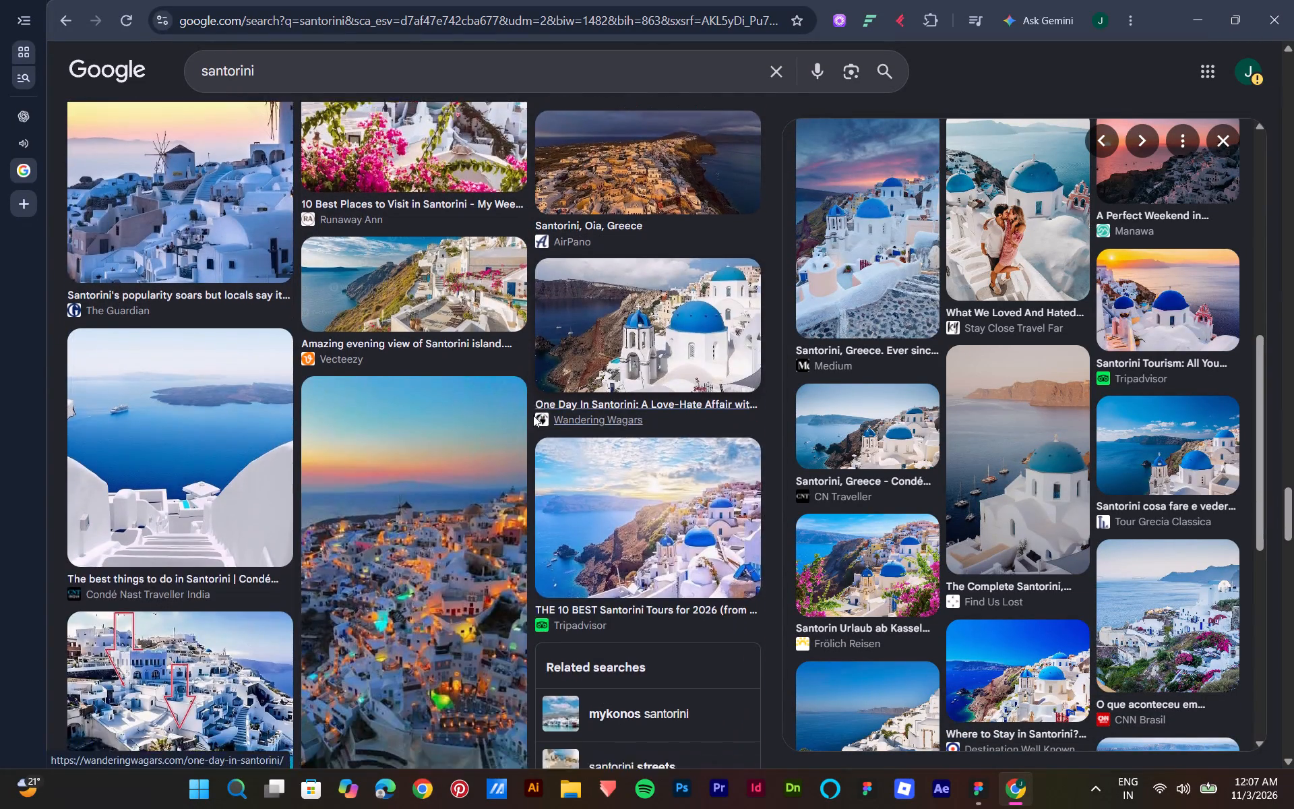
{"action": "scroll", "coordinate": [533, 415], "scroll_direction": "down", "scroll_amount": 12}
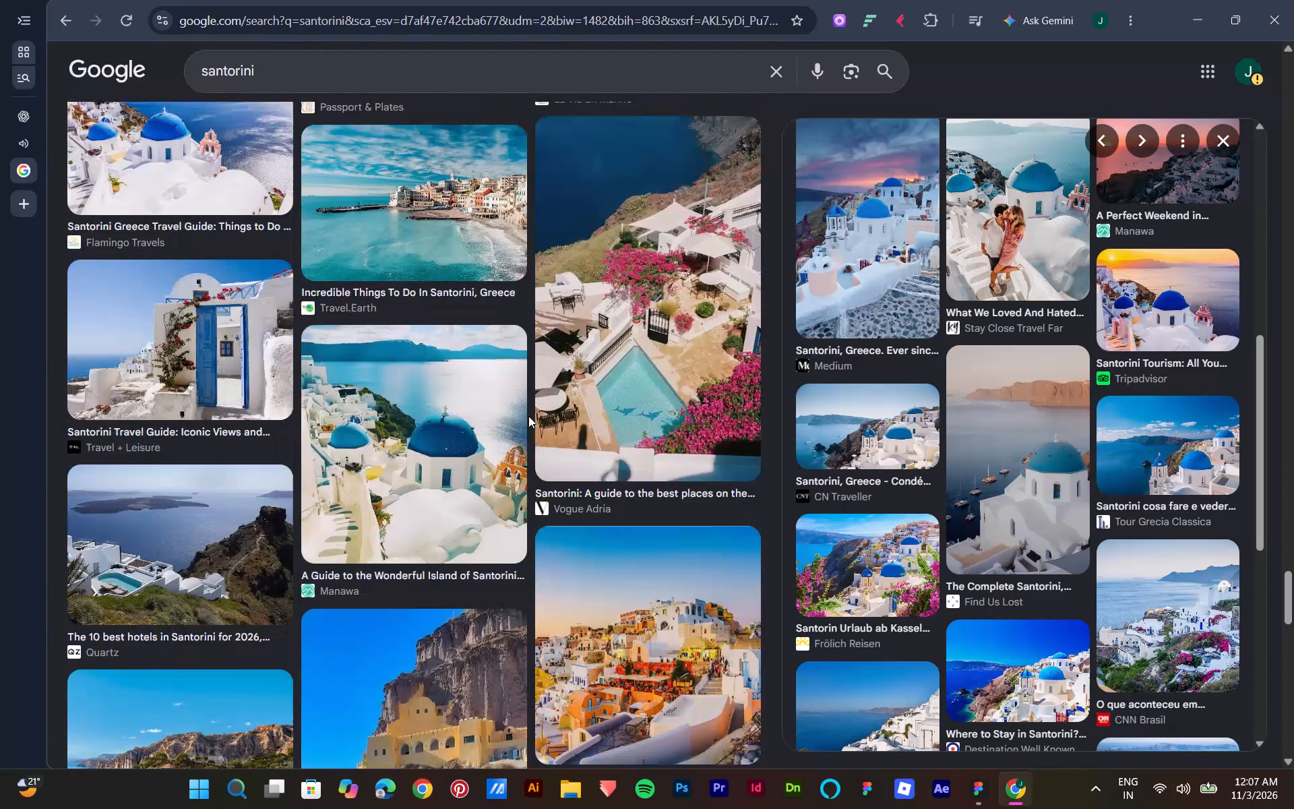
{"action": "scroll", "coordinate": [528, 416], "scroll_direction": "down", "scroll_amount": 10}
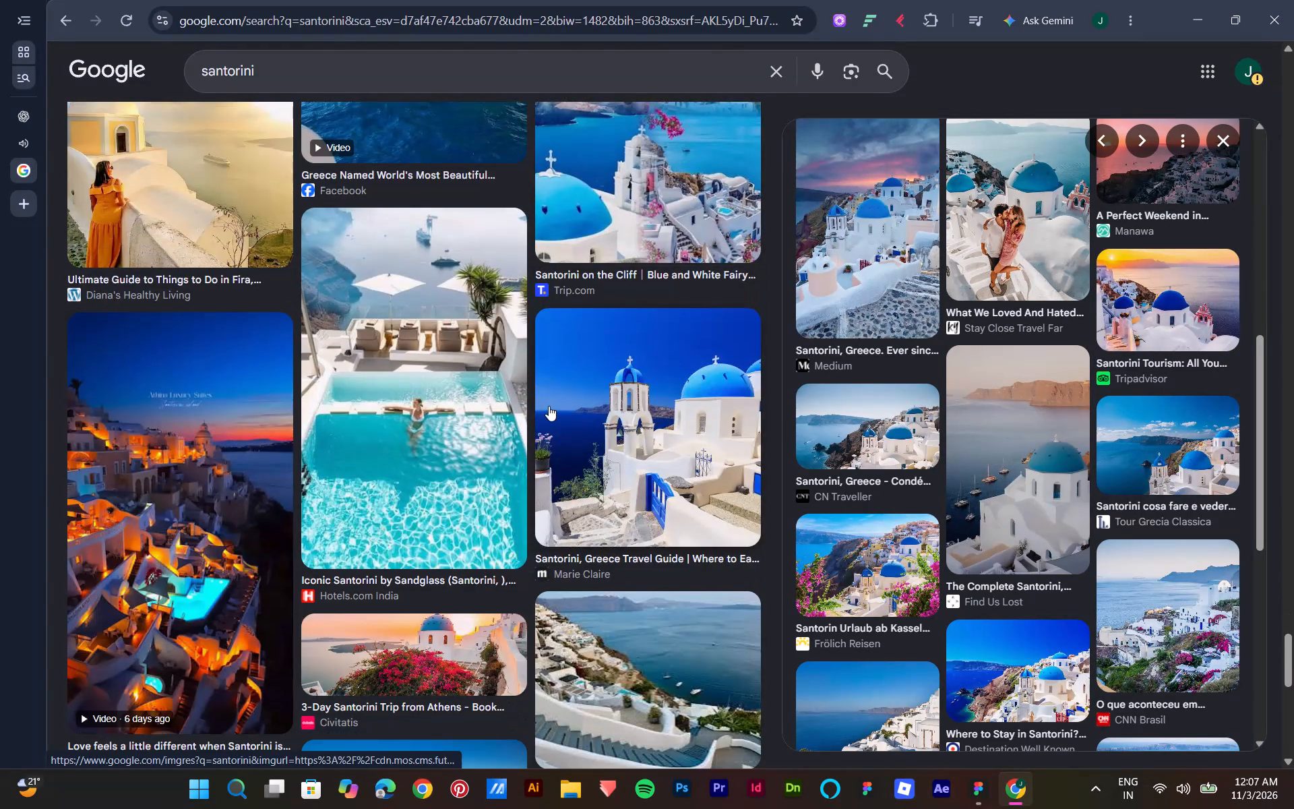
{"action": "scroll", "coordinate": [549, 406], "scroll_direction": "down", "scroll_amount": 12}
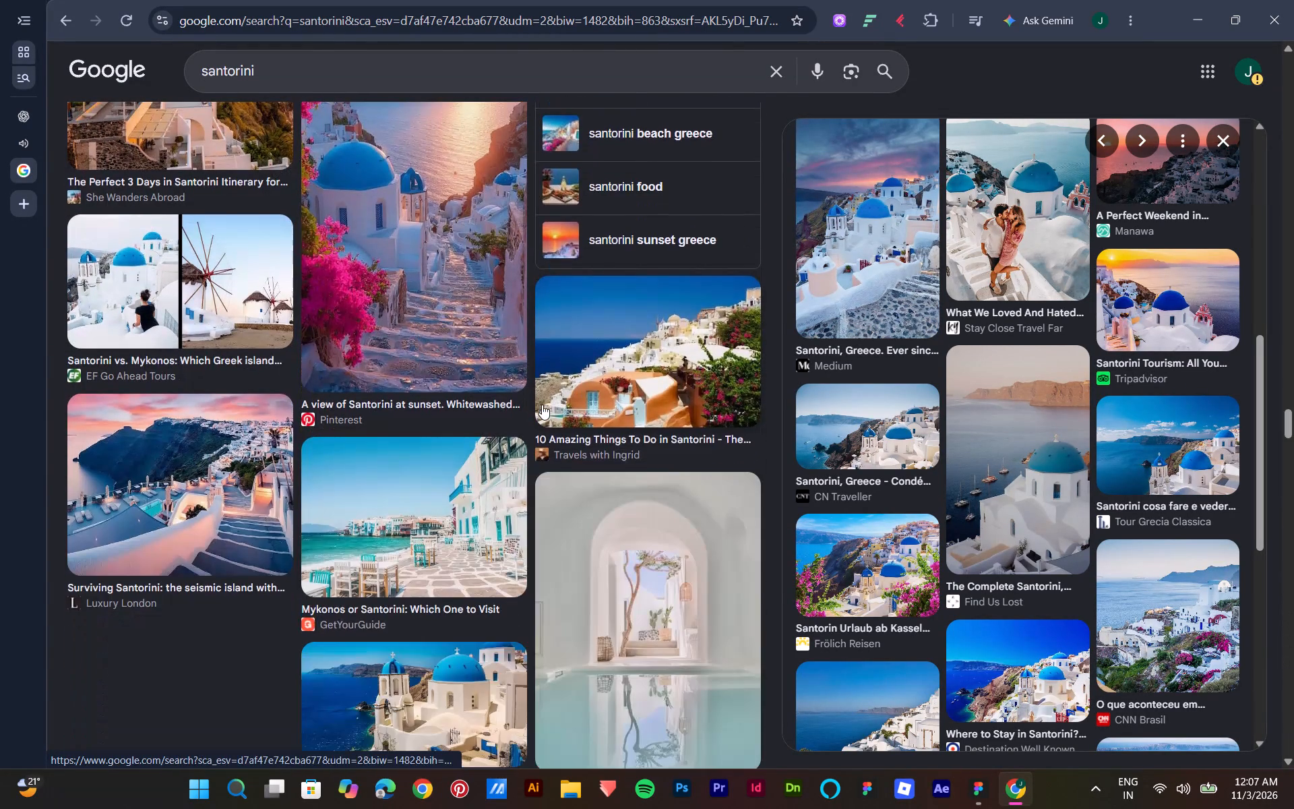
{"action": "scroll", "coordinate": [542, 404], "scroll_direction": "down", "scroll_amount": 11}
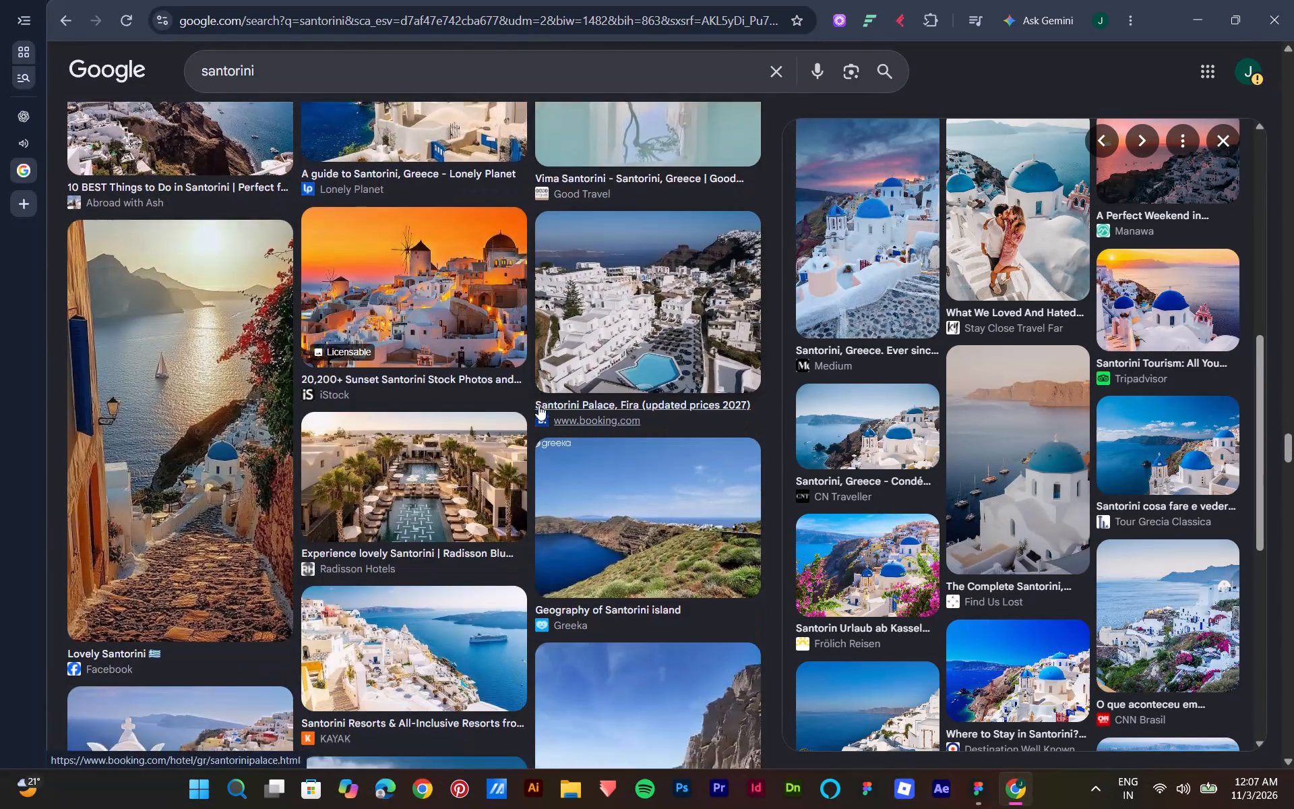
{"action": "scroll", "coordinate": [538, 405], "scroll_direction": "down", "scroll_amount": 6}
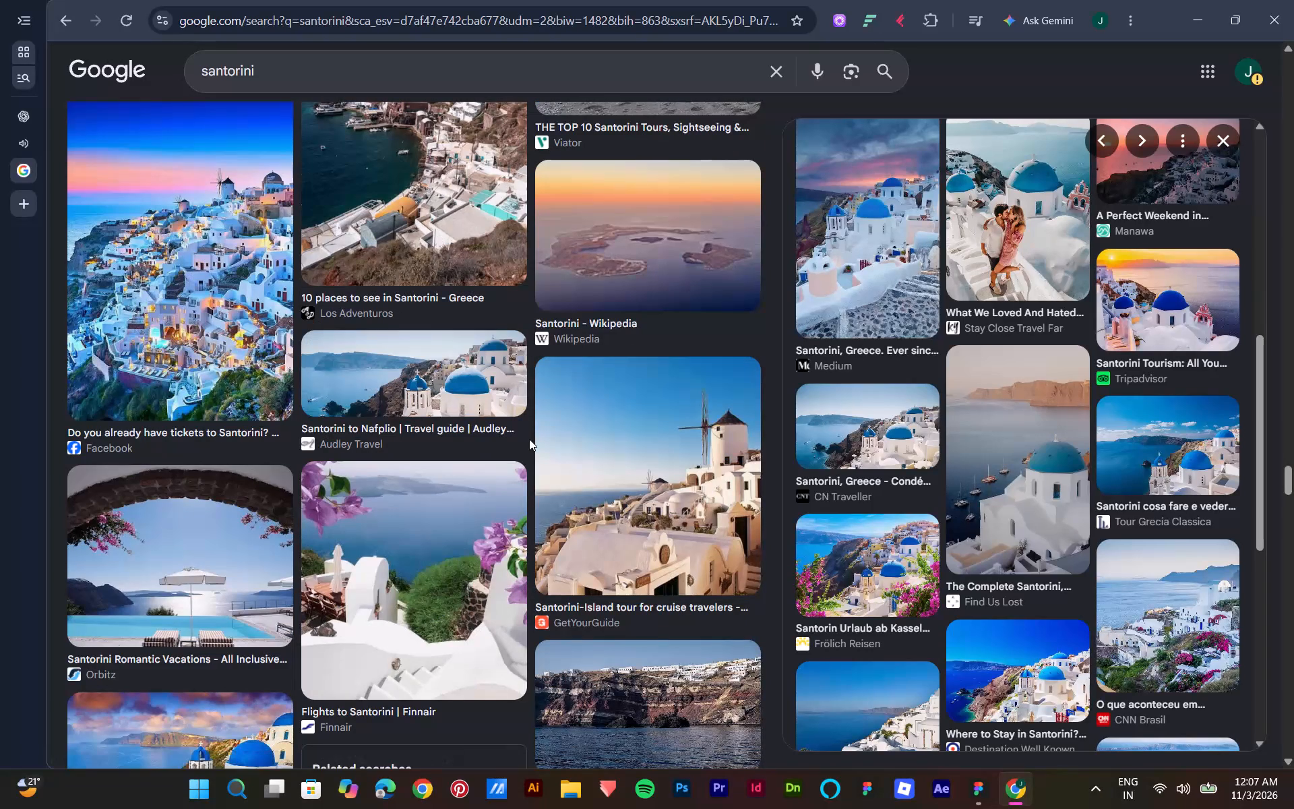
Preview the Frölich Reisen photo, open the Sunweb caldera photo from its related images, and copy that image.
{"action": "left_click", "coordinate": [863, 541]}
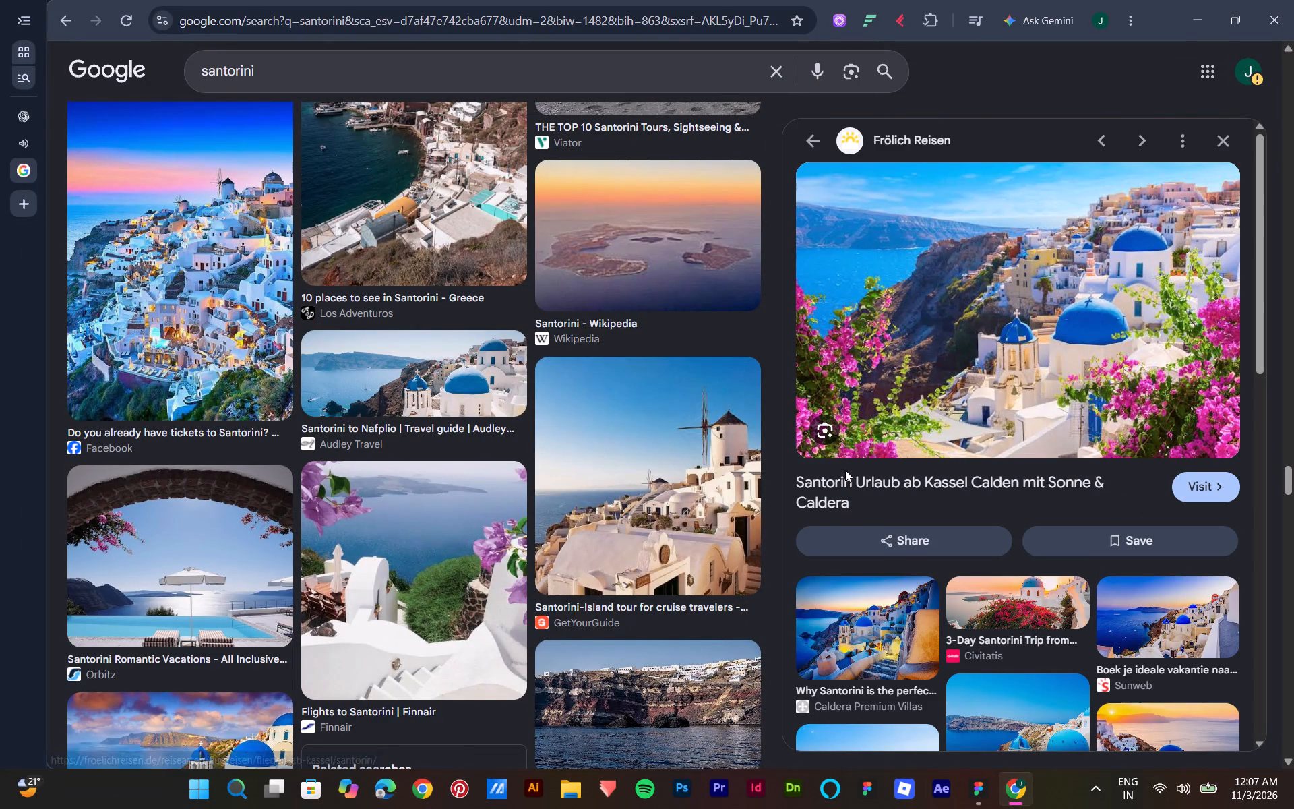
{"action": "scroll", "coordinate": [1008, 460], "scroll_direction": "down", "scroll_amount": 2}
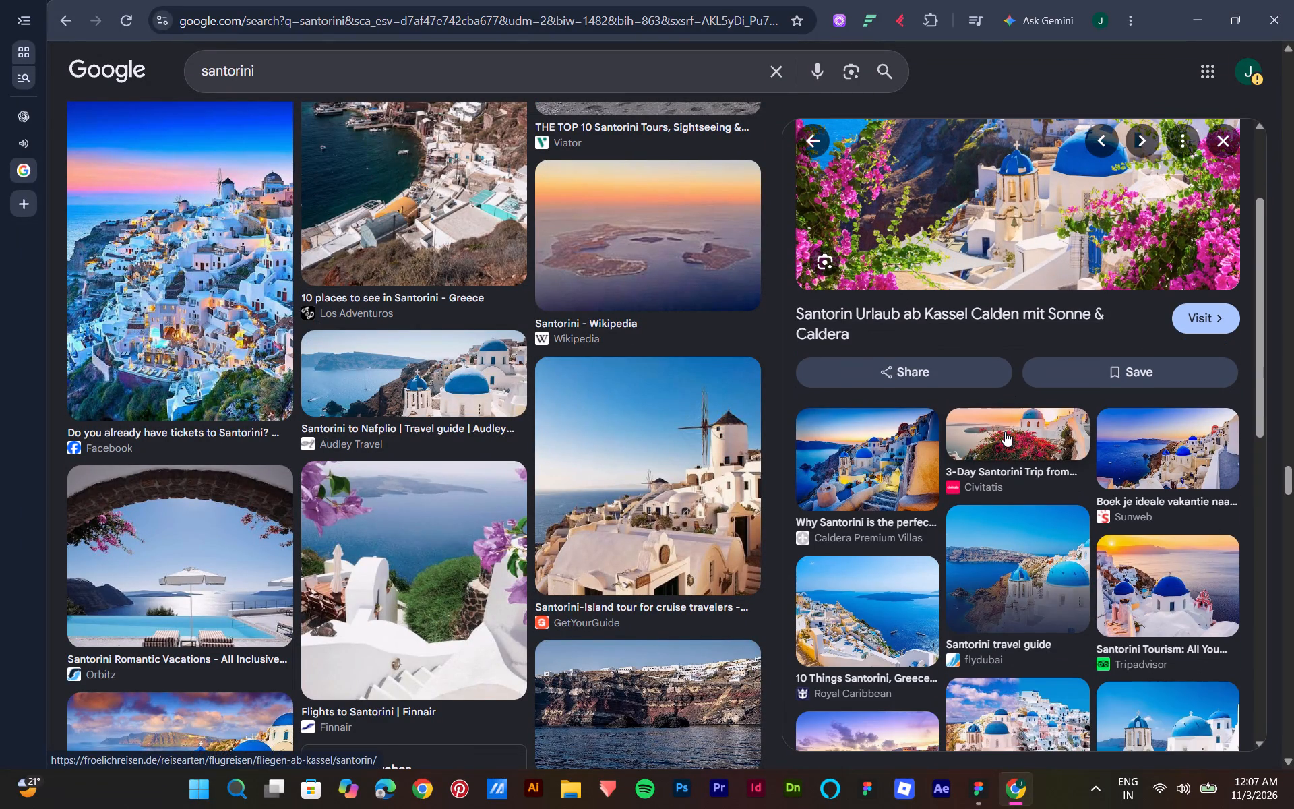
{"action": "left_click", "coordinate": [1150, 460]}
{"action": "right_click", "coordinate": [1008, 333]}
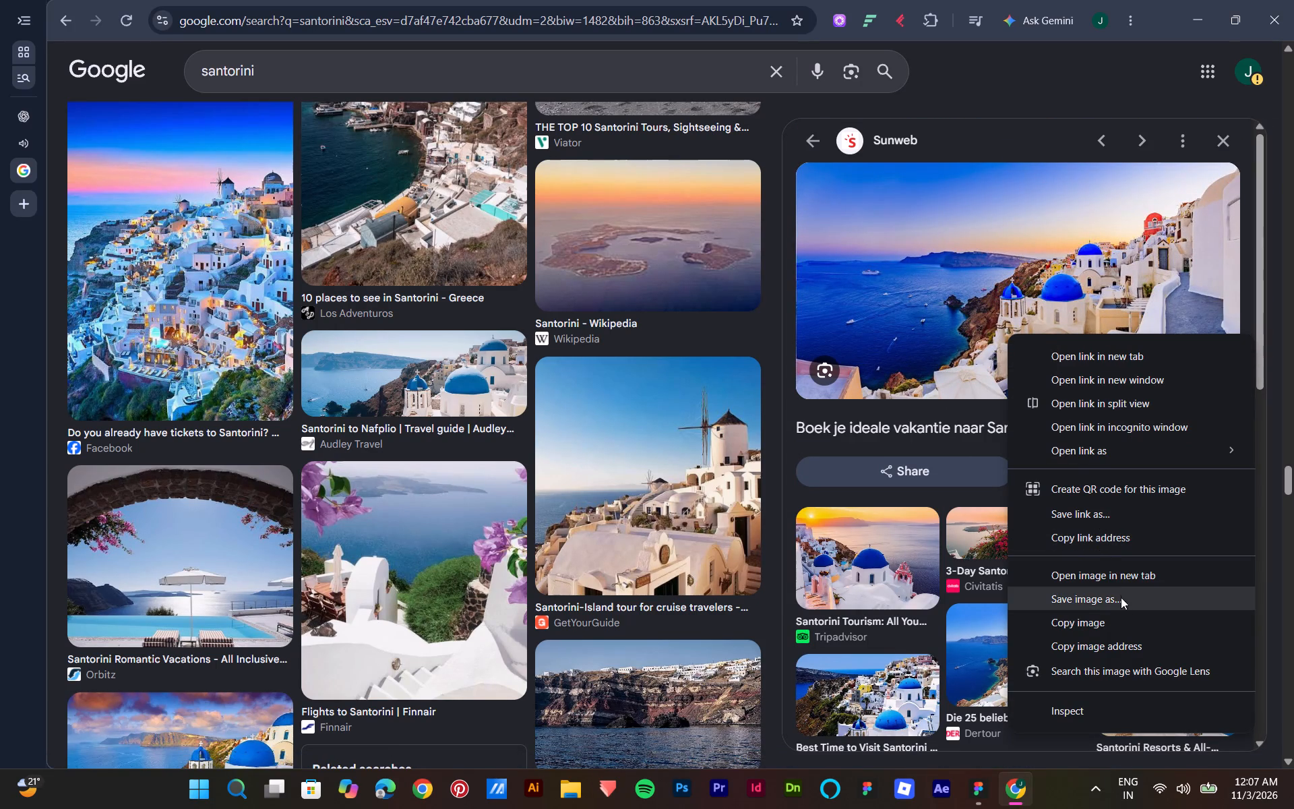
{"action": "left_click", "coordinate": [1111, 626]}
Switch to Figma and paste the copied Santorini photo onto the canvas near the destination cards.
{"action": "left_click", "coordinate": [987, 796]}
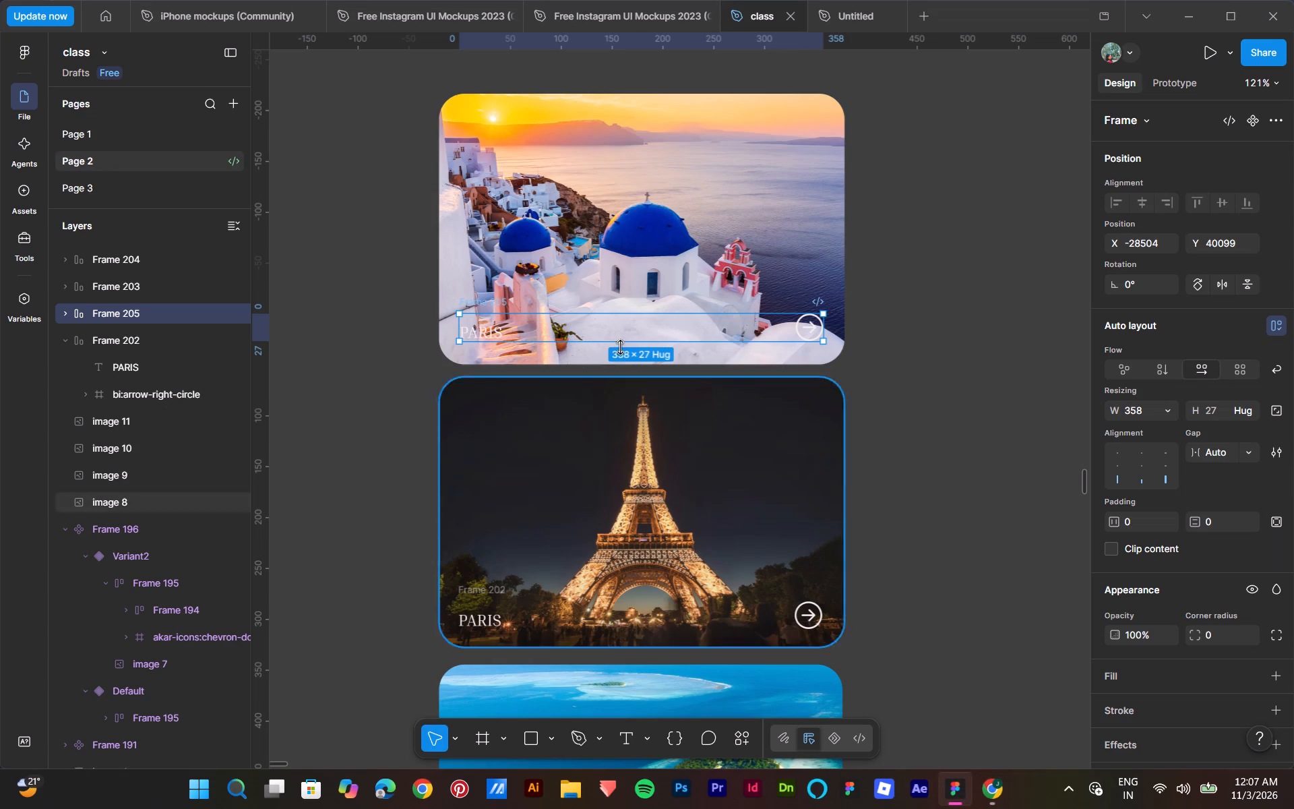
{"action": "scroll", "coordinate": [700, 355], "scroll_direction": "up", "scroll_amount": 2}
{"action": "right_click", "coordinate": [935, 190]}
{"action": "left_click", "coordinate": [950, 196]}
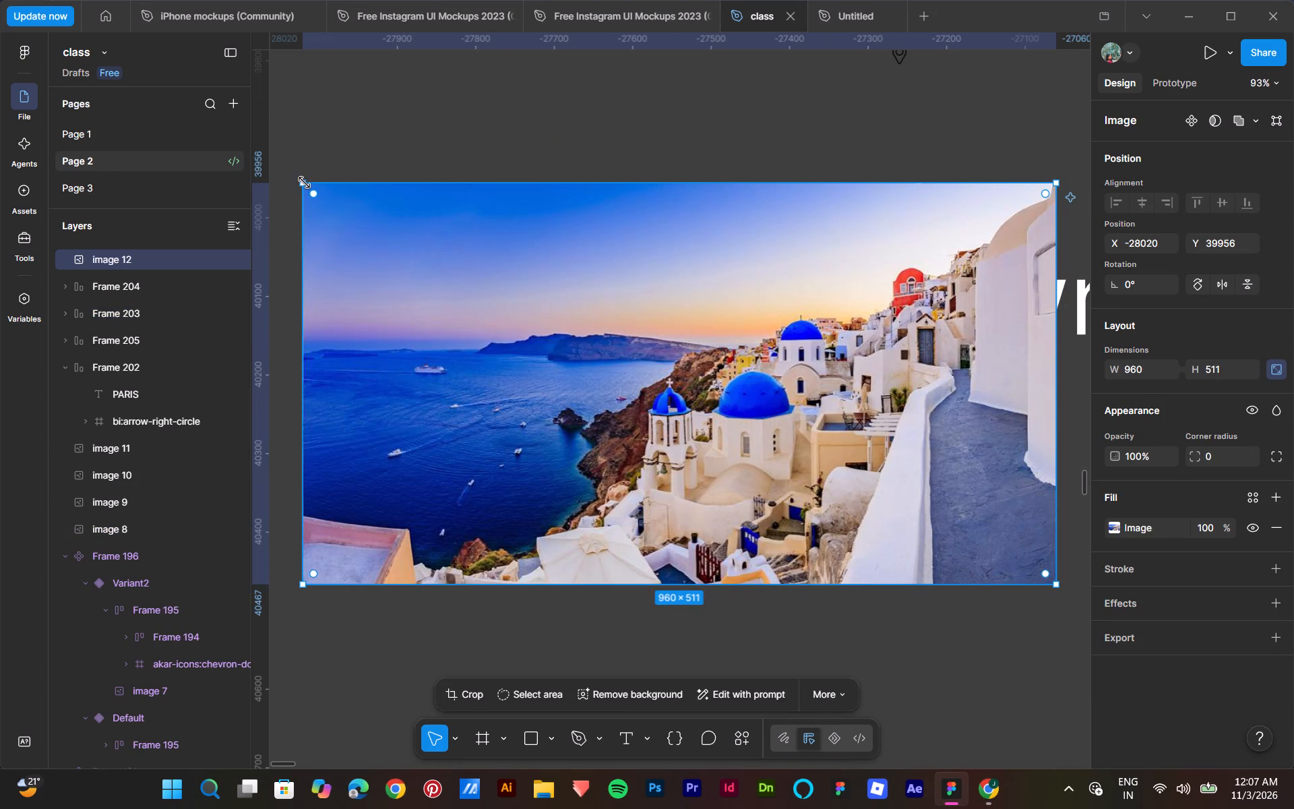
Scale the pasted Santorini photo down proportionally to about 500 × 266 and place it beside the Eiffel Tower card.
{"action": "left_click_drag", "start_coordinate": [305, 182], "coordinate": [835, 506]}
{"action": "left_click_drag", "start_coordinate": [939, 541], "coordinate": [0, 446]}
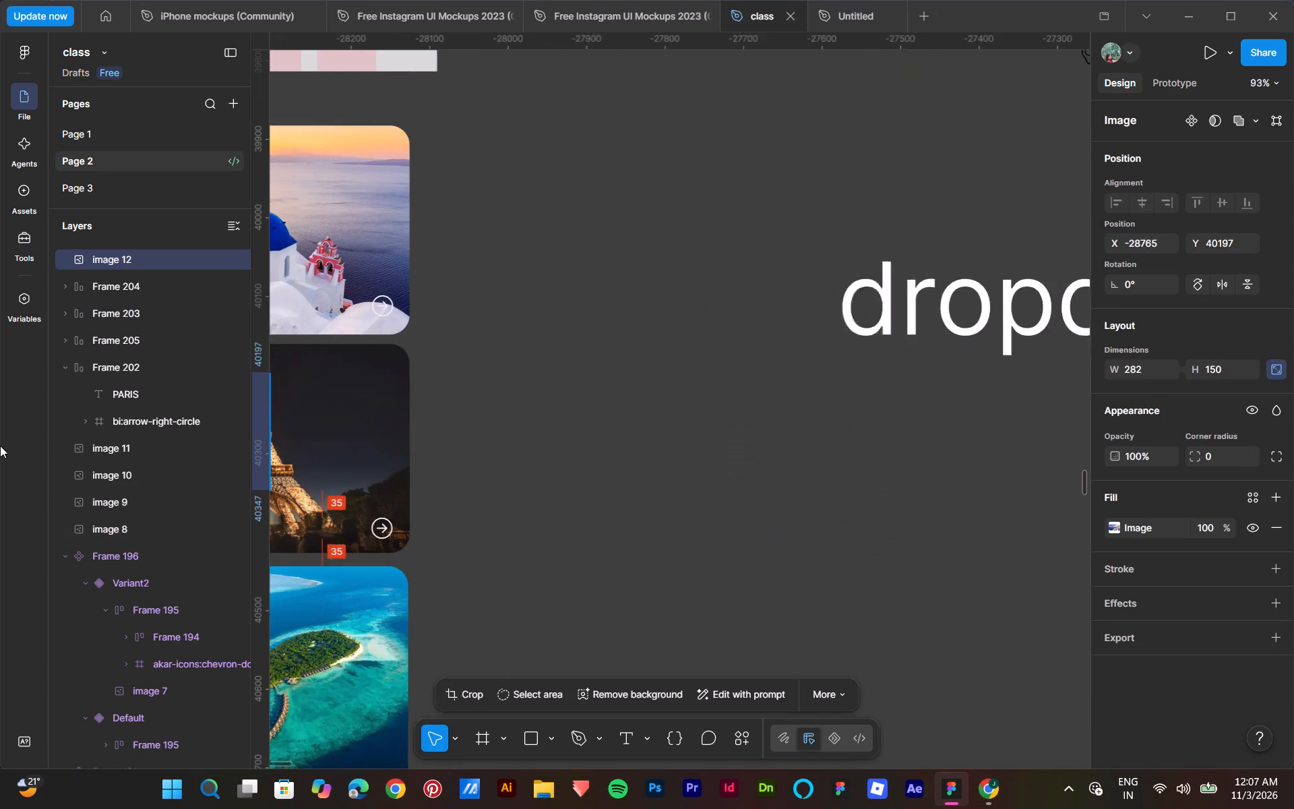
{"action": "left_click_drag", "start_coordinate": [0, 446], "coordinate": [762, 420]}
{"action": "left_click_drag", "start_coordinate": [882, 464], "coordinate": [938, 537]}
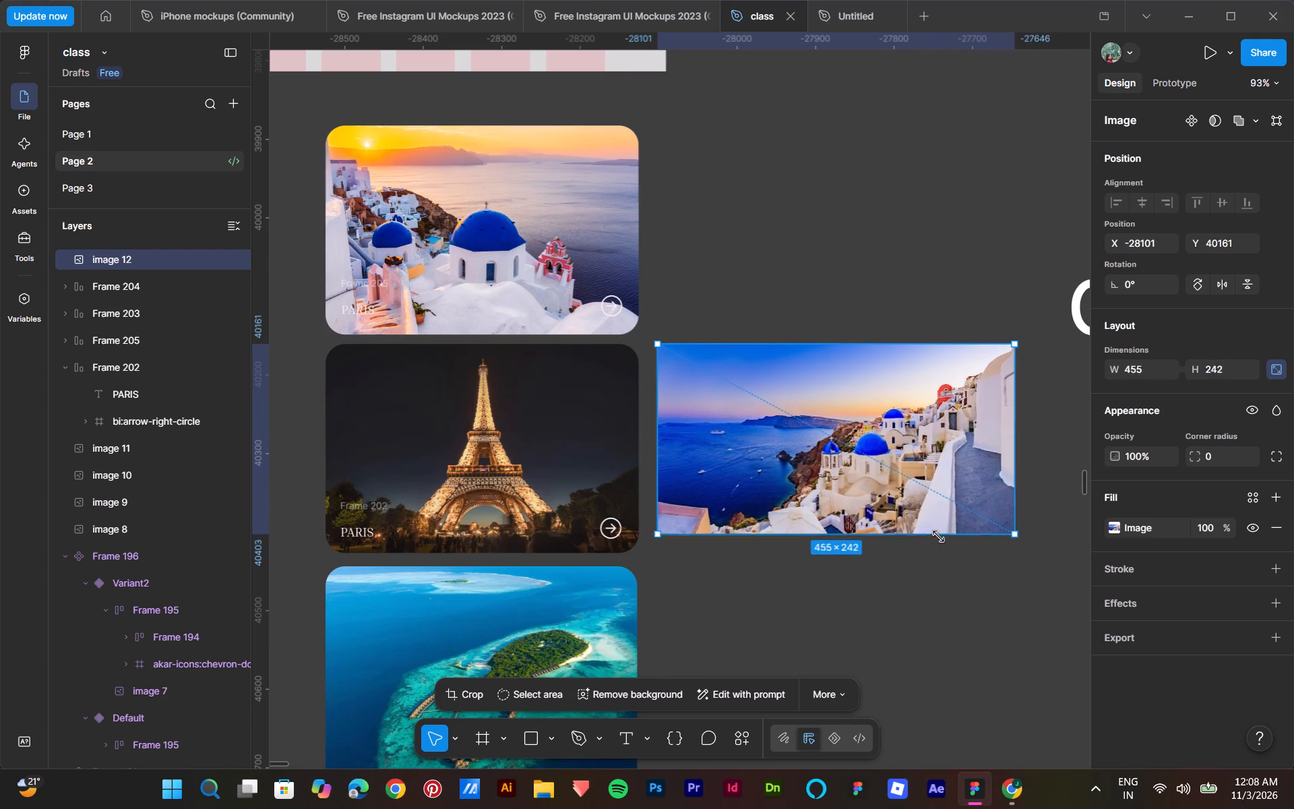
{"action": "left_click_drag", "start_coordinate": [938, 537], "coordinate": [948, 551]}
Narrow the new photo to about 402 × 266, matching the Eiffel Tower card's width and lining up their side edges.
{"action": "left_click_drag", "start_coordinate": [894, 478], "coordinate": [683, 469]}
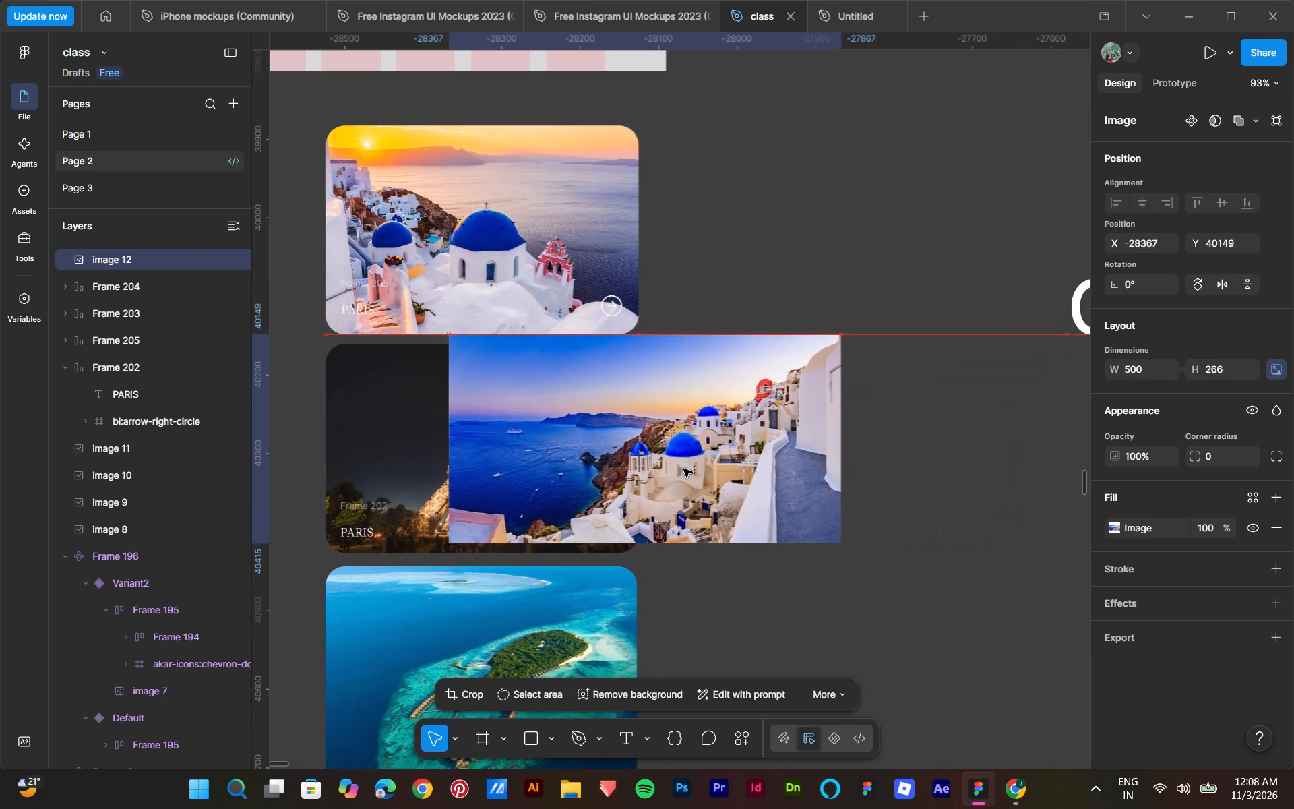
{"action": "left_click_drag", "start_coordinate": [683, 469], "coordinate": [565, 506]}
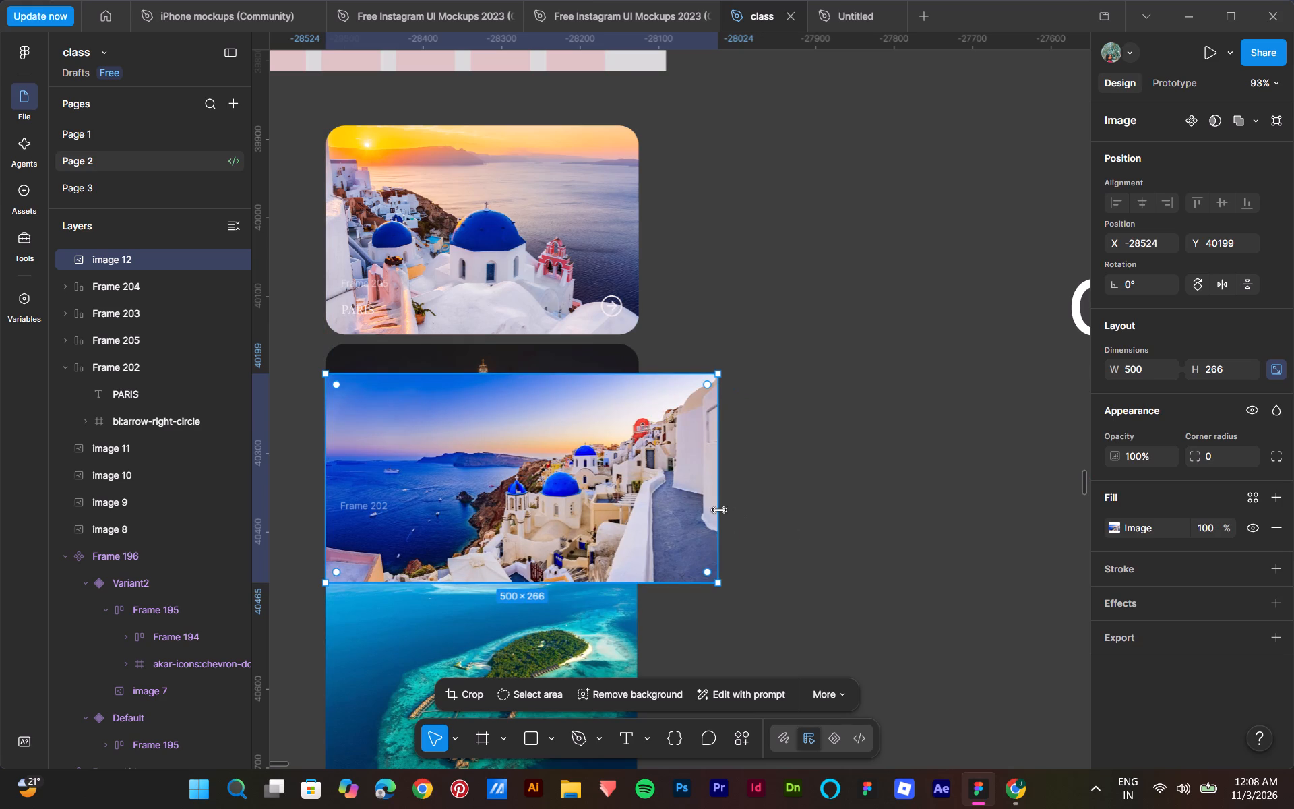
{"action": "left_click_drag", "start_coordinate": [324, 509], "coordinate": [347, 508], "text": "ctrl"}
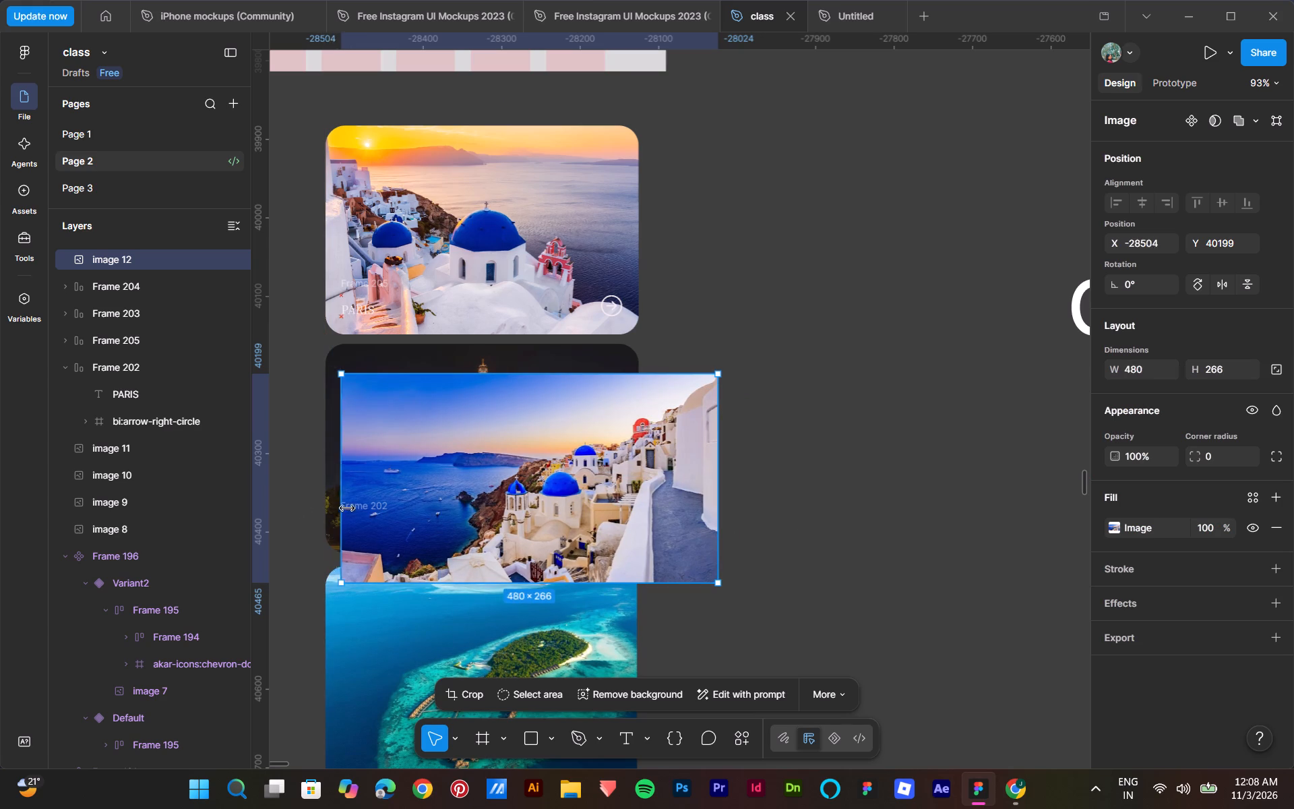
{"action": "left_click_drag", "start_coordinate": [347, 508], "coordinate": [402, 507], "text": "ctrl"}
{"action": "left_click_drag", "start_coordinate": [637, 483], "coordinate": [561, 484]}
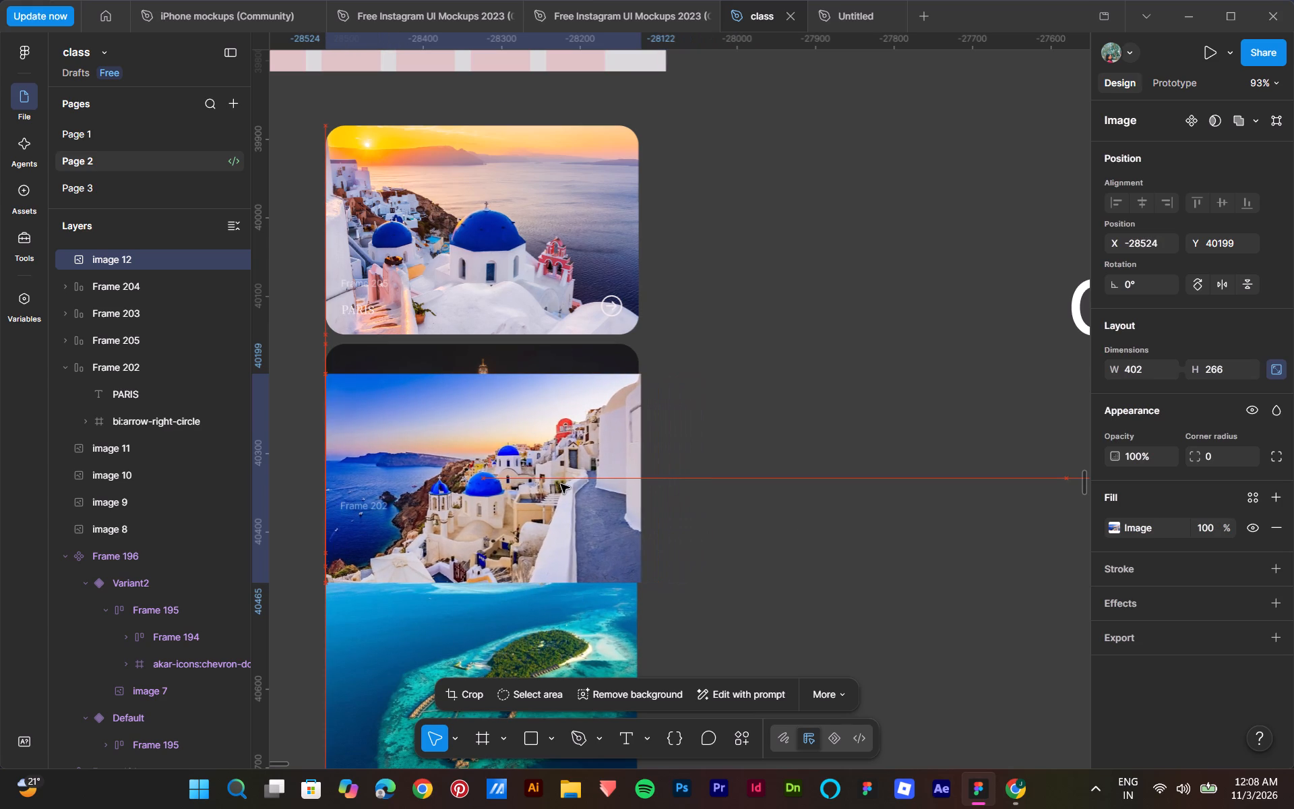
{"action": "left_click_drag", "start_coordinate": [561, 484], "coordinate": [559, 481]}
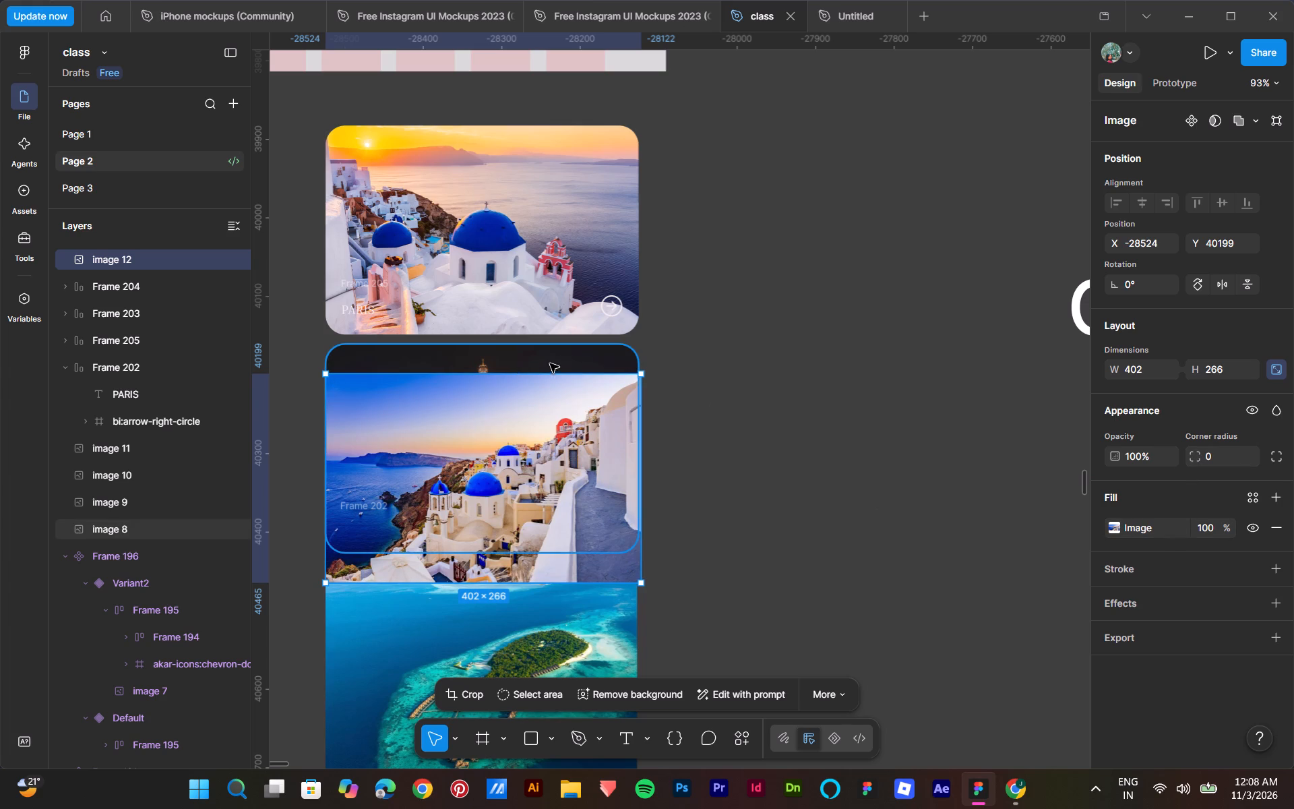
Set the new Santorini photo's corner radius to 25.
{"action": "left_click", "coordinate": [563, 359]}
{"action": "left_click", "coordinate": [766, 471]}
{"action": "left_click", "coordinate": [558, 498]}
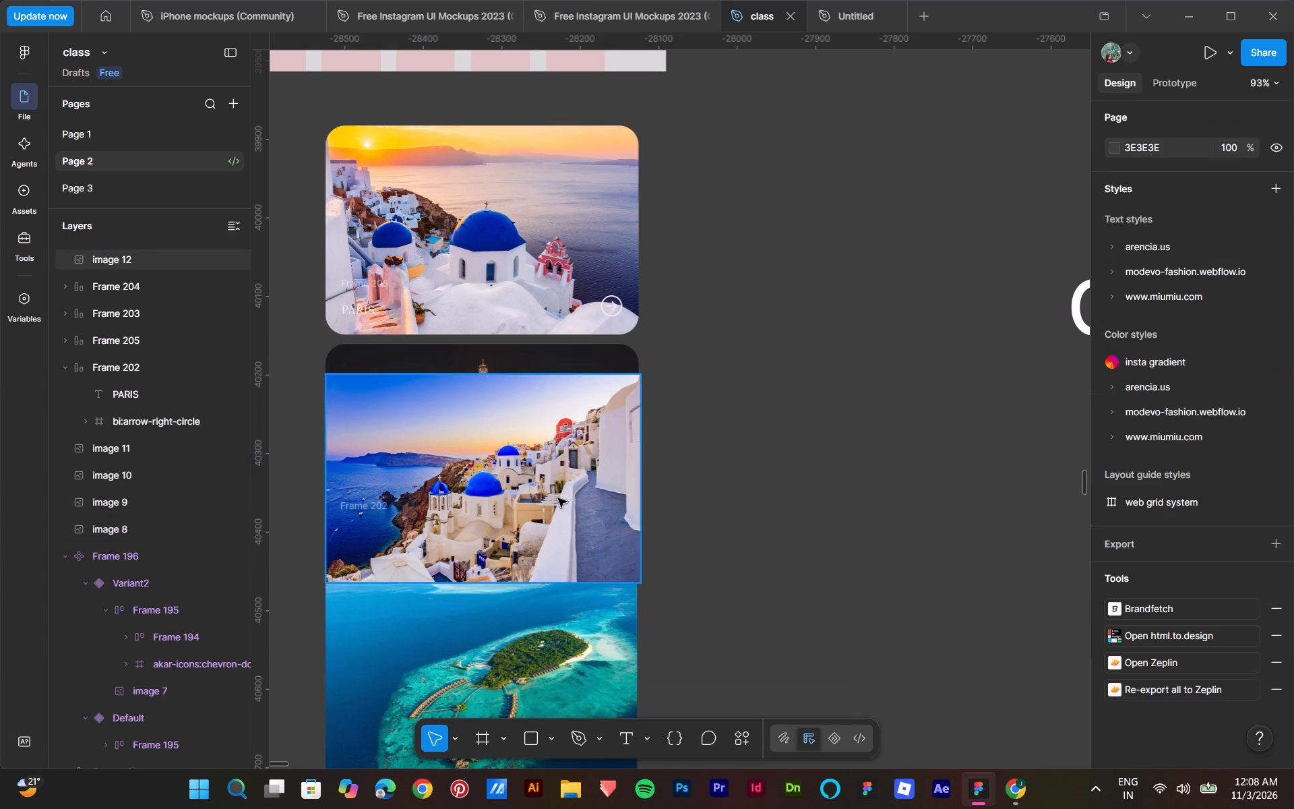
{"action": "left_click", "coordinate": [1229, 456]}
{"action": "type", "text": "25"}
{"action": "key", "text": "Return"}
{"action": "left_click", "coordinate": [919, 395]}
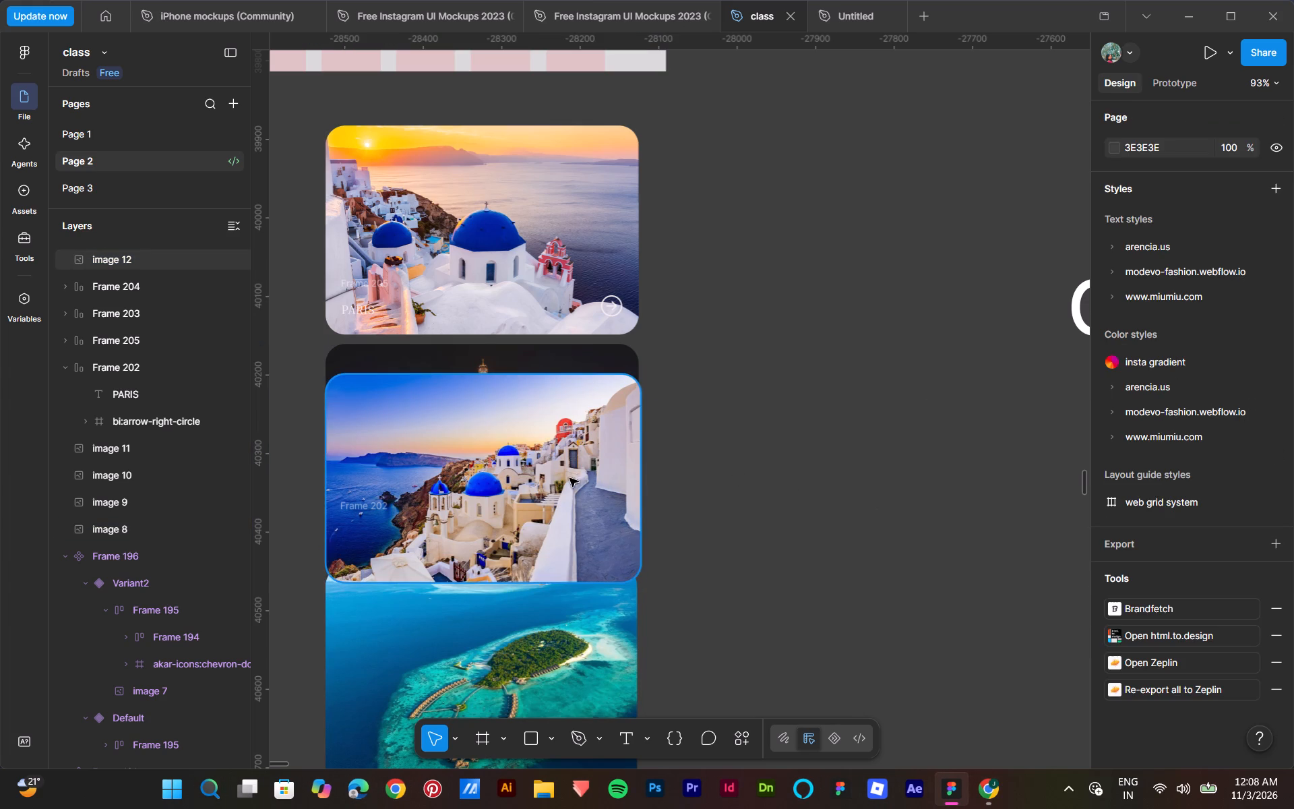
Move the rounded photo beside the Eiffel Tower card, level with its top, and delete the old sunset Santorini photo.
{"action": "left_click_drag", "start_coordinate": [537, 496], "coordinate": [871, 465]}
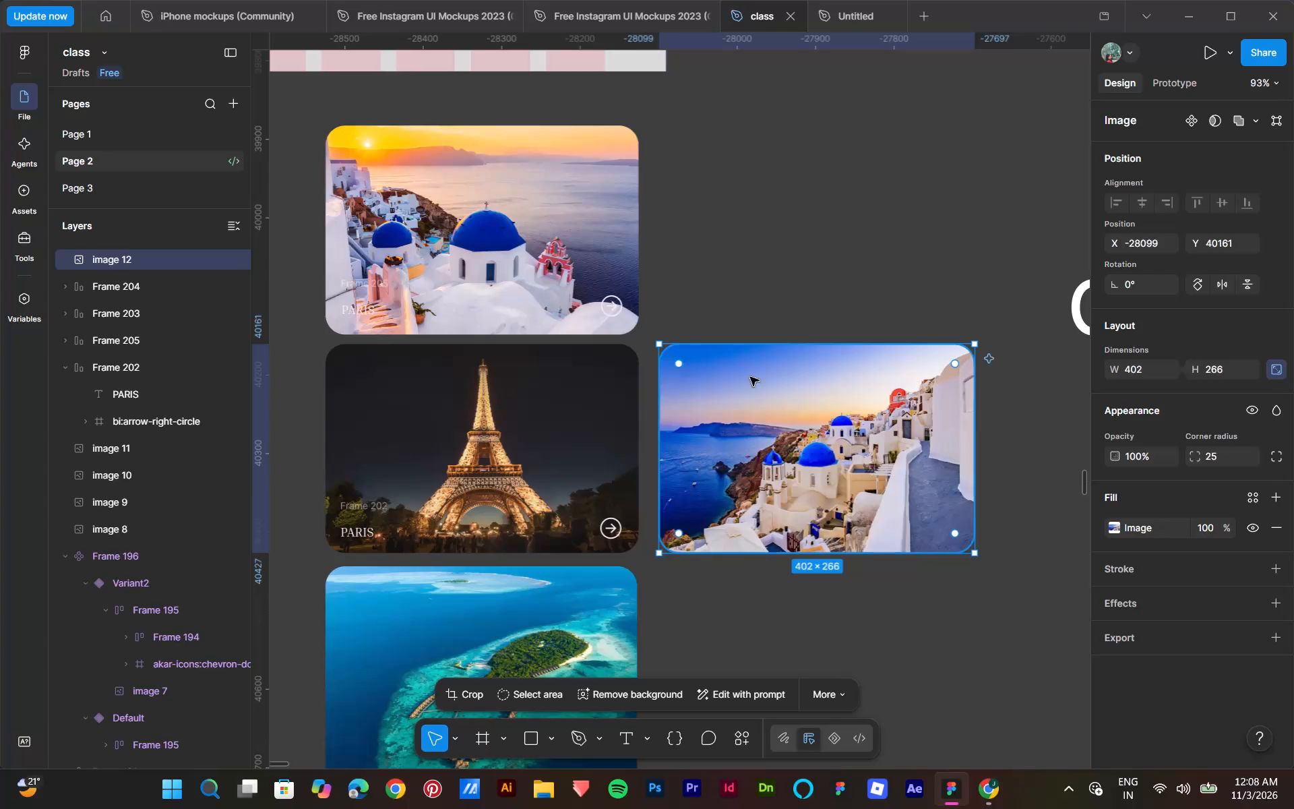
{"action": "left_click", "coordinate": [563, 246]}
{"action": "key", "text": "Delete"}
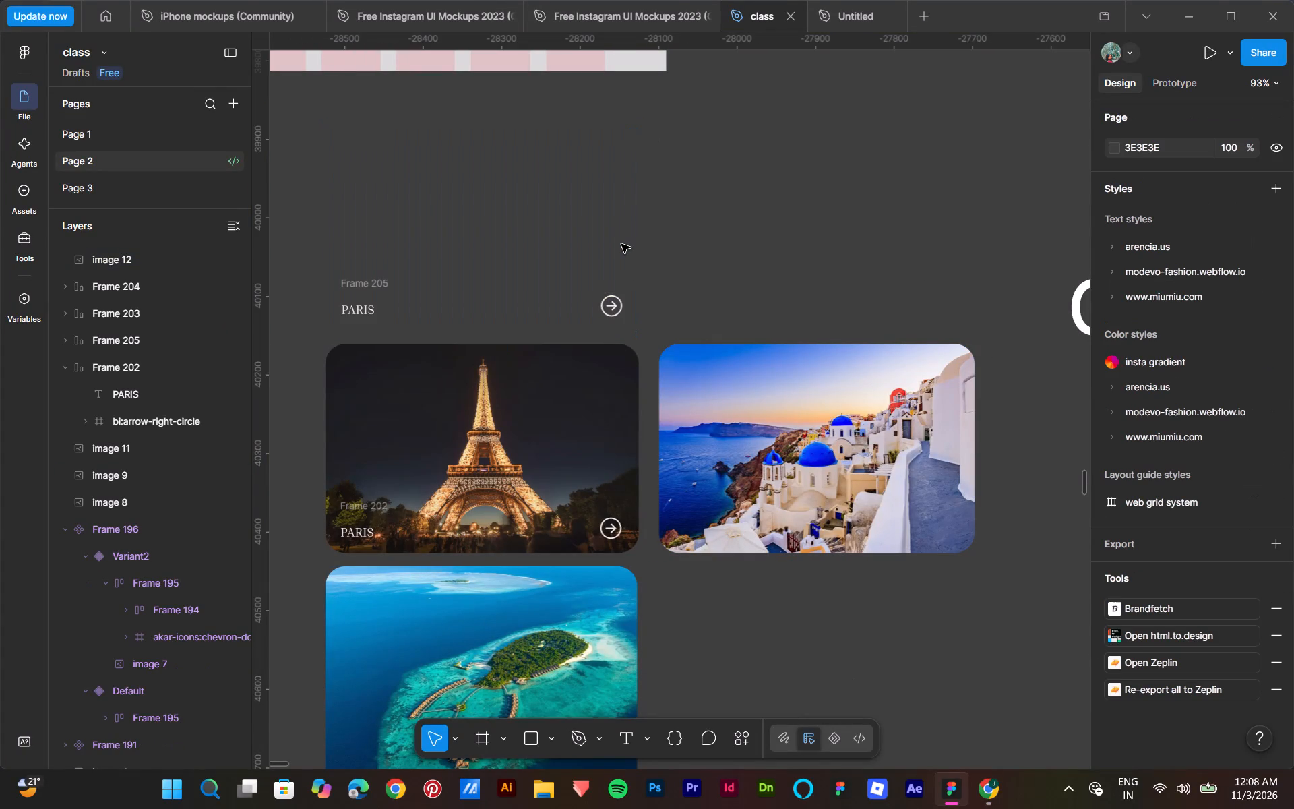
Move the Frame 205 label-and-arrow row onto the lower part of the new Santorini photo and bring it to the front.
{"action": "left_click_drag", "start_coordinate": [367, 281], "coordinate": [375, 281]}
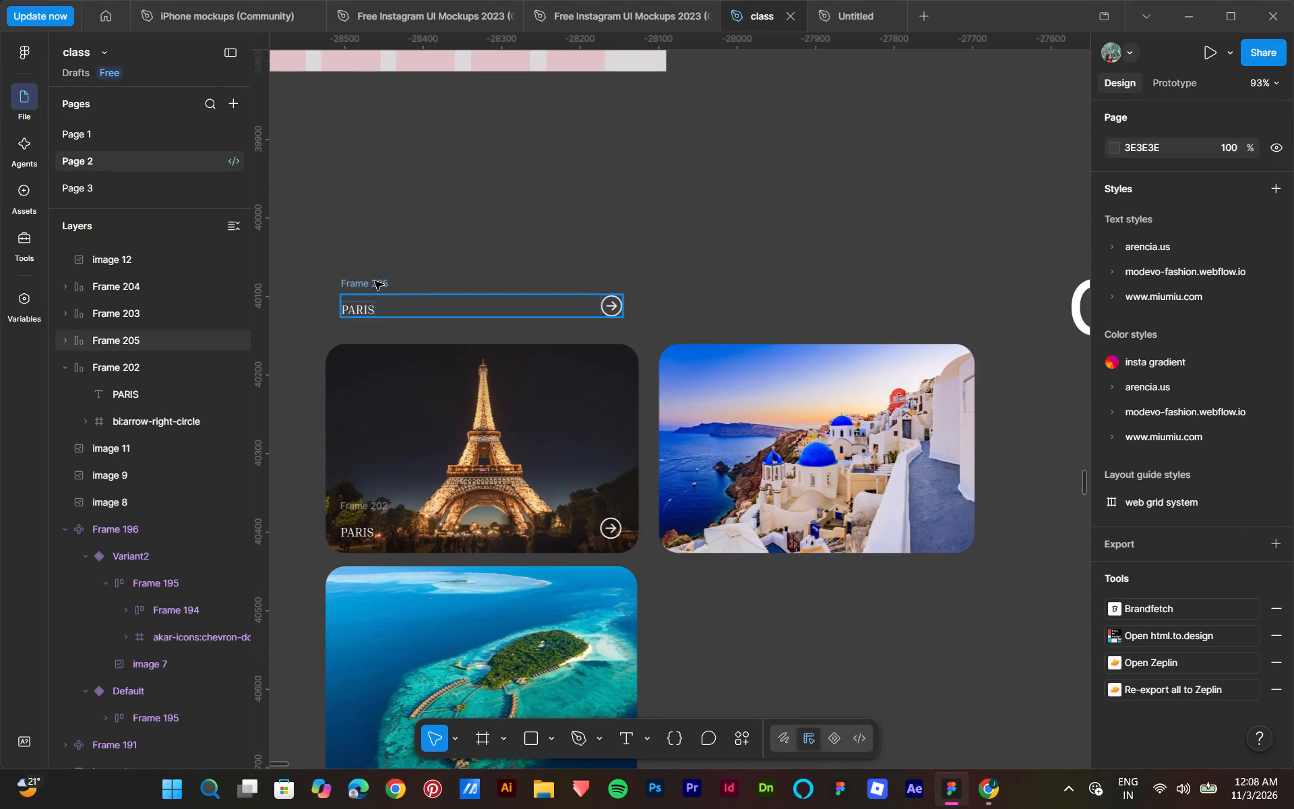
{"action": "left_click_drag", "start_coordinate": [375, 281], "coordinate": [706, 481]}
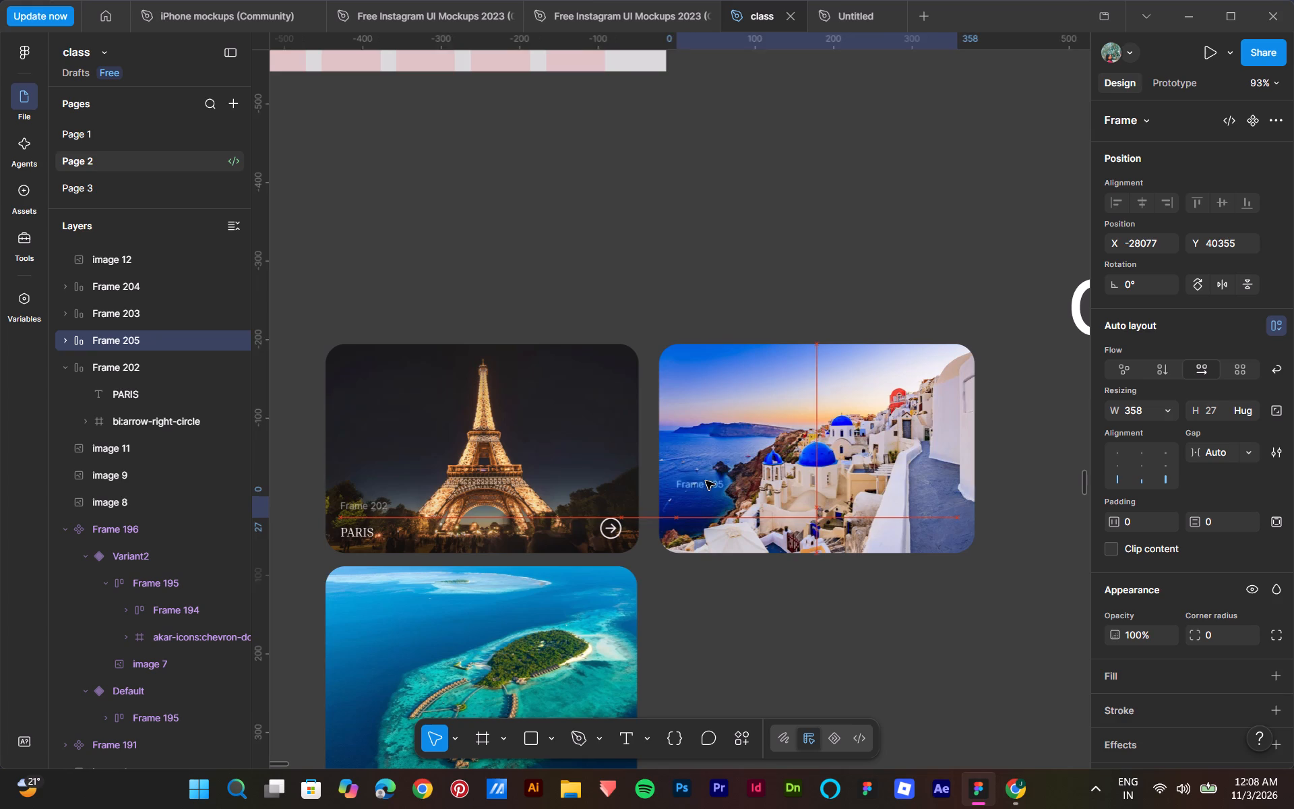
{"action": "left_click_drag", "start_coordinate": [706, 481], "coordinate": [725, 460]}
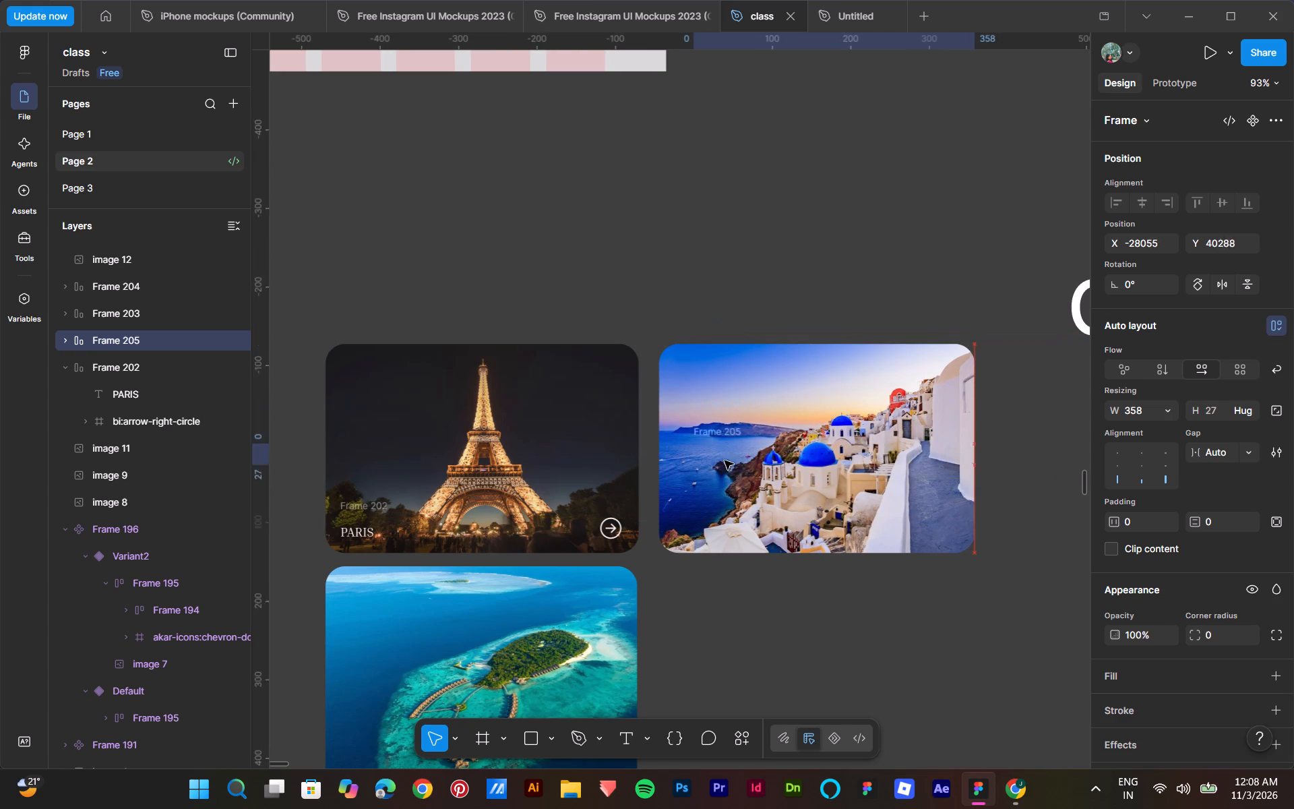
{"action": "left_click_drag", "start_coordinate": [725, 460], "coordinate": [695, 496]}
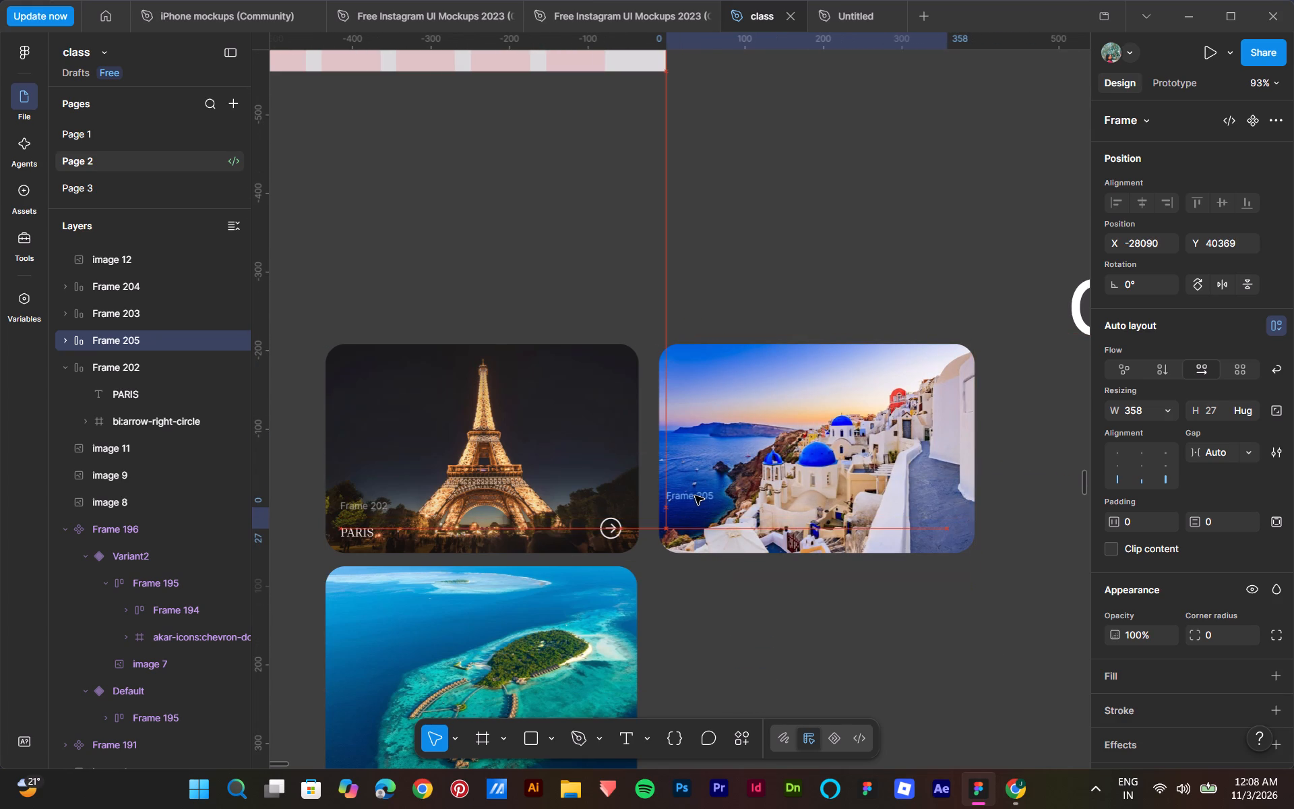
{"action": "left_click_drag", "start_coordinate": [695, 496], "coordinate": [696, 498]}
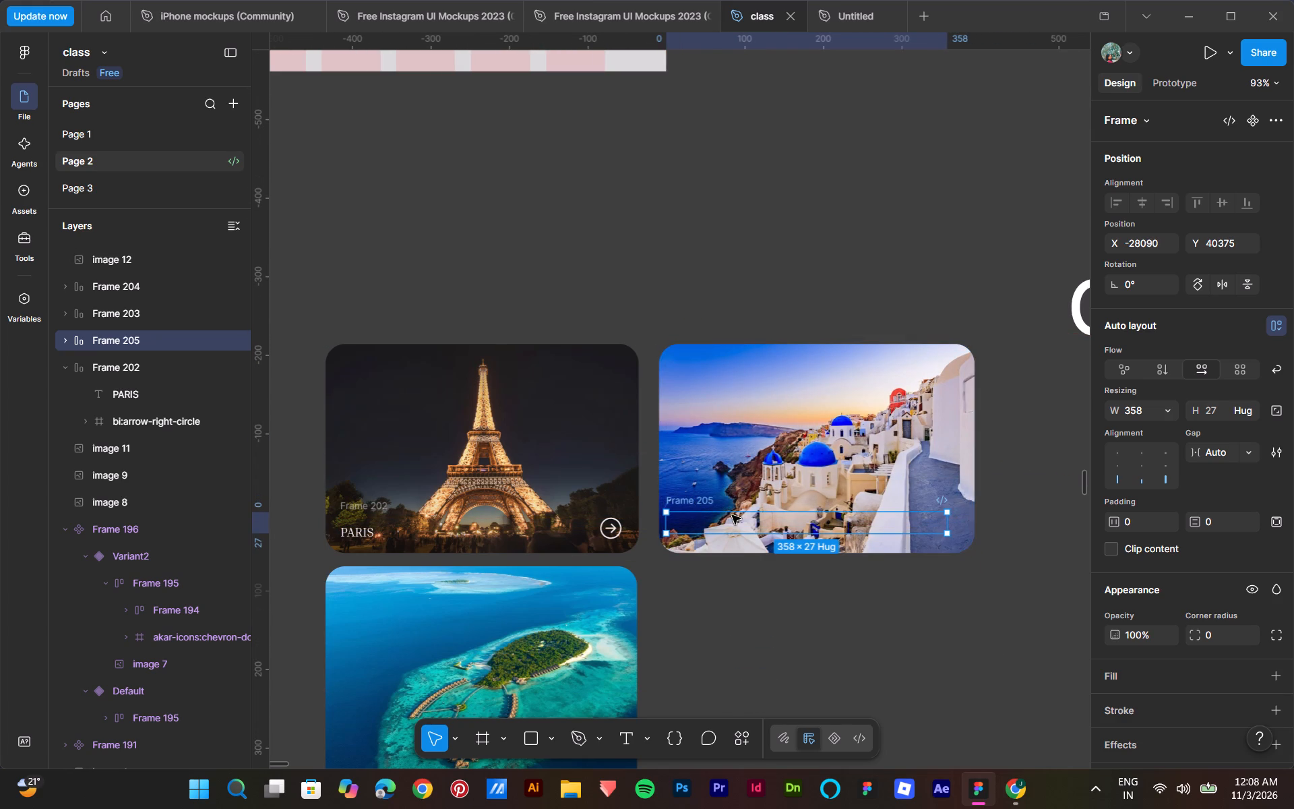
{"action": "right_click", "coordinate": [732, 515]}
{"action": "left_click", "coordinate": [793, 283]}
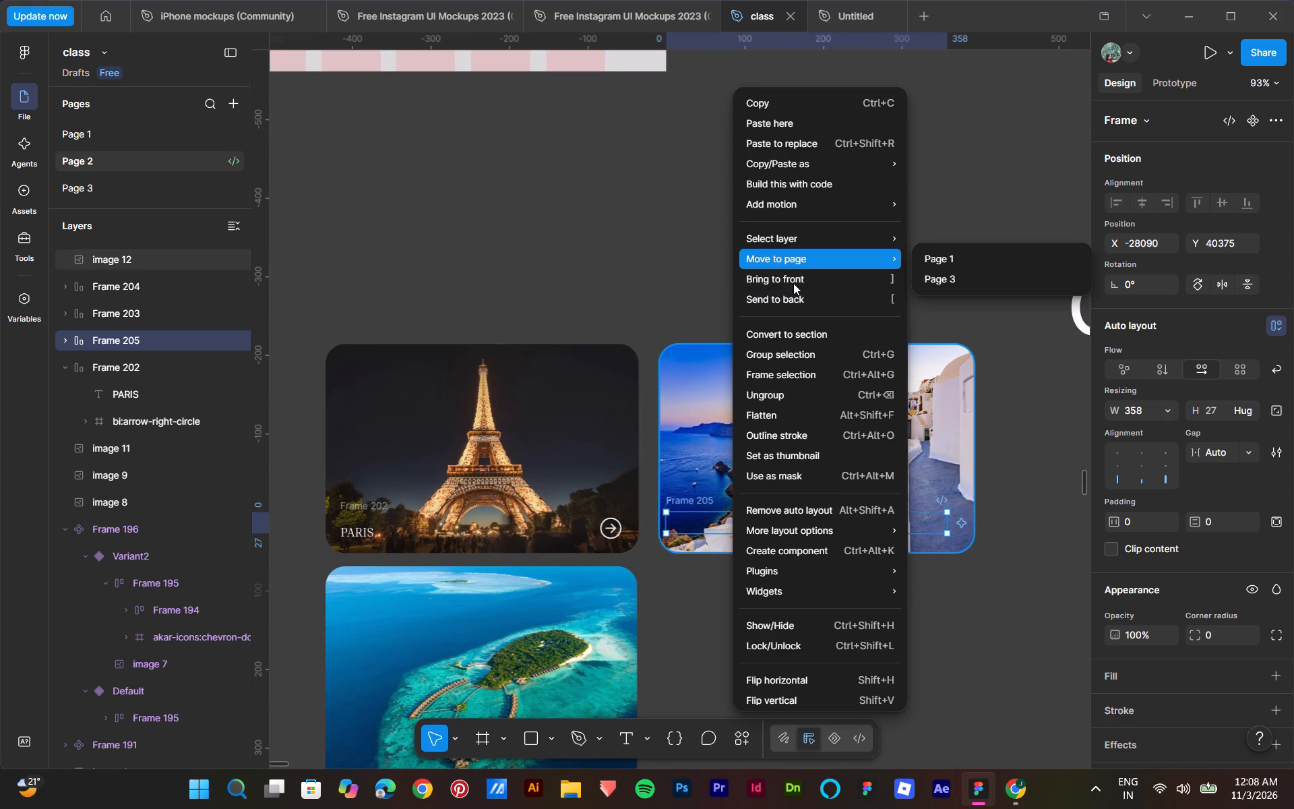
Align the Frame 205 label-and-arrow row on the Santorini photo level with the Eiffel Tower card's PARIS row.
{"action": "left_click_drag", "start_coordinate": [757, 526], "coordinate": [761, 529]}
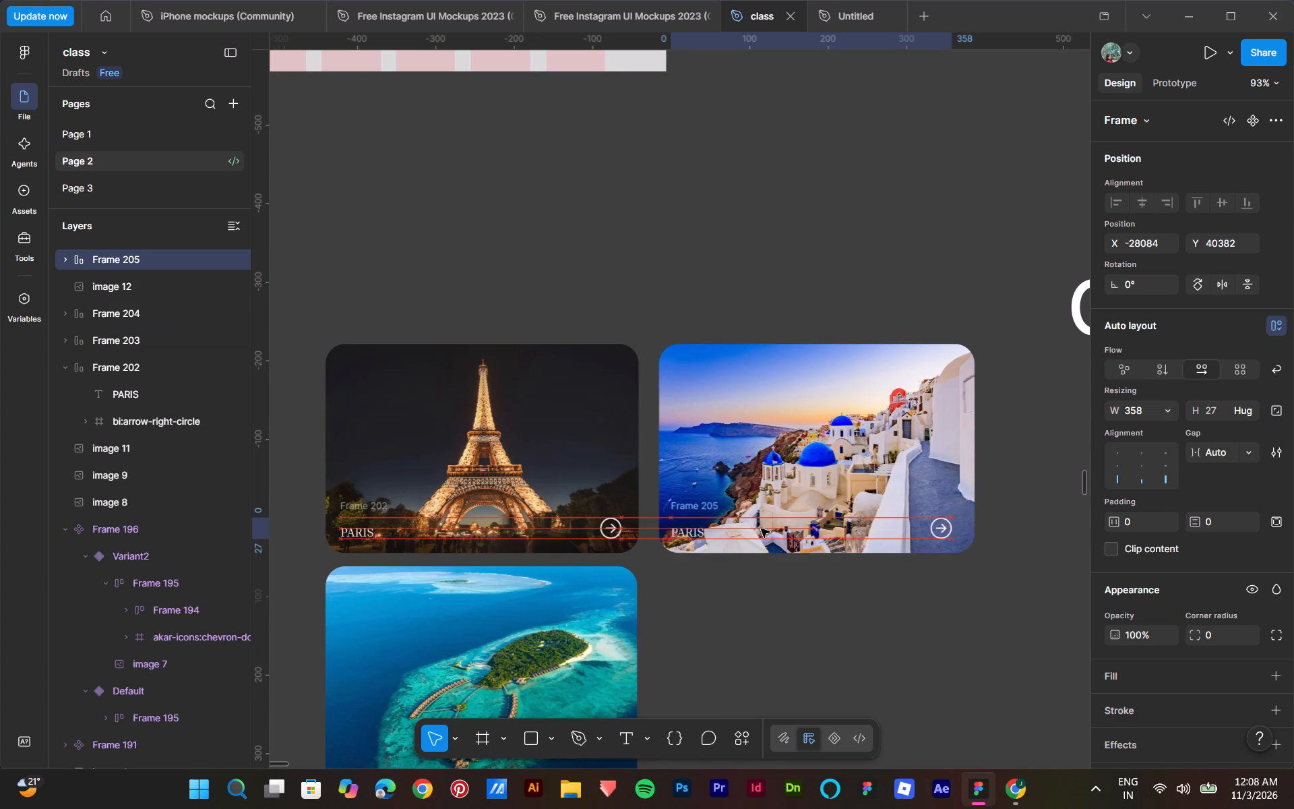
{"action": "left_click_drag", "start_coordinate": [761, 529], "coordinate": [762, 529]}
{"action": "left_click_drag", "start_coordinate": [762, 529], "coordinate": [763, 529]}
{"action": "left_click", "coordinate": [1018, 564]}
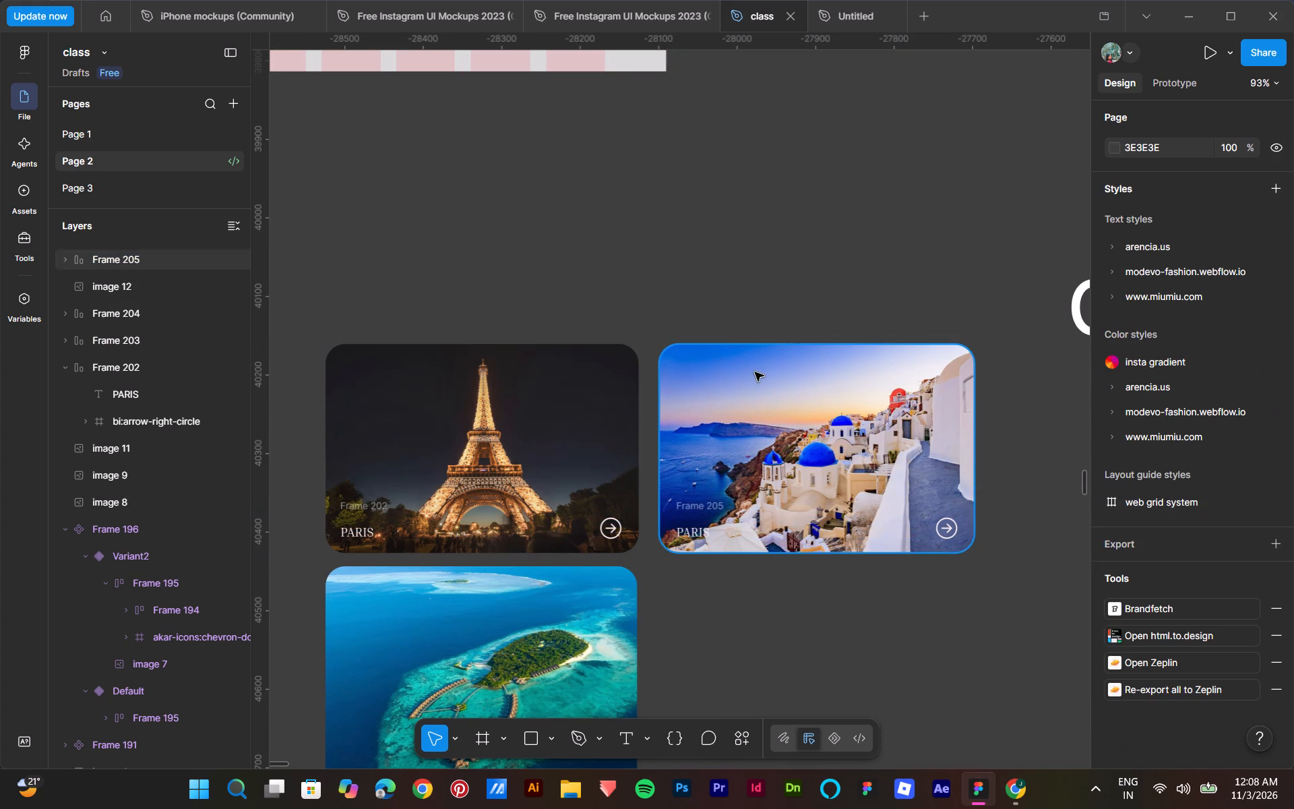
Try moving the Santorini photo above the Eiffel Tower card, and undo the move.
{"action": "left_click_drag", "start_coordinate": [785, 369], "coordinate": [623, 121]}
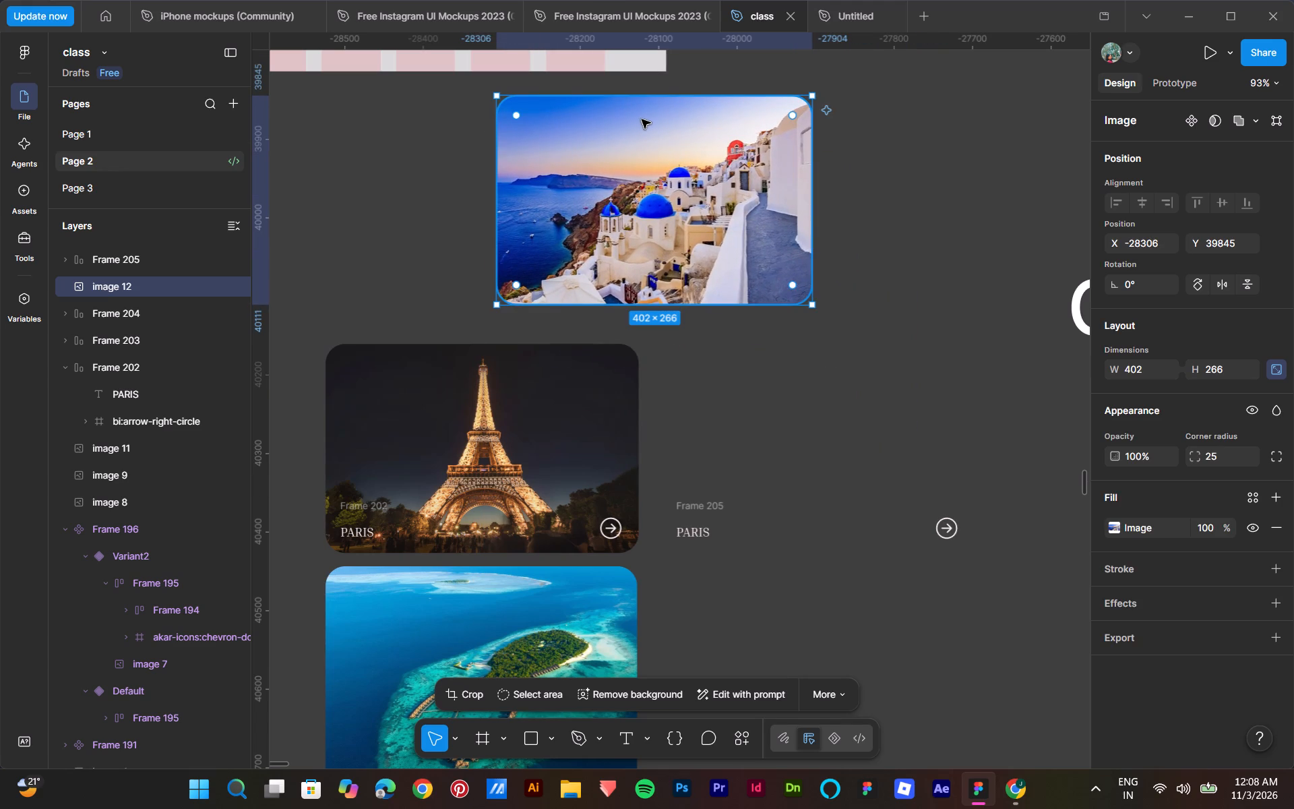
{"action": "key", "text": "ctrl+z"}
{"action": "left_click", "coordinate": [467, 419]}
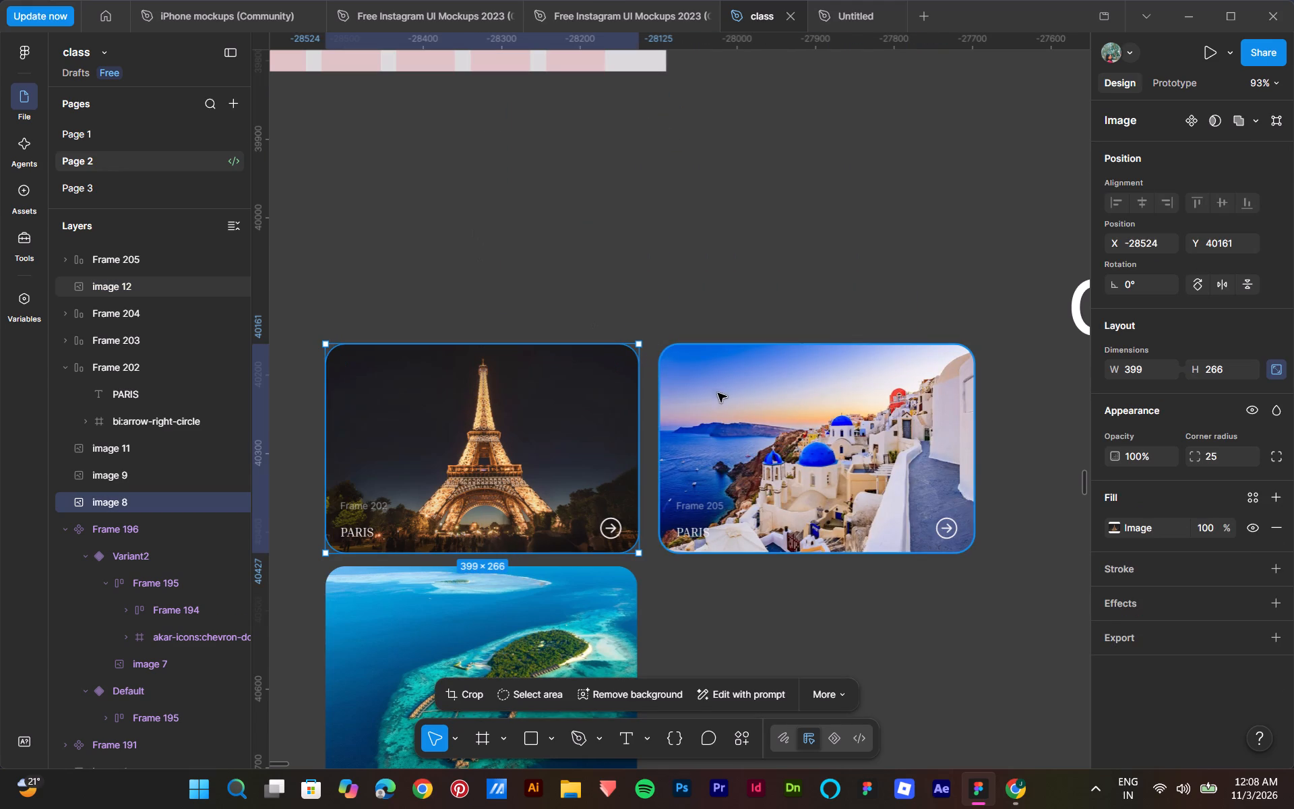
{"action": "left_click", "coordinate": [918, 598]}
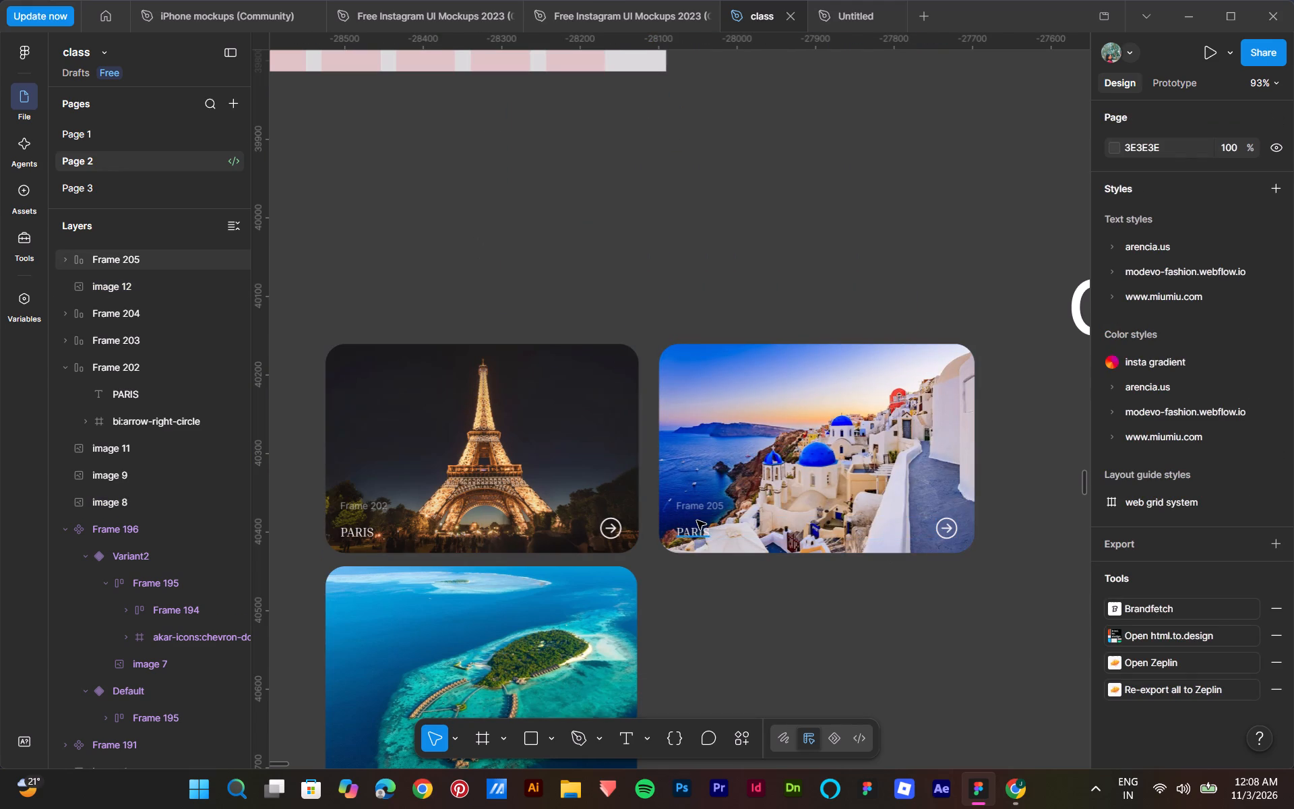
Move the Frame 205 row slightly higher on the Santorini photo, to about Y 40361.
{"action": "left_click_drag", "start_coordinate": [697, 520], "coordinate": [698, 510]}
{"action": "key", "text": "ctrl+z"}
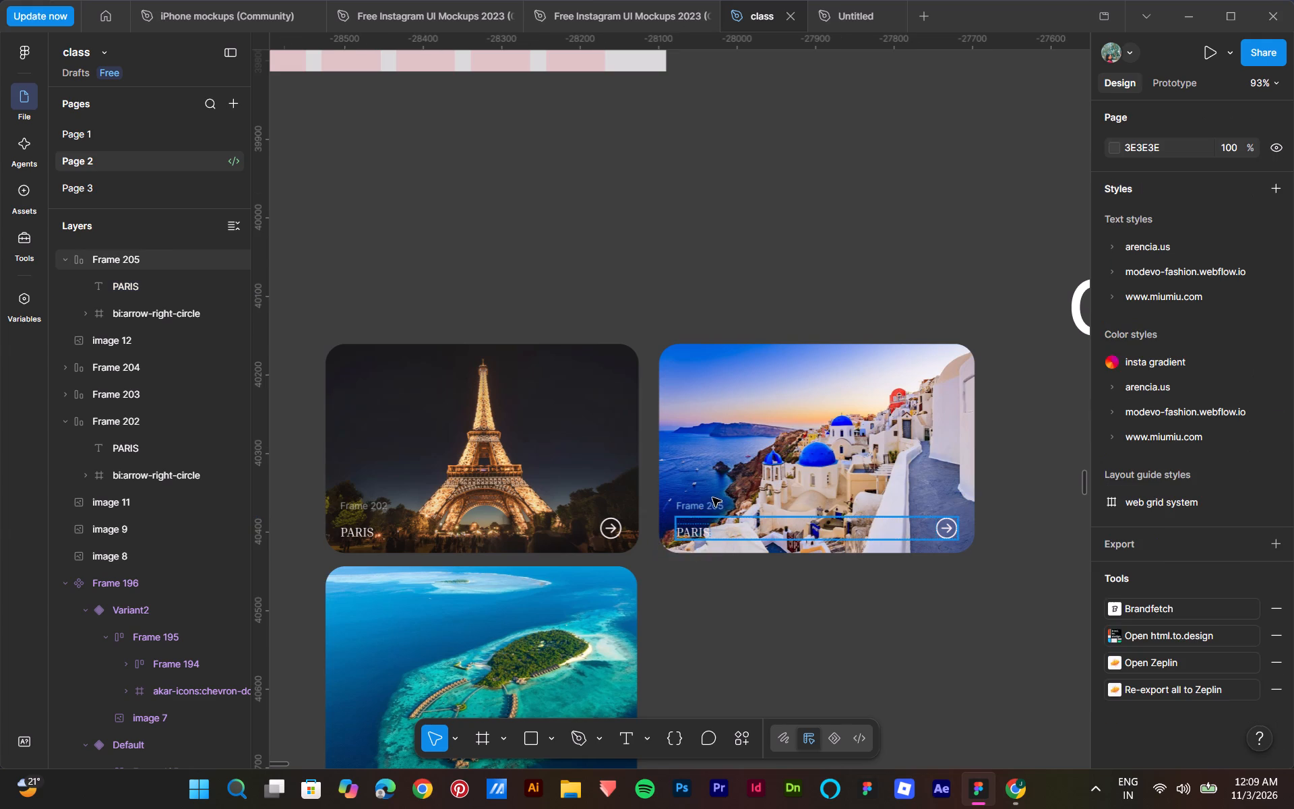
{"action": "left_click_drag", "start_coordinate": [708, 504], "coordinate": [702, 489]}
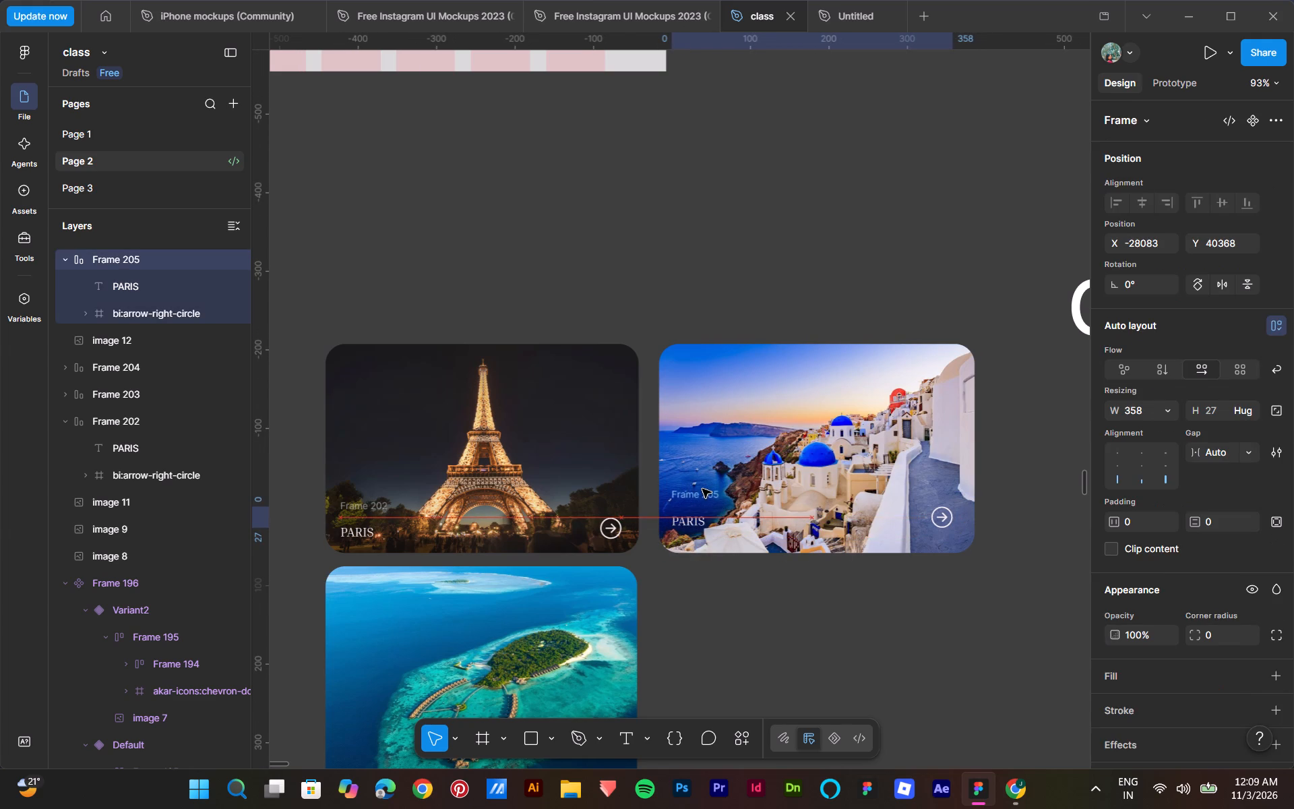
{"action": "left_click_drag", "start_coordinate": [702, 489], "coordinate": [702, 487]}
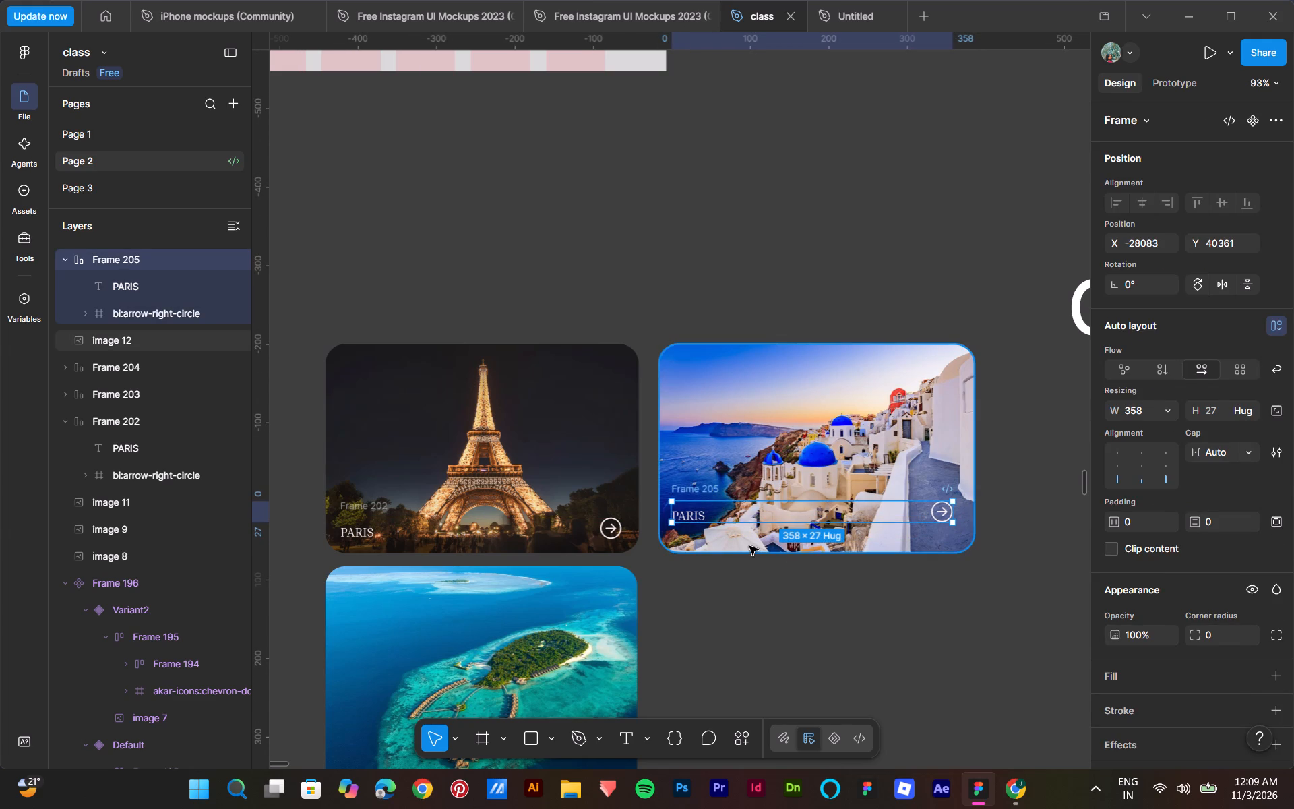
Shorten the Santorini photo to about 254 high, shift it slightly toward the Eiffel Tower card, and scale it to about 410 × 259.
{"action": "left_click", "coordinate": [751, 545]}
{"action": "left_click_drag", "start_coordinate": [774, 551], "coordinate": [776, 545], "text": "ctrl"}
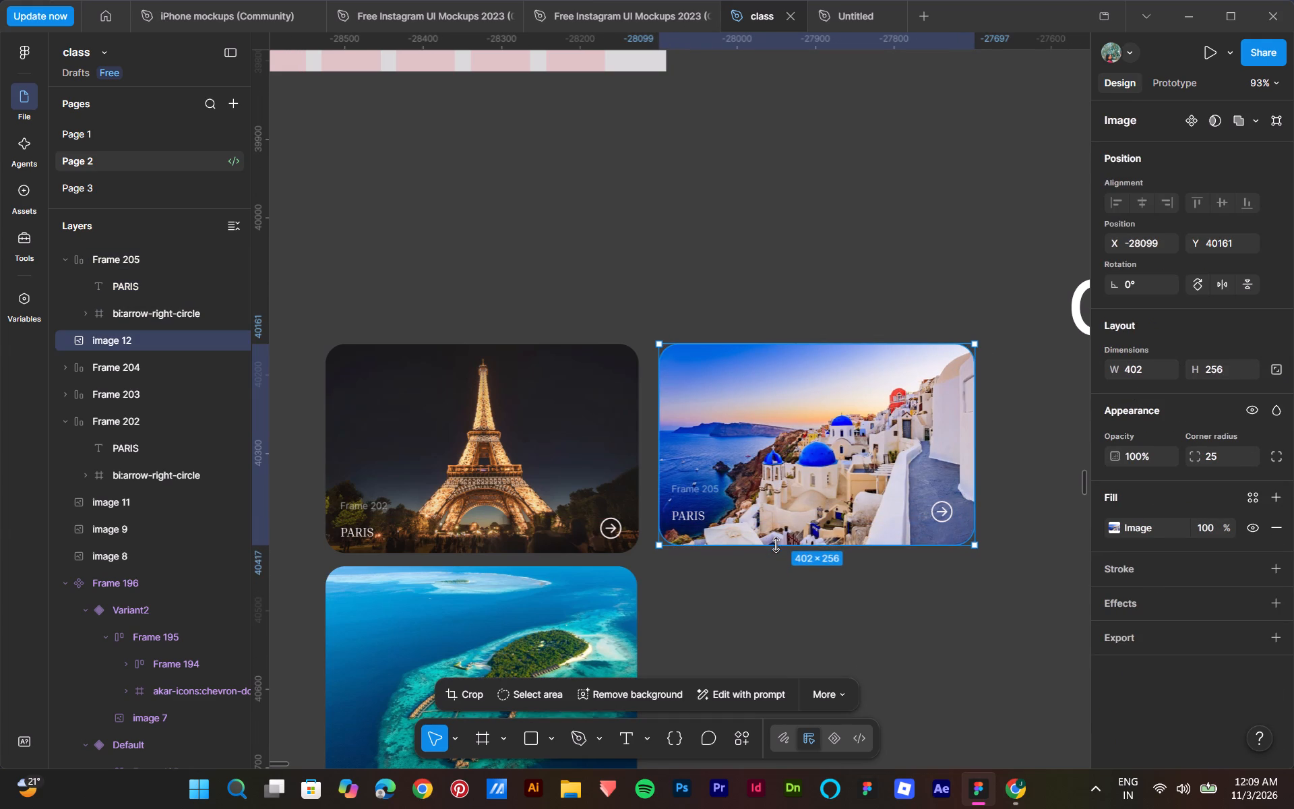
{"action": "left_click_drag", "start_coordinate": [776, 545], "coordinate": [776, 543], "text": "ctrl"}
{"action": "left_click", "coordinate": [828, 422]}
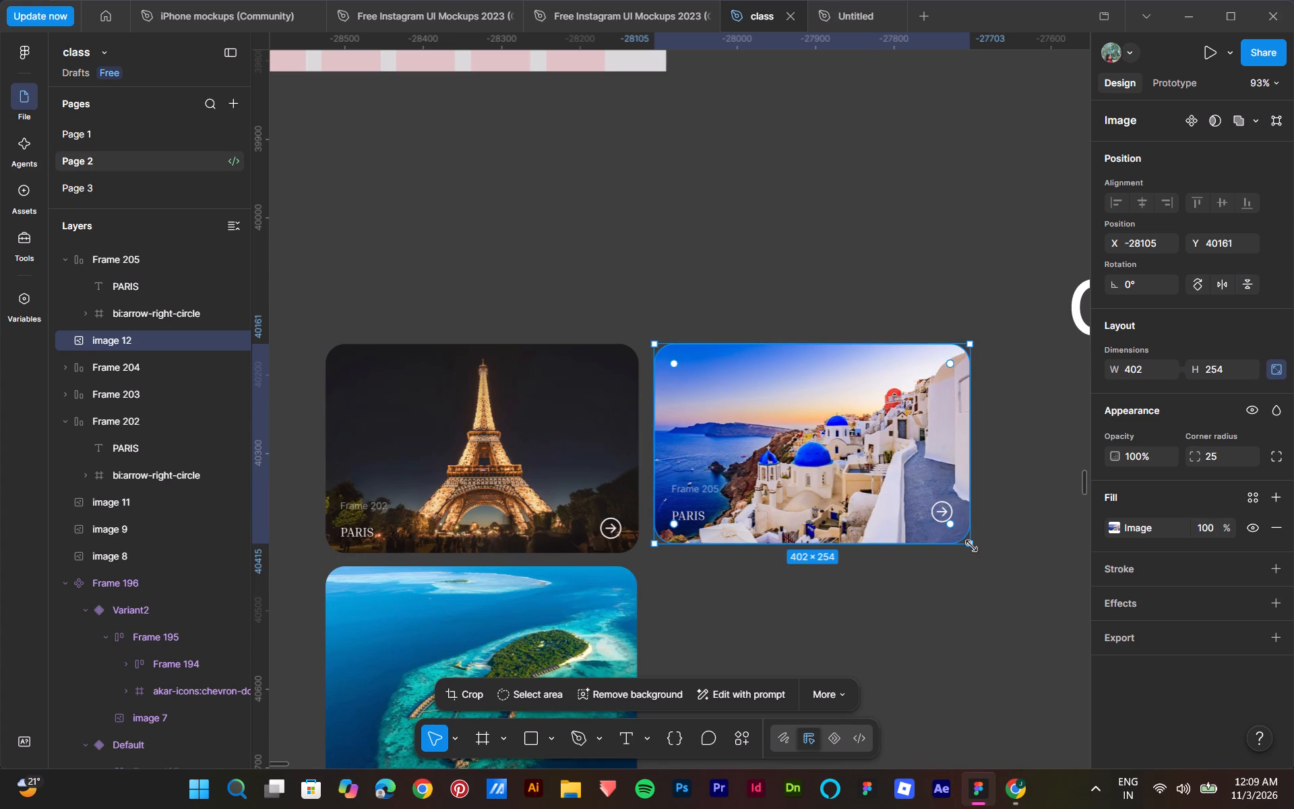
{"action": "left_click", "coordinate": [971, 546]}
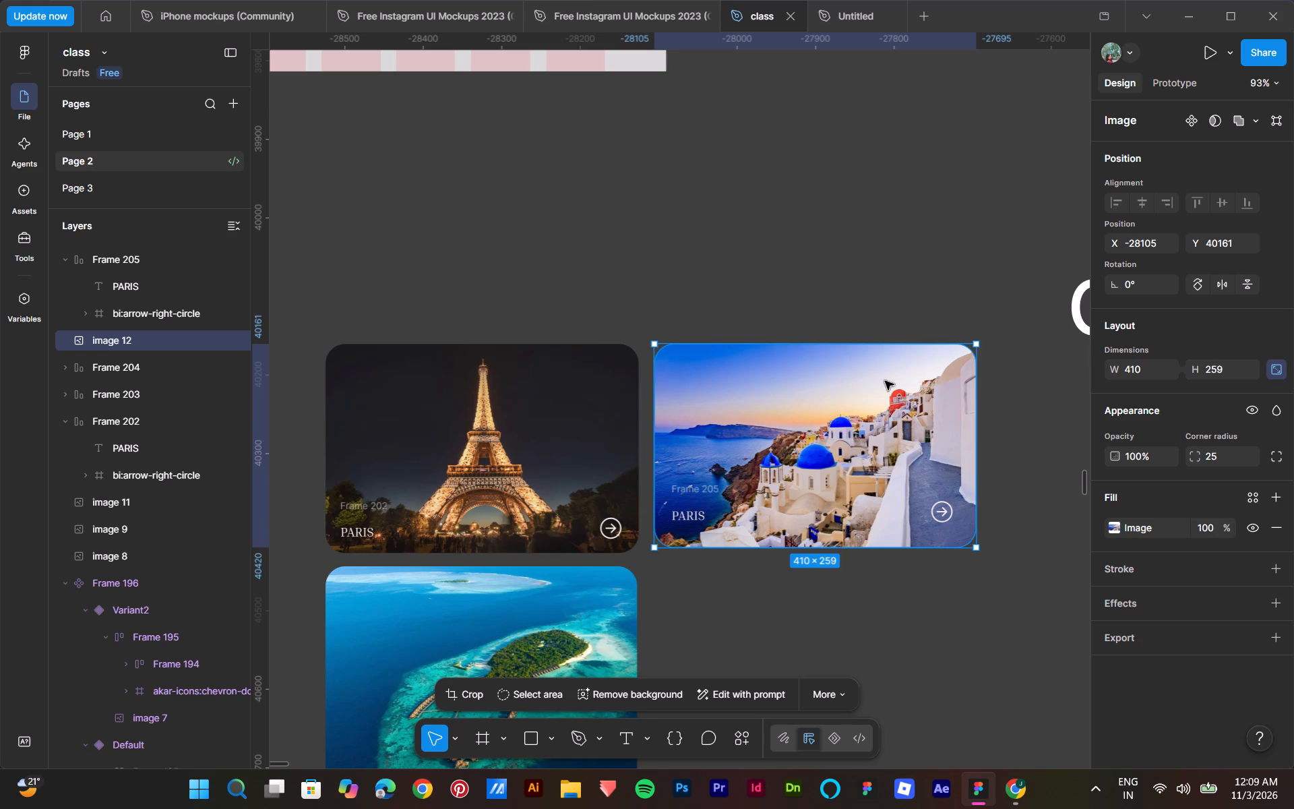
Move the Santorini photo directly above the Eiffel Tower card and narrow it to about 399 × 259, lining up the side edges.
{"action": "left_click_drag", "start_coordinate": [875, 398], "coordinate": [574, 183]}
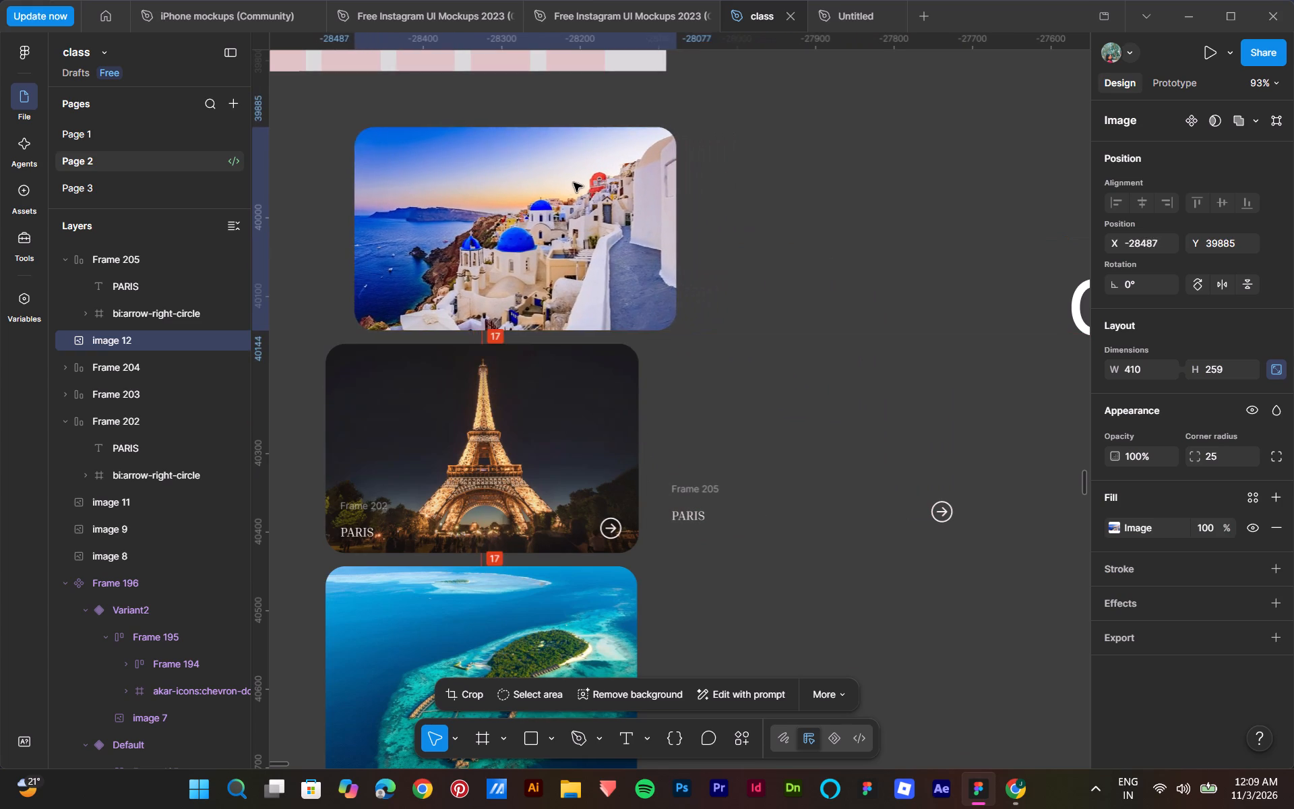
{"action": "left_click_drag", "start_coordinate": [574, 183], "coordinate": [551, 190]}
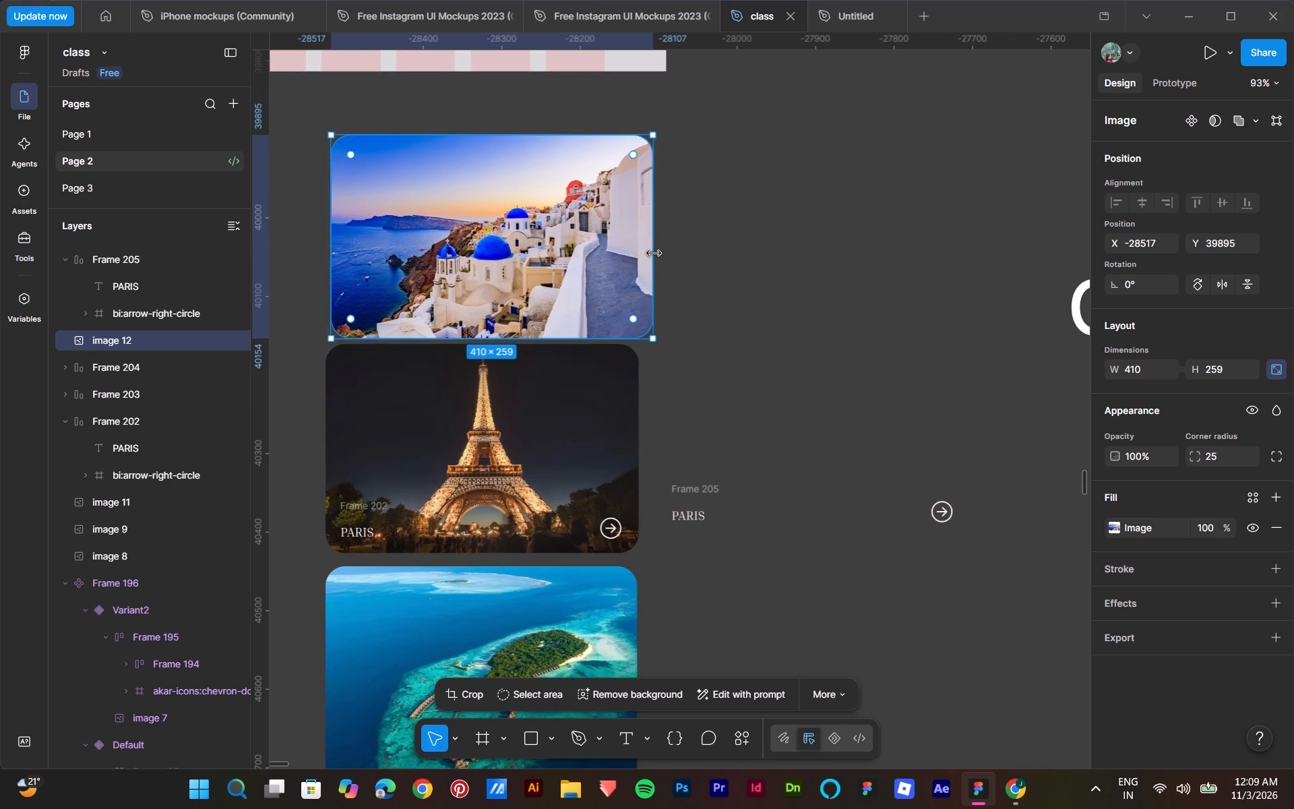
{"action": "left_click_drag", "start_coordinate": [653, 254], "coordinate": [643, 257], "text": "ctrl"}
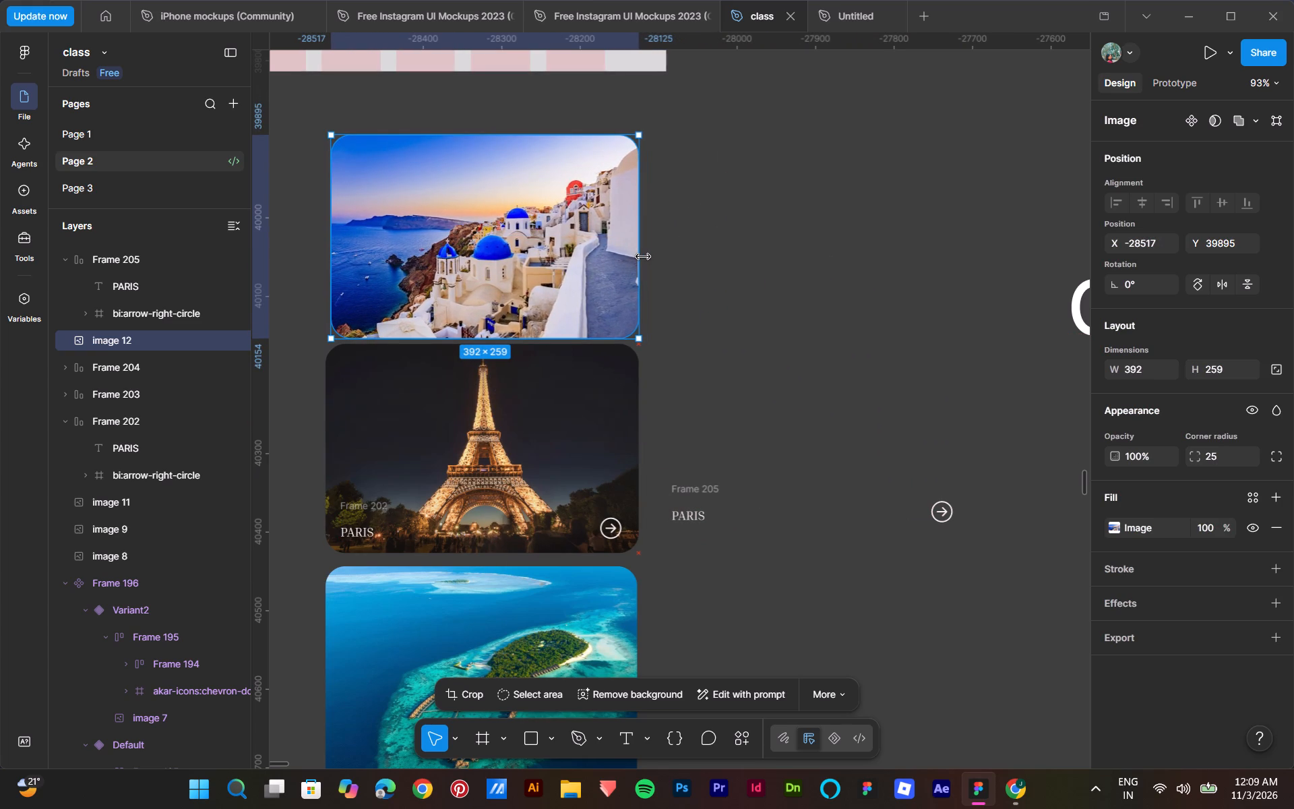
{"action": "left_click_drag", "start_coordinate": [643, 257], "coordinate": [643, 258], "text": "ctrl"}
{"action": "left_click", "coordinate": [575, 240]}
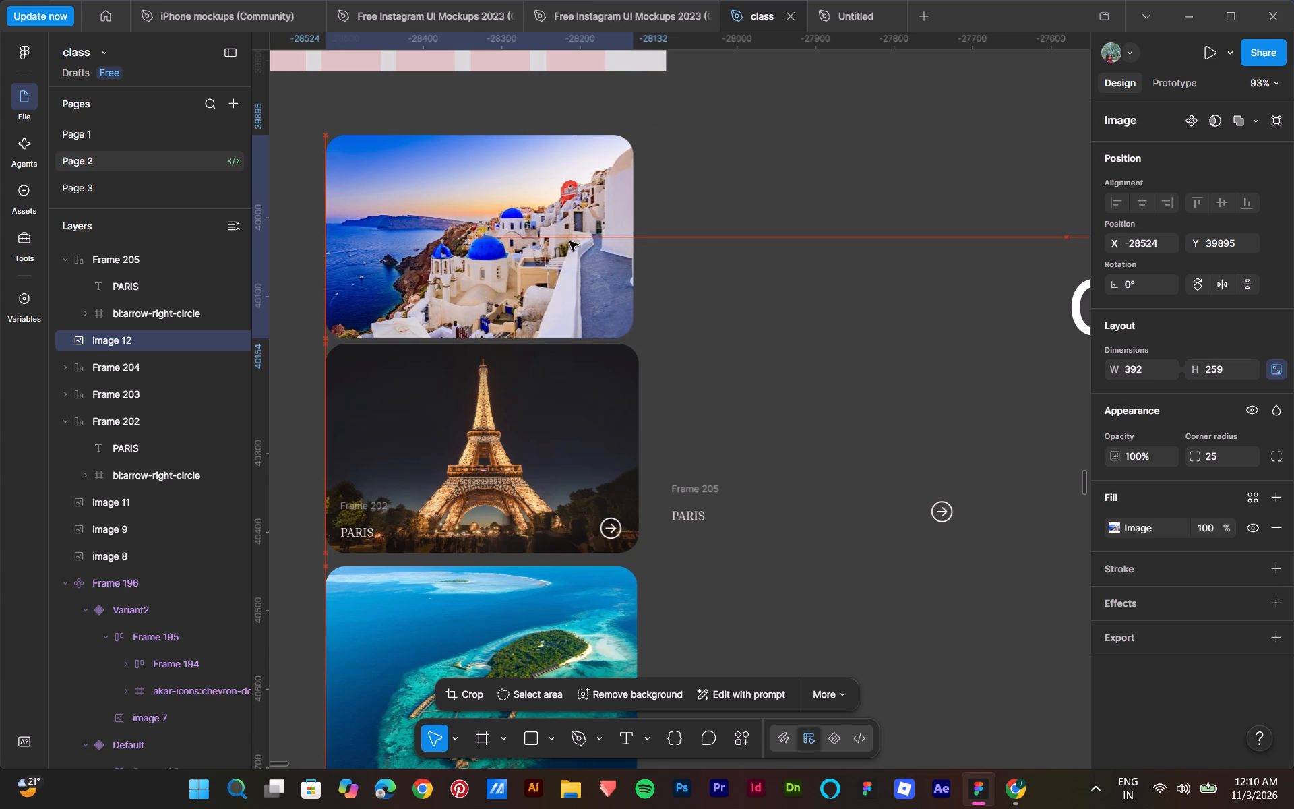
{"action": "left_click", "coordinate": [637, 269]}
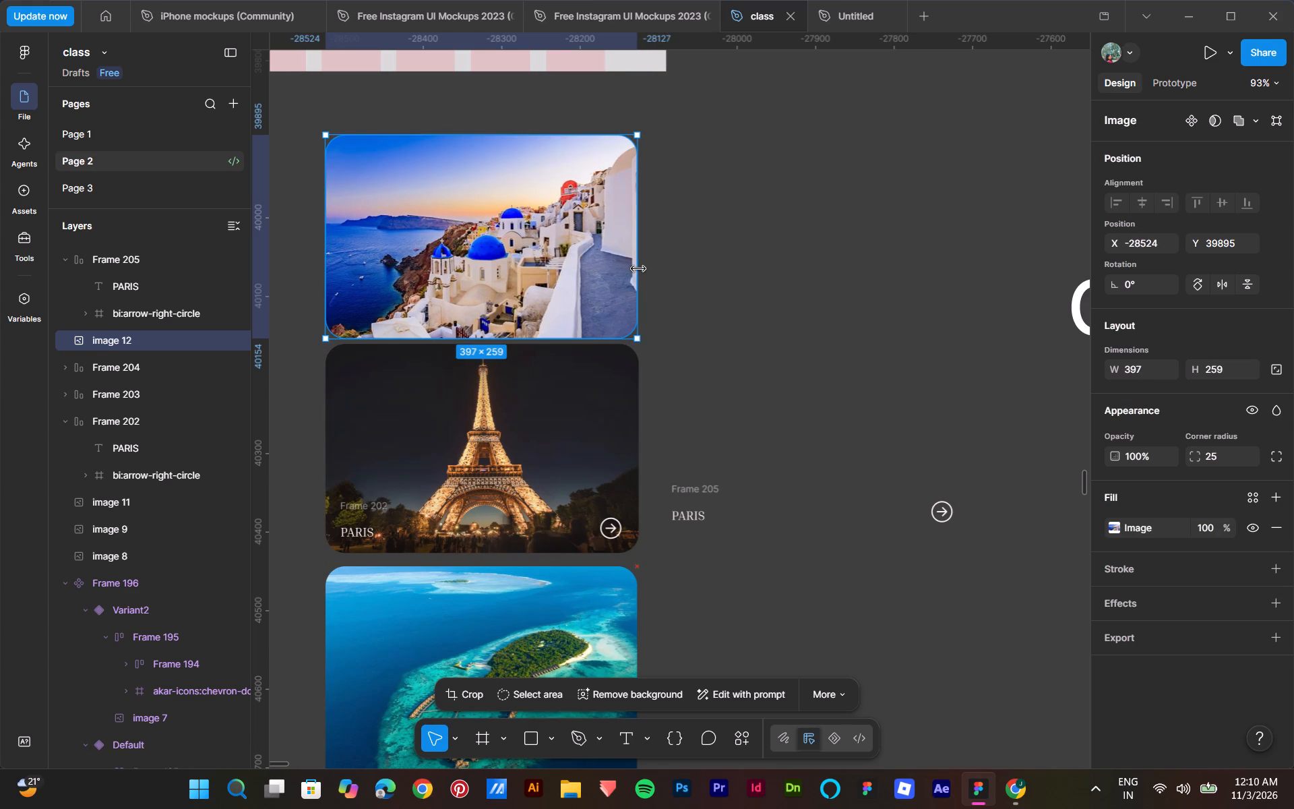
{"action": "left_click", "coordinate": [692, 270]}
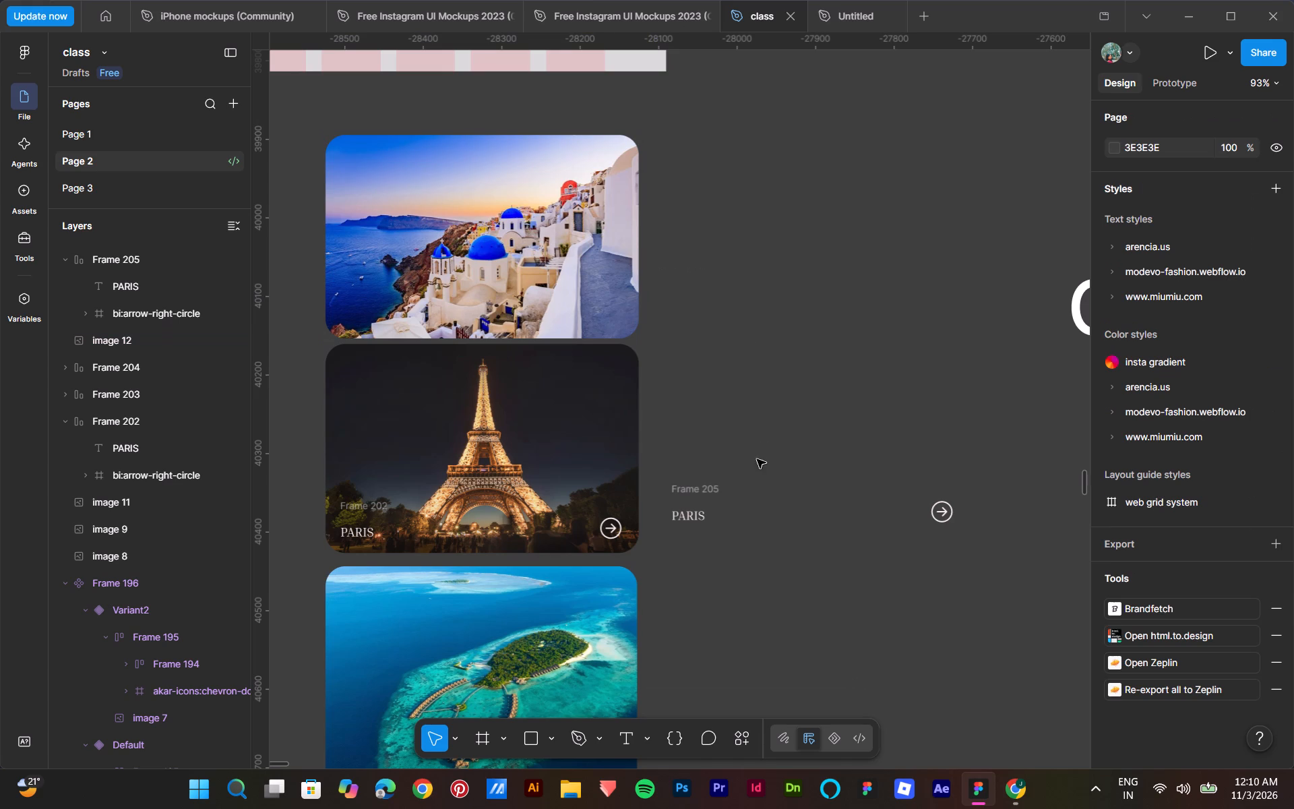
Move the Frame 205 row onto the lower part of the Santorini photo, lined up with the PARIS row below at X -28505, Y 40099.
{"action": "left_click_drag", "start_coordinate": [706, 487], "coordinate": [377, 274]}
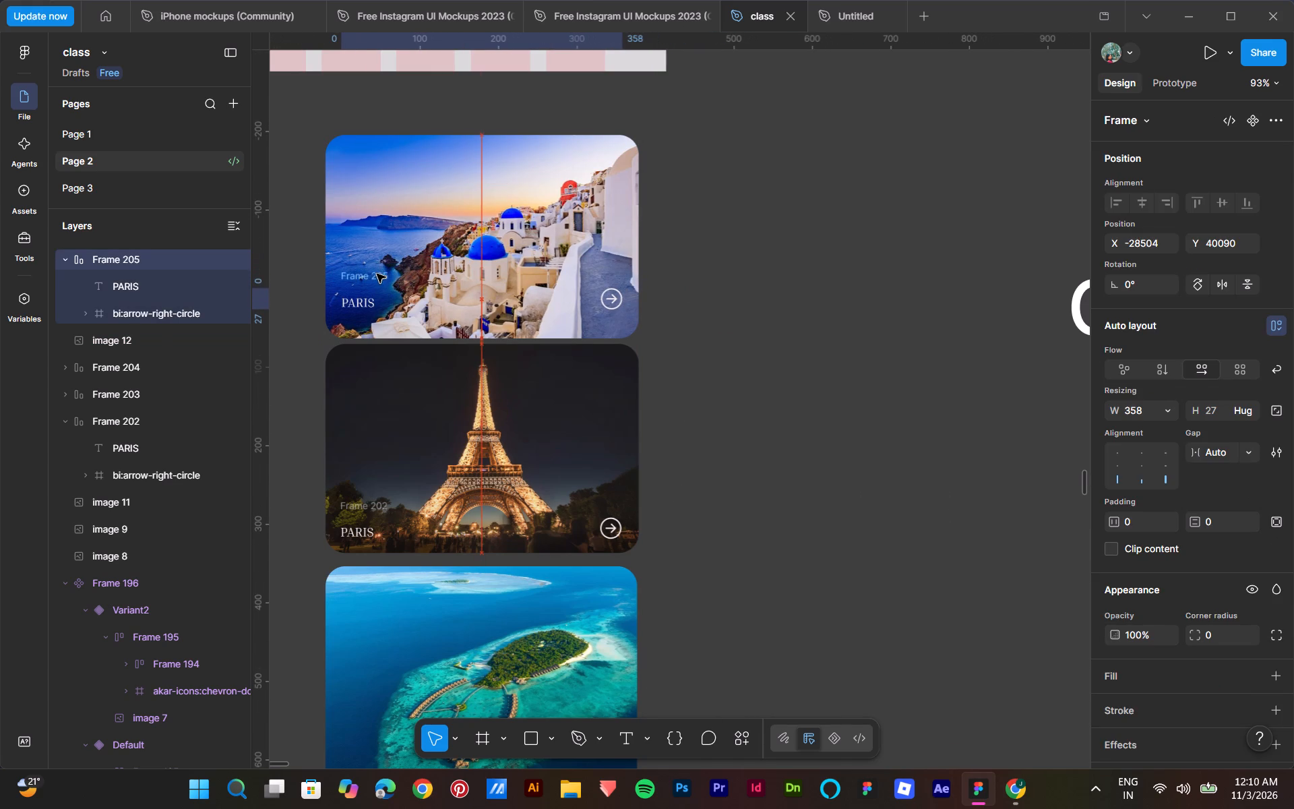
{"action": "left_click_drag", "start_coordinate": [377, 274], "coordinate": [375, 280]}
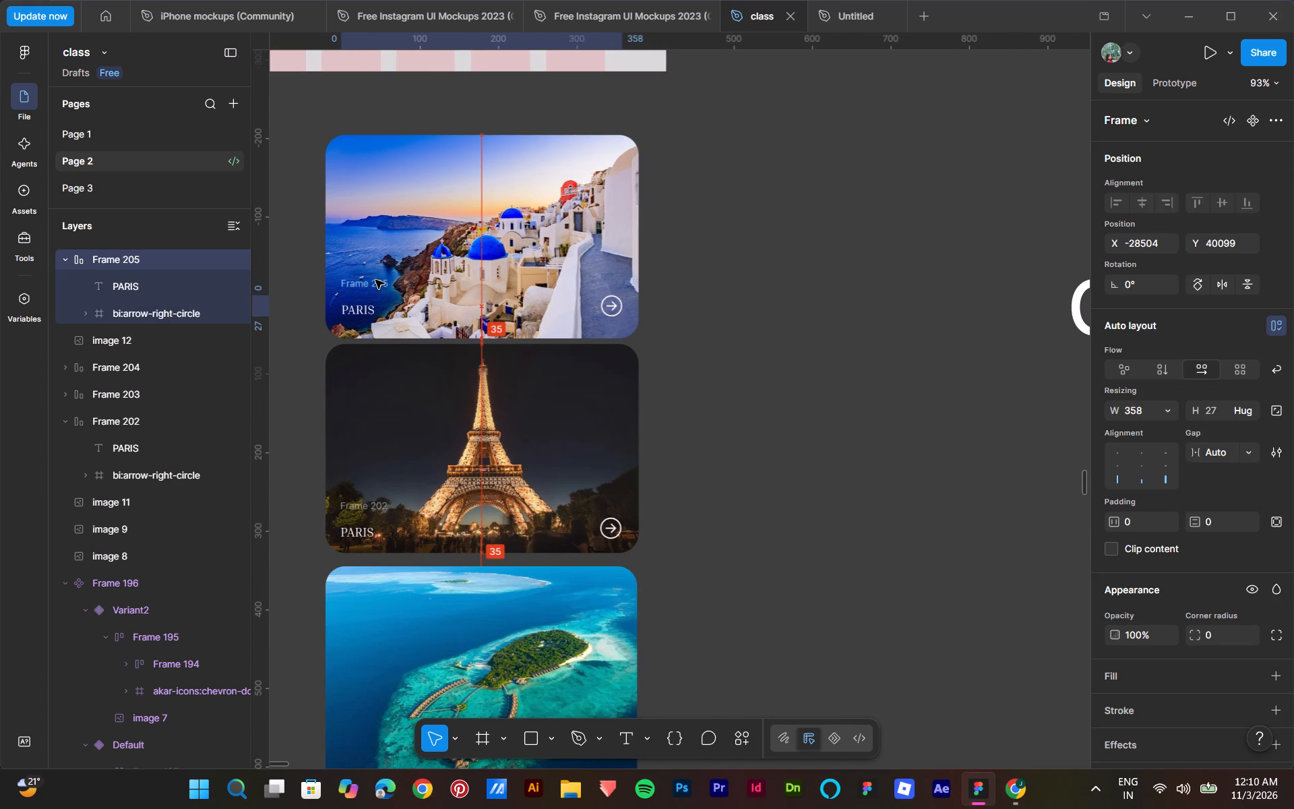
{"action": "left_click_drag", "start_coordinate": [375, 280], "coordinate": [375, 280]}
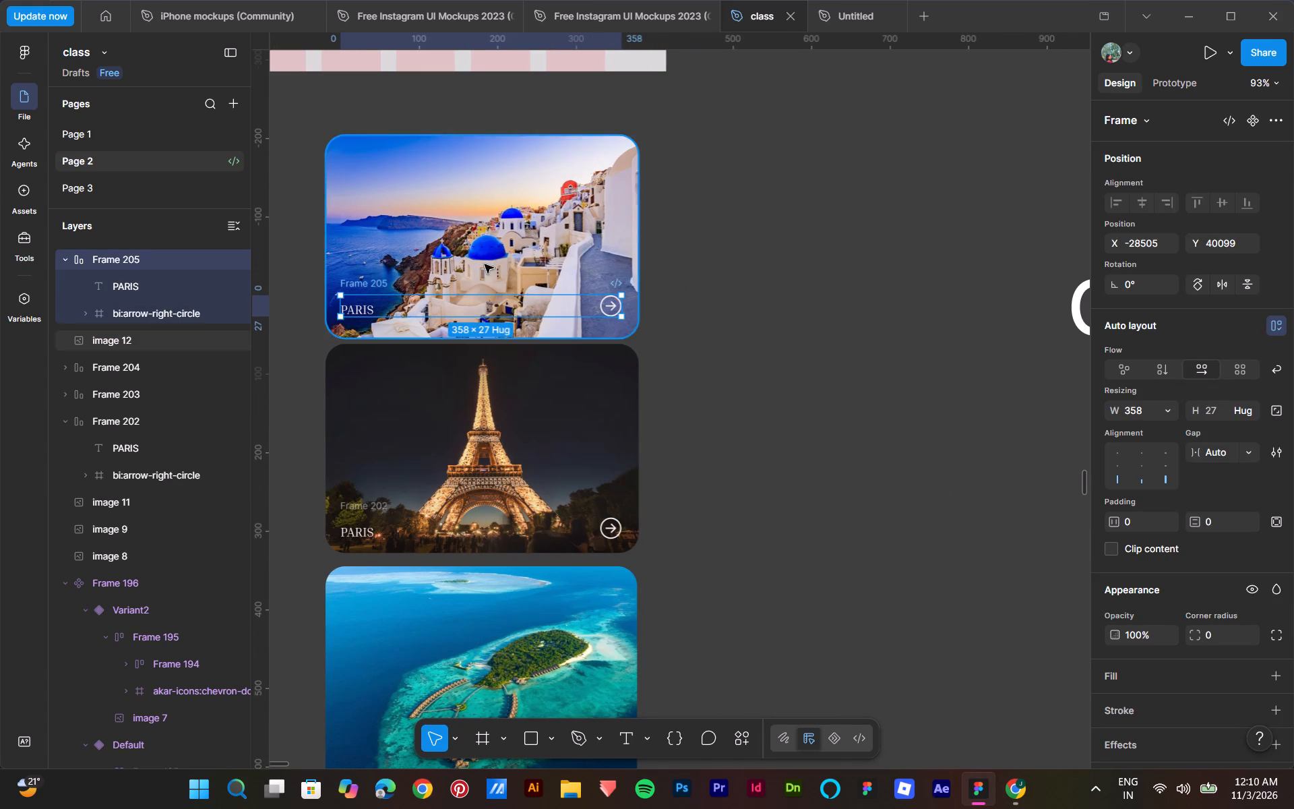
{"action": "left_click", "coordinate": [715, 291]}
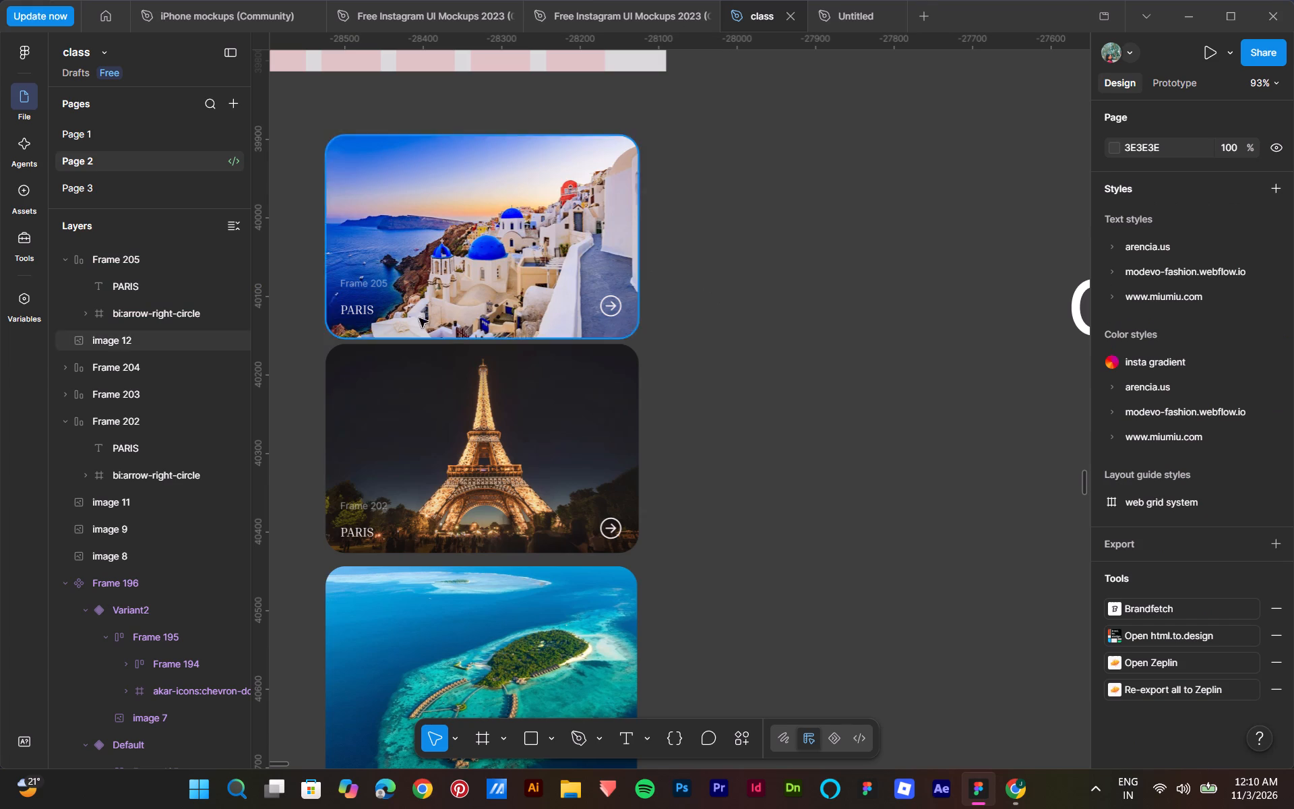
Combine the Santorini photo and its label-and-arrow row into one auto layout frame.
{"action": "left_click_drag", "start_coordinate": [310, 131], "coordinate": [650, 322]}
{"action": "key", "text": "shift+a"}
Combine the Eiffel Tower photo and its Frame 202 label-and-arrow row into one auto layout frame.
{"action": "scroll", "coordinate": [656, 325], "scroll_direction": "down", "scroll_amount": 5}
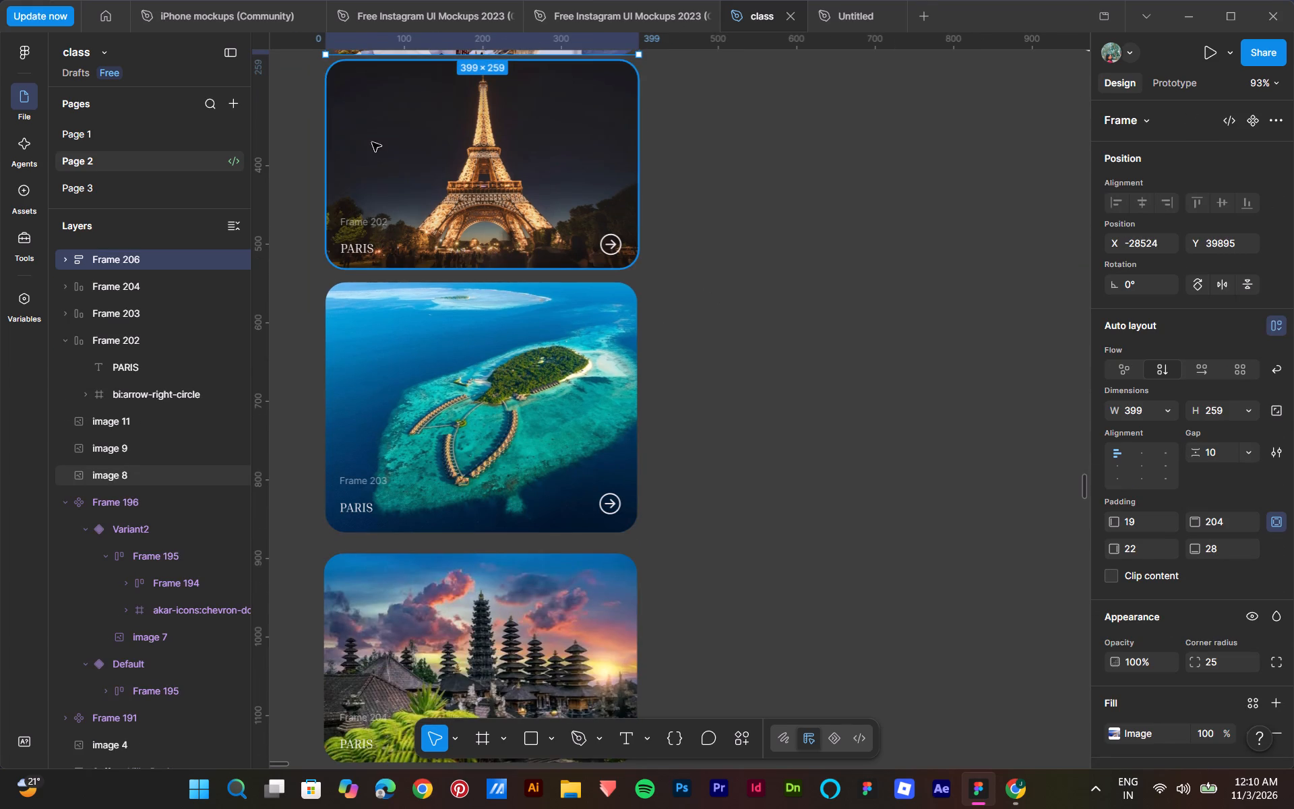
{"action": "scroll", "coordinate": [406, 164], "scroll_direction": "up", "scroll_amount": 3}
{"action": "left_click_drag", "start_coordinate": [311, 139], "coordinate": [656, 315]}
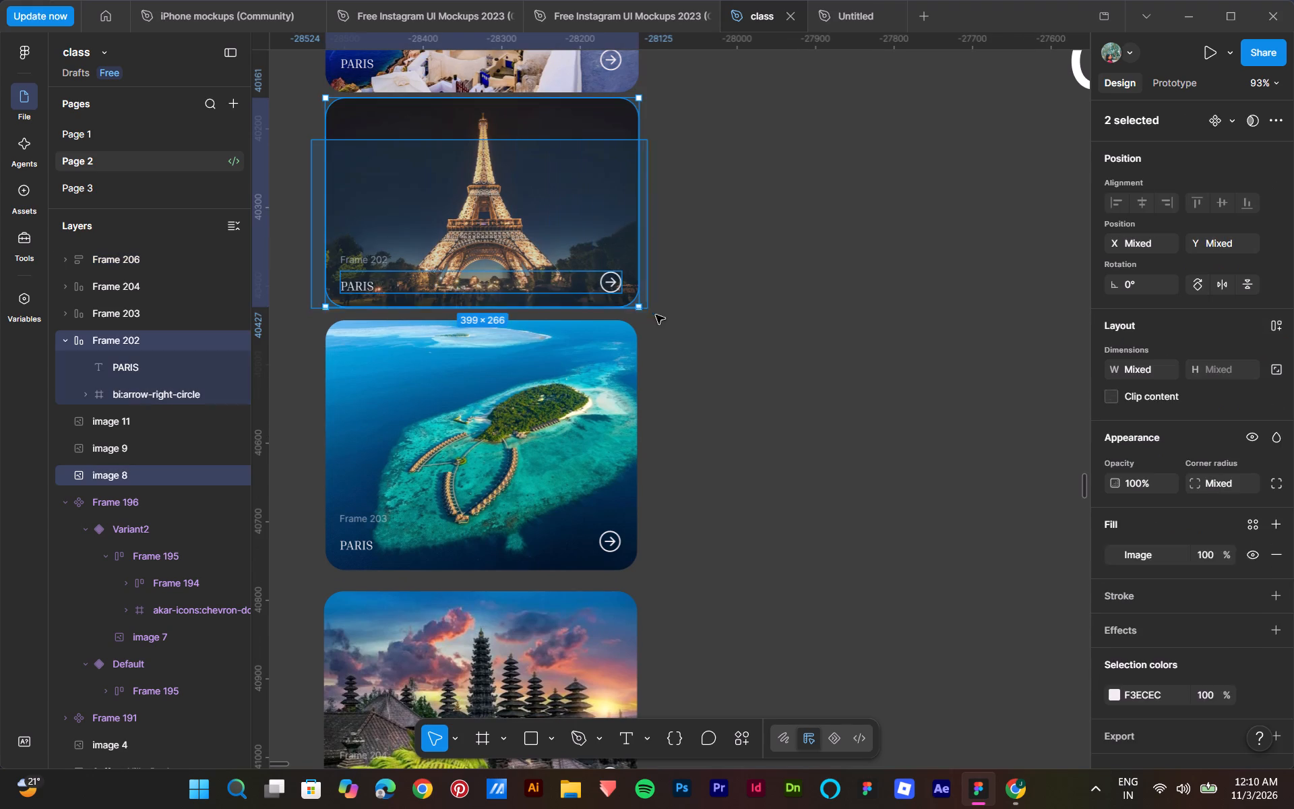
{"action": "left_click_drag", "start_coordinate": [656, 315], "coordinate": [655, 303]}
{"action": "key", "text": "shift+a"}
Move the island photo (image 9) out beside the Eiffel Tower card, level with its top edge.
{"action": "scroll", "coordinate": [655, 303], "scroll_direction": "down", "scroll_amount": 5}
{"action": "scroll", "coordinate": [655, 303], "scroll_direction": "up", "scroll_amount": 3}
{"action": "scroll", "coordinate": [569, 242], "scroll_direction": "up", "scroll_amount": 2}
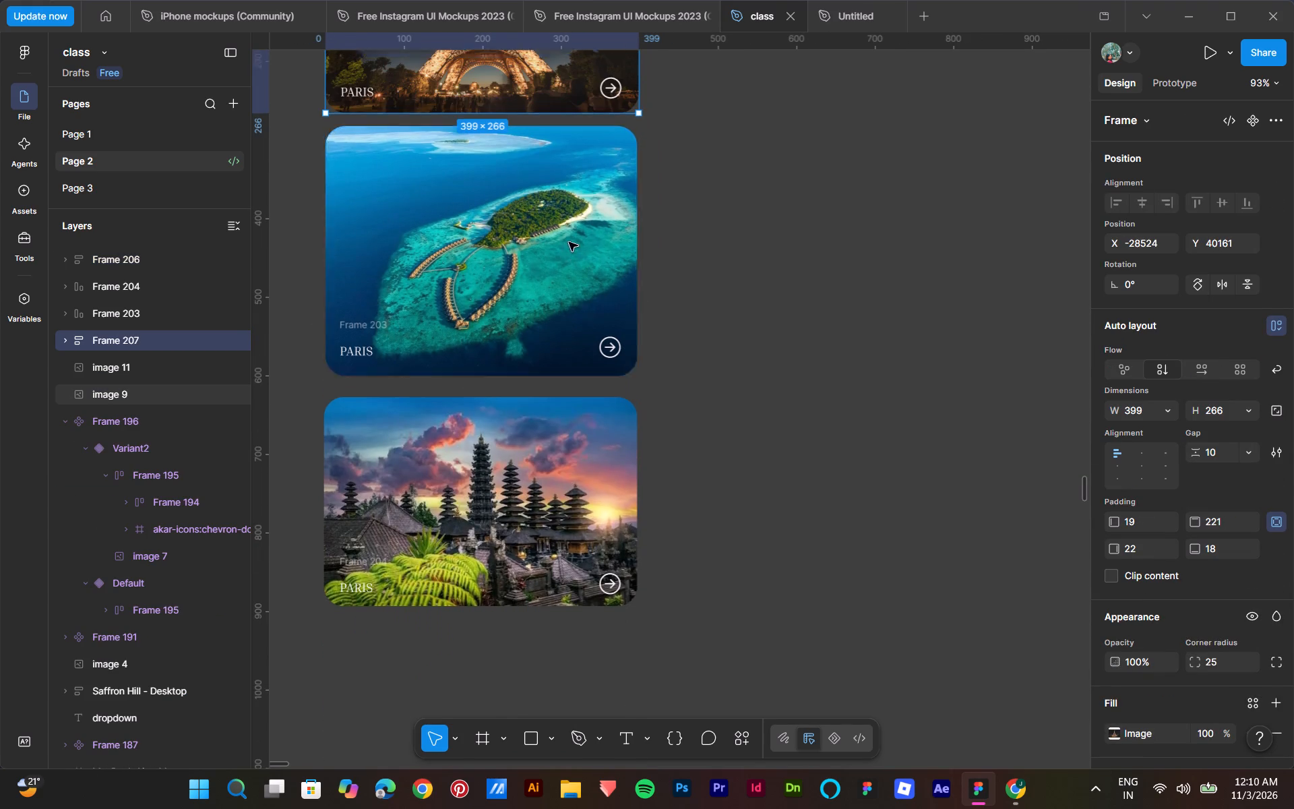
{"action": "scroll", "coordinate": [569, 242], "scroll_direction": "up", "scroll_amount": 2}
{"action": "left_click_drag", "start_coordinate": [595, 409], "coordinate": [892, 205]}
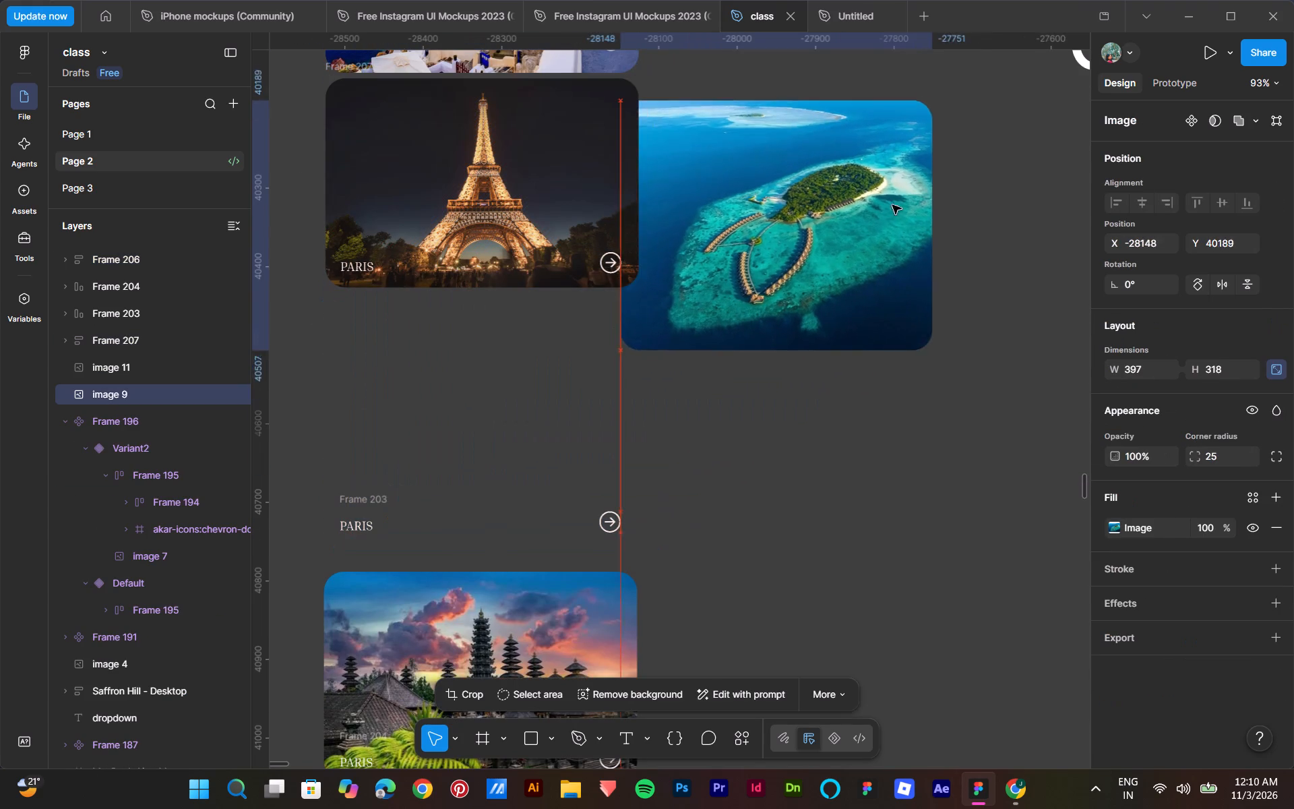
{"action": "left_click_drag", "start_coordinate": [892, 205], "coordinate": [927, 186]}
{"action": "scroll", "coordinate": [927, 188], "scroll_direction": "up", "scroll_amount": 8}
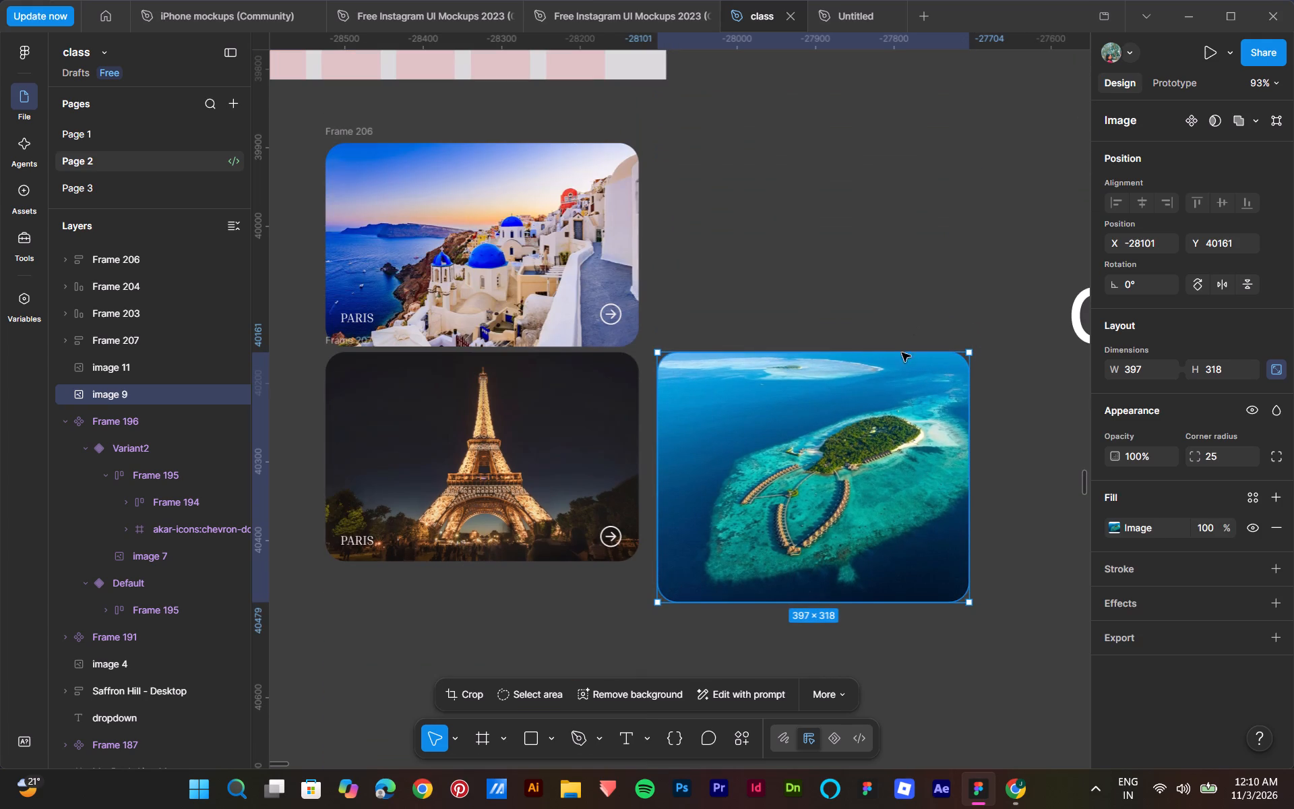
{"action": "left_click_drag", "start_coordinate": [828, 349], "coordinate": [828, 356]}
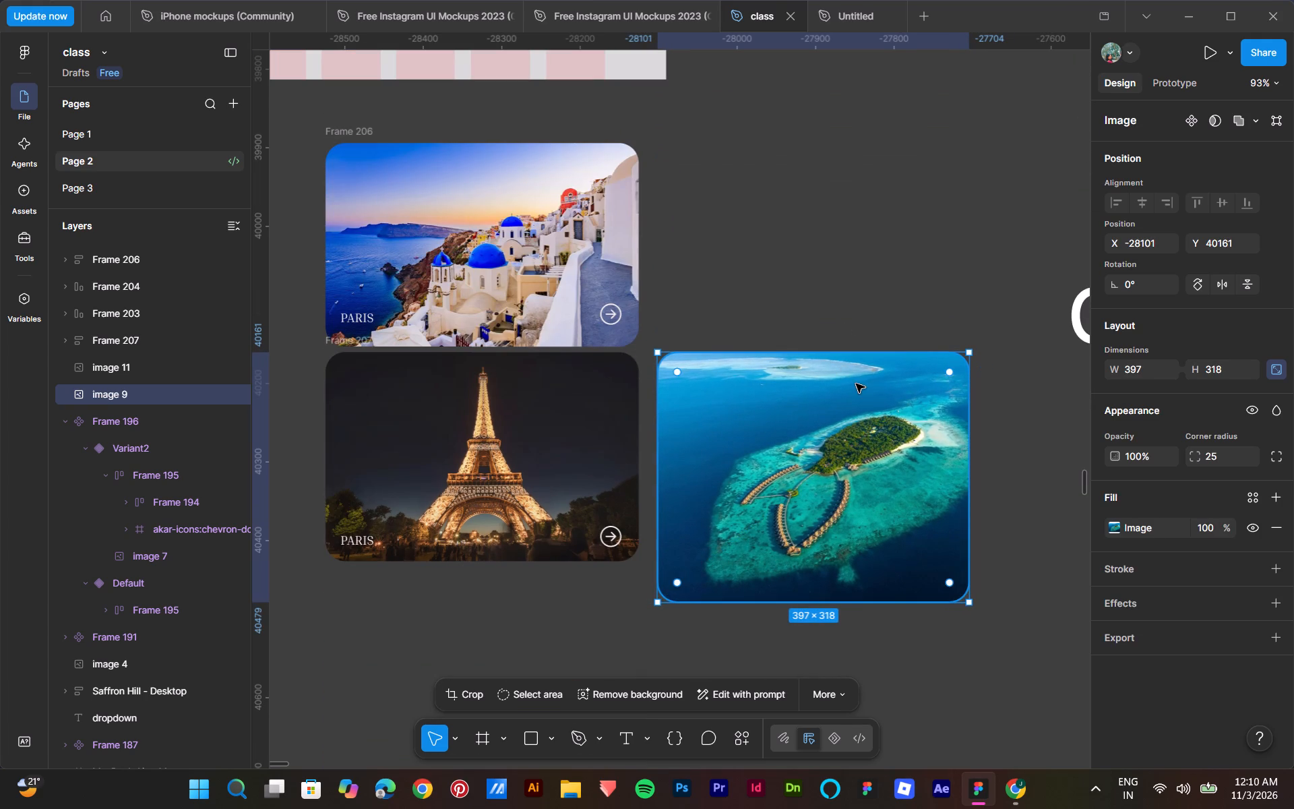
{"action": "key", "text": "ctrl+z"}
{"action": "left_click_drag", "start_coordinate": [855, 421], "coordinate": [518, 638]}
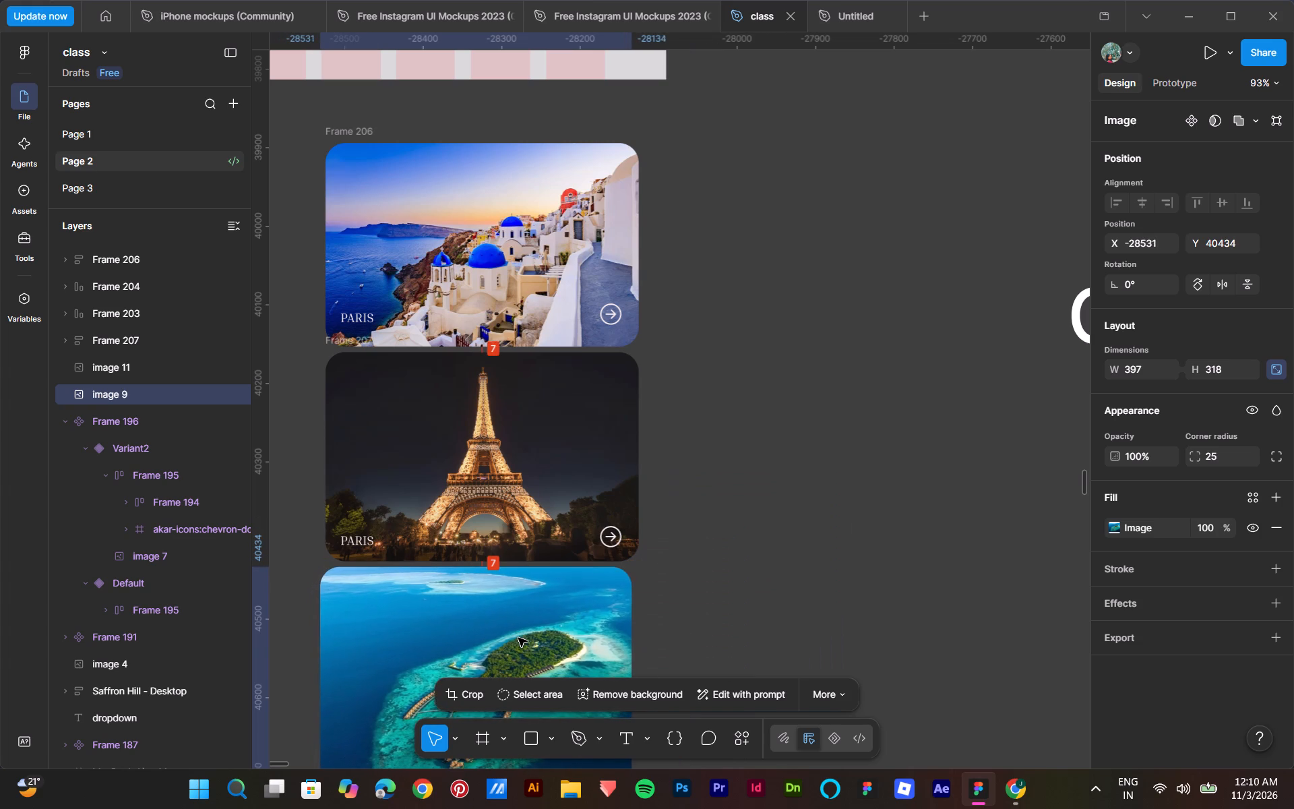
{"action": "left_click_drag", "start_coordinate": [518, 638], "coordinate": [849, 426]}
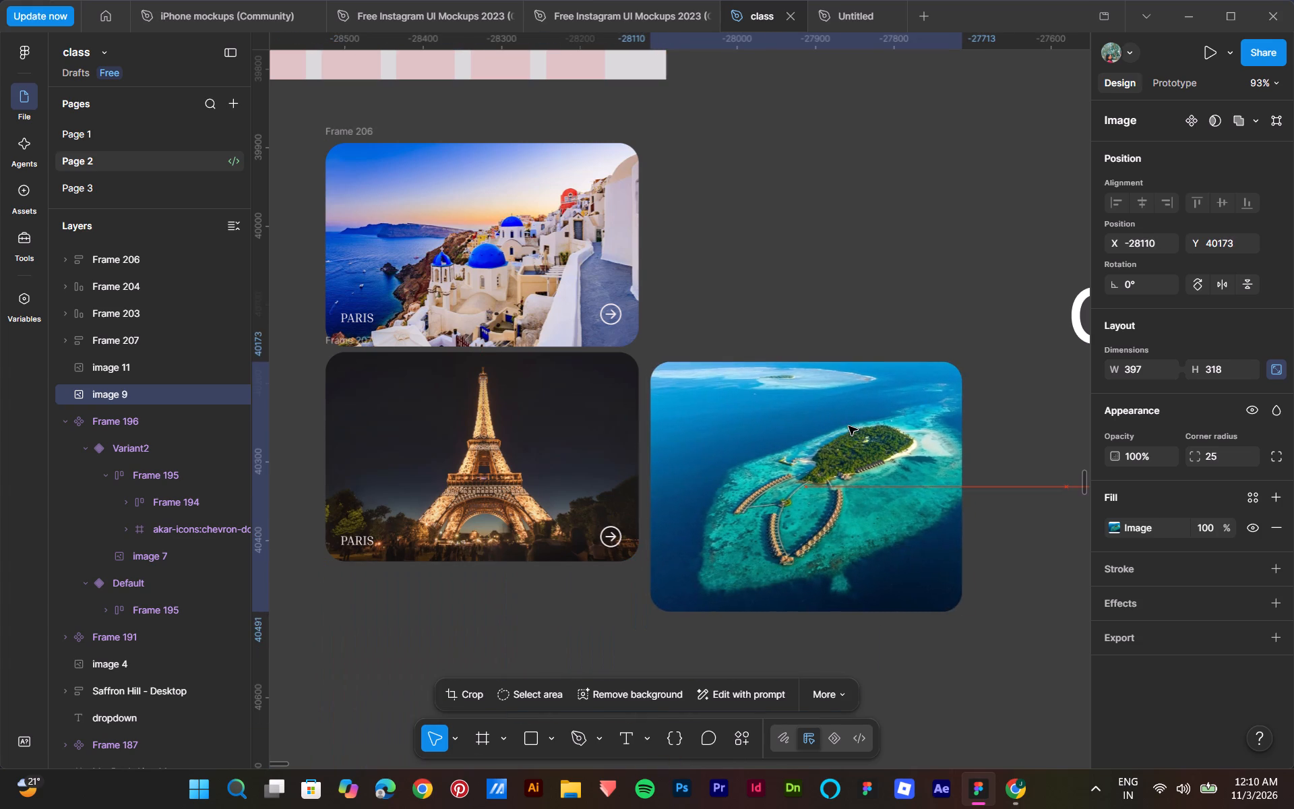
{"action": "left_click_drag", "start_coordinate": [849, 426], "coordinate": [844, 419]}
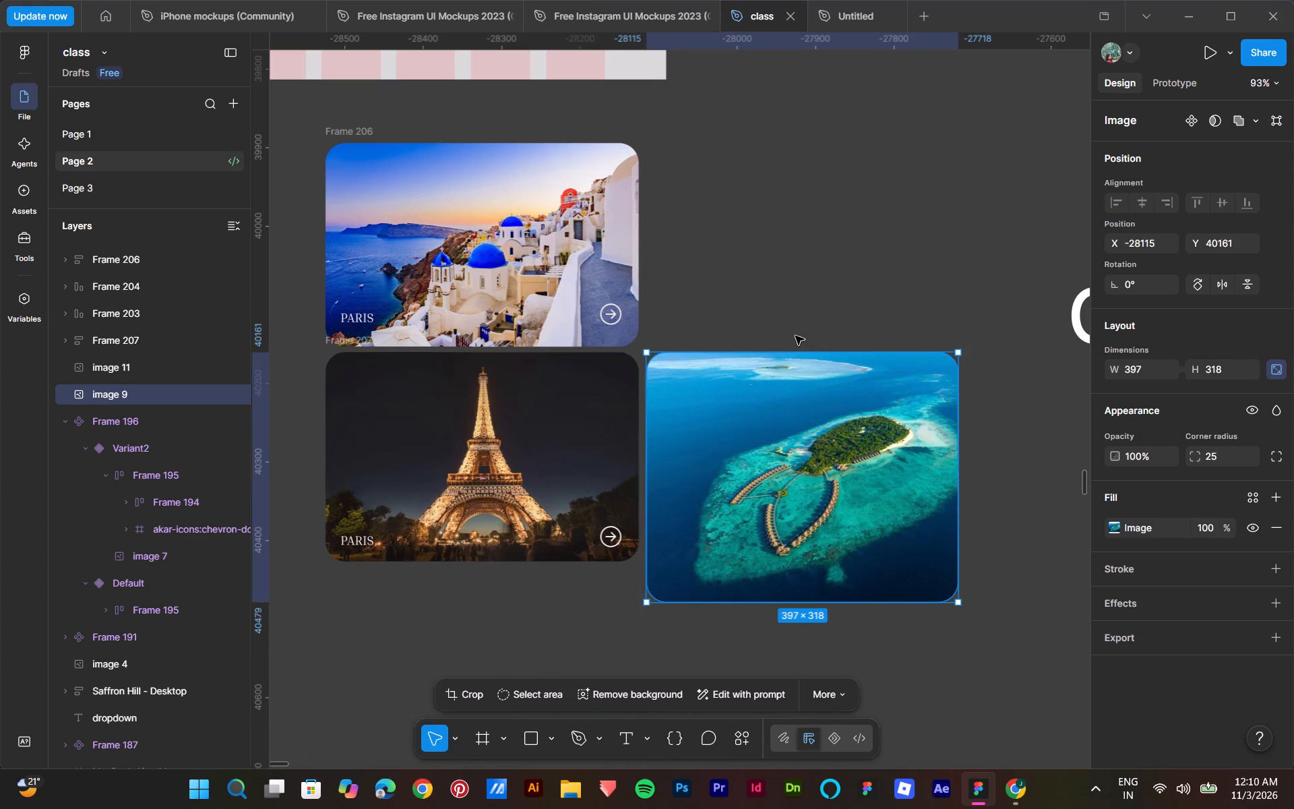
Resize the island photo (image 9) to 397 × 266 and place it beside the Eiffel Tower card at X -28110, Y 40161.
{"action": "left_click_drag", "start_coordinate": [786, 352], "coordinate": [785, 367], "text": "ctrl"}
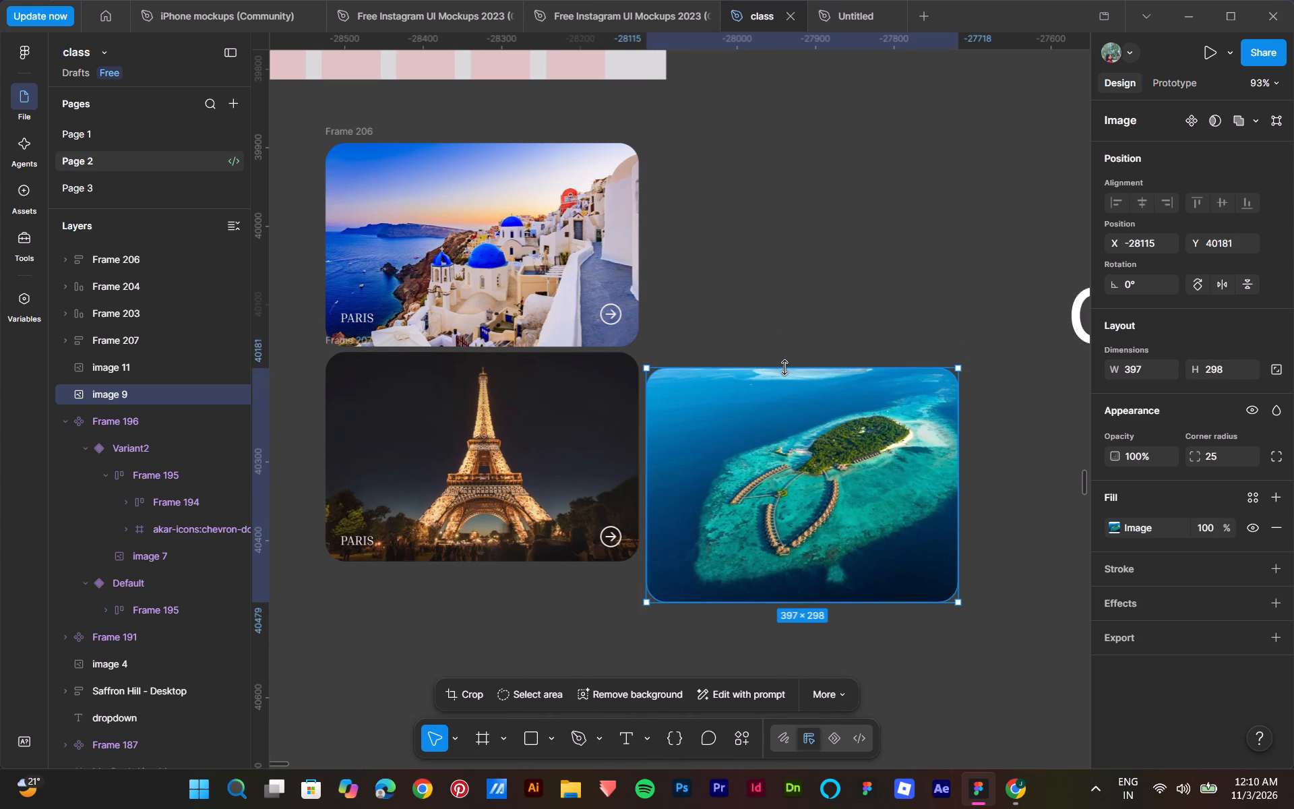
{"action": "left_click_drag", "start_coordinate": [785, 367], "coordinate": [784, 388], "text": "ctrl"}
{"action": "left_click_drag", "start_coordinate": [795, 462], "coordinate": [791, 425]}
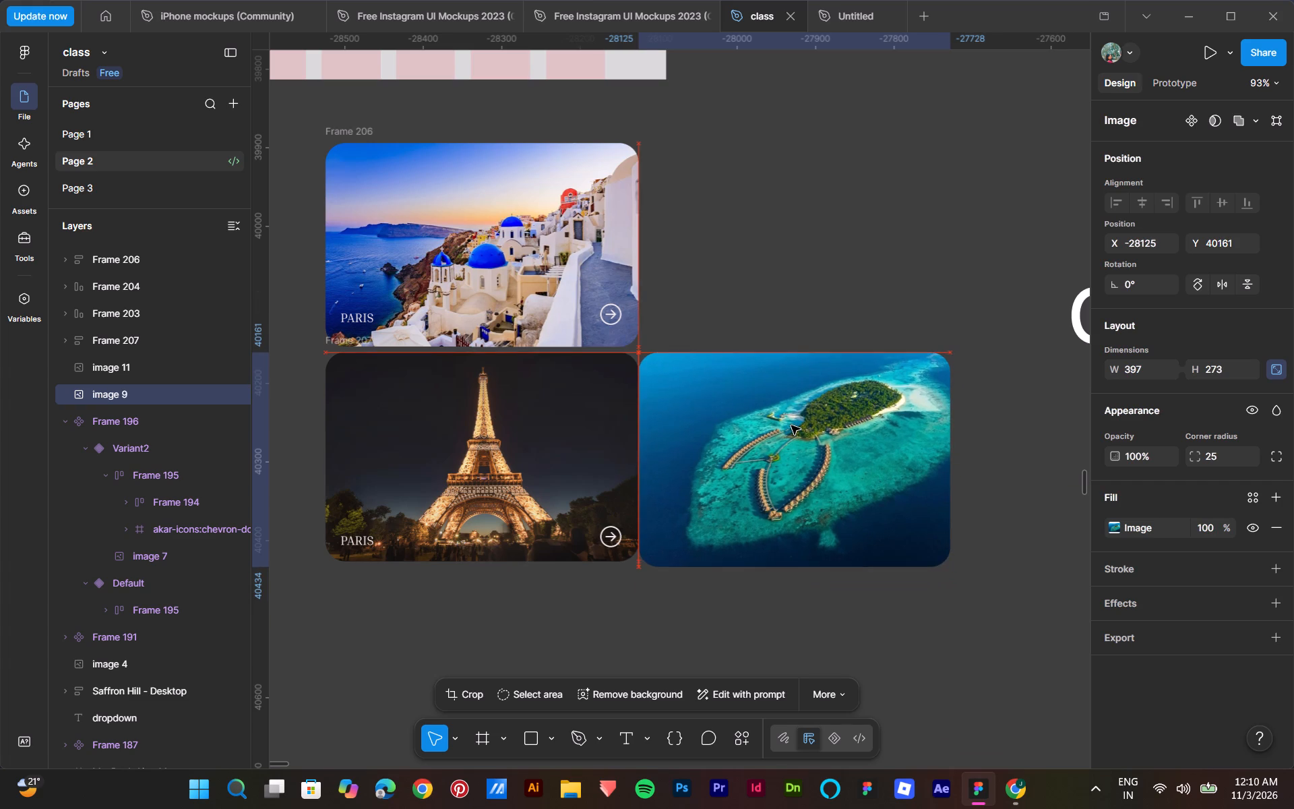
{"action": "left_click_drag", "start_coordinate": [791, 425], "coordinate": [799, 425]}
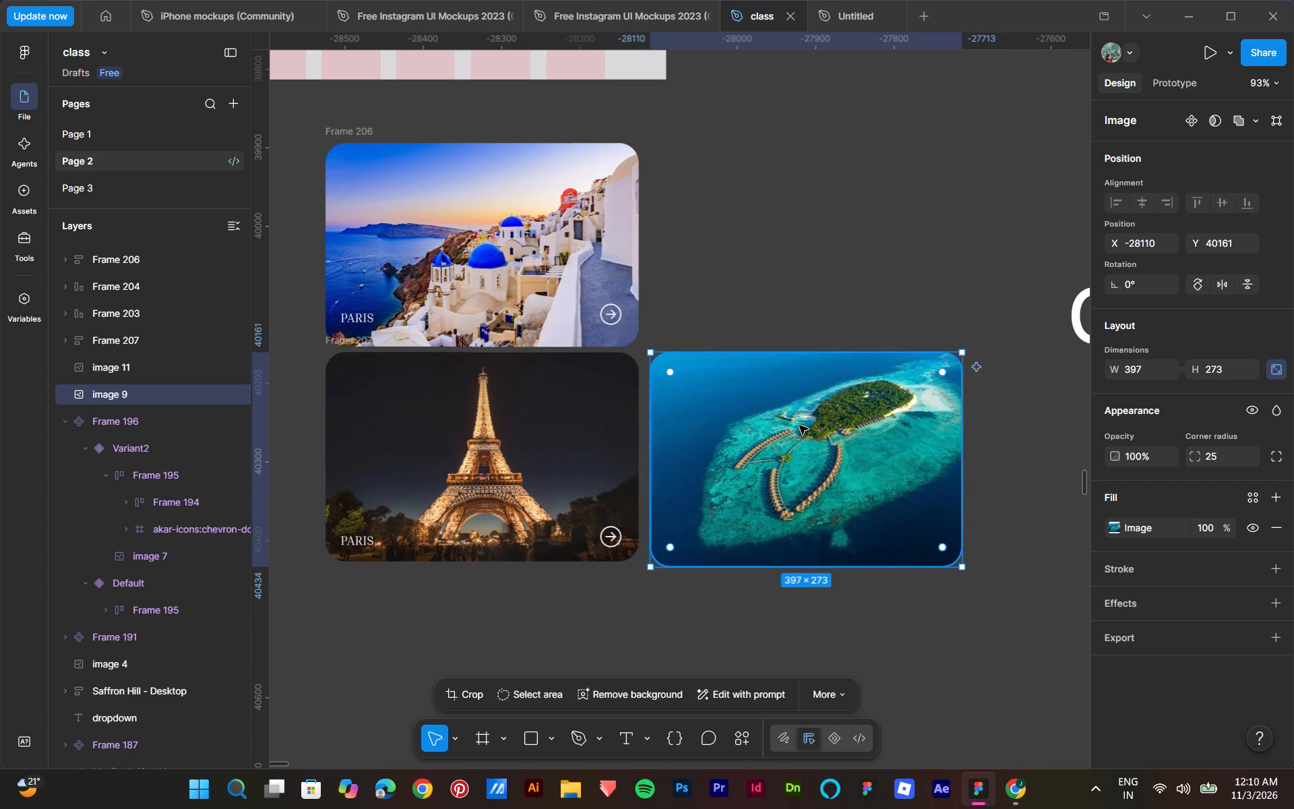
{"action": "left_click_drag", "start_coordinate": [822, 569], "coordinate": [822, 566], "text": "ctrl"}
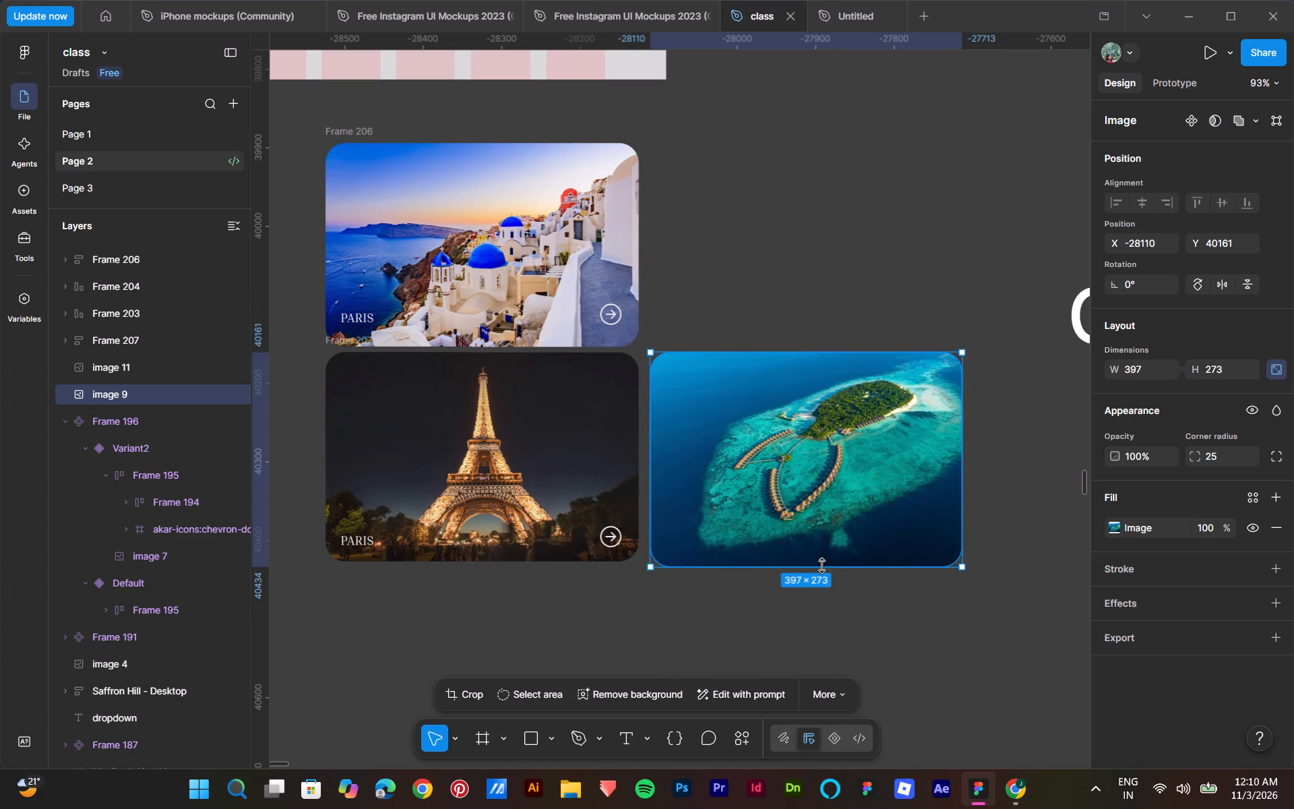
{"action": "left_click_drag", "start_coordinate": [822, 566], "coordinate": [823, 562], "text": "ctrl"}
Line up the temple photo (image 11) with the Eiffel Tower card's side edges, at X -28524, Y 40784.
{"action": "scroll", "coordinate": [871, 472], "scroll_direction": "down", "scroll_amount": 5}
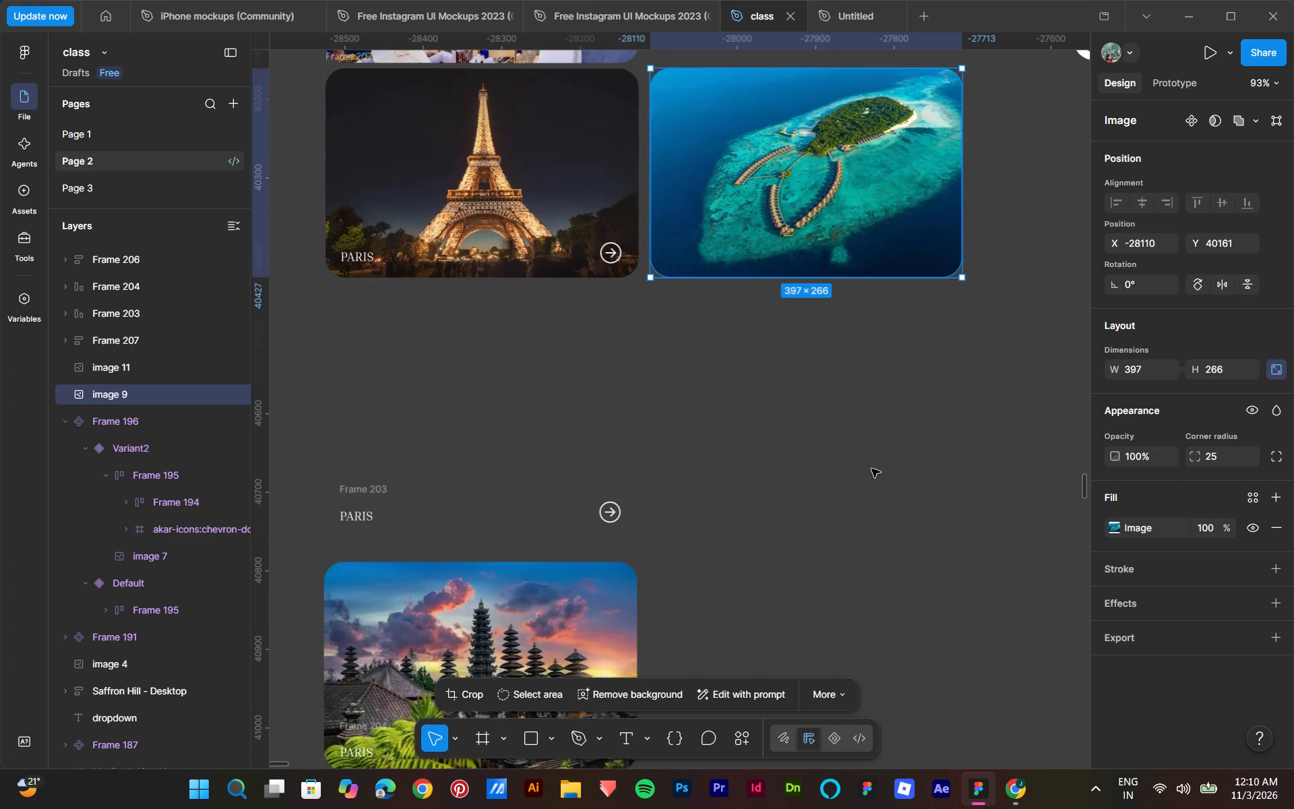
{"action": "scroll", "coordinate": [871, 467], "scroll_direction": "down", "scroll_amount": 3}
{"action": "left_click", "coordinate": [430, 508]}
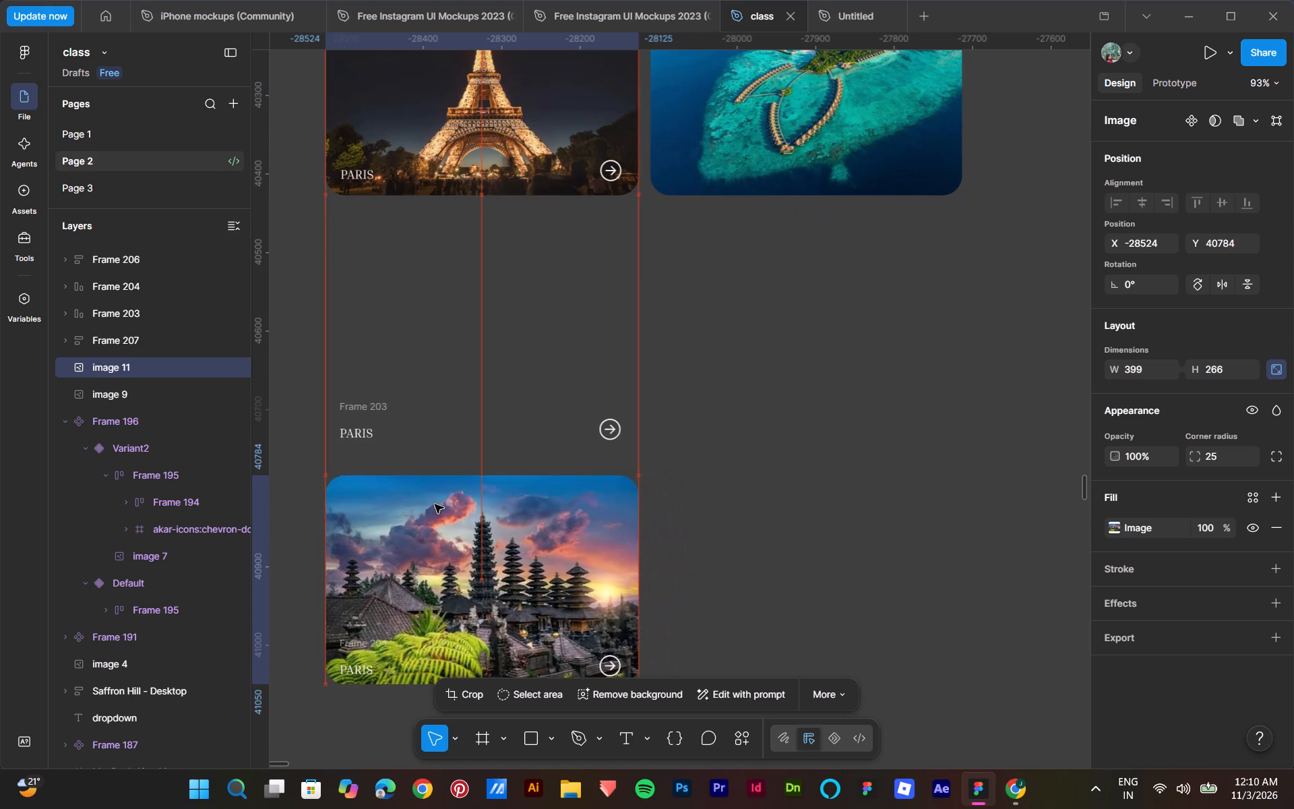
Move the Frame 203 label-and-arrow row onto the lower part of the island photo, at X -28091, Y 40372.
{"action": "scroll", "coordinate": [749, 257], "scroll_direction": "up", "scroll_amount": 4}
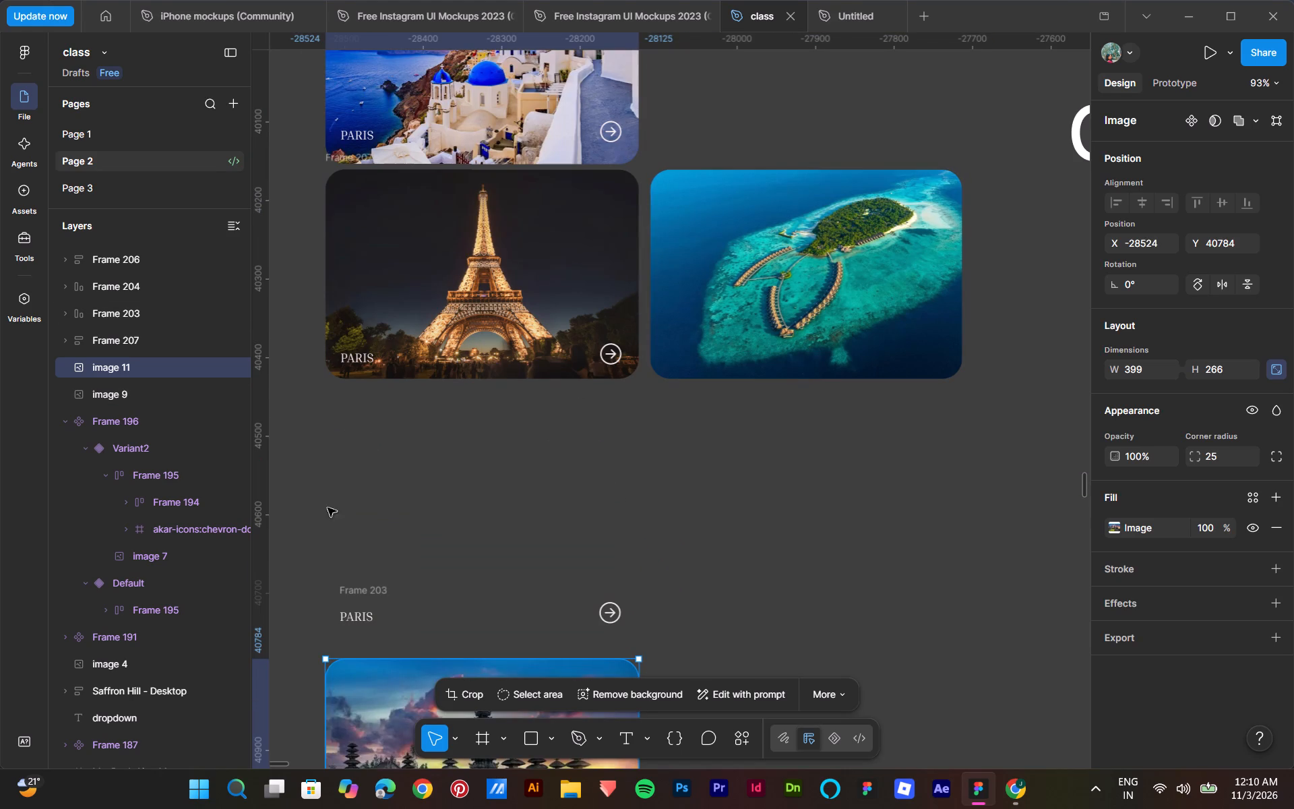
{"action": "left_click_drag", "start_coordinate": [356, 593], "coordinate": [676, 320]}
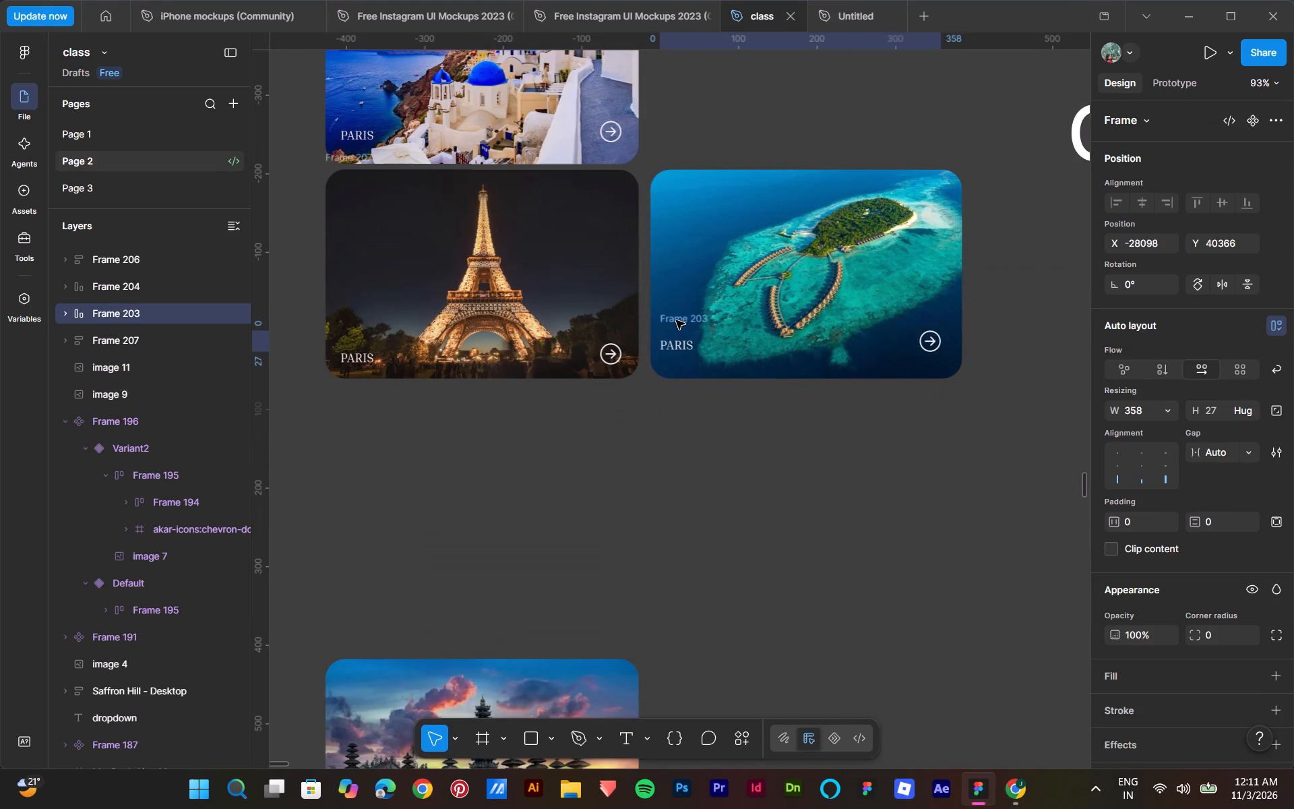
{"action": "left_click_drag", "start_coordinate": [676, 320], "coordinate": [678, 325]}
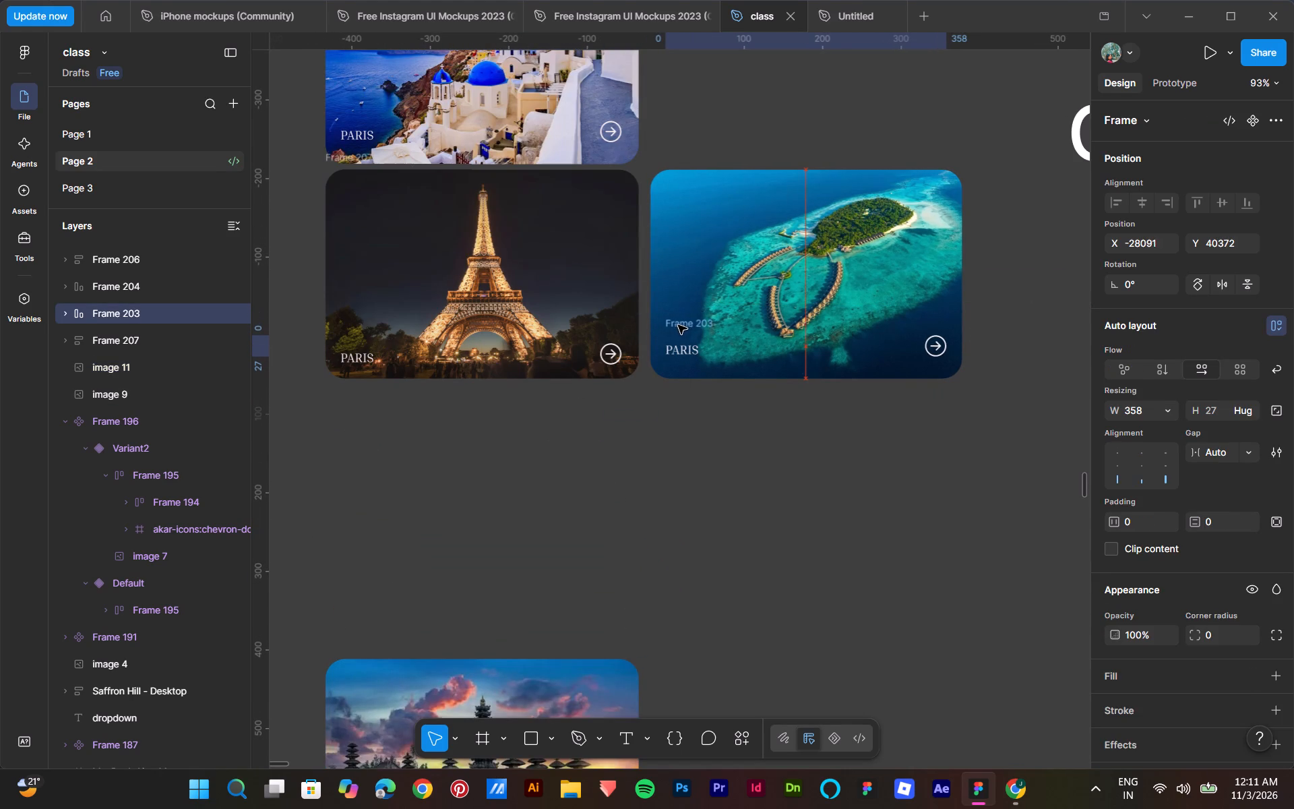
{"action": "left_click_drag", "start_coordinate": [678, 325], "coordinate": [682, 325]}
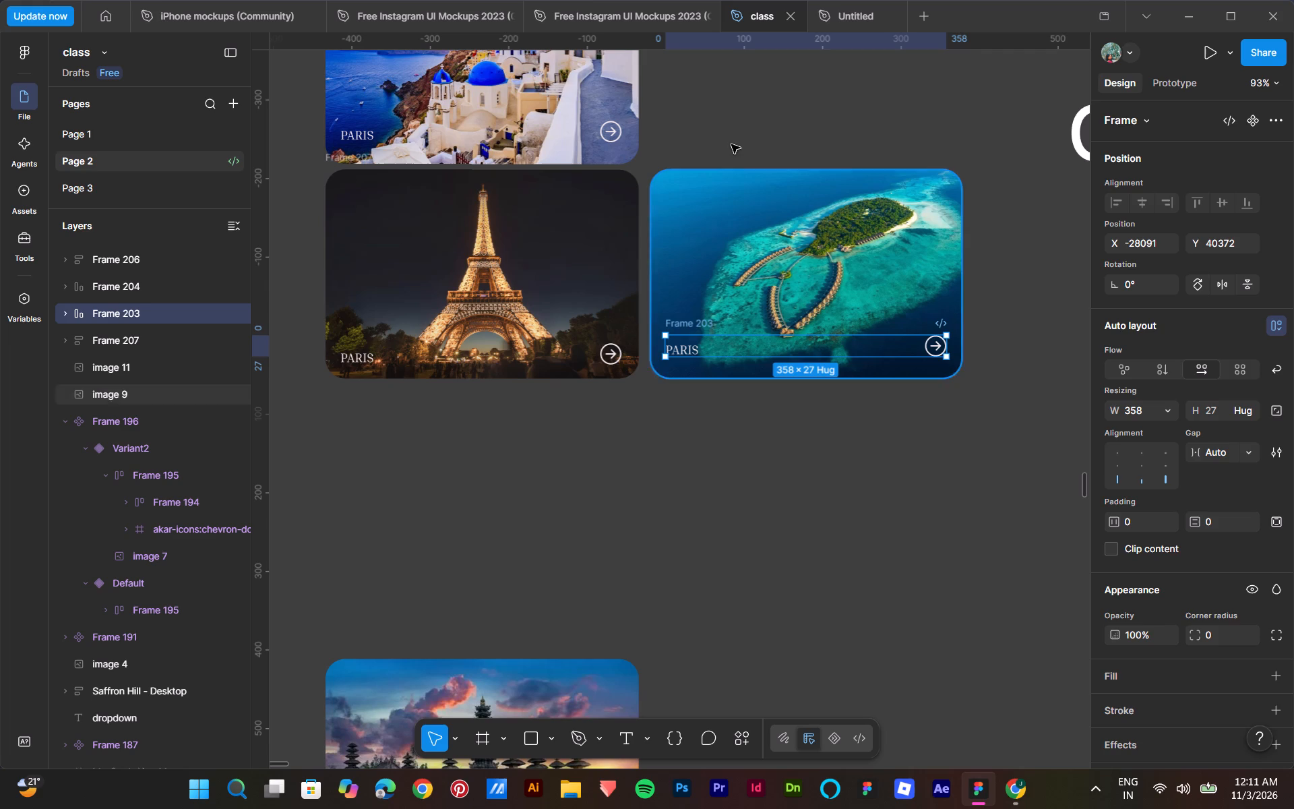
Apply auto layout to the island photo and the PARIS label on it.
{"action": "left_click_drag", "start_coordinate": [685, 136], "coordinate": [861, 411]}
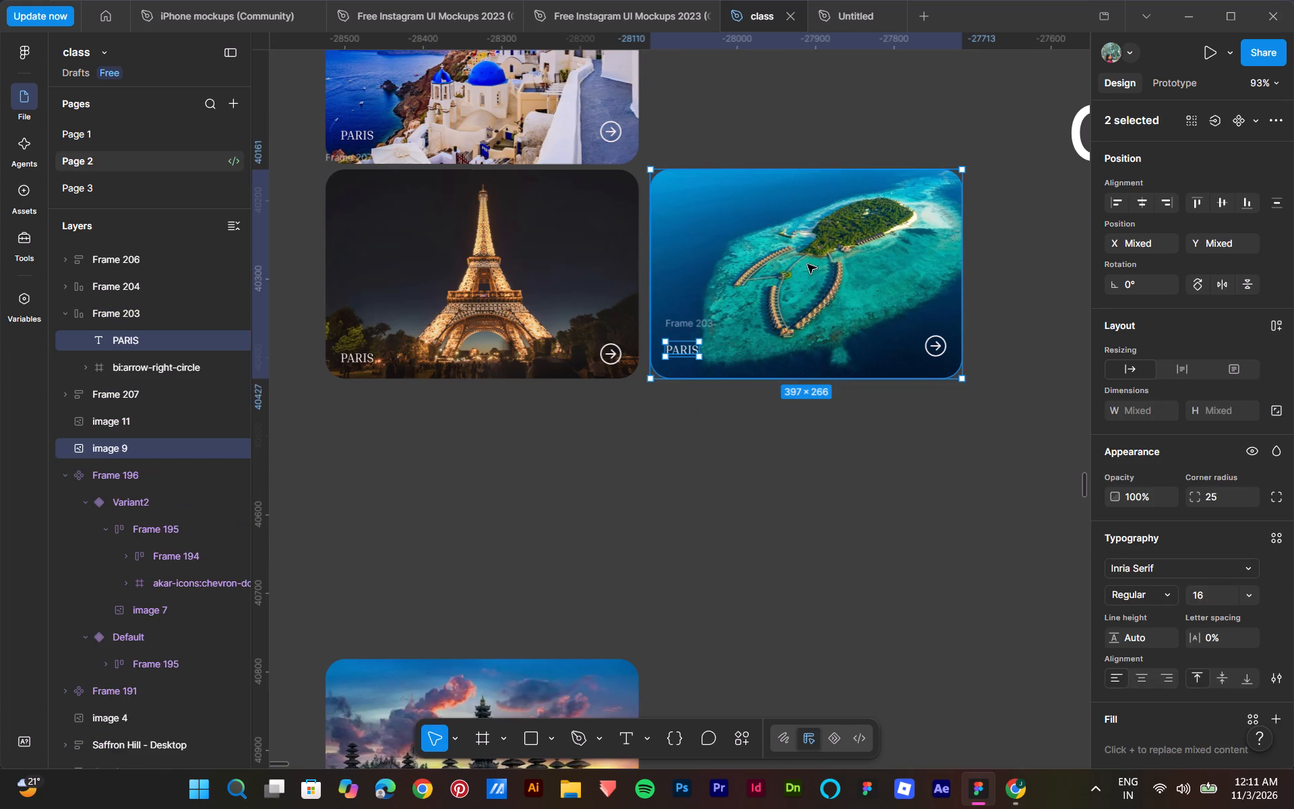
{"action": "key", "text": "shift+a"}
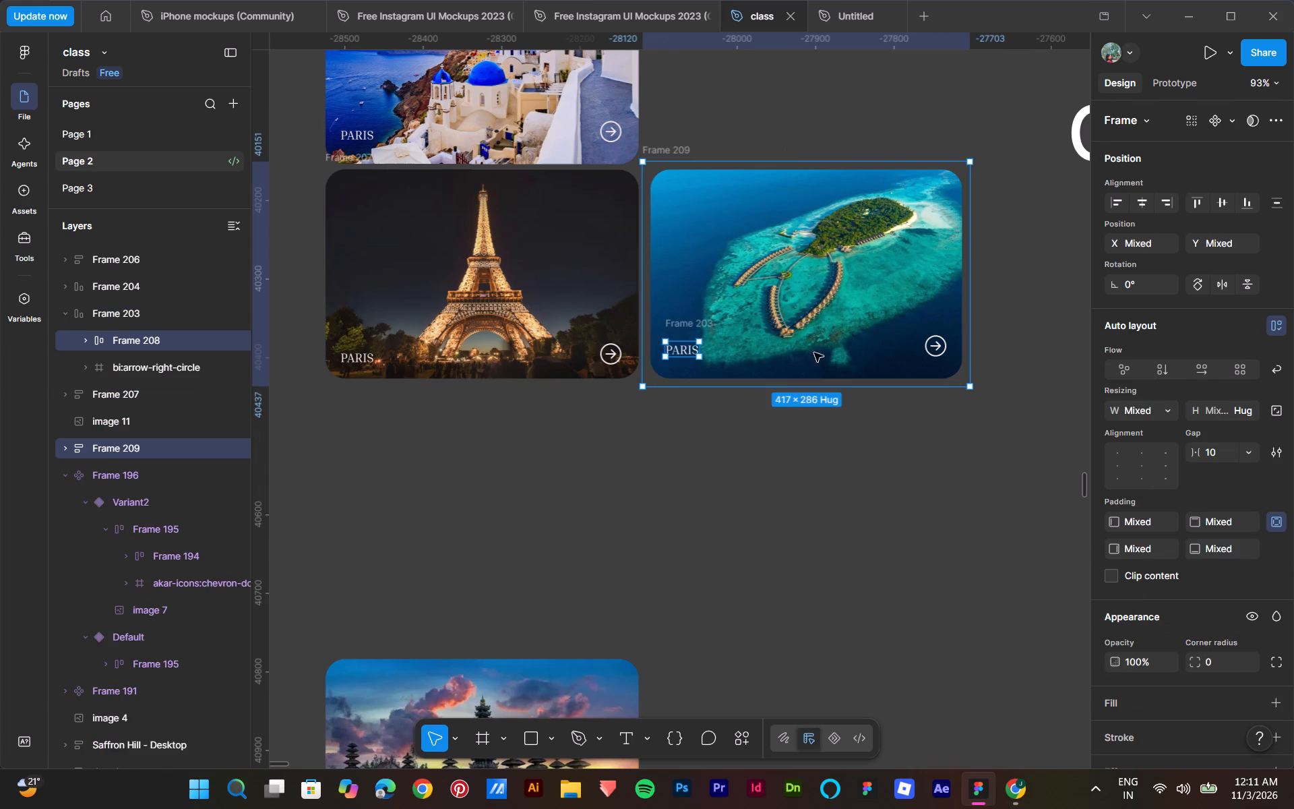
{"action": "scroll", "coordinate": [725, 442], "scroll_direction": "down", "scroll_amount": 3}
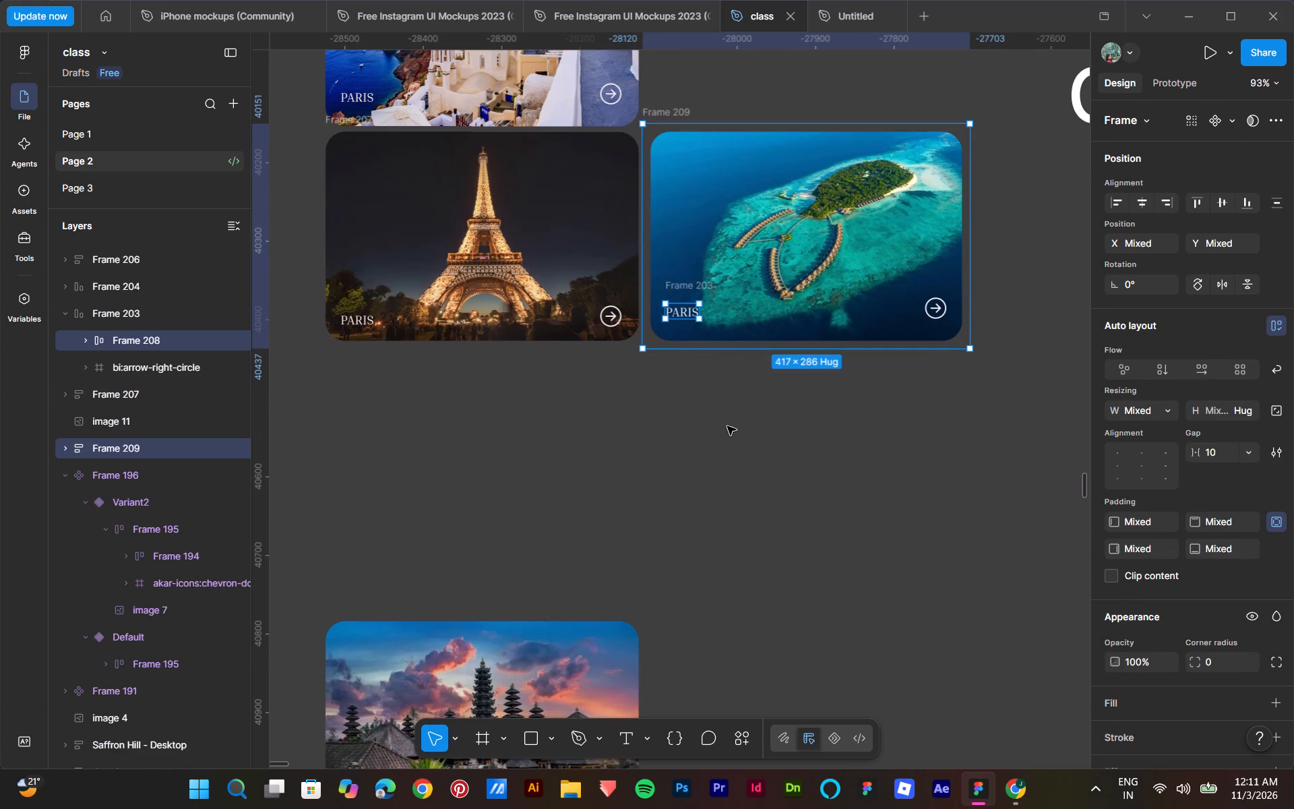
{"action": "left_click", "coordinate": [720, 437]}
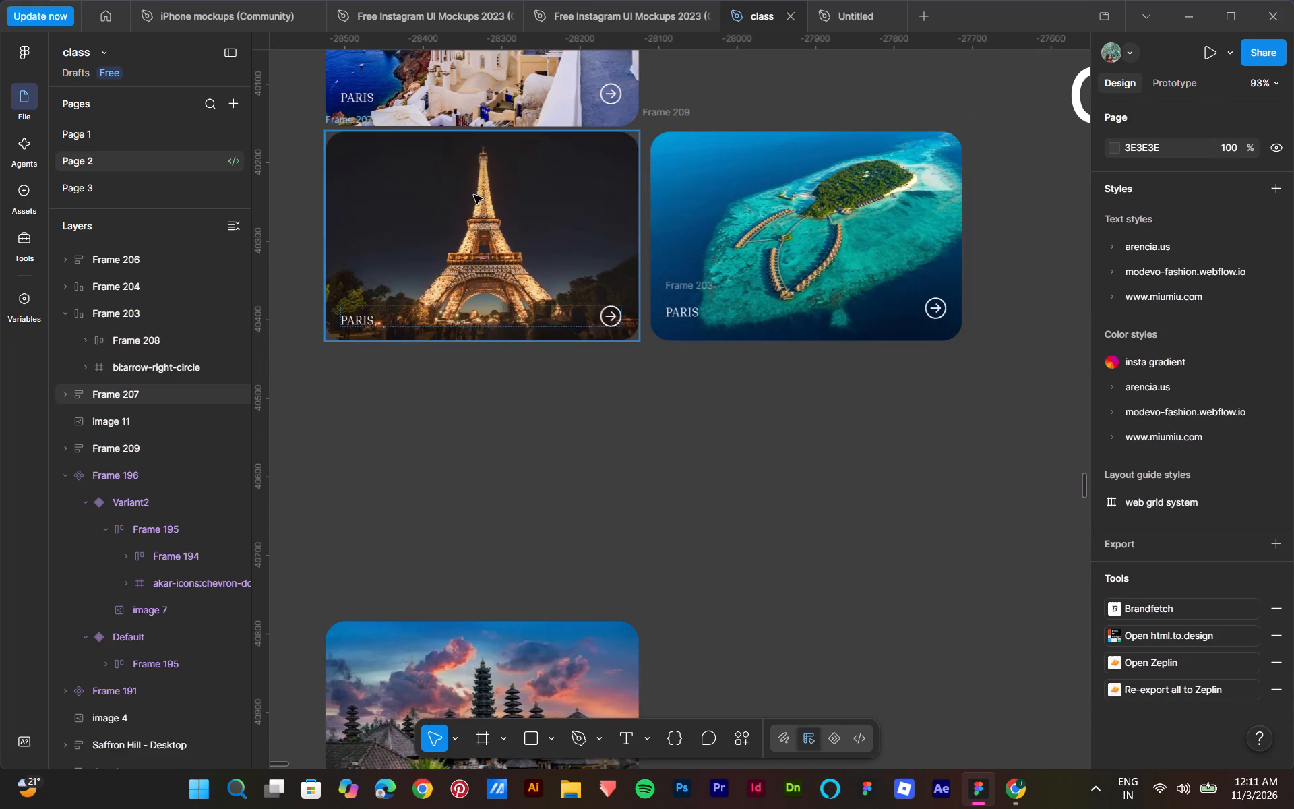
Move the temple photo (image 11) to the Eiffel Tower card's free side, level with its top edge at X -28957, Y 40161.
{"action": "scroll", "coordinate": [459, 566], "scroll_direction": "down", "scroll_amount": 4}
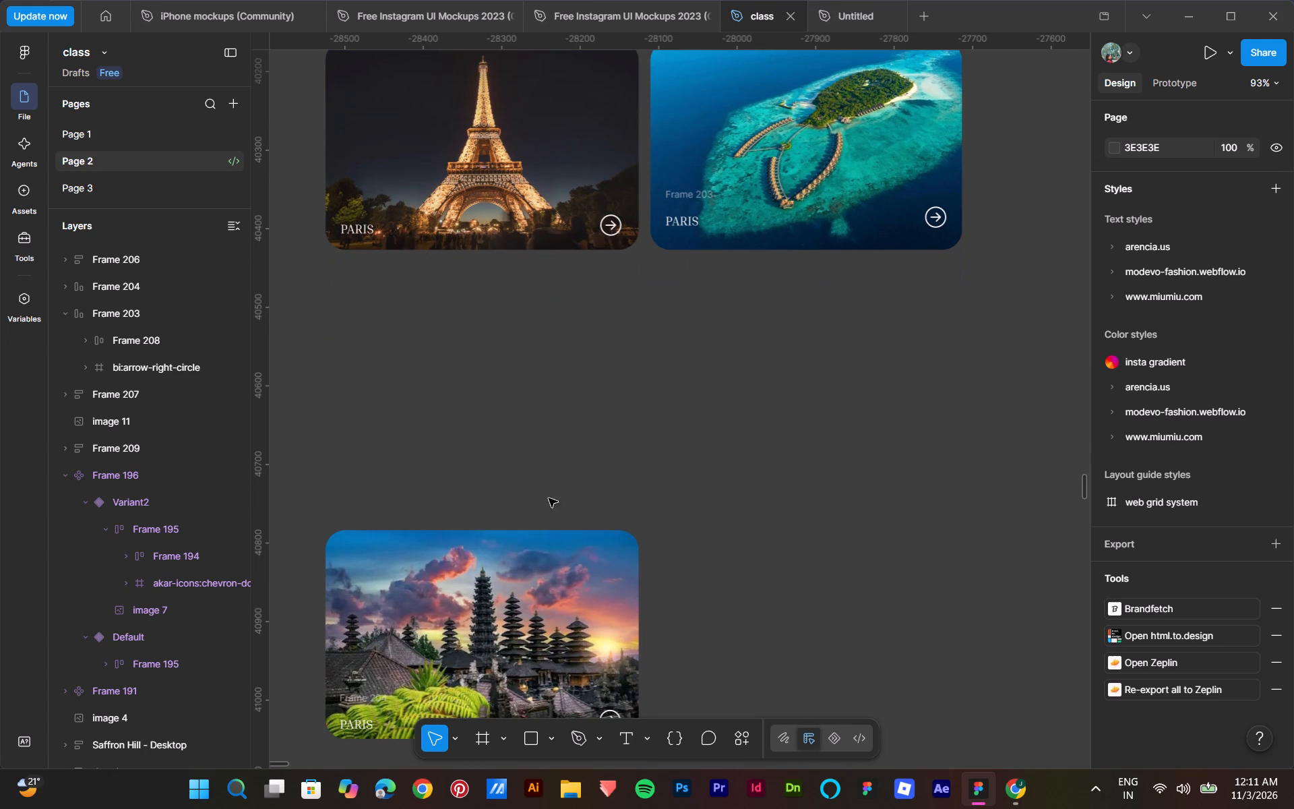
{"action": "left_click_drag", "start_coordinate": [534, 573], "coordinate": [800, 400]}
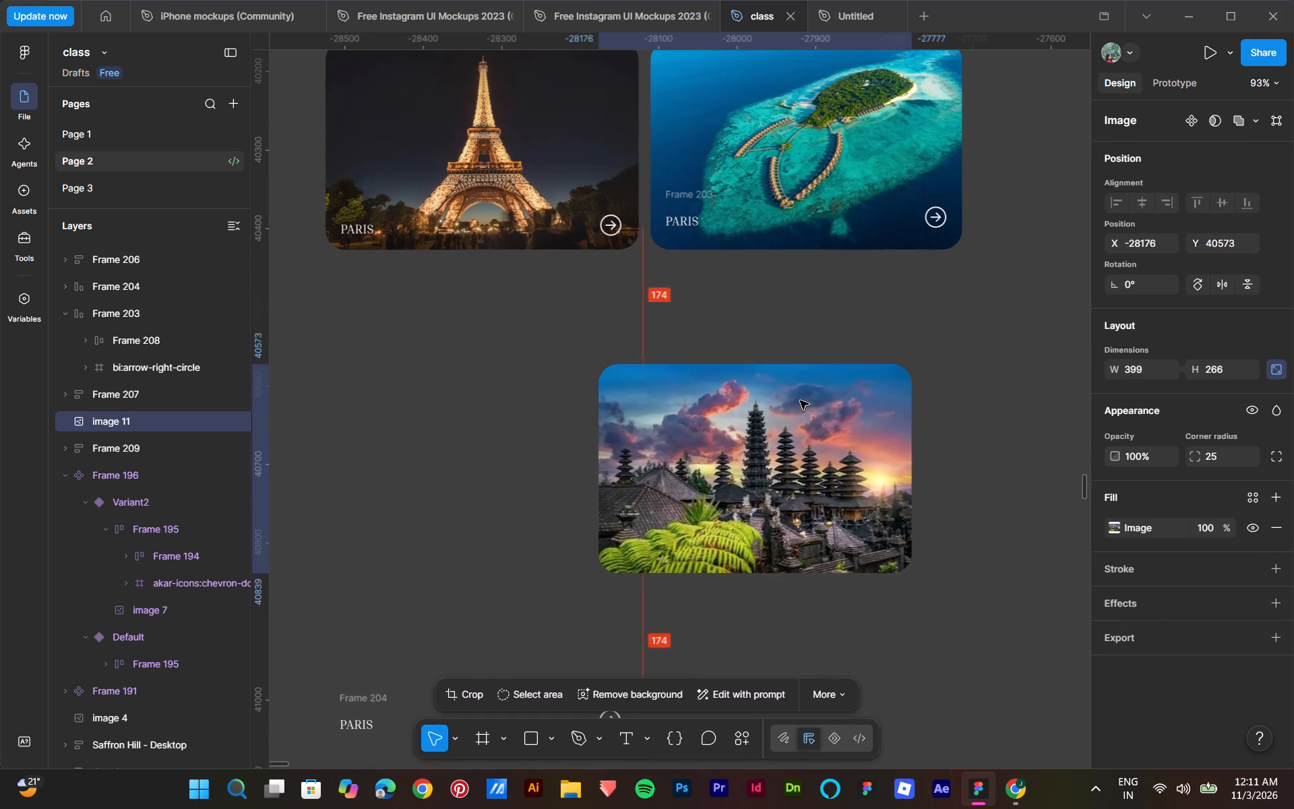
{"action": "left_click_drag", "start_coordinate": [800, 400], "coordinate": [574, 448]}
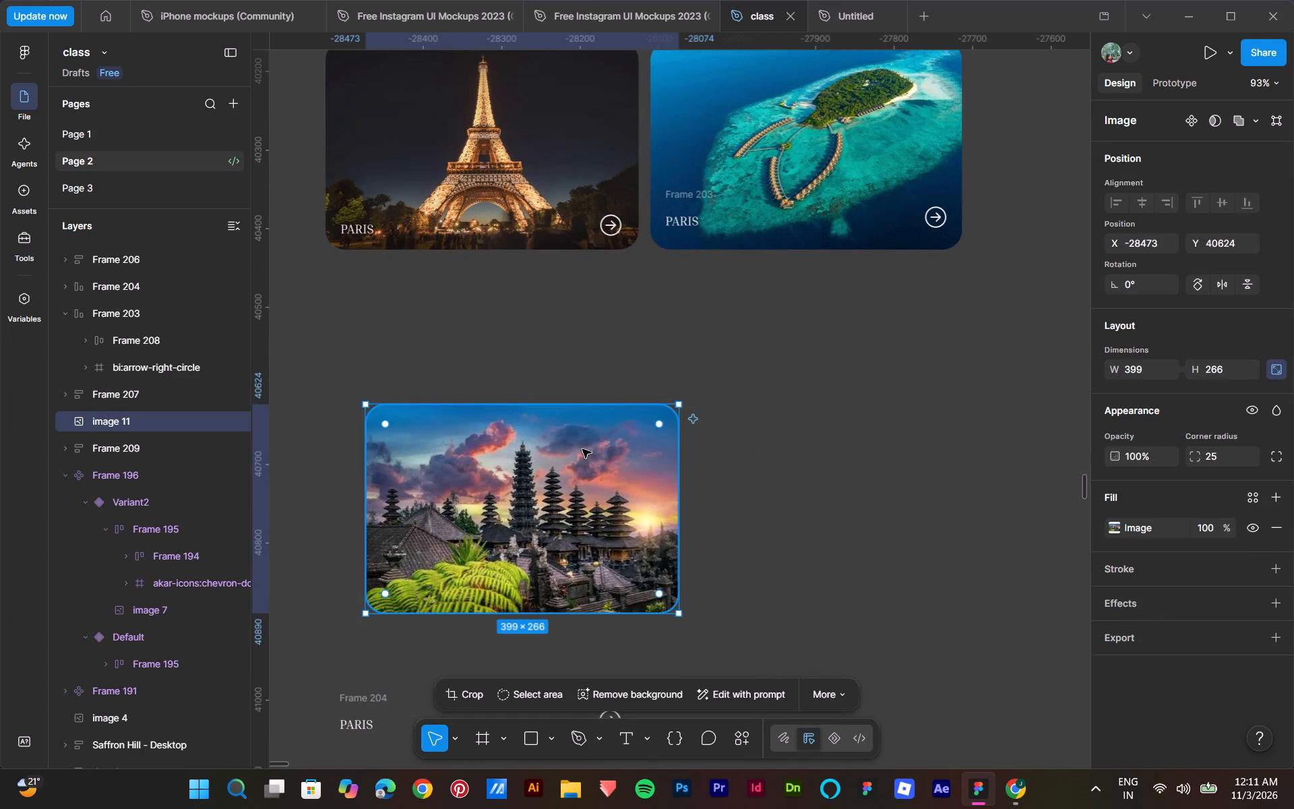
{"action": "scroll", "coordinate": [582, 449], "scroll_direction": "up", "scroll_amount": 1}
{"action": "middle_click_drag", "start_coordinate": [564, 362], "coordinate": [744, 462]}
{"action": "left_click_drag", "start_coordinate": [698, 610], "coordinate": [313, 225]}
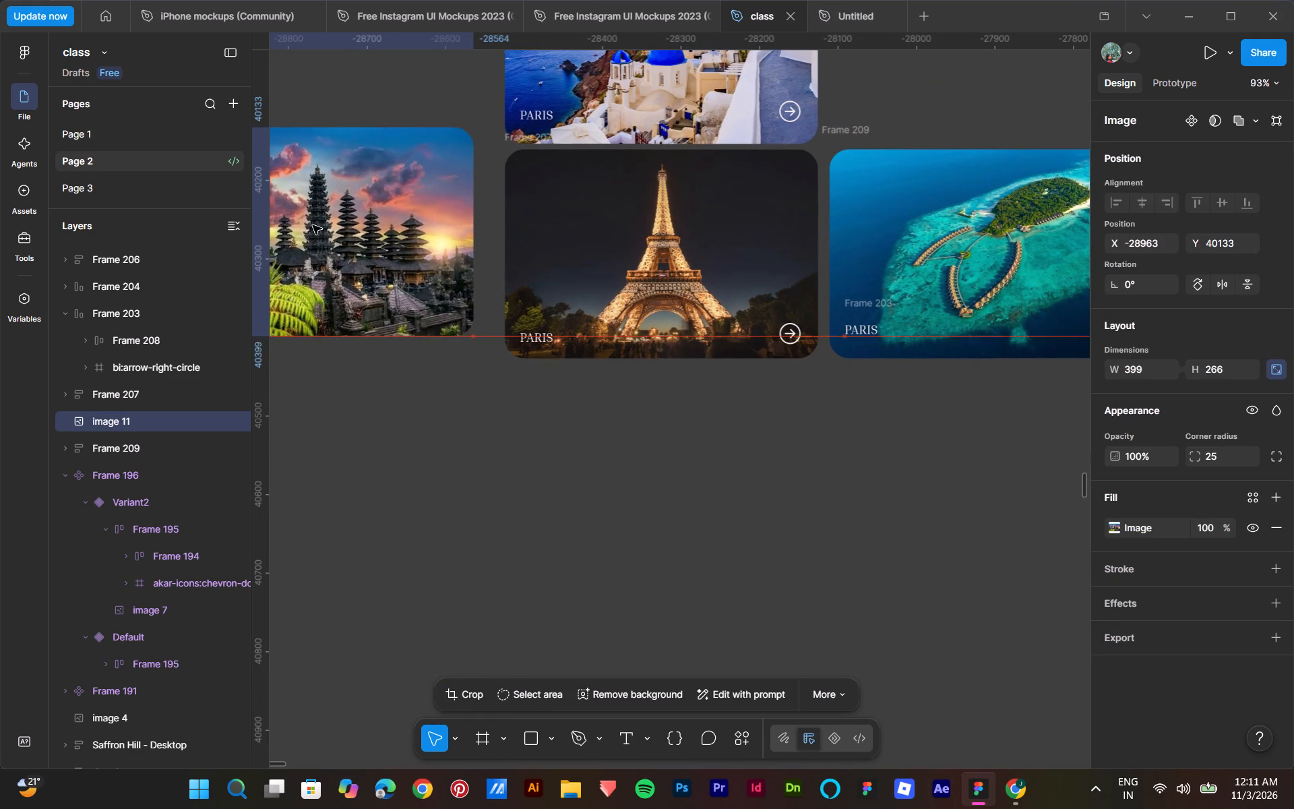
{"action": "left_click_drag", "start_coordinate": [313, 225], "coordinate": [316, 243]}
{"action": "middle_click_drag", "start_coordinate": [437, 415], "coordinate": [619, 499]}
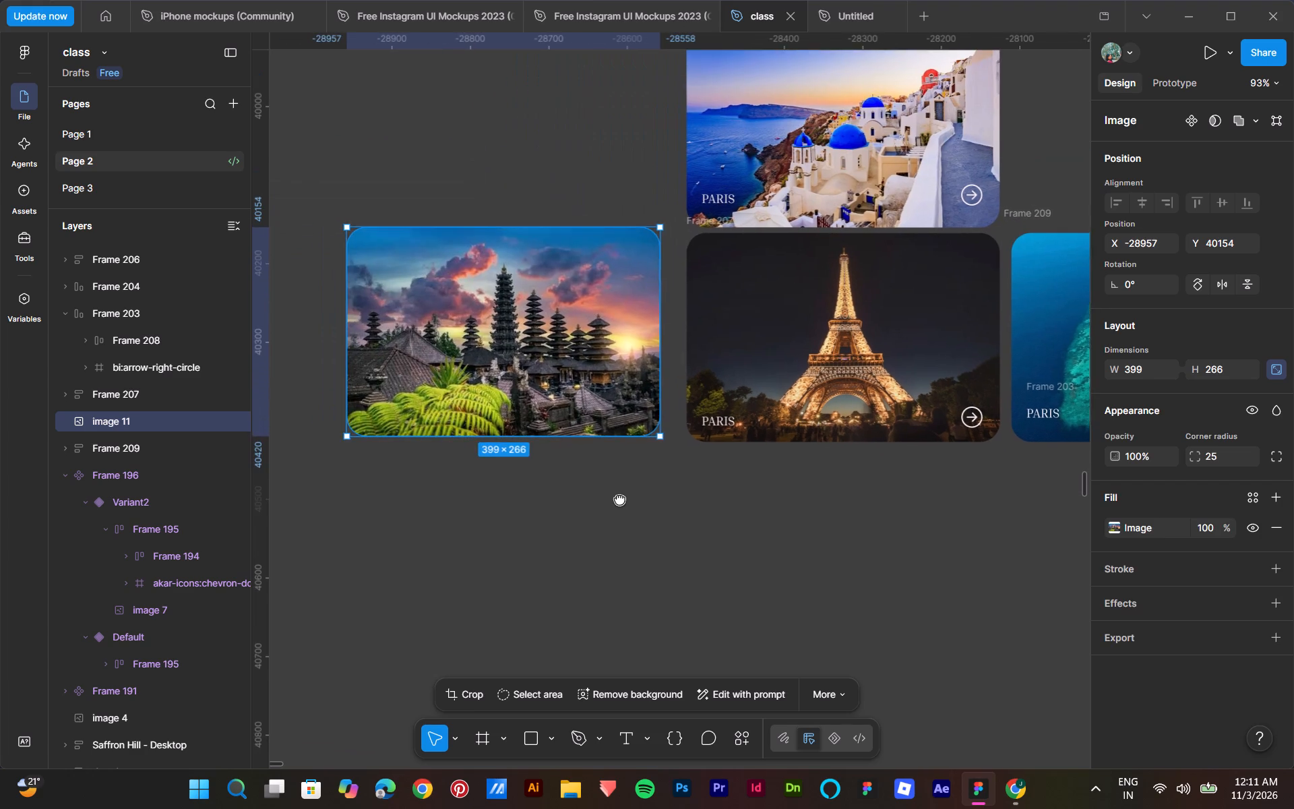
{"action": "middle_click_drag", "start_coordinate": [619, 499], "coordinate": [641, 518]}
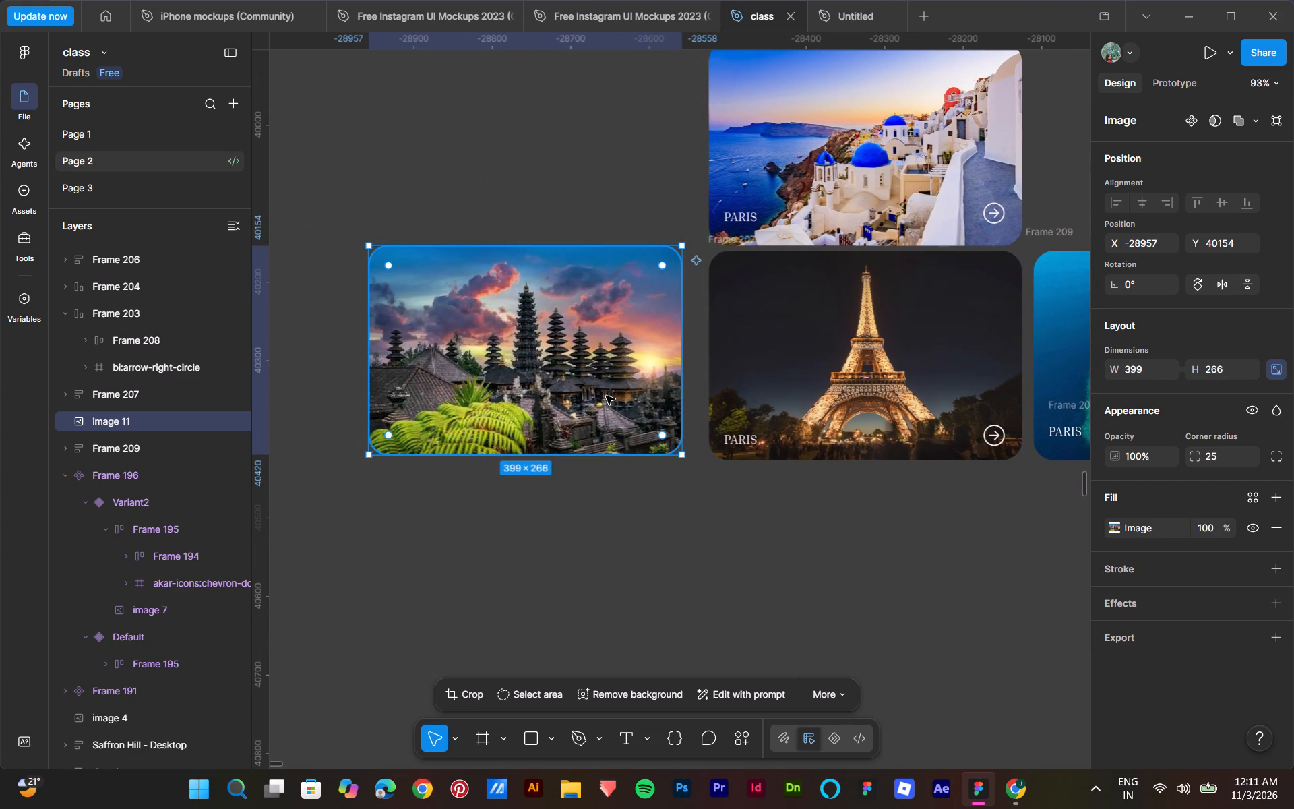
{"action": "left_click", "coordinate": [606, 396]}
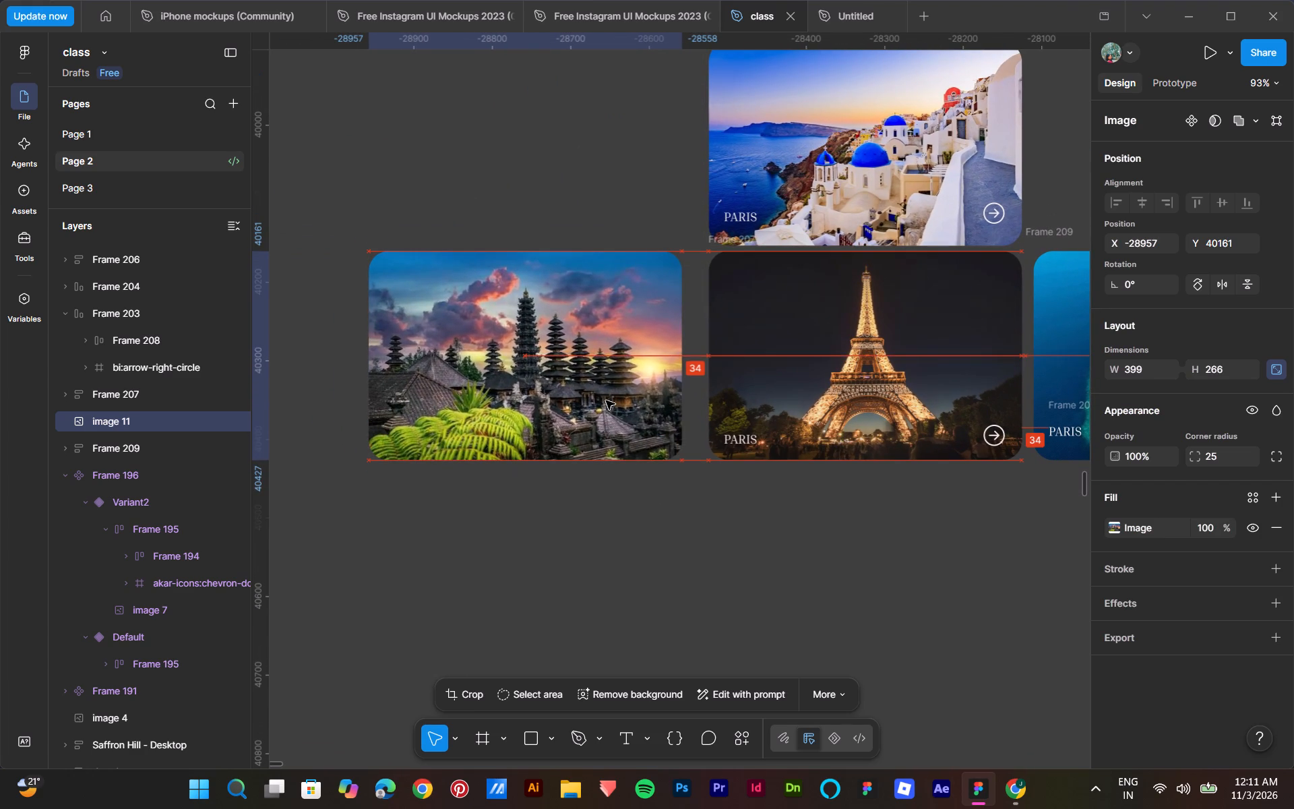
Move the Frame 204 label-and-arrow row onto the lower part of the temple photo, at X -28944, Y 40385.
{"action": "scroll", "coordinate": [687, 572], "scroll_direction": "down", "scroll_amount": 5}
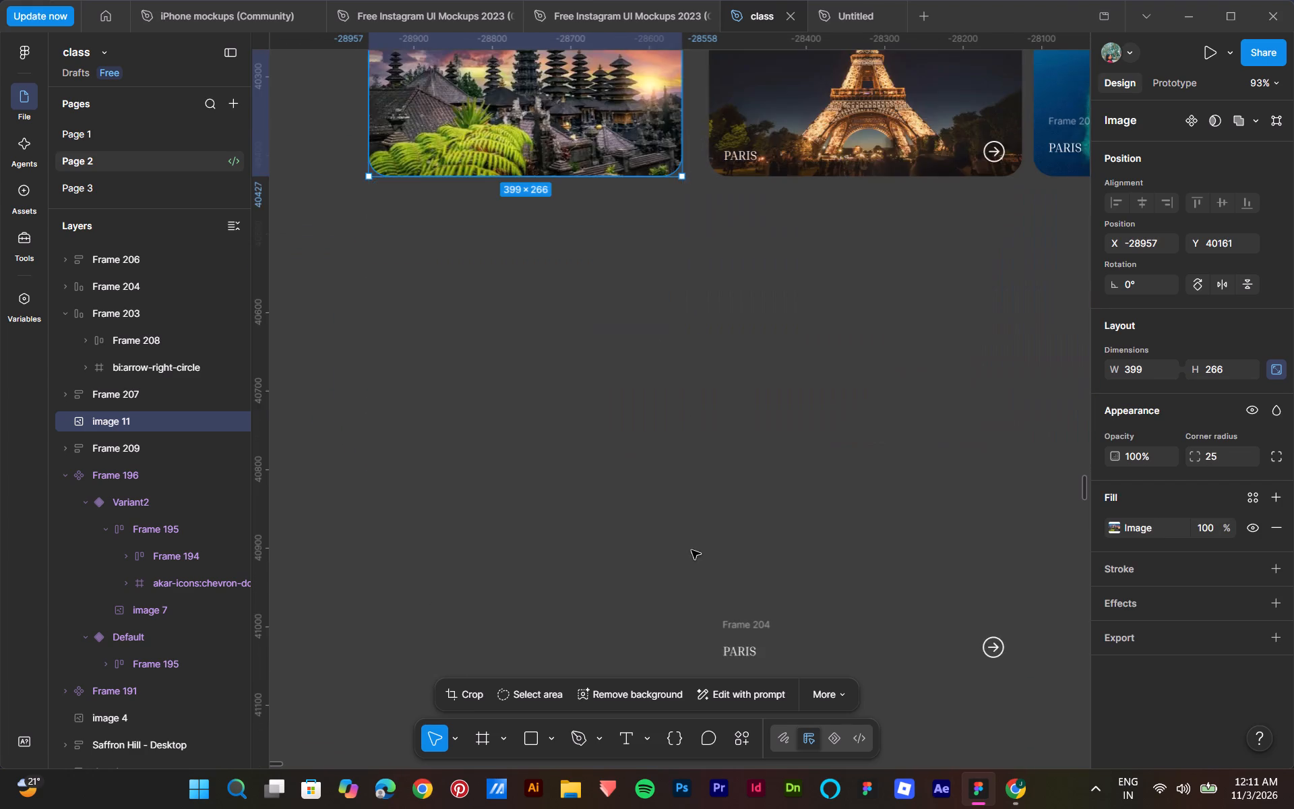
{"action": "scroll", "coordinate": [691, 530], "scroll_direction": "down", "scroll_amount": 5}
{"action": "left_click_drag", "start_coordinate": [742, 341], "coordinate": [495, 0]}
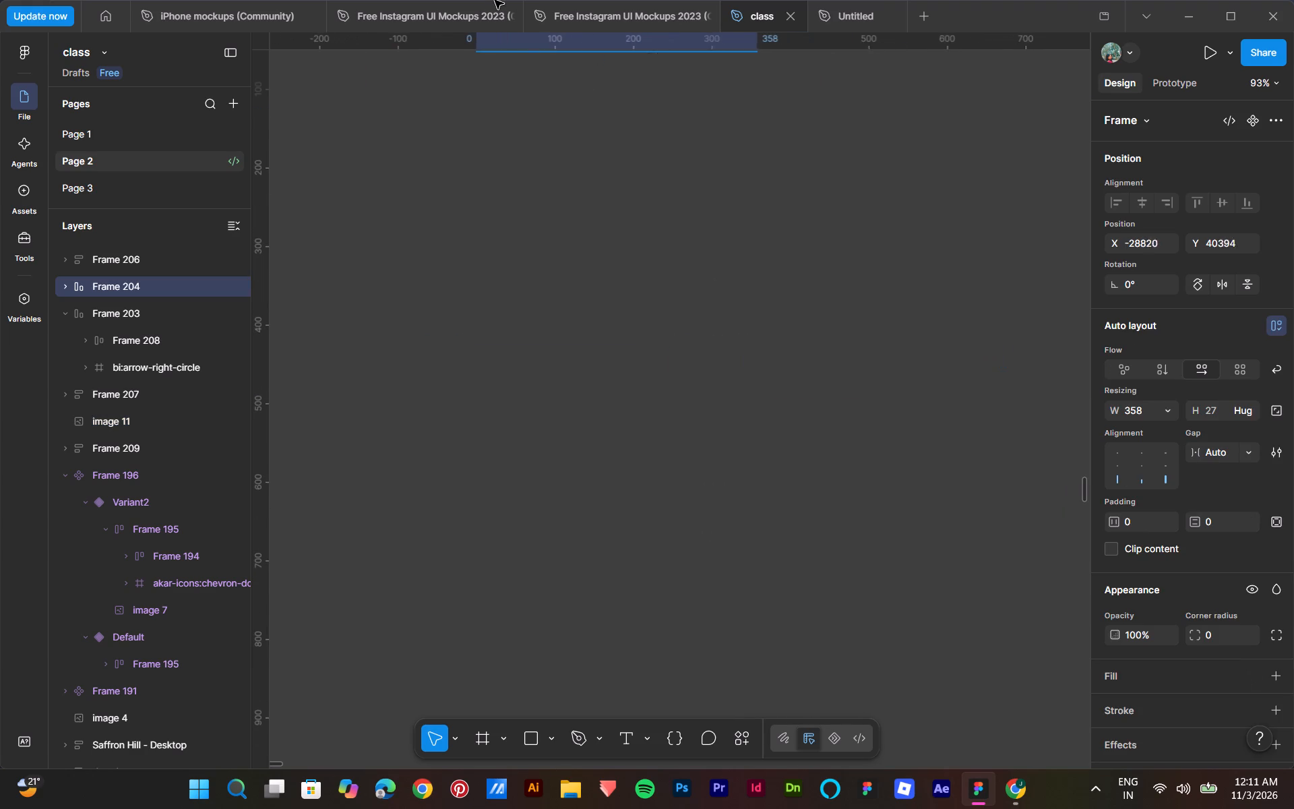
{"action": "left_click_drag", "start_coordinate": [495, 0], "coordinate": [397, 211]}
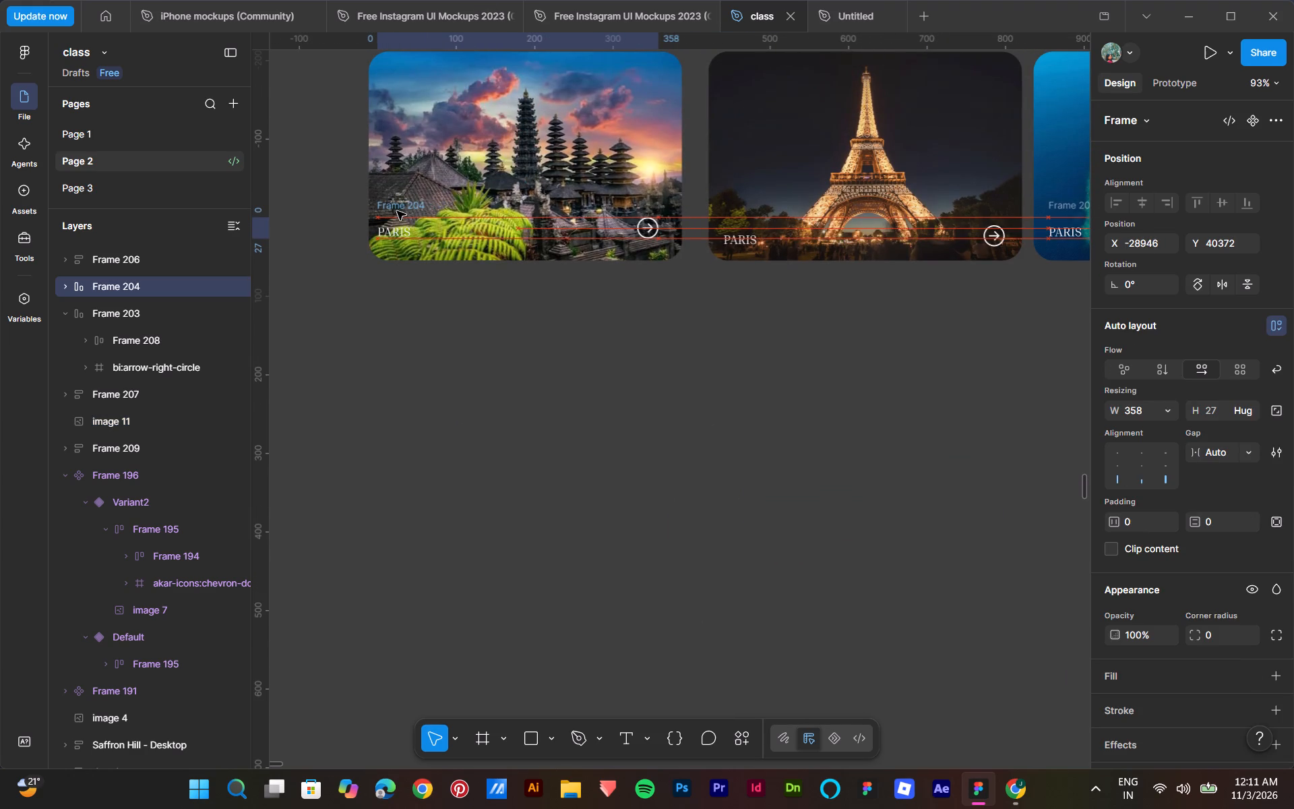
{"action": "left_click_drag", "start_coordinate": [397, 211], "coordinate": [396, 216]}
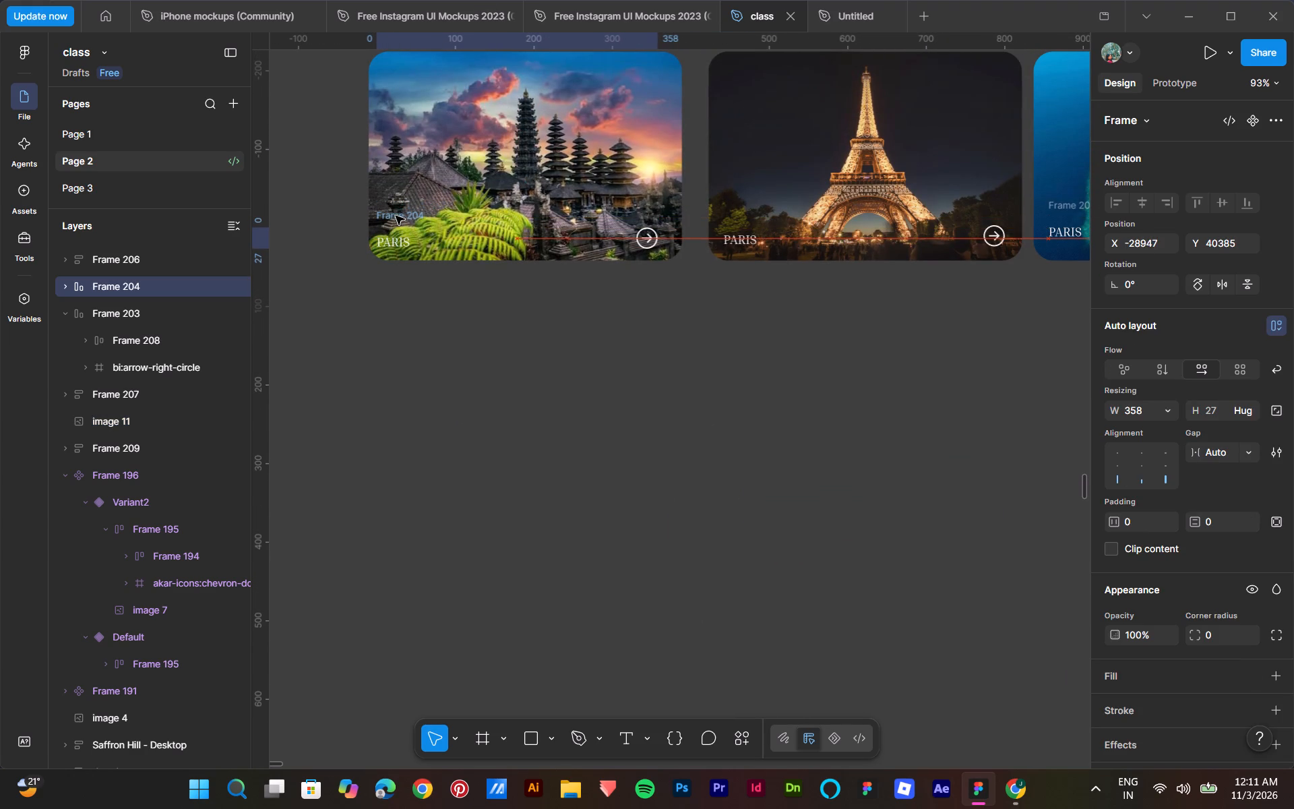
{"action": "left_click_drag", "start_coordinate": [396, 216], "coordinate": [398, 216]}
Apply auto layout to the temple photo and the PARIS label on it.
{"action": "scroll", "coordinate": [537, 388], "scroll_direction": "up", "scroll_amount": 1}
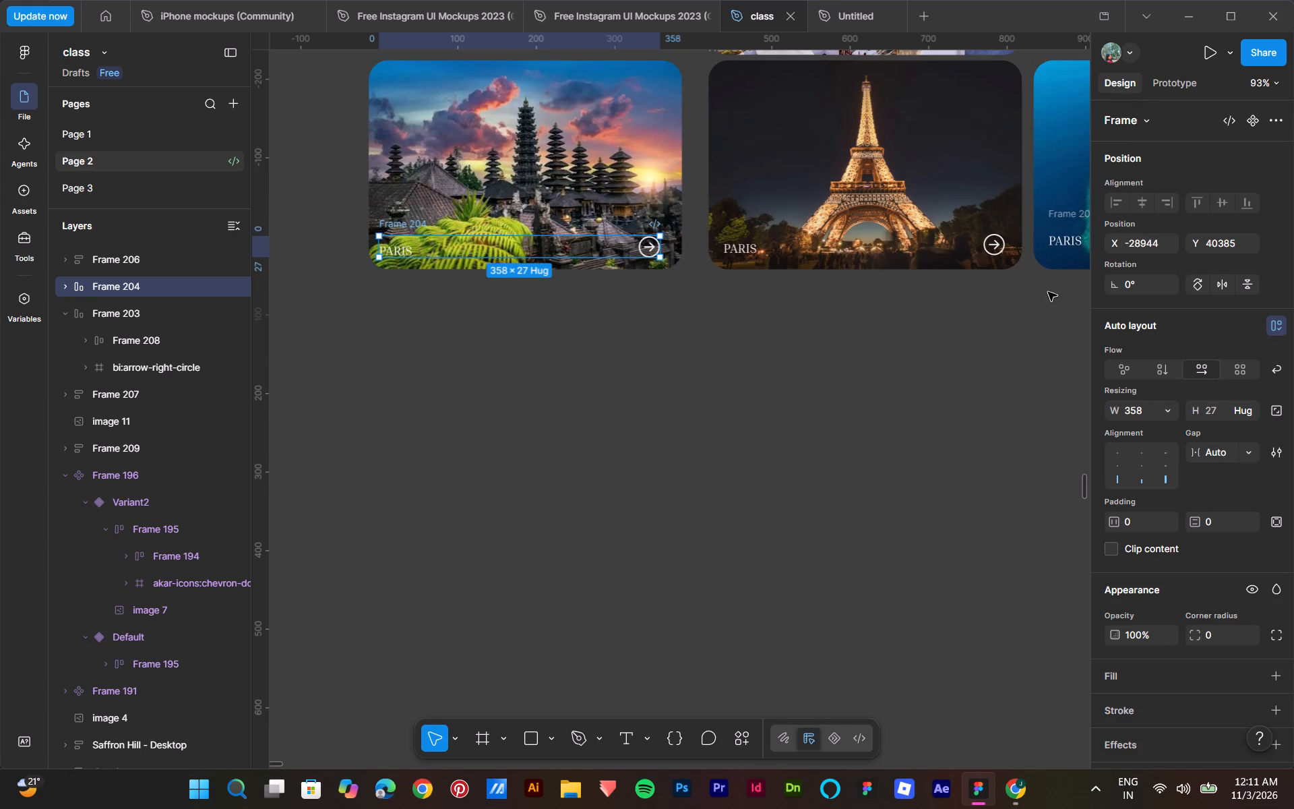
{"action": "scroll", "coordinate": [1047, 293], "scroll_direction": "up", "scroll_amount": 3}
{"action": "scroll", "coordinate": [688, 520], "scroll_direction": "up", "scroll_amount": 2}
{"action": "left_click_drag", "start_coordinate": [351, 102], "coordinate": [627, 388]}
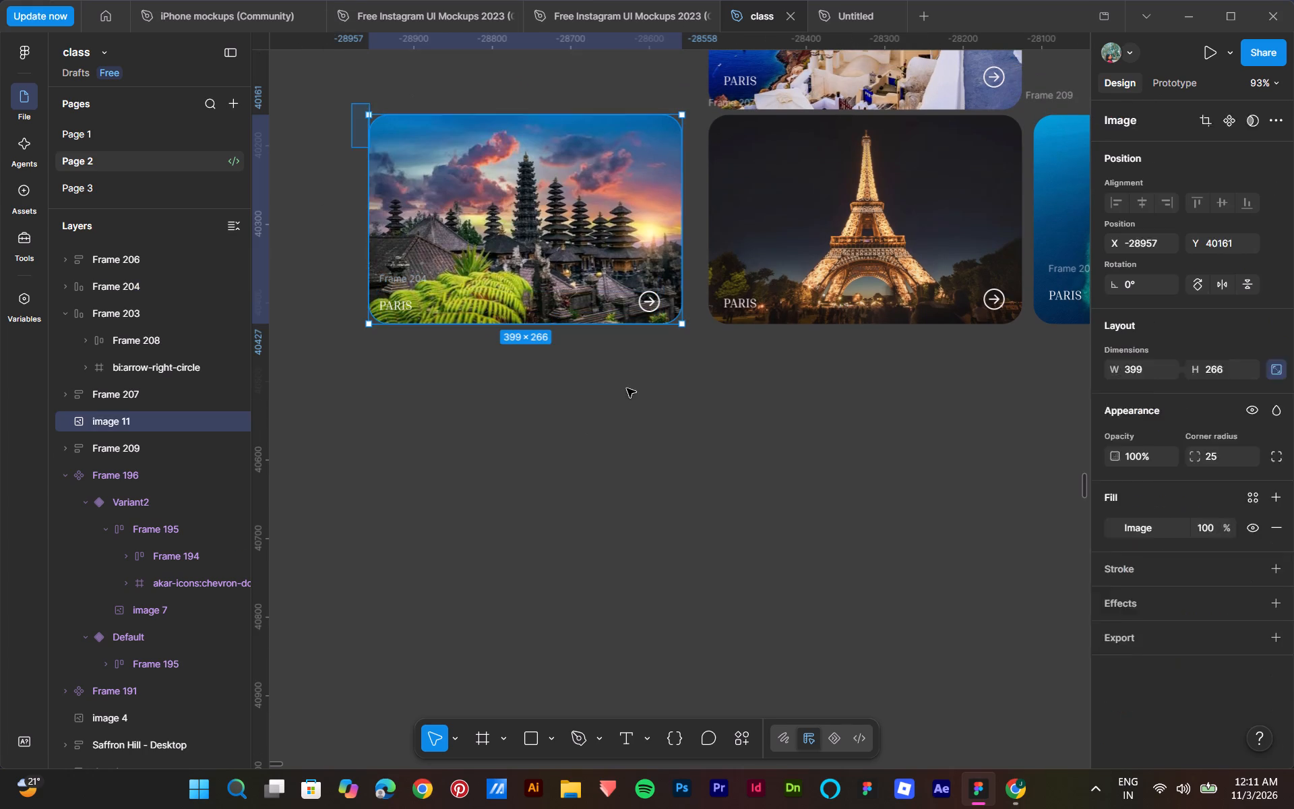
{"action": "left_click_drag", "start_coordinate": [627, 388], "coordinate": [629, 389]}
{"action": "key", "text": "shift+a"}
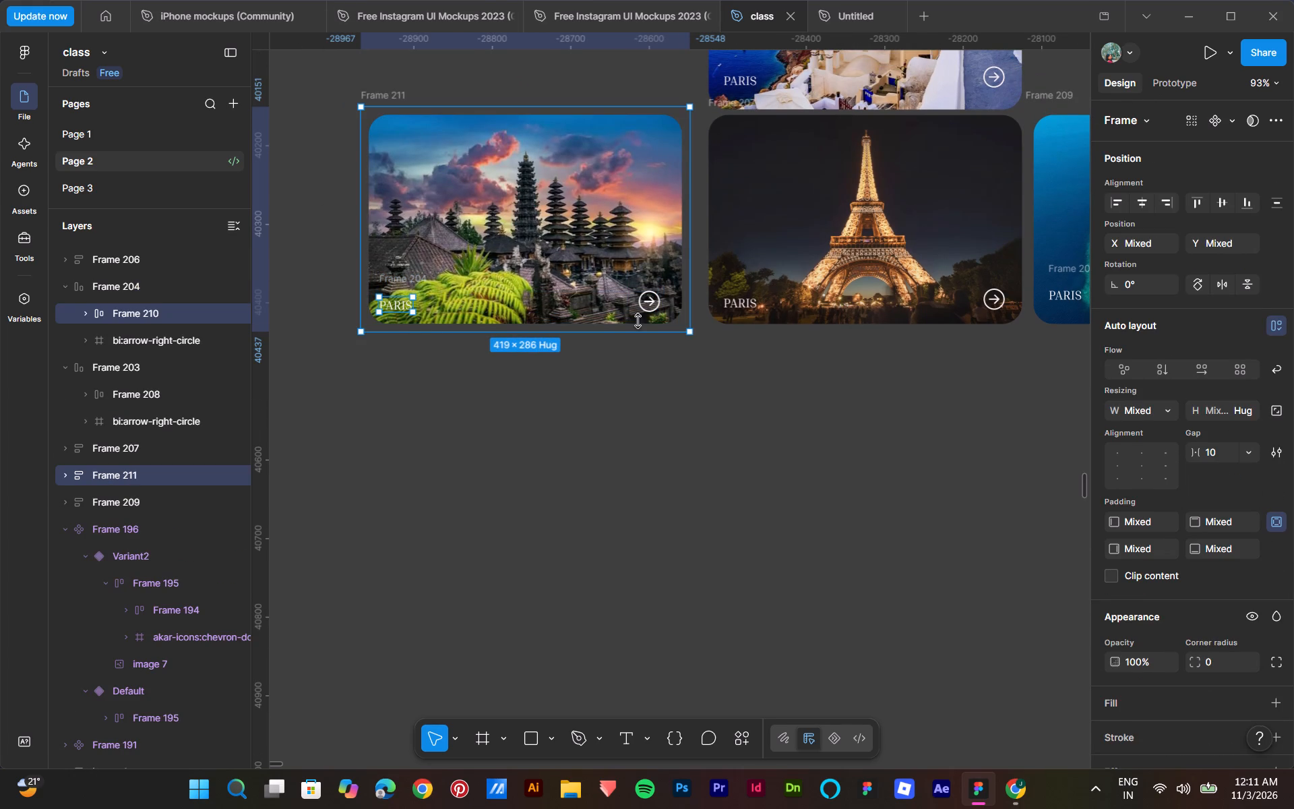
Move the Santorini card (Frame 206) down to start the card row beside the temple card, at X -29410, Y 40164.
{"action": "scroll", "coordinate": [661, 267], "scroll_direction": "up", "scroll_amount": 9}
{"action": "left_click_drag", "start_coordinate": [715, 181], "coordinate": [377, 386]}
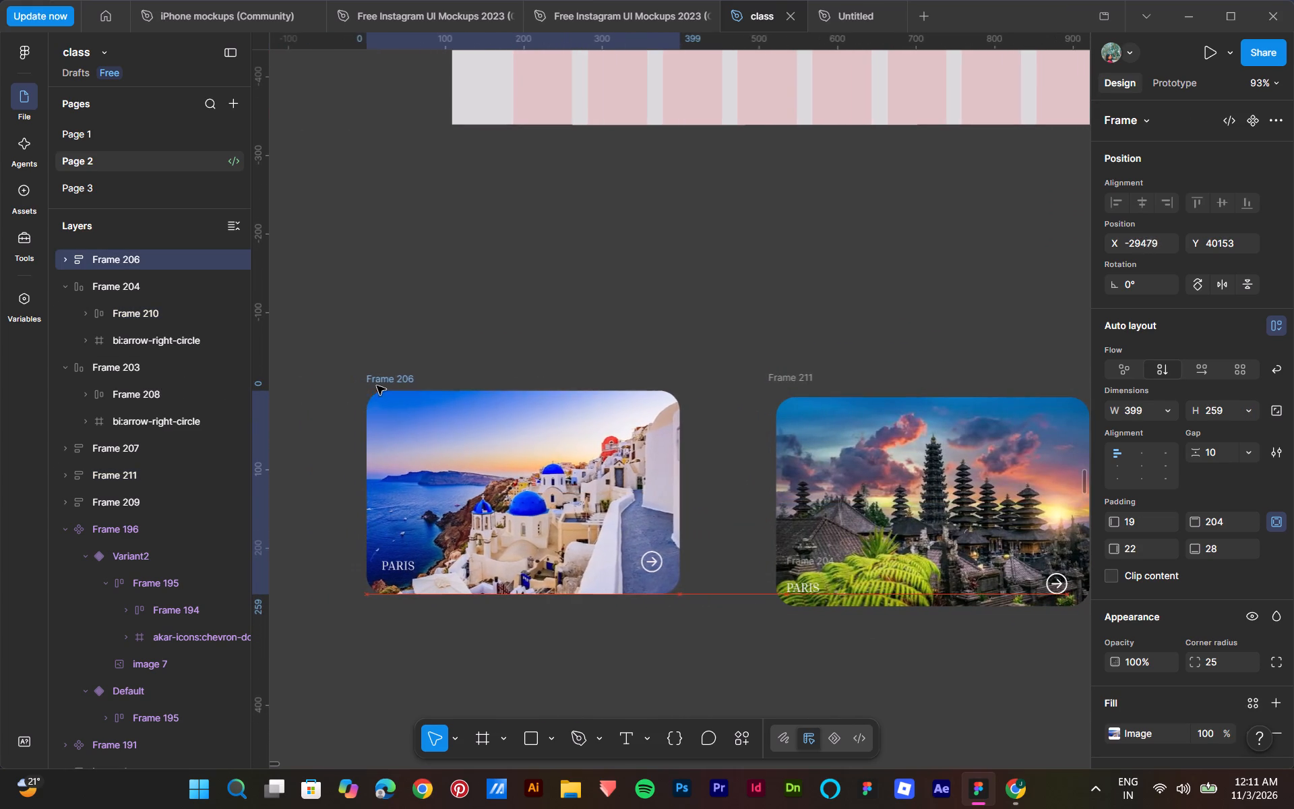
{"action": "left_click_drag", "start_coordinate": [377, 386], "coordinate": [429, 395]}
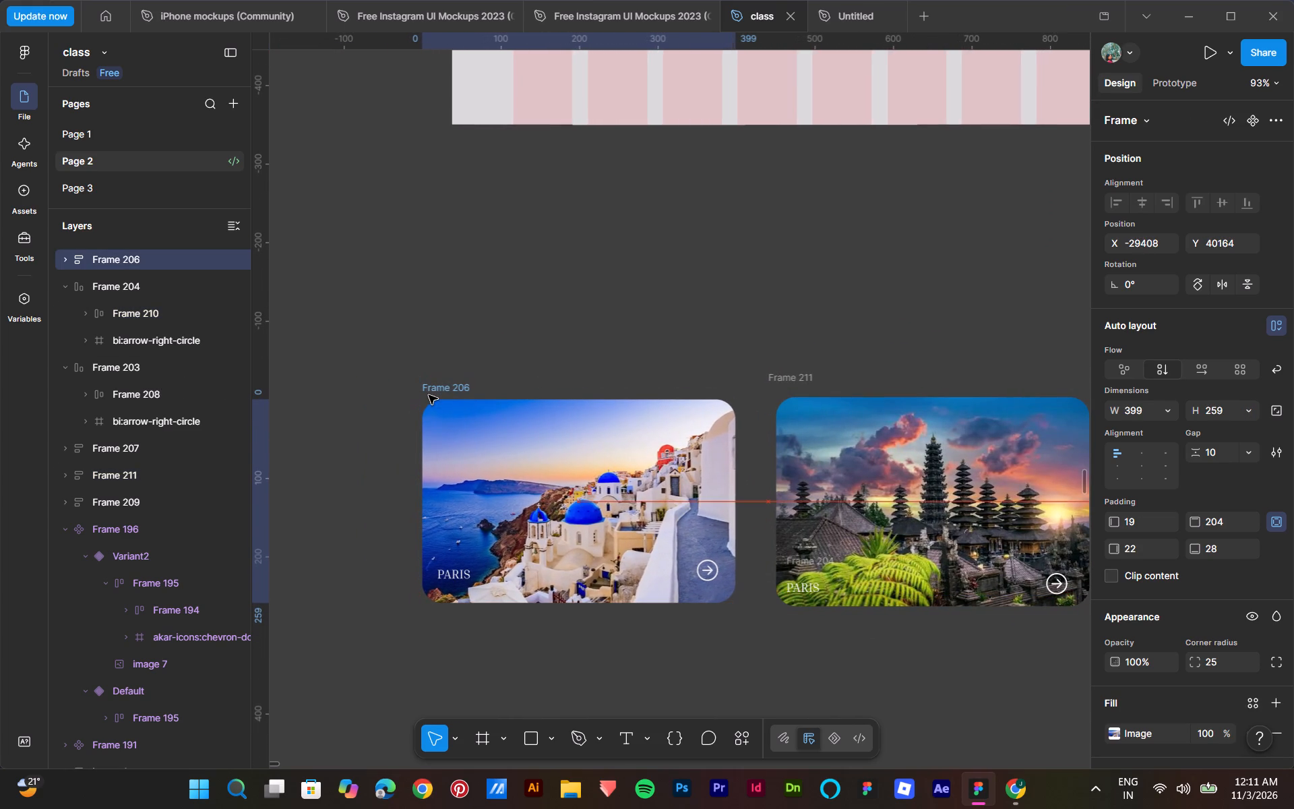
{"action": "left_click_drag", "start_coordinate": [429, 395], "coordinate": [428, 392]}
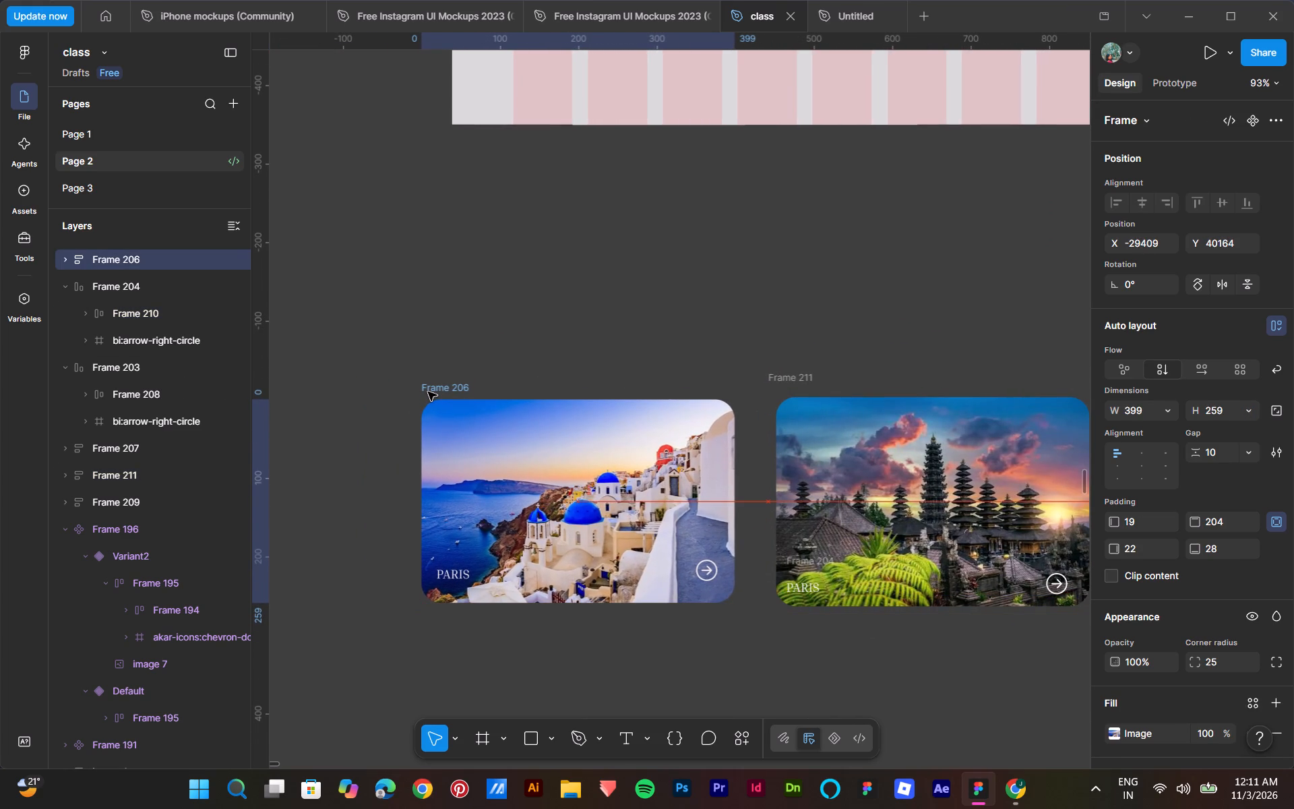
{"action": "left_click_drag", "start_coordinate": [428, 392], "coordinate": [429, 387]}
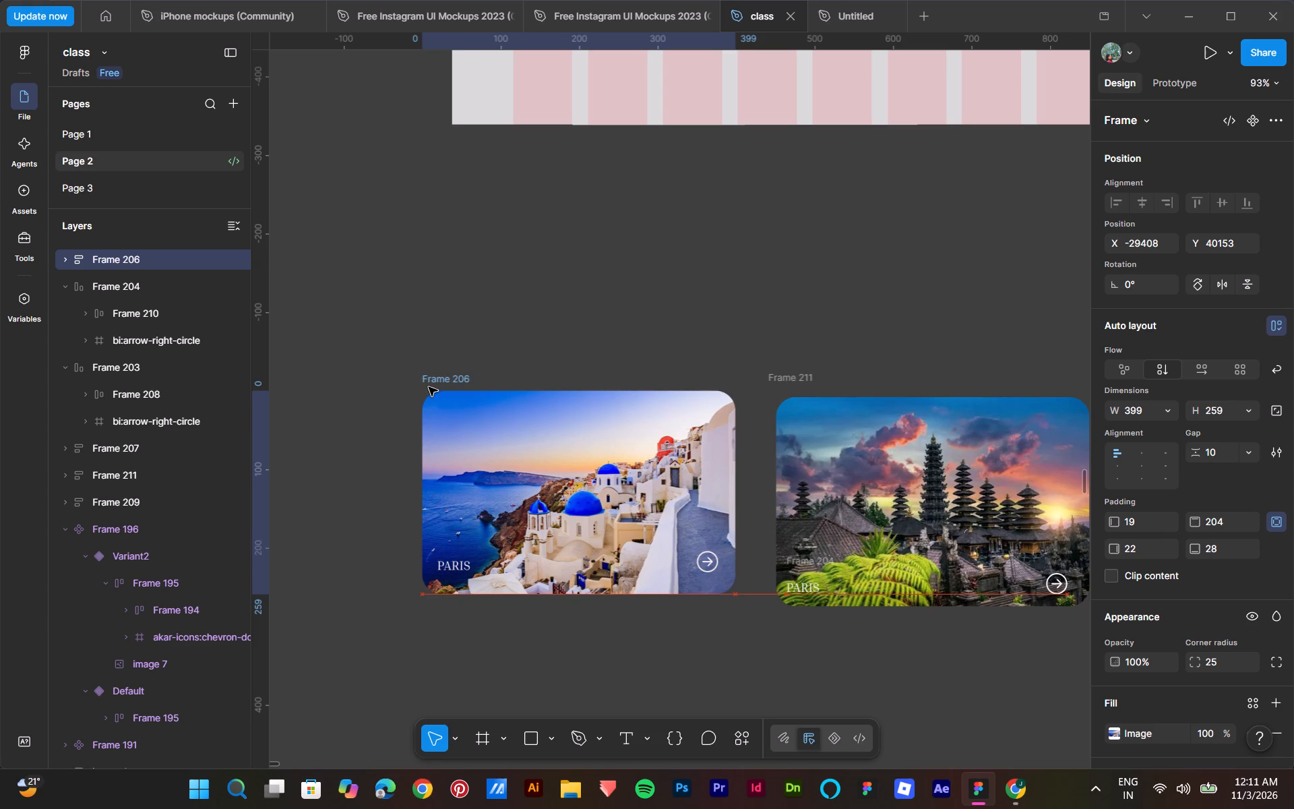
{"action": "left_click_drag", "start_coordinate": [429, 387], "coordinate": [427, 389]}
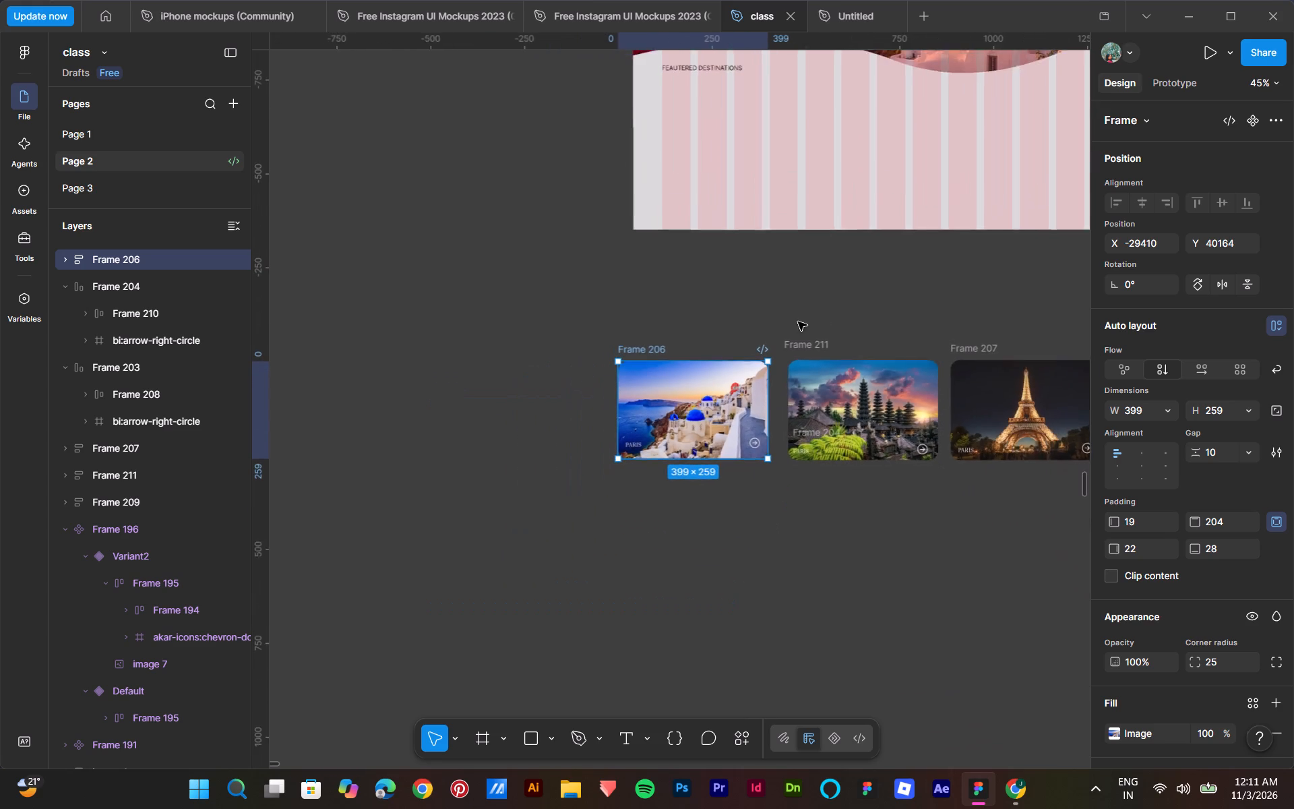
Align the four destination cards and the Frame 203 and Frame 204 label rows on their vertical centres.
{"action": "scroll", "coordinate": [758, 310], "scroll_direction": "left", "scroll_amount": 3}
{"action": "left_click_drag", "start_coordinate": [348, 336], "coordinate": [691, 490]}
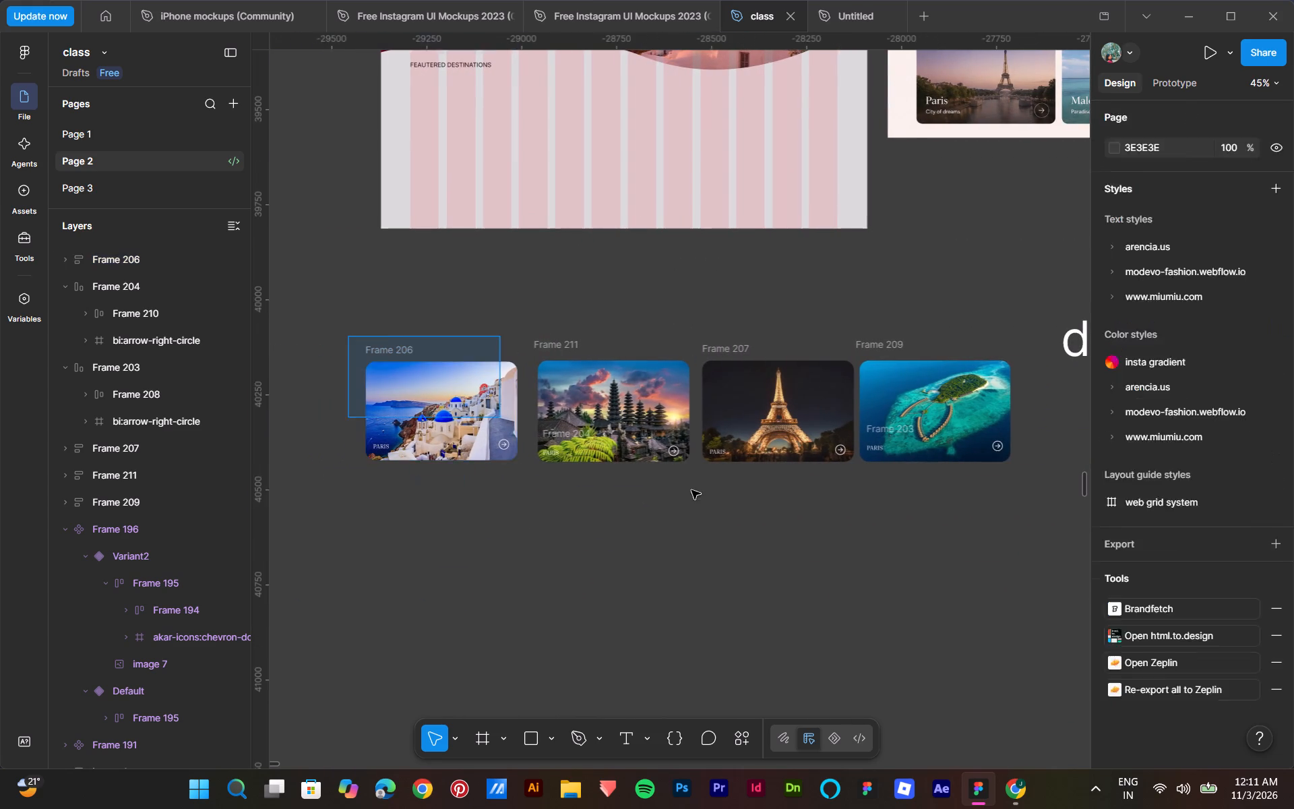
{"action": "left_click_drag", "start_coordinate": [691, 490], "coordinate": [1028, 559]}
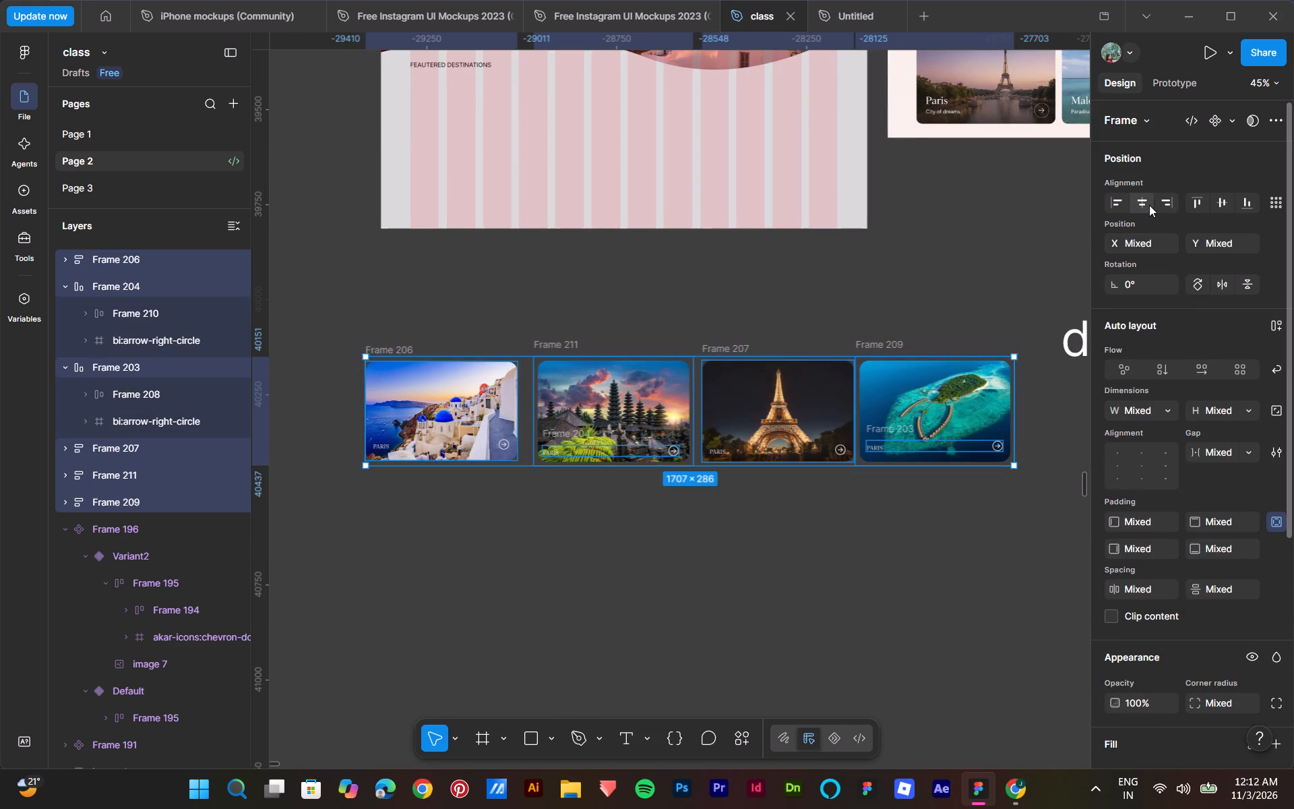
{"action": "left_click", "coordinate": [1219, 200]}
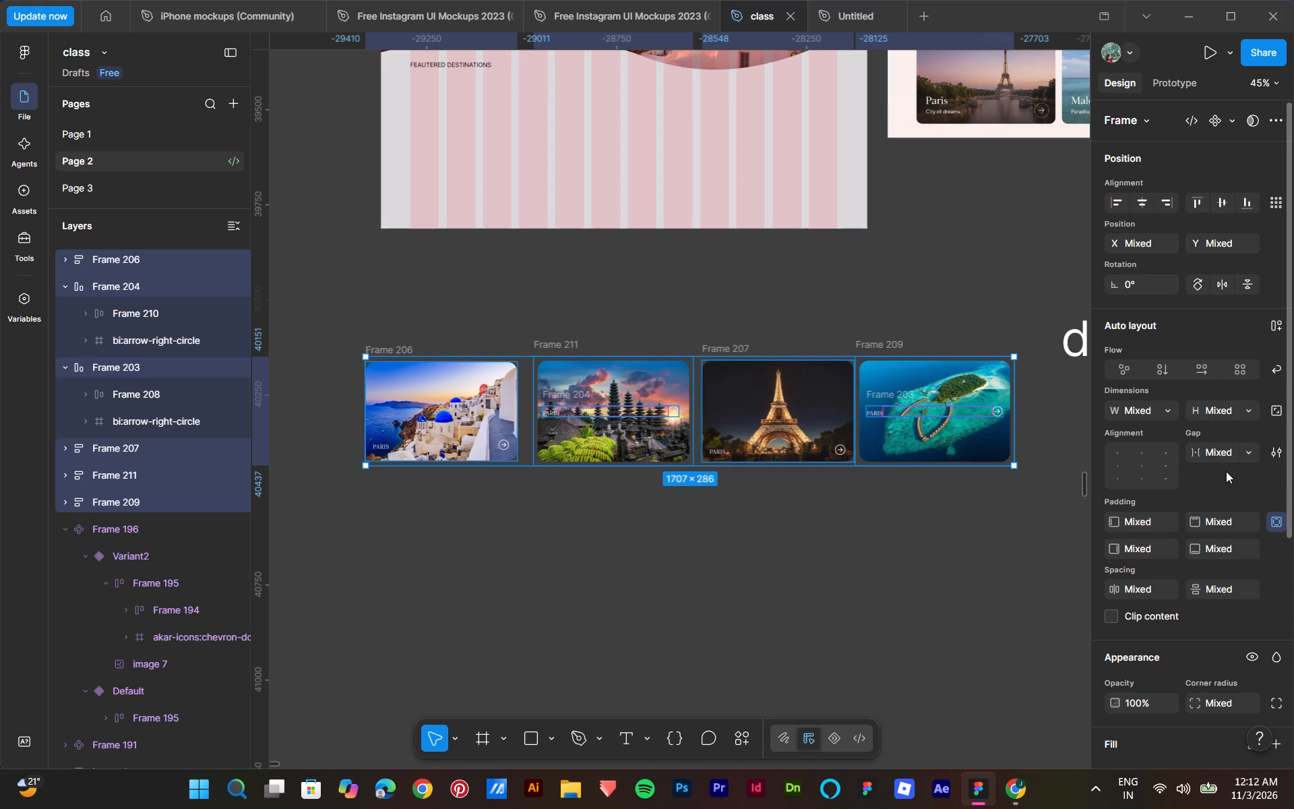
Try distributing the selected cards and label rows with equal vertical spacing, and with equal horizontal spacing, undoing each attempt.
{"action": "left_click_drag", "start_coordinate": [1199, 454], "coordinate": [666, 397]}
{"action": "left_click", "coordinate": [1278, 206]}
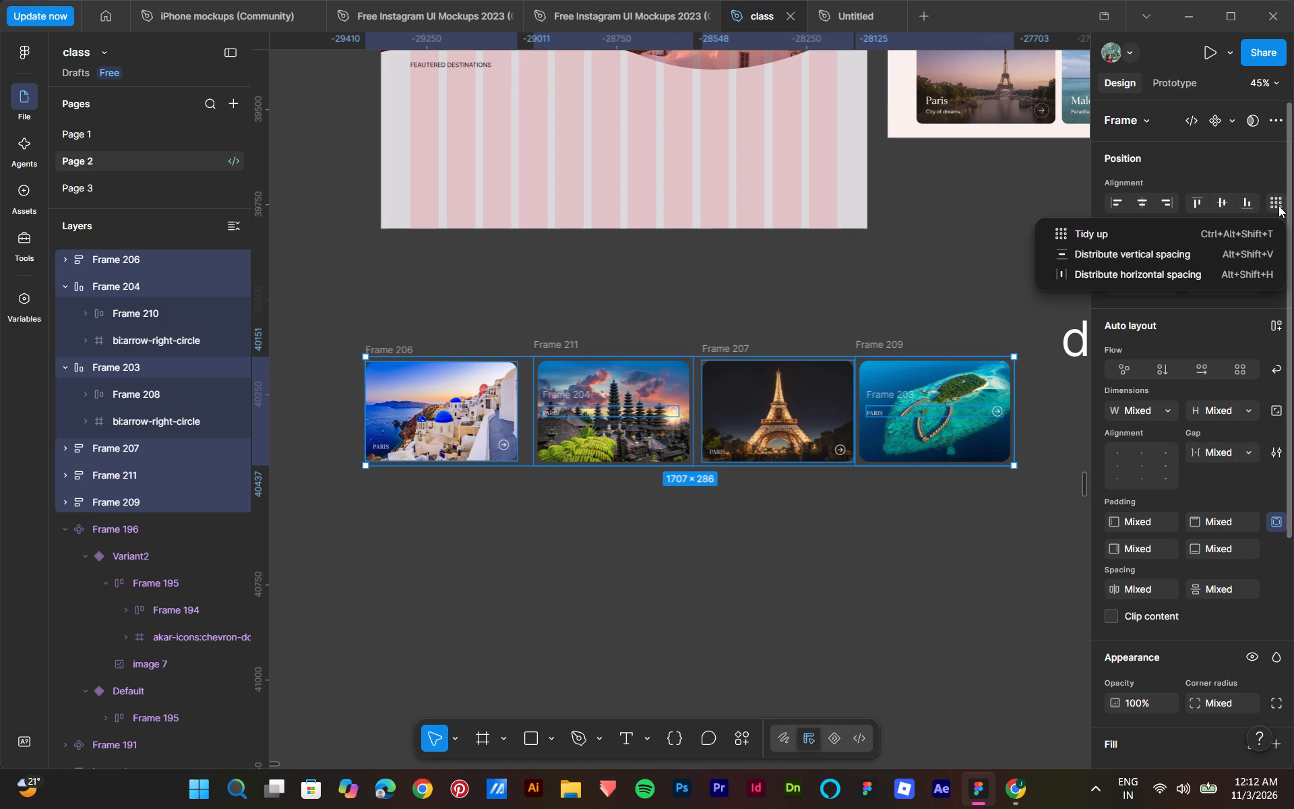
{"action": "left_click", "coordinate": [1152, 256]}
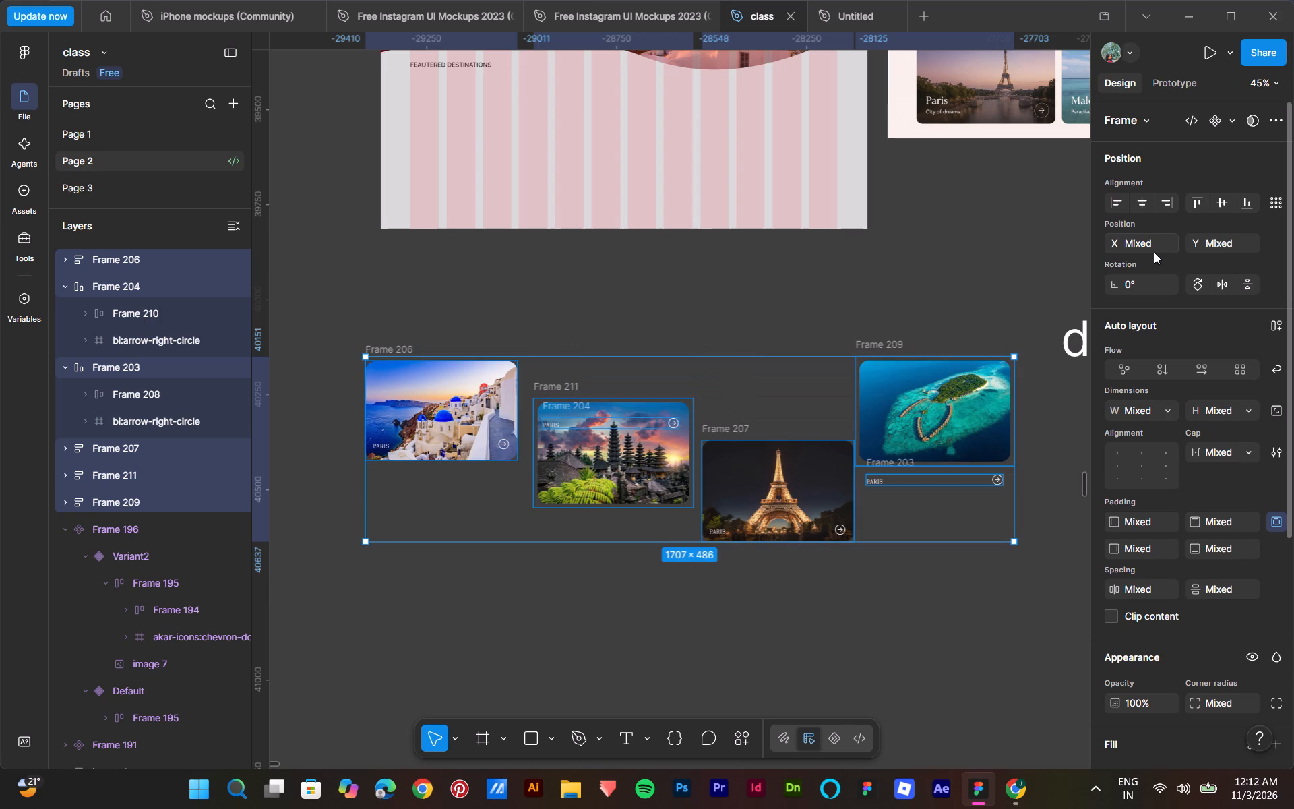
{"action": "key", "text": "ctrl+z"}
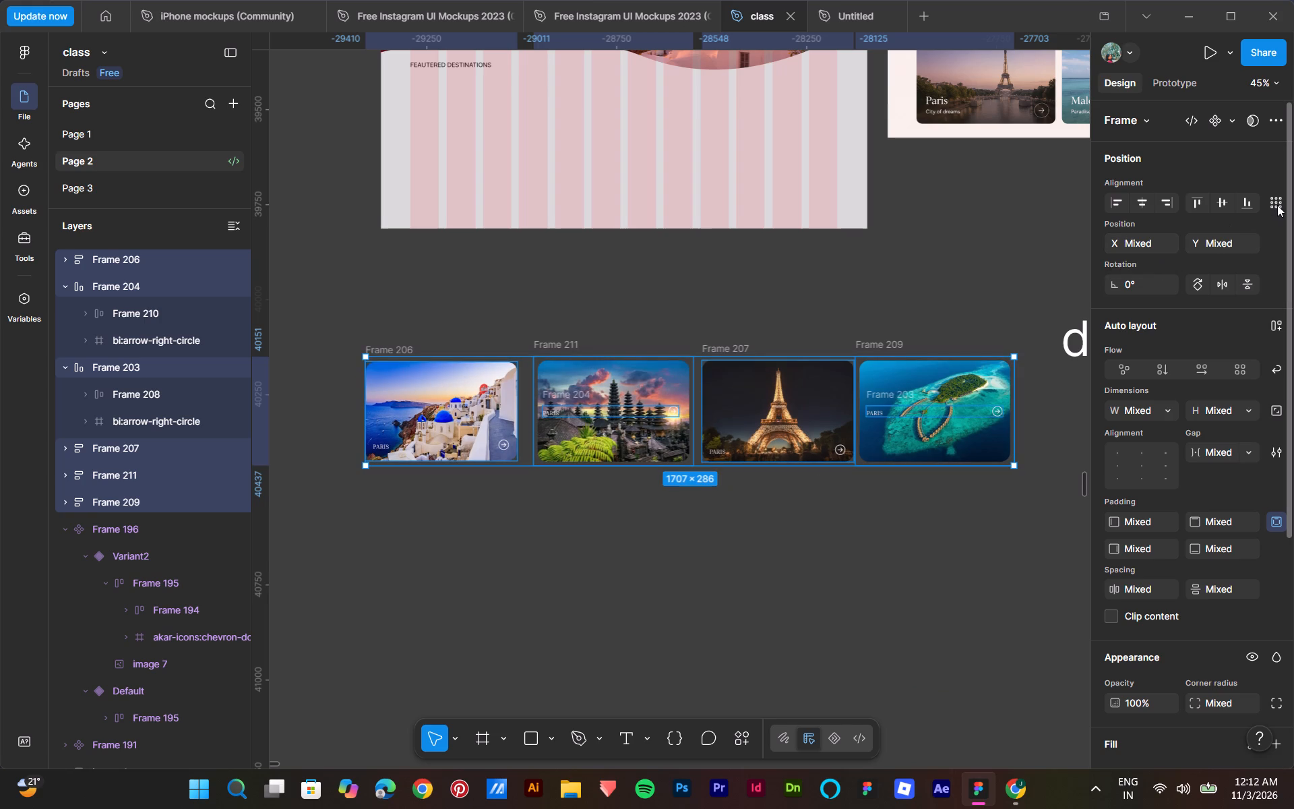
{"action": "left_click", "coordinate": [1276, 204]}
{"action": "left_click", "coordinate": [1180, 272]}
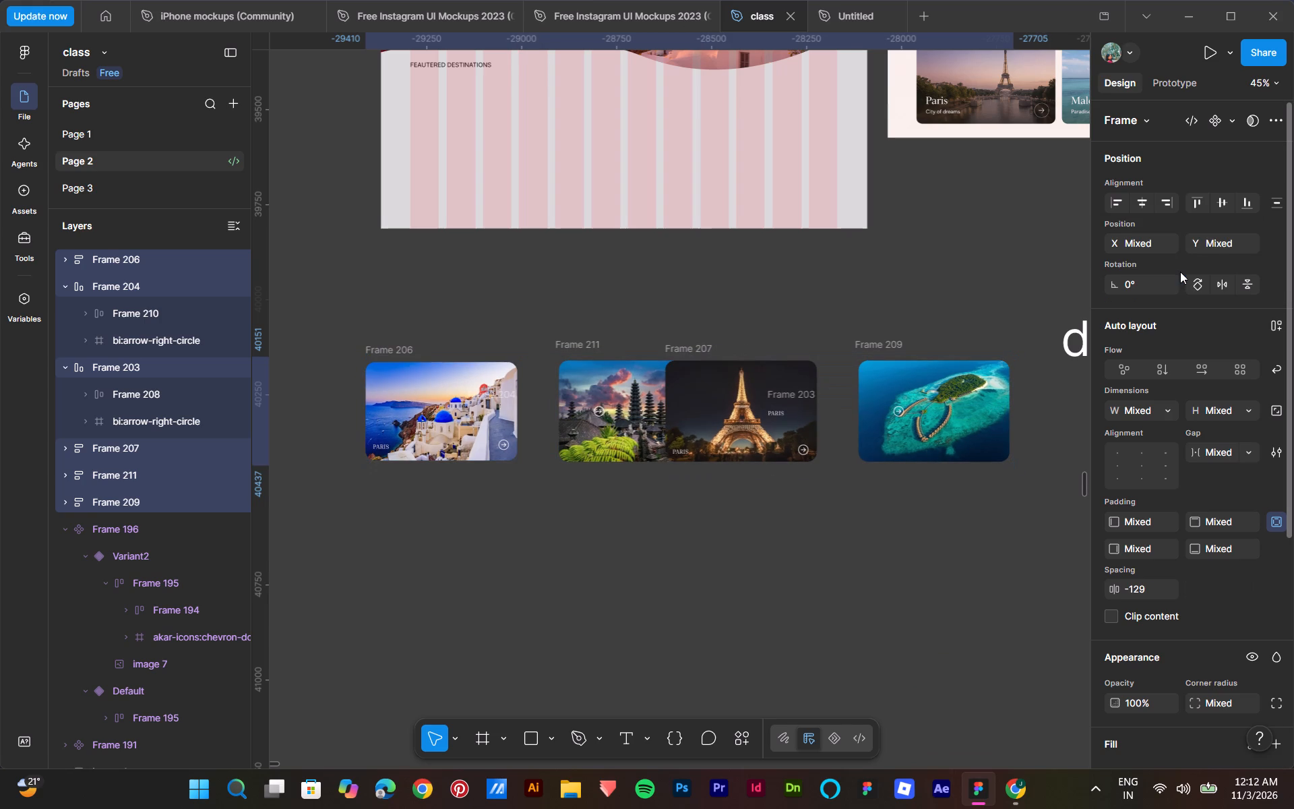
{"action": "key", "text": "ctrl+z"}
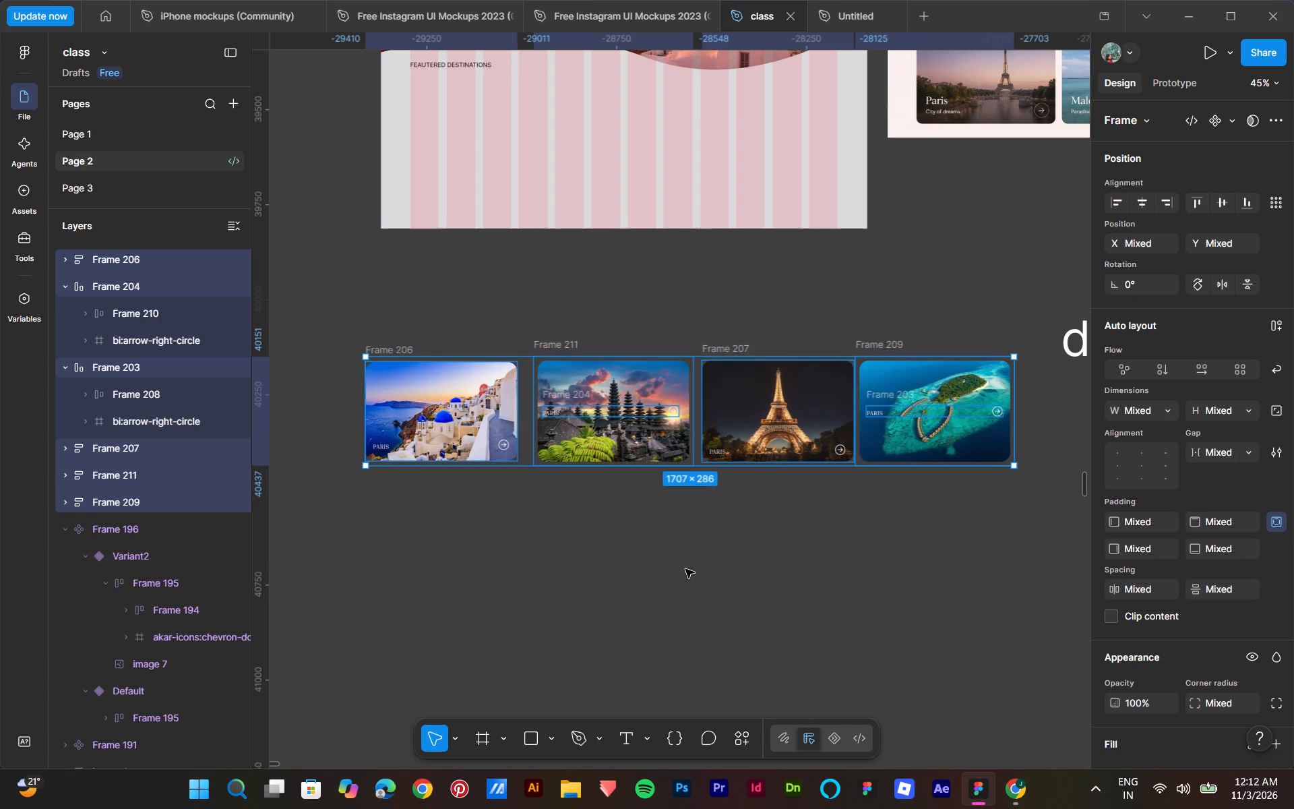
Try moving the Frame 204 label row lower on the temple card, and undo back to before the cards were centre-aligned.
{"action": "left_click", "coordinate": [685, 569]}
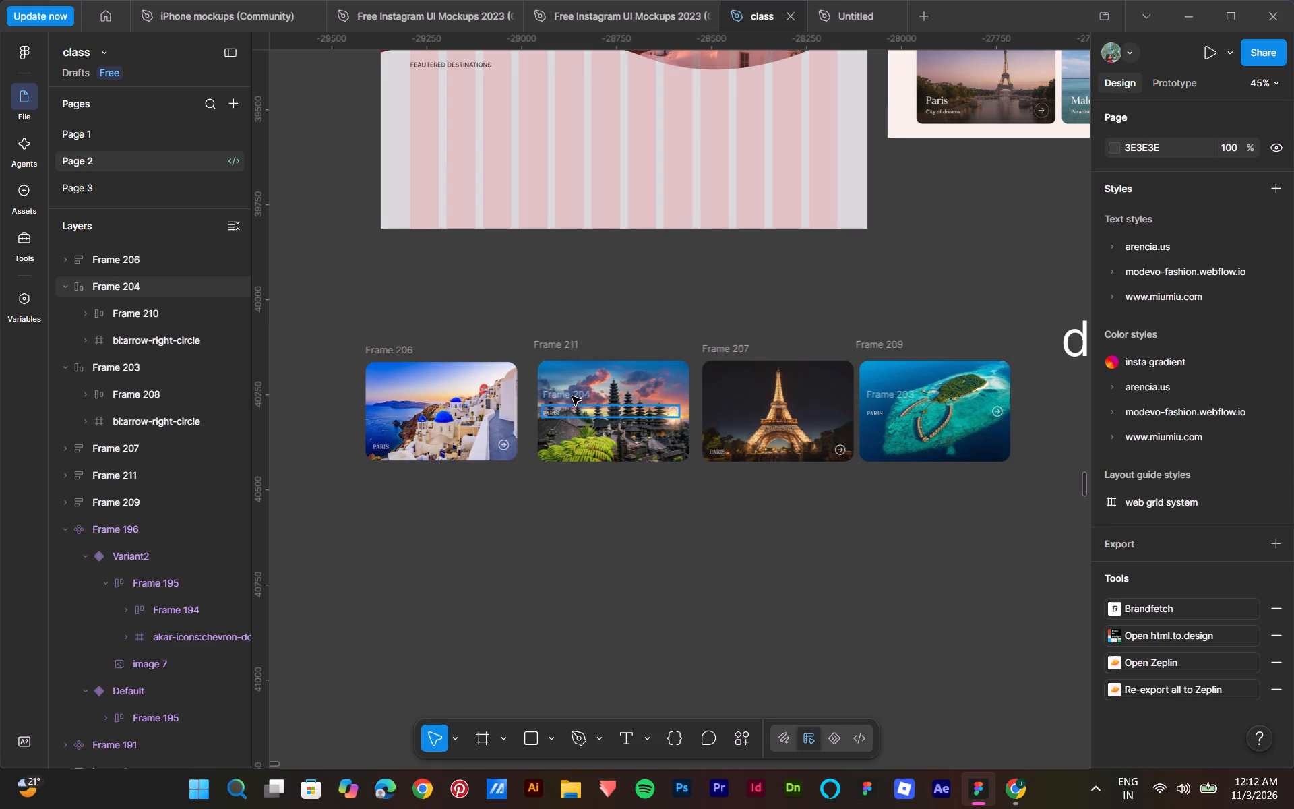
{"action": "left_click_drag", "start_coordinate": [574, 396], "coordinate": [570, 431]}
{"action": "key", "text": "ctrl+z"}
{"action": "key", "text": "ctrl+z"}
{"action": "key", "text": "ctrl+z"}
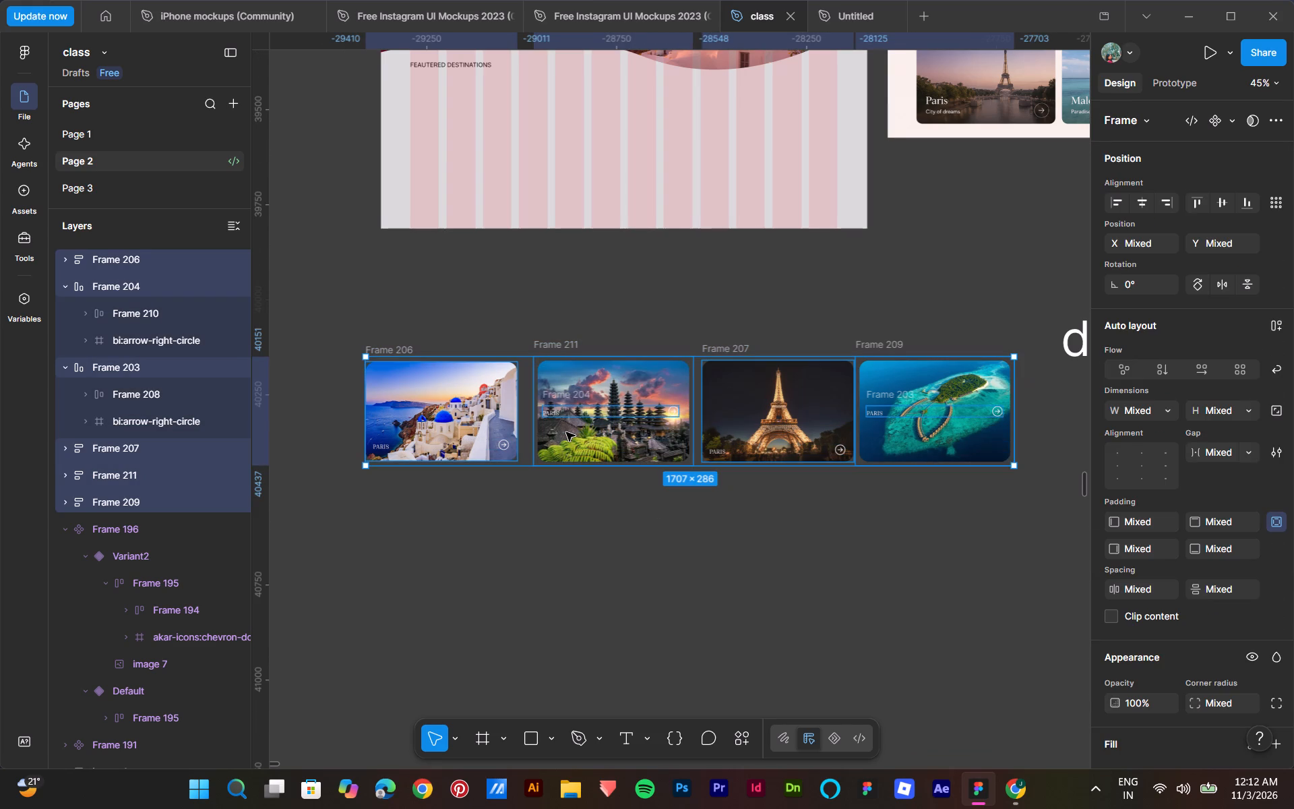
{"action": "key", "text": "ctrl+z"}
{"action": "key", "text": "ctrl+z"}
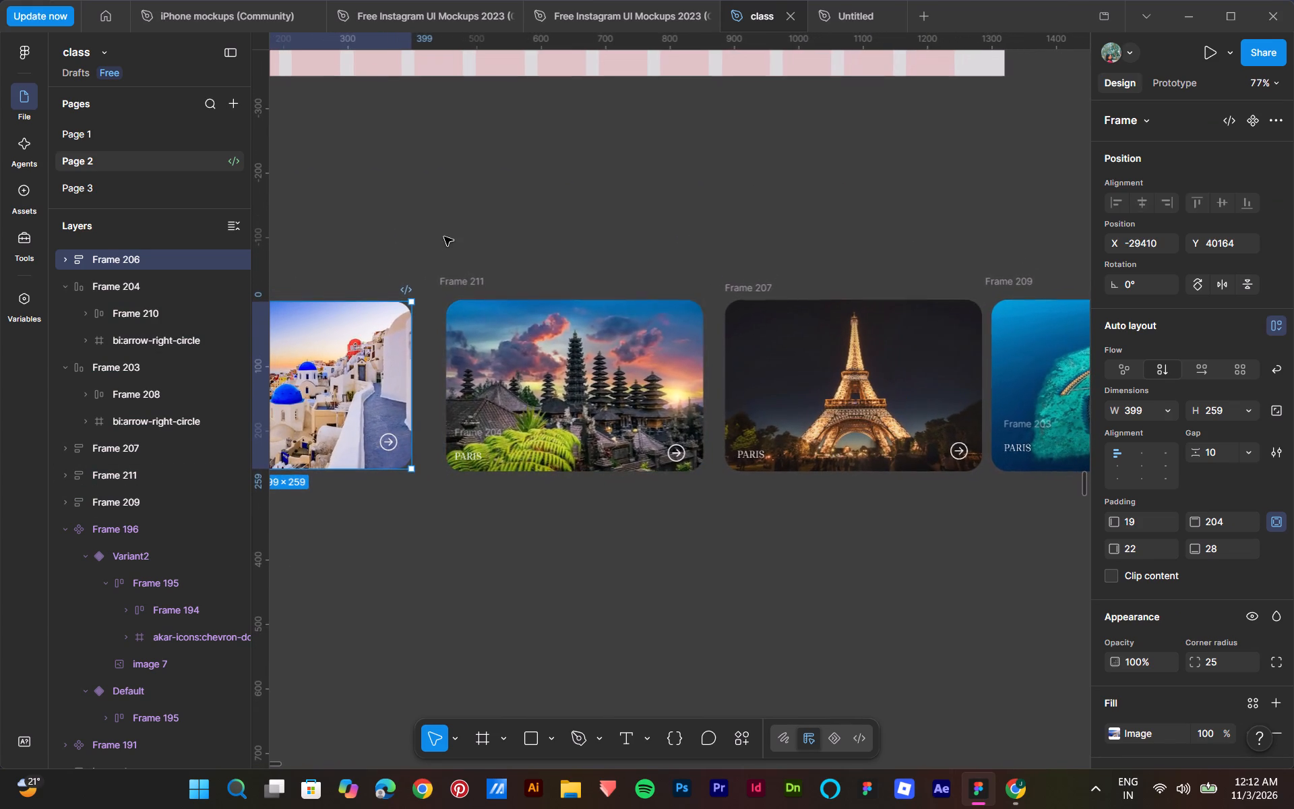
Apply auto layout to the temple photo together with its Frame 204 PARIS label-and-arrow row.
{"action": "left_click_drag", "start_coordinate": [451, 247], "coordinate": [722, 571]}
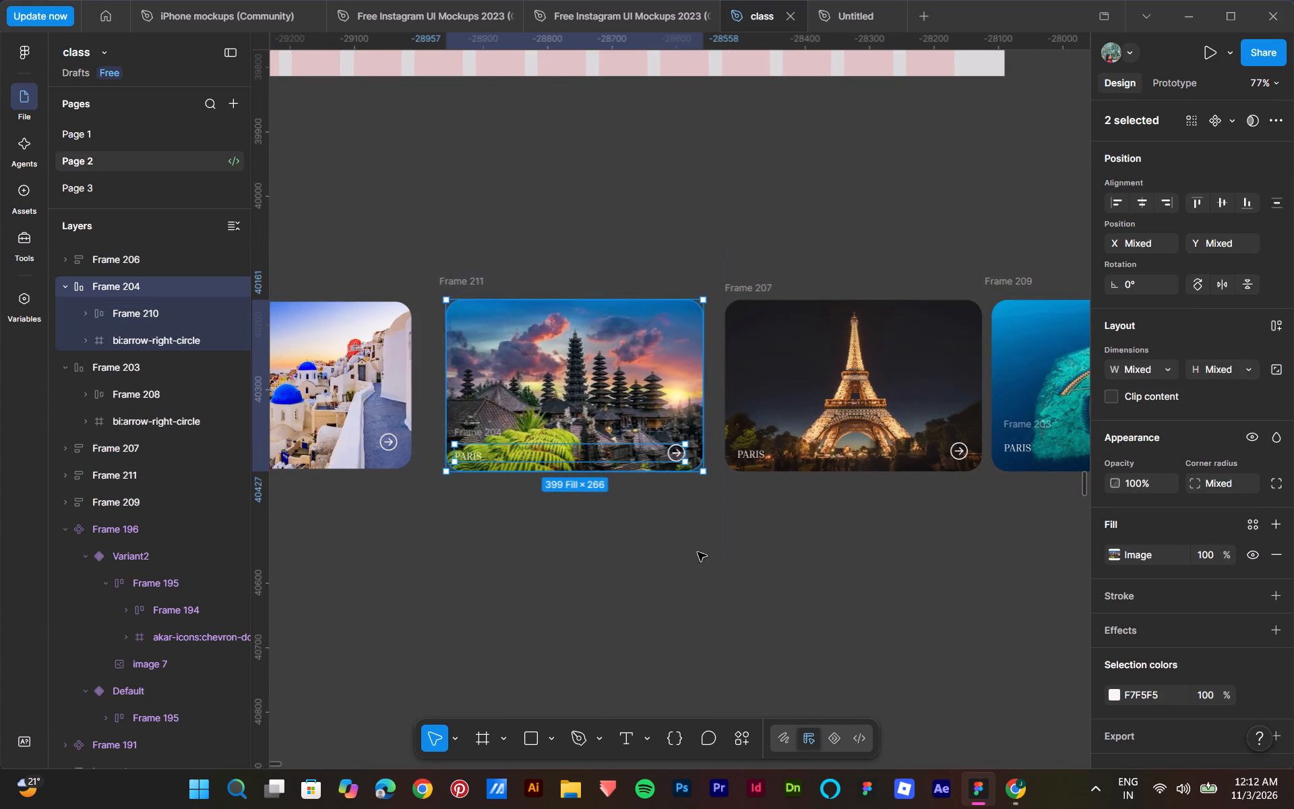
{"action": "key", "text": "shift+a"}
{"action": "left_click", "coordinate": [621, 584]}
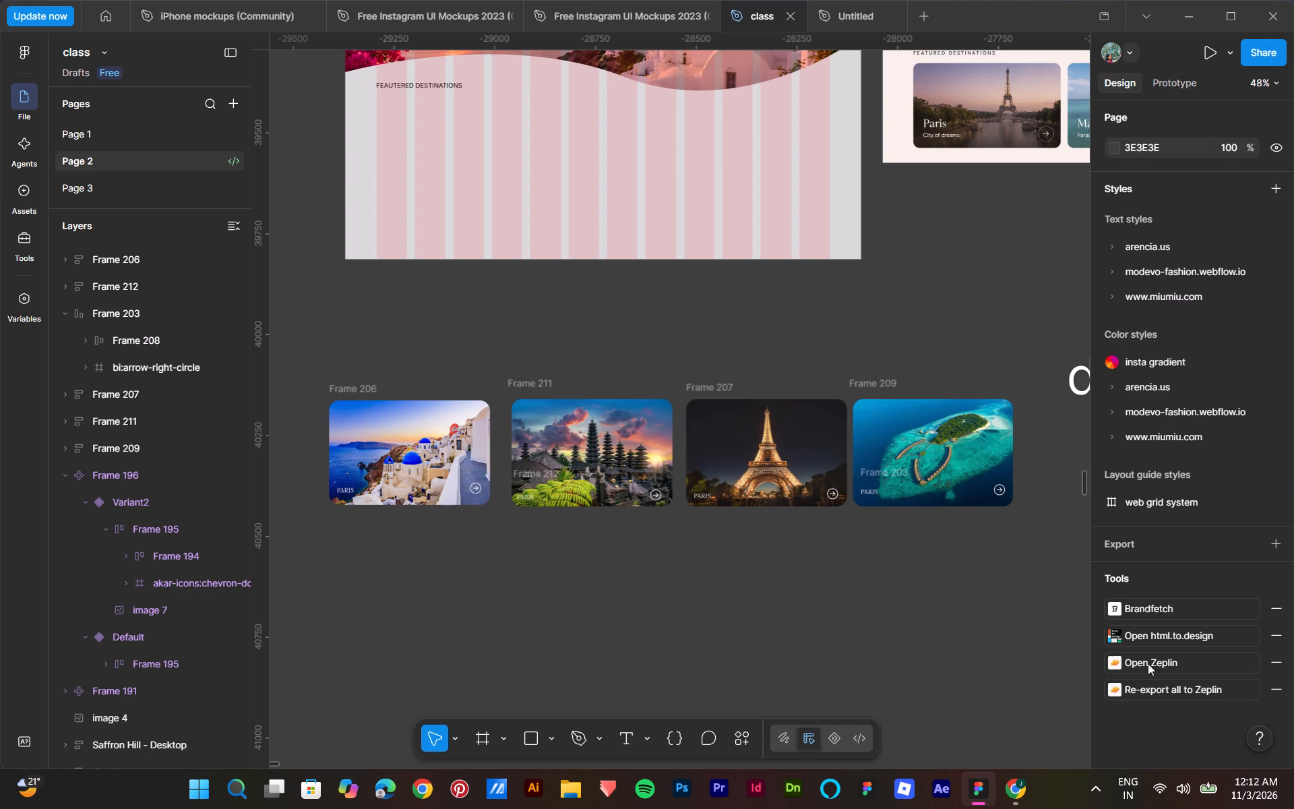
Switch to Google Chrome, bring up the playing YouTube video and show the hidden system tray icons.
{"action": "left_click", "coordinate": [1020, 793]}
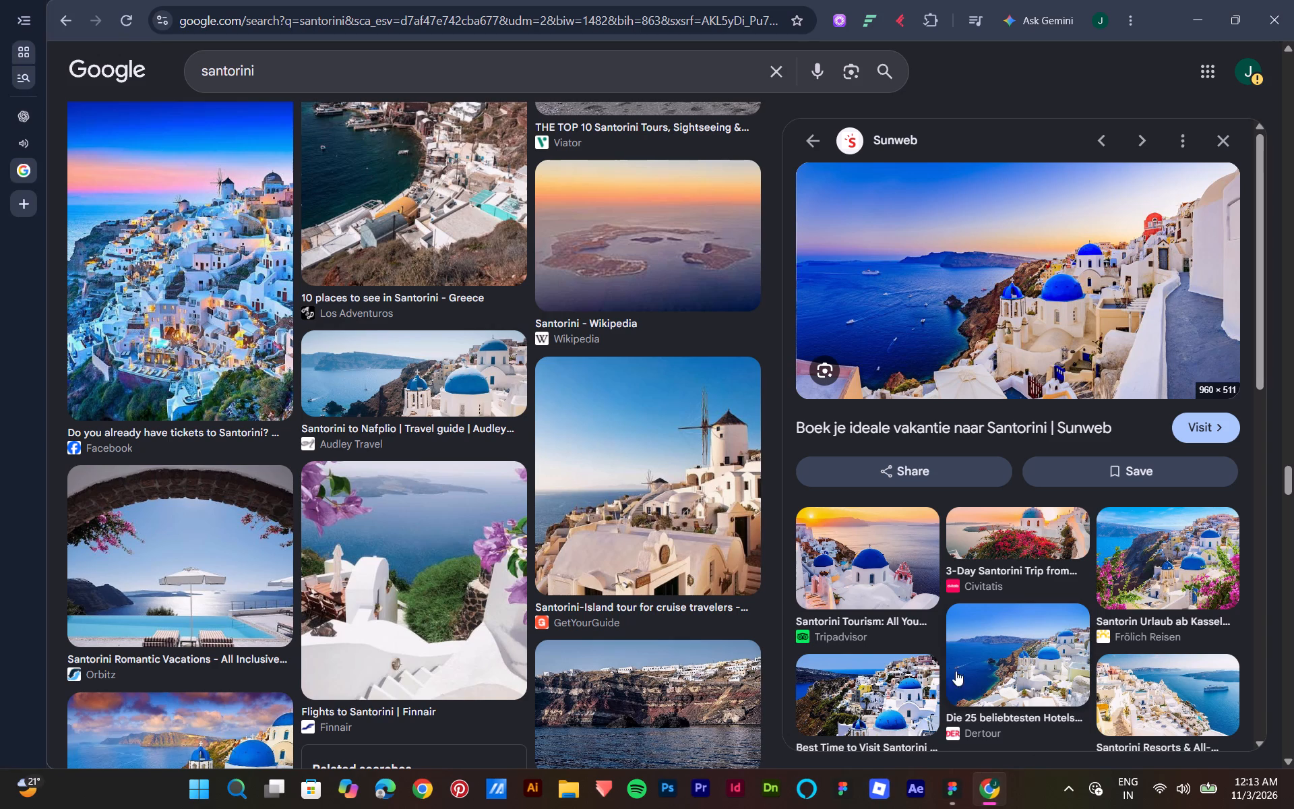
{"action": "left_click", "coordinate": [82, 142]}
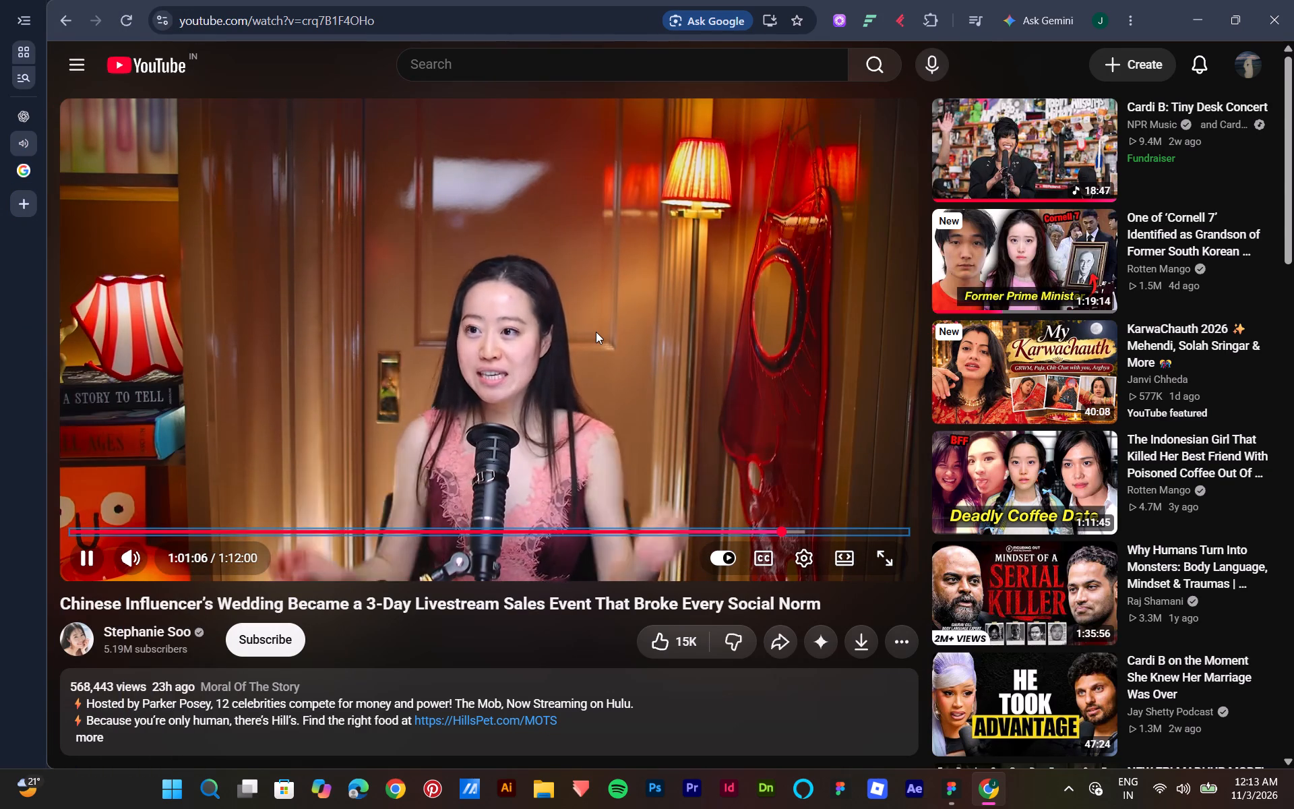
{"action": "left_click", "coordinate": [1070, 795]}
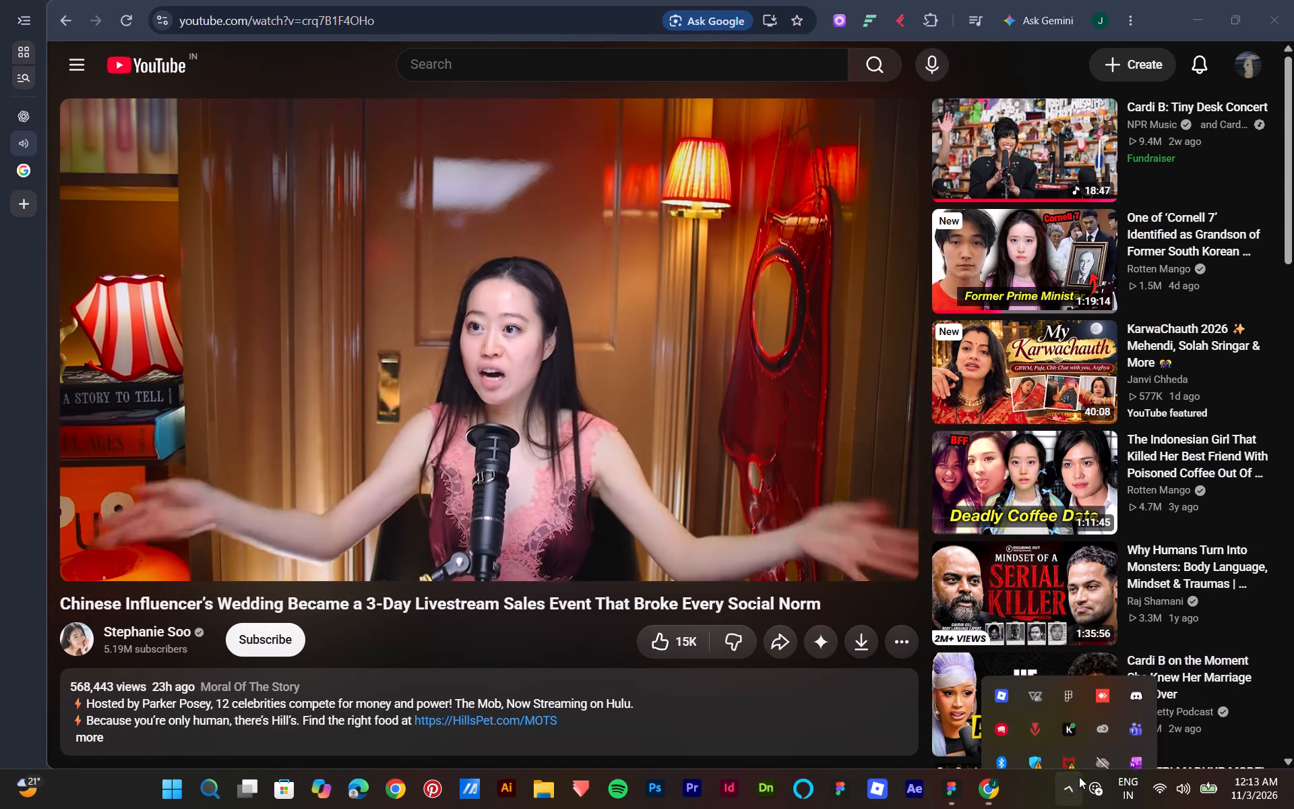
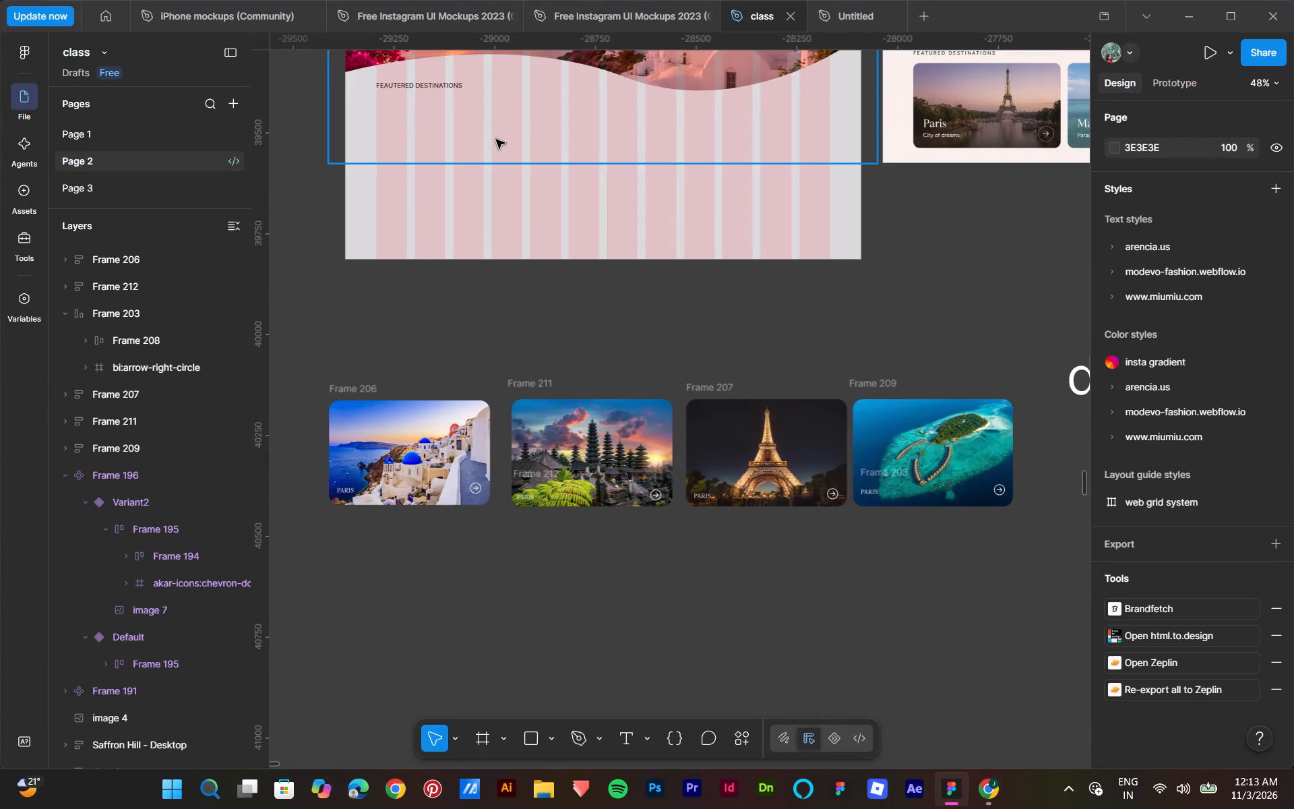
Move the FEAUTERED DESTINATIONS text out of the MacBook Air - 13 frame to sit above the Santorini card, aligned with its left edge.
{"action": "double_click", "coordinate": [419, 85]}
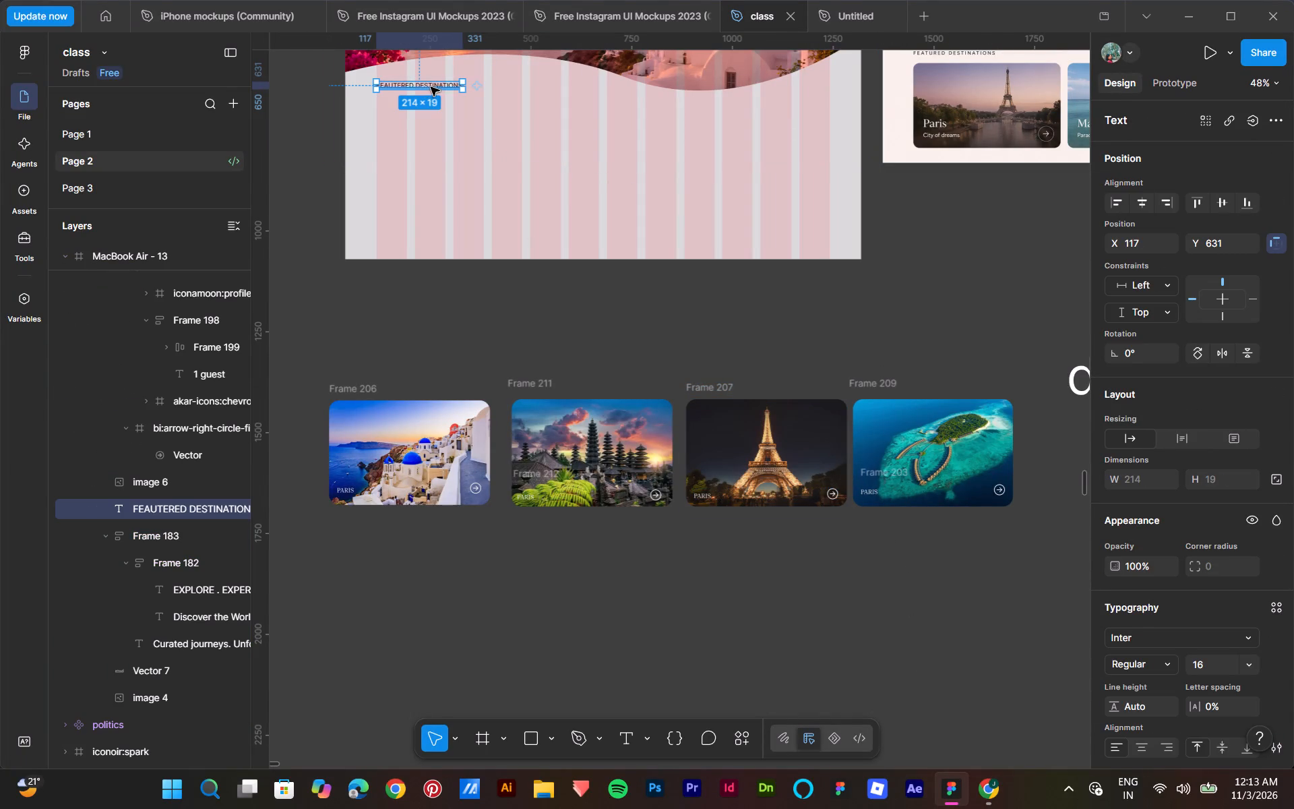
{"action": "left_click_drag", "start_coordinate": [434, 85], "coordinate": [377, 359]}
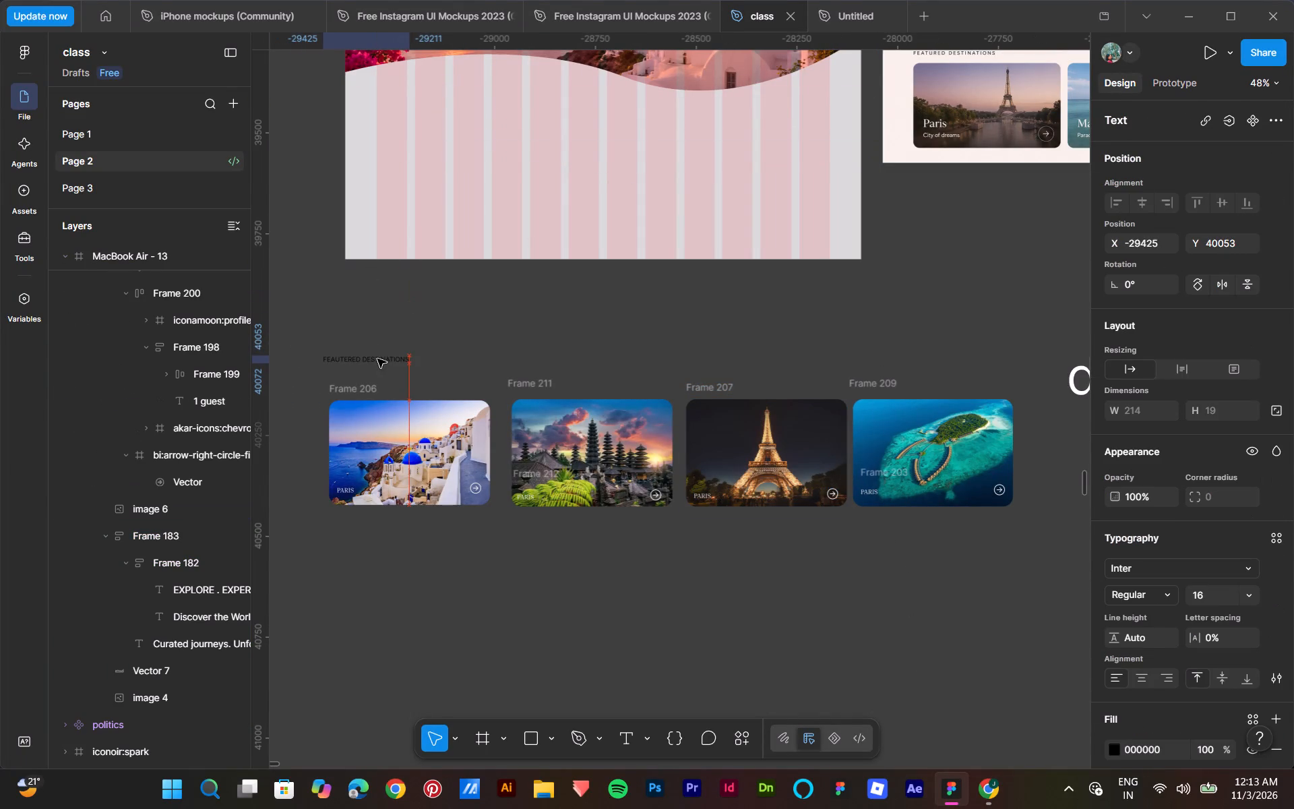
{"action": "left_click_drag", "start_coordinate": [377, 359], "coordinate": [388, 359]}
{"action": "left_click_drag", "start_coordinate": [388, 359], "coordinate": [390, 358], "text": "alt"}
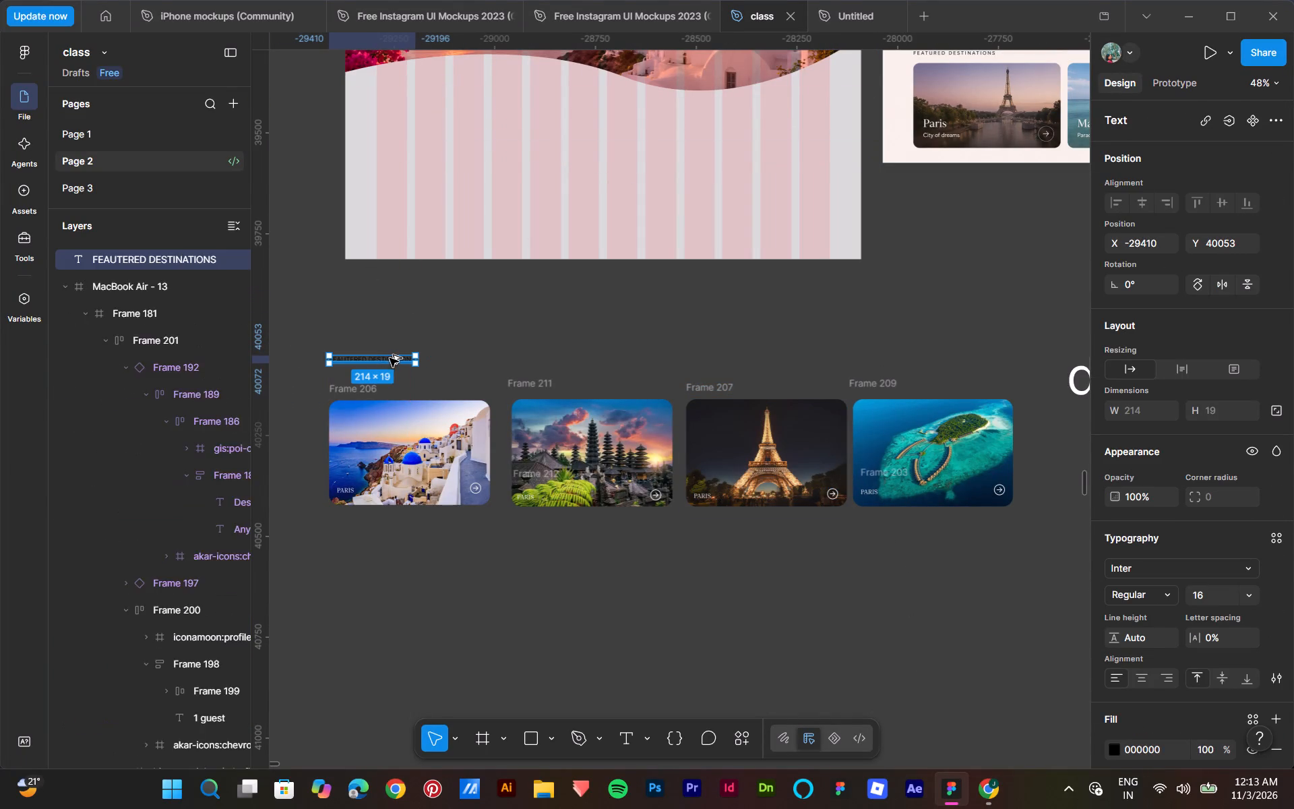
Duplicate the FEAUTERED DESTINATIONS text and place the copy above the Maldives island card at the row's far end.
{"action": "left_click_drag", "start_coordinate": [390, 358], "coordinate": [960, 362], "text": "alt"}
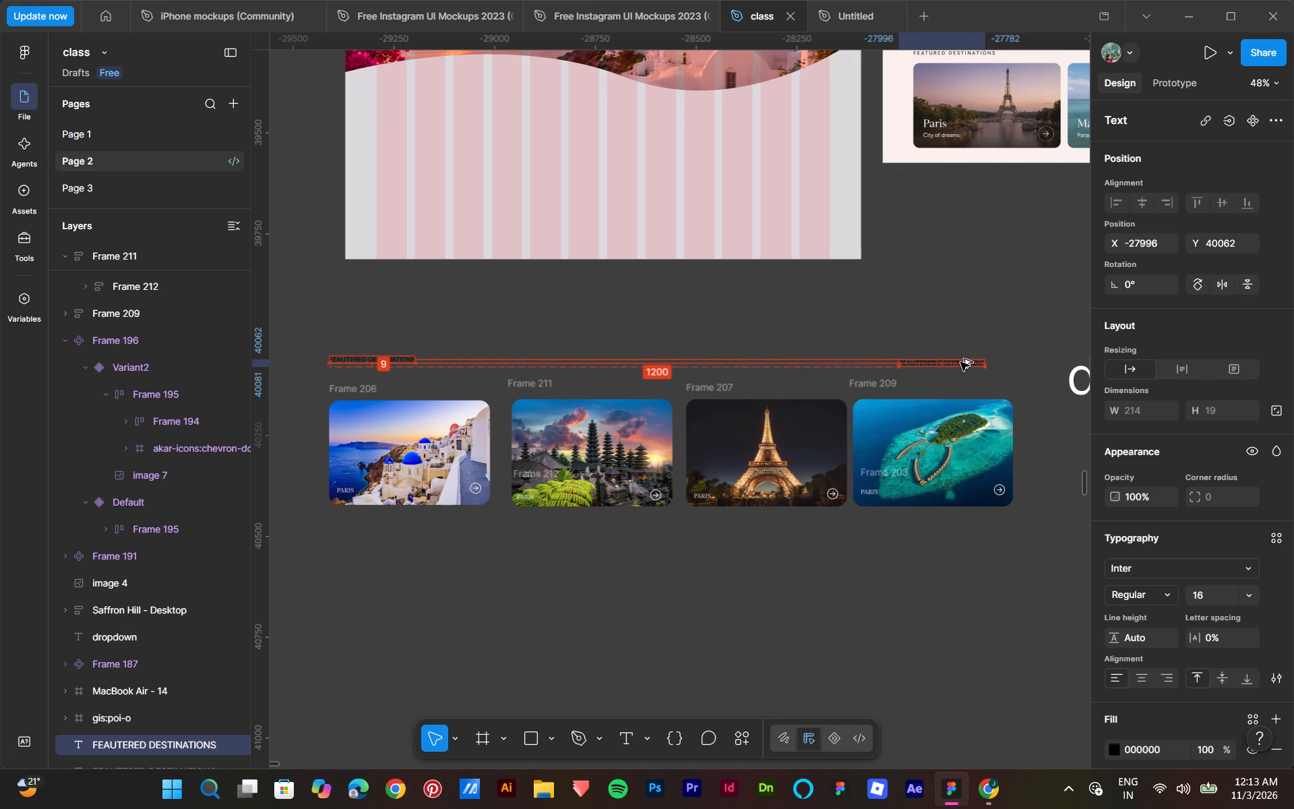
{"action": "left_click_drag", "start_coordinate": [960, 362], "coordinate": [965, 363], "text": "alt"}
Change the duplicated heading above the island card to read EXPLORE DESTINATIONS.
{"action": "scroll", "coordinate": [991, 296], "scroll_direction": "up", "scroll_amount": 3}
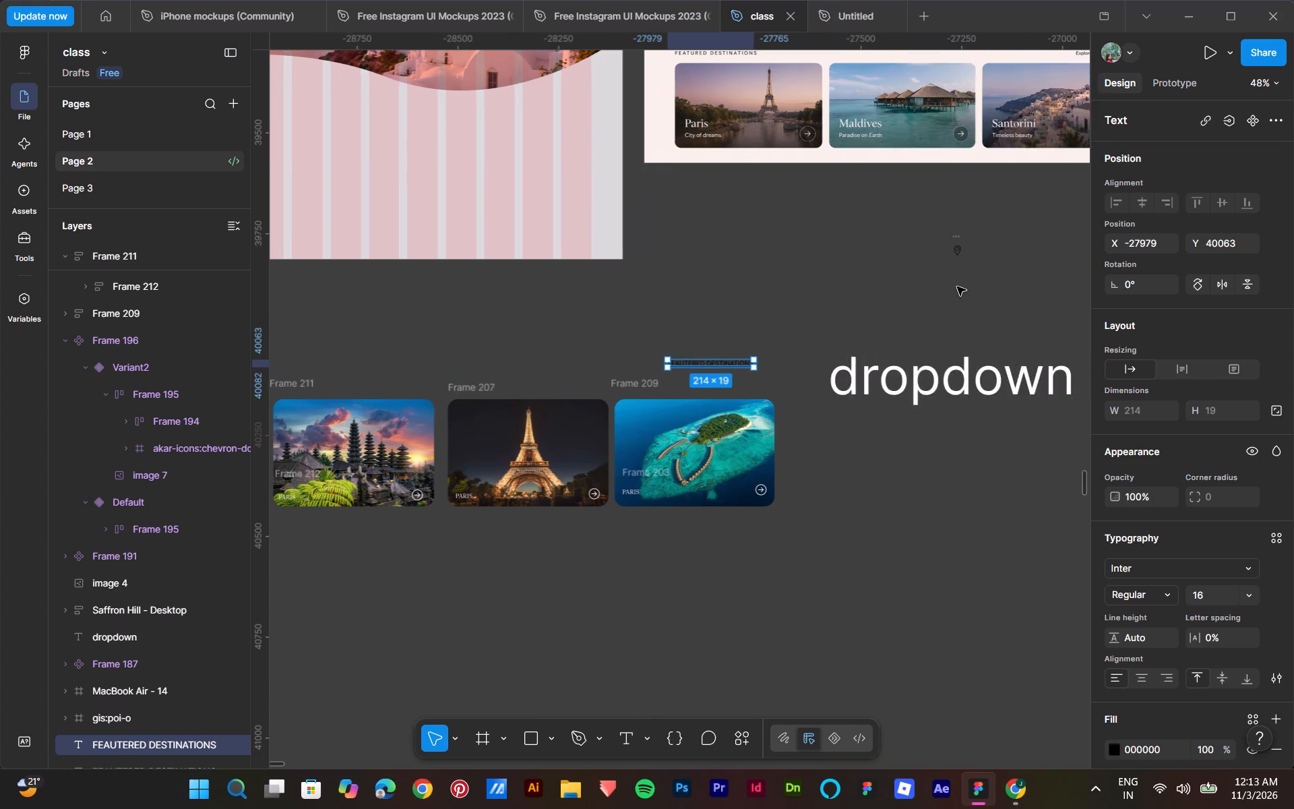
{"action": "scroll", "coordinate": [957, 287], "scroll_direction": "up", "scroll_amount": 2}
{"action": "scroll", "coordinate": [979, 297], "scroll_direction": "left", "scroll_amount": 1}
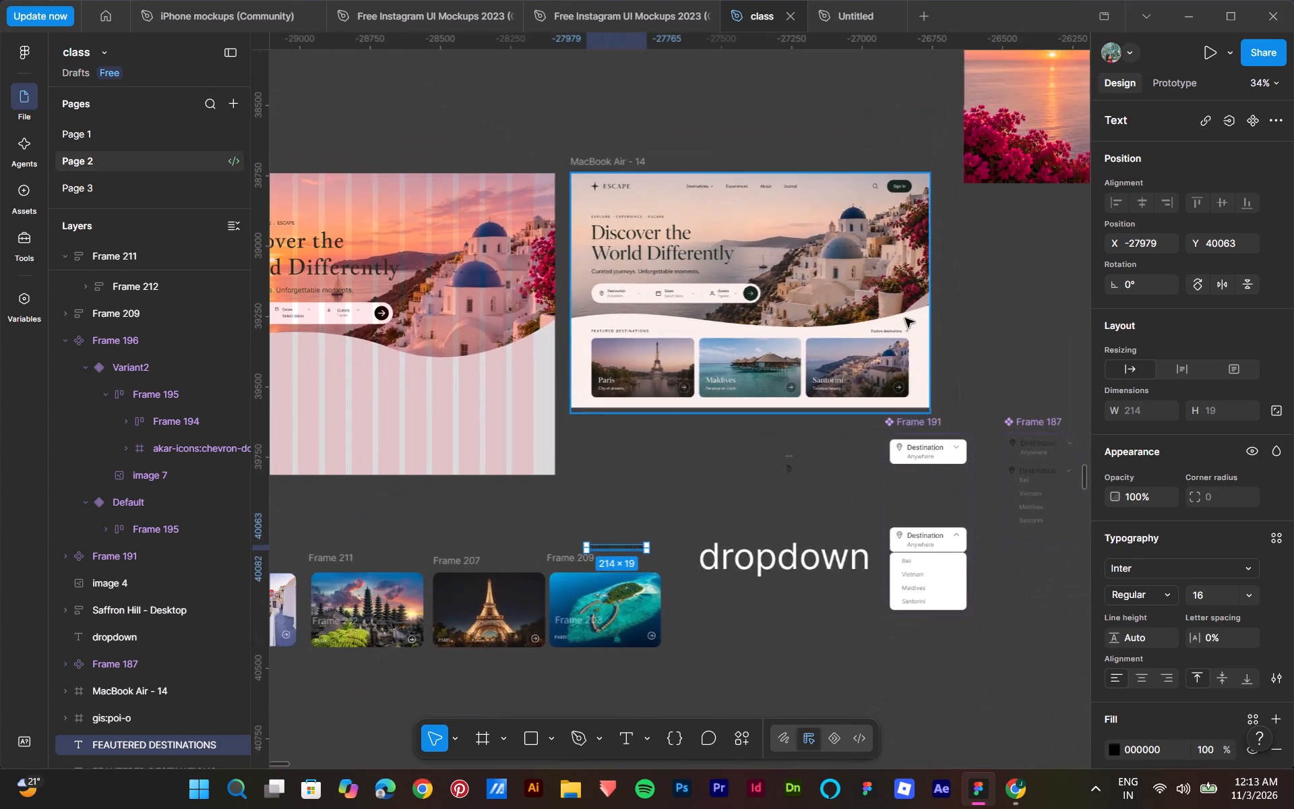
{"action": "scroll", "coordinate": [687, 408], "scroll_direction": "down", "scroll_amount": 8}
{"action": "scroll", "coordinate": [720, 361], "scroll_direction": "down", "scroll_amount": 1}
{"action": "middle_click_drag", "start_coordinate": [720, 360], "coordinate": [716, 360]}
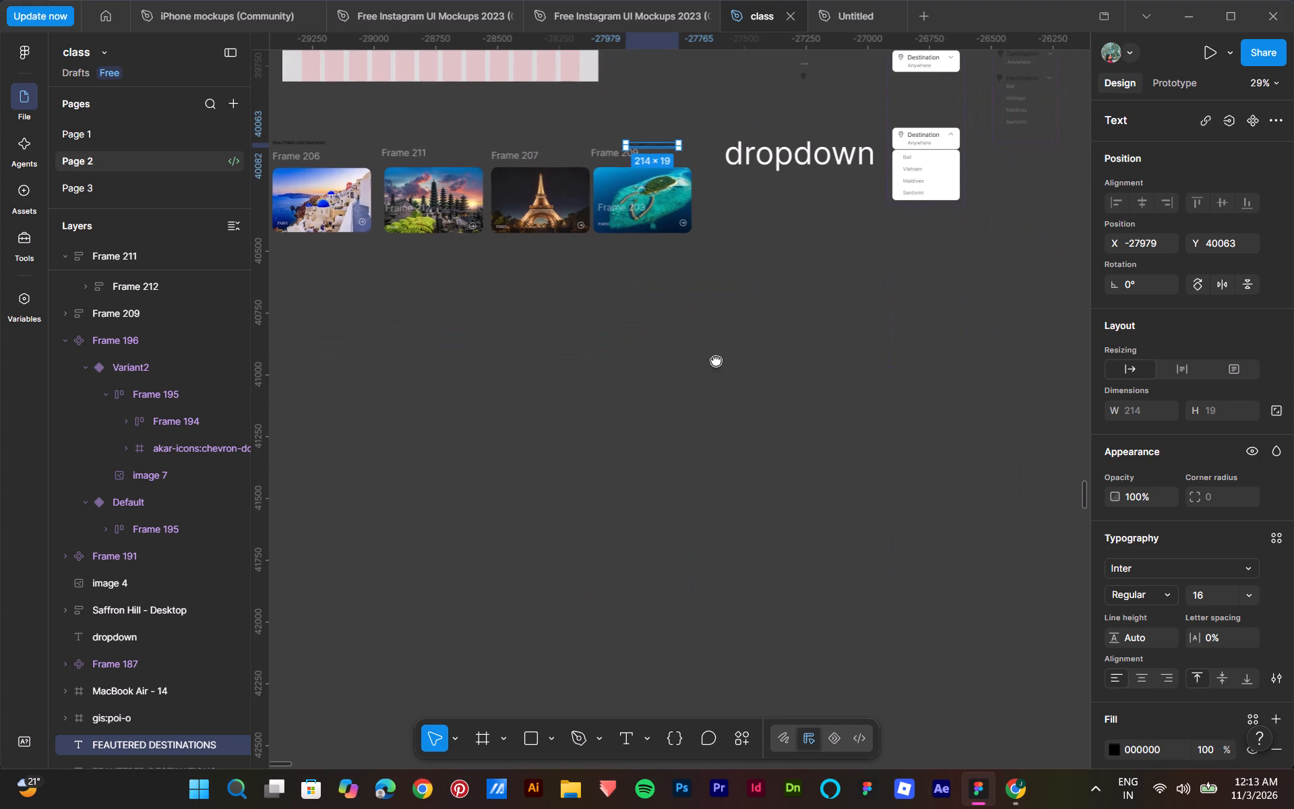
{"action": "middle_click_drag", "start_coordinate": [716, 360], "coordinate": [866, 430]}
{"action": "scroll", "coordinate": [875, 424], "scroll_direction": "down", "scroll_amount": 1}
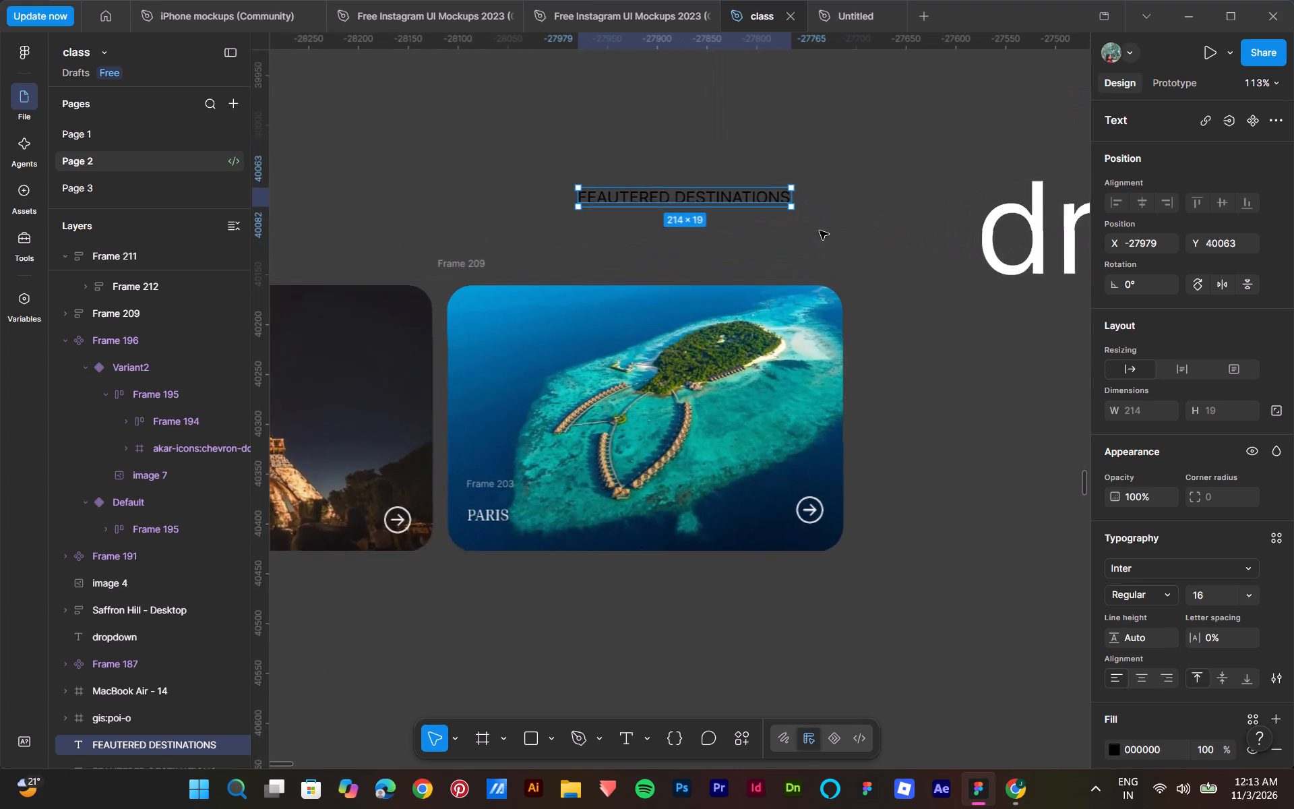
{"action": "triple_click", "coordinate": [650, 195]}
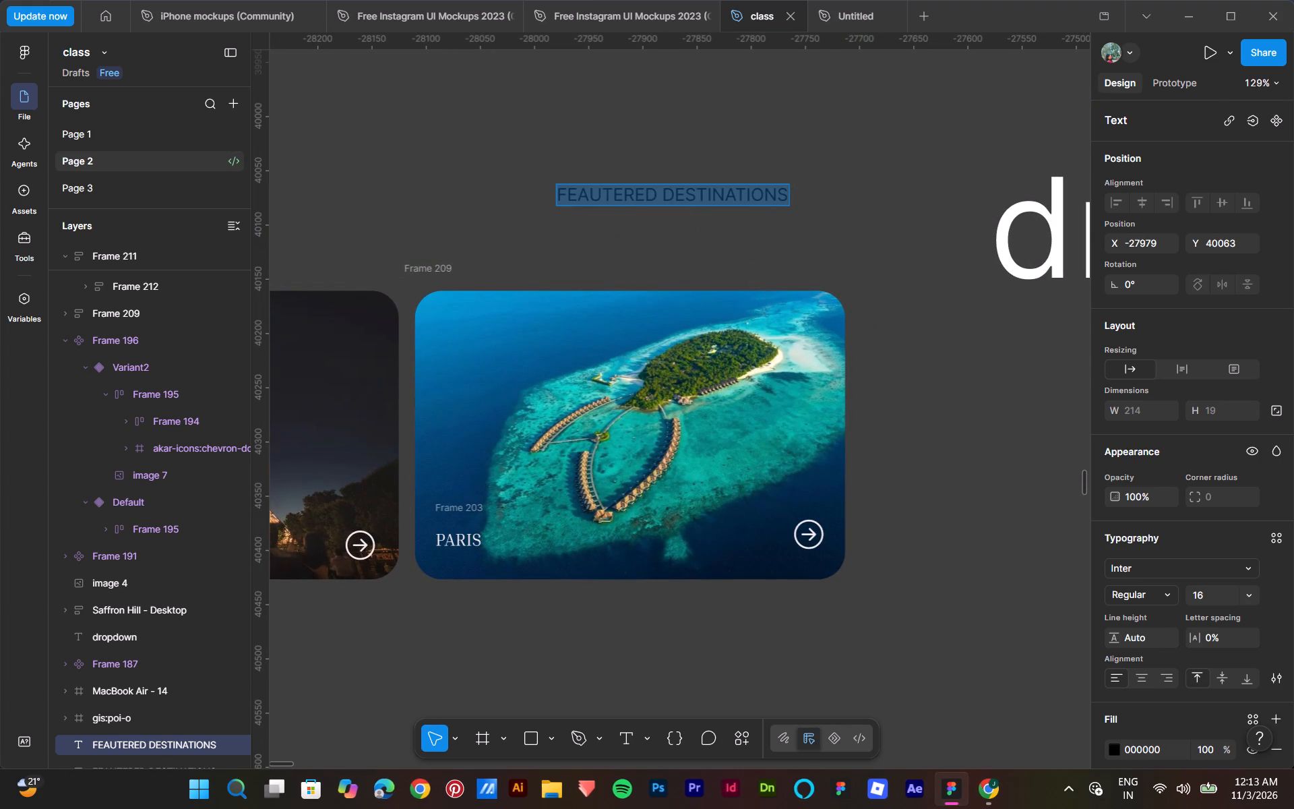
{"action": "double_click", "coordinate": [658, 193]}
{"action": "left_click", "coordinate": [658, 193]}
{"action": "key", "text": "BackSpace"}
{"action": "key", "text": "BackSpace"}
{"action": "key", "text": "BackSpace"}
{"action": "key", "text": "BackSpace"}
{"action": "key", "text": "BackSpace"}
{"action": "key", "text": "BackSpace"}
{"action": "key", "text": "BackSpace"}
{"action": "key", "text": "BackSpace"}
{"action": "key", "text": "BackSpace"}
{"action": "key", "text": "BackSpace"}
{"action": "key", "text": "BackSpace"}
{"action": "key", "text": "BackSpace"}
{"action": "key", "text": "BackSpace"}
{"action": "key", "text": "BackSpace"}
{"action": "key", "text": "BackSpace"}
{"action": "key", "text": "BackSpace"}
{"action": "key", "text": "BackSpace"}
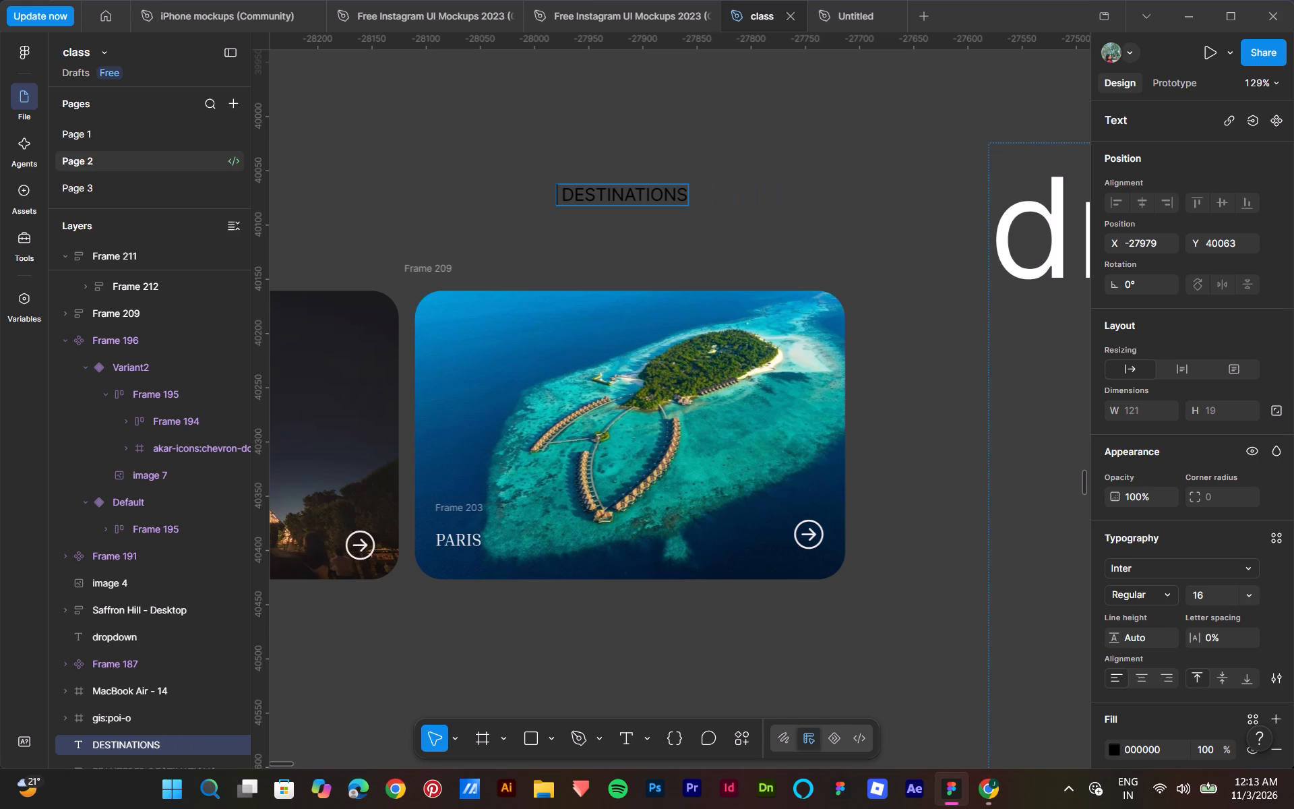
{"action": "type", "text": "EXPLORE"}
{"action": "left_click", "coordinate": [808, 260]}
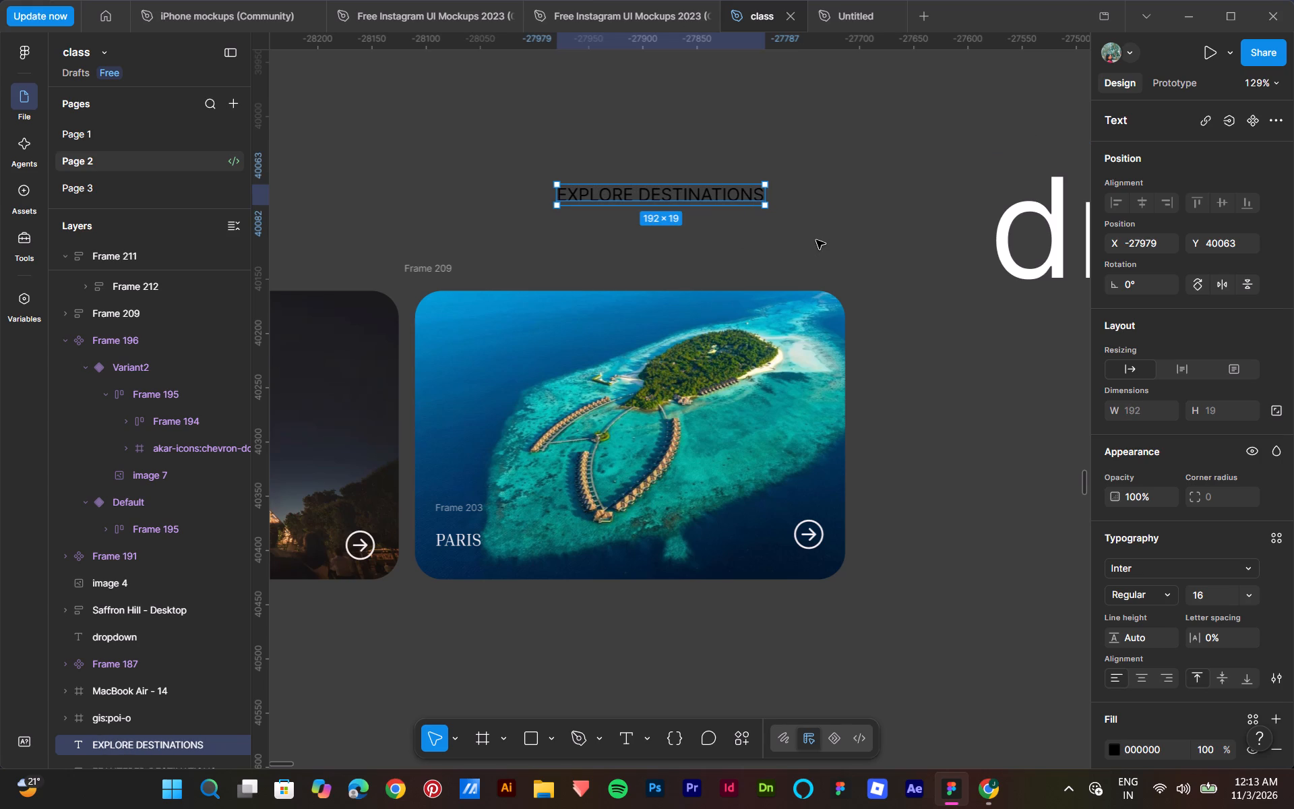
{"action": "left_click", "coordinate": [816, 239]}
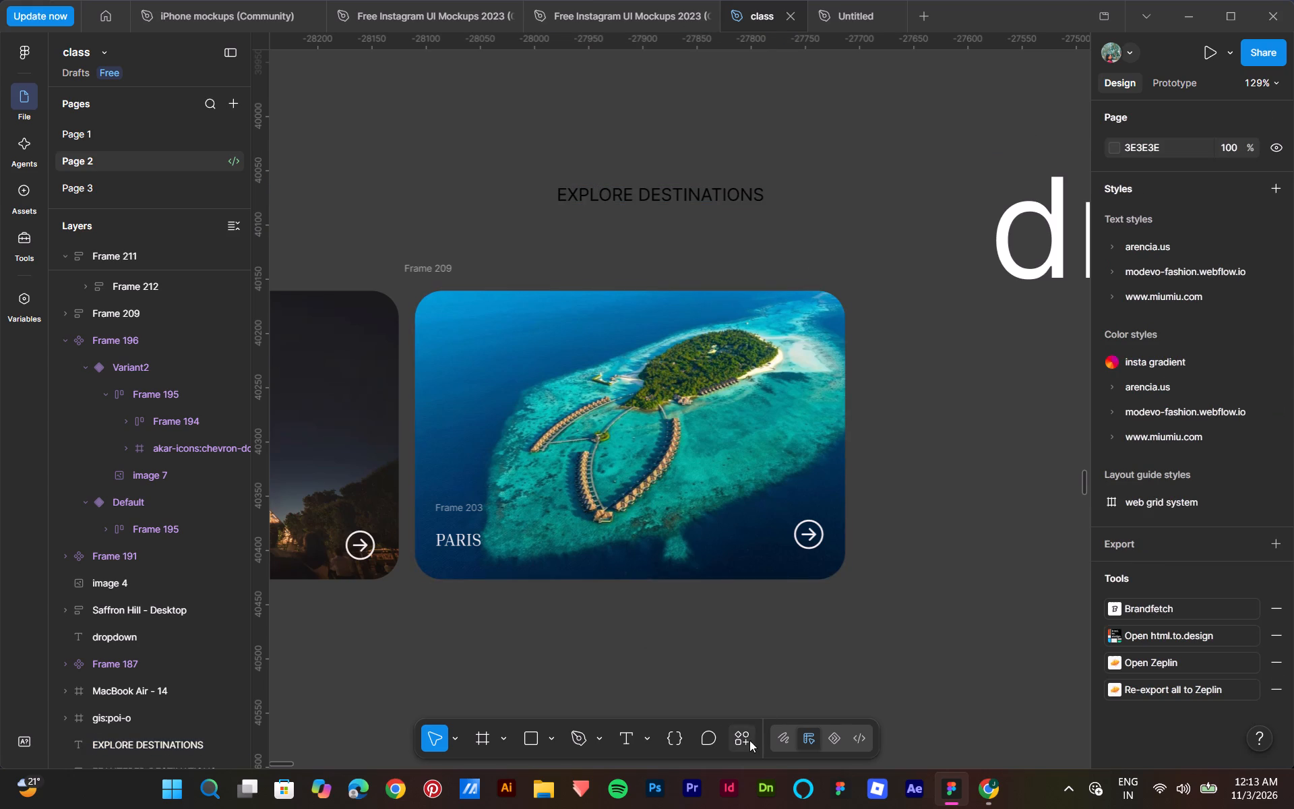
Import a plain right arrow icon in black (#000) as a frame using the Iconify plugin.
{"action": "left_click", "coordinate": [749, 740]}
{"action": "left_click", "coordinate": [539, 465]}
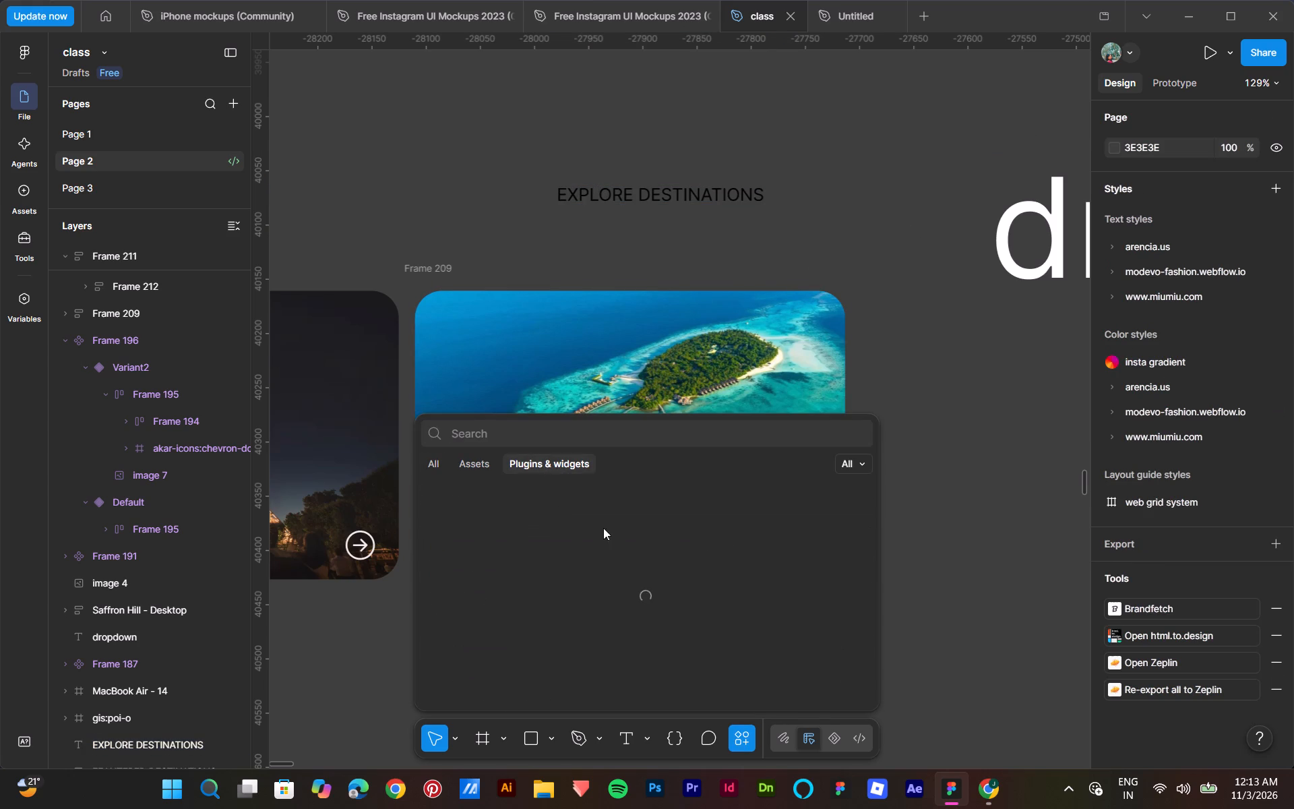
{"action": "left_click", "coordinate": [510, 588]}
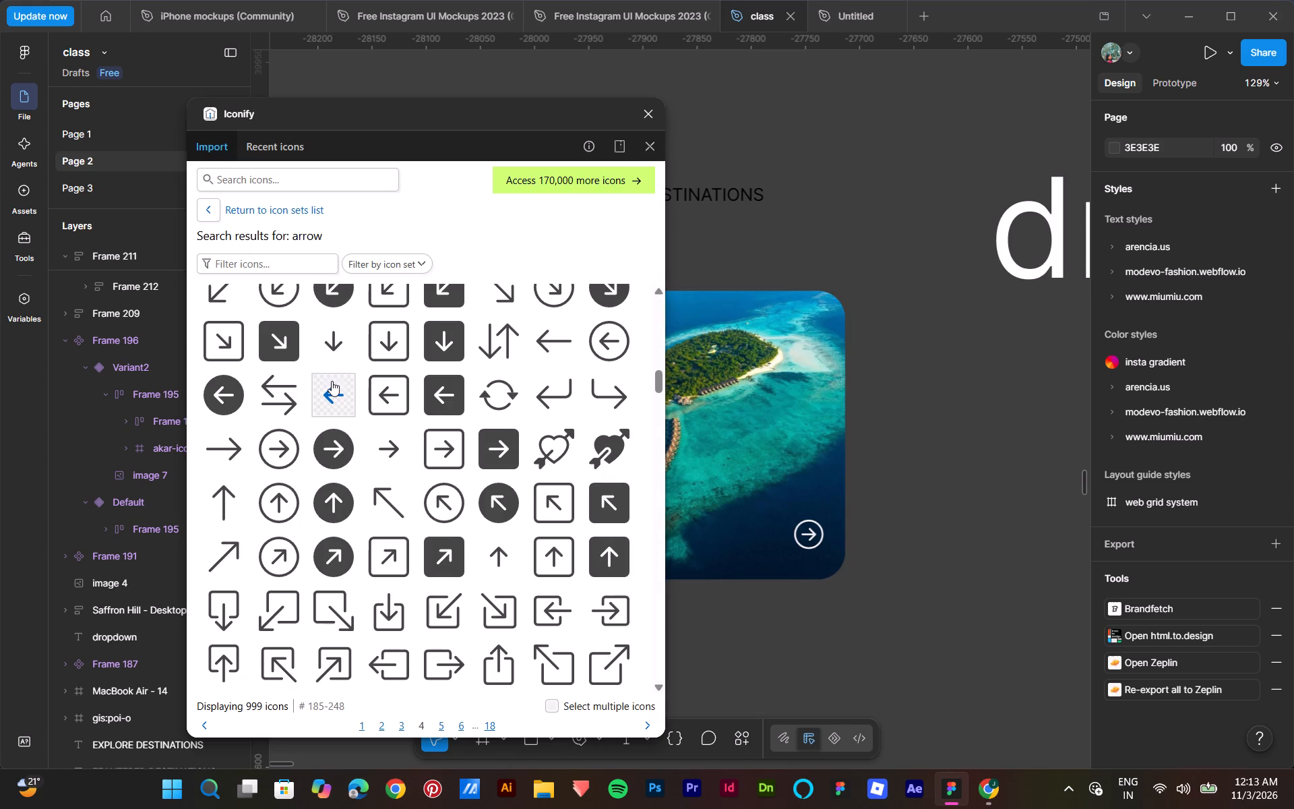
{"action": "scroll", "coordinate": [328, 351], "scroll_direction": "up", "scroll_amount": 3}
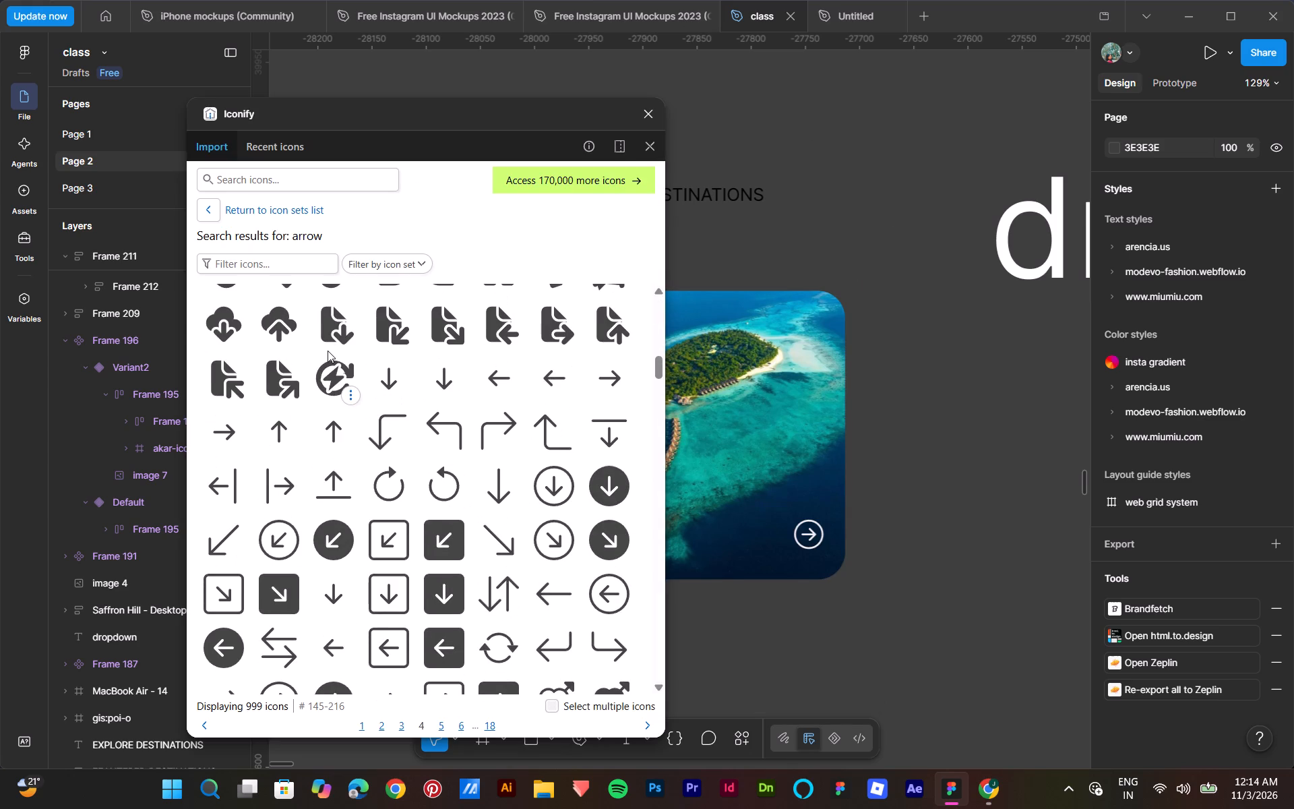
{"action": "left_click", "coordinate": [604, 386]}
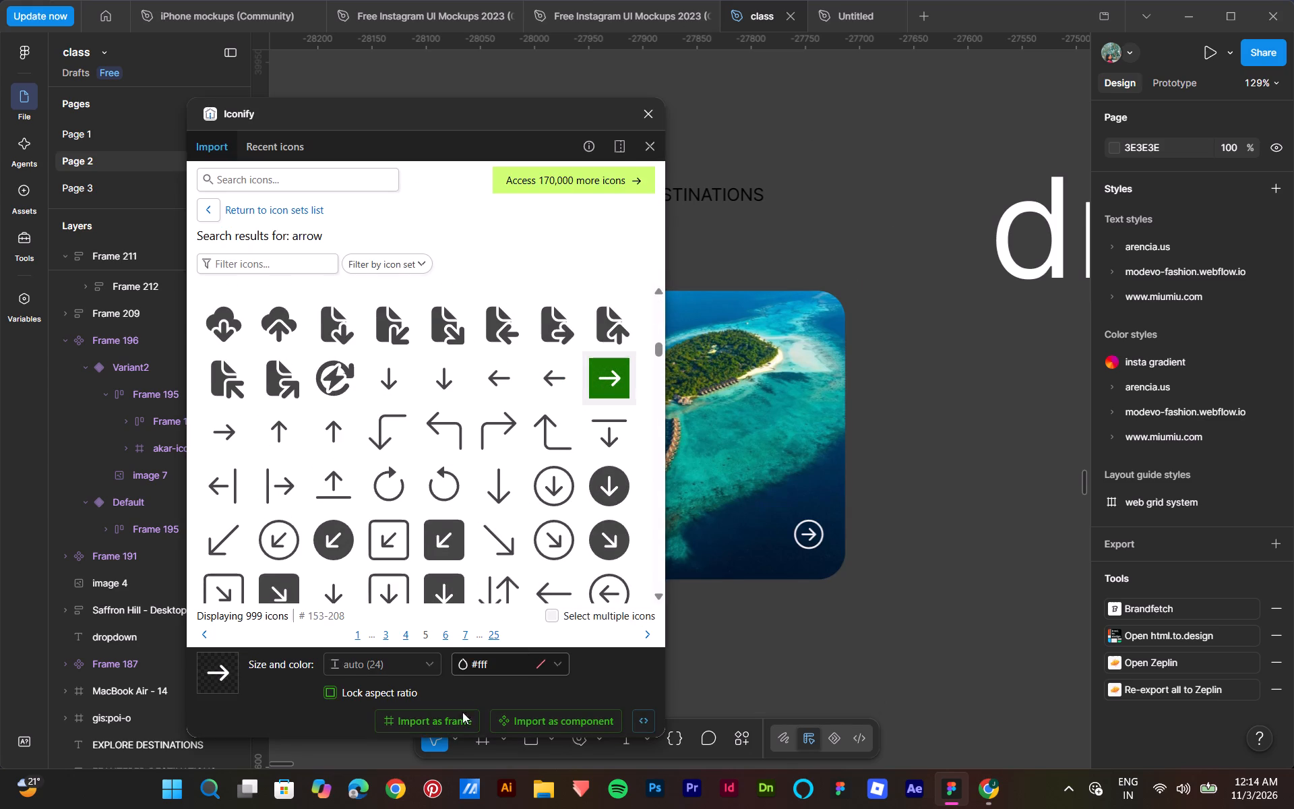
{"action": "left_click", "coordinate": [557, 667]}
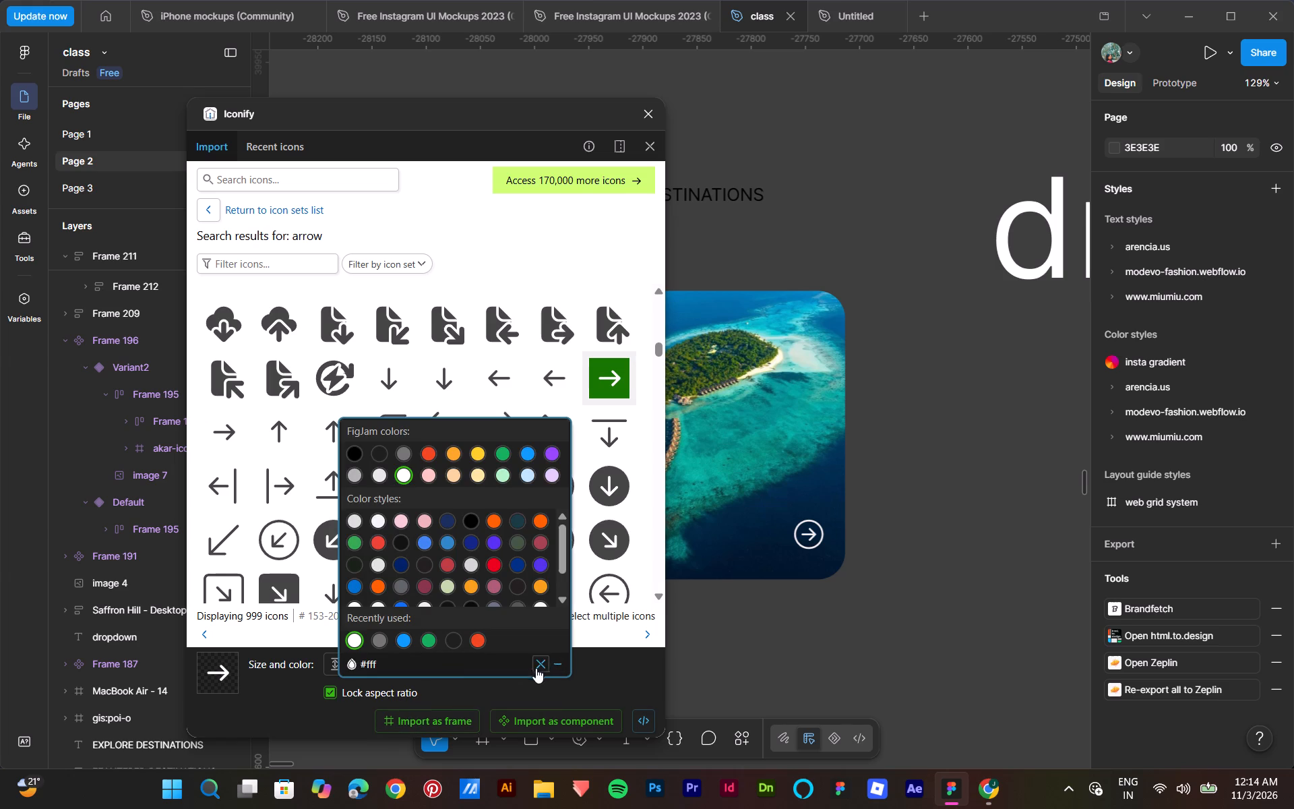
{"action": "left_click", "coordinate": [355, 454]}
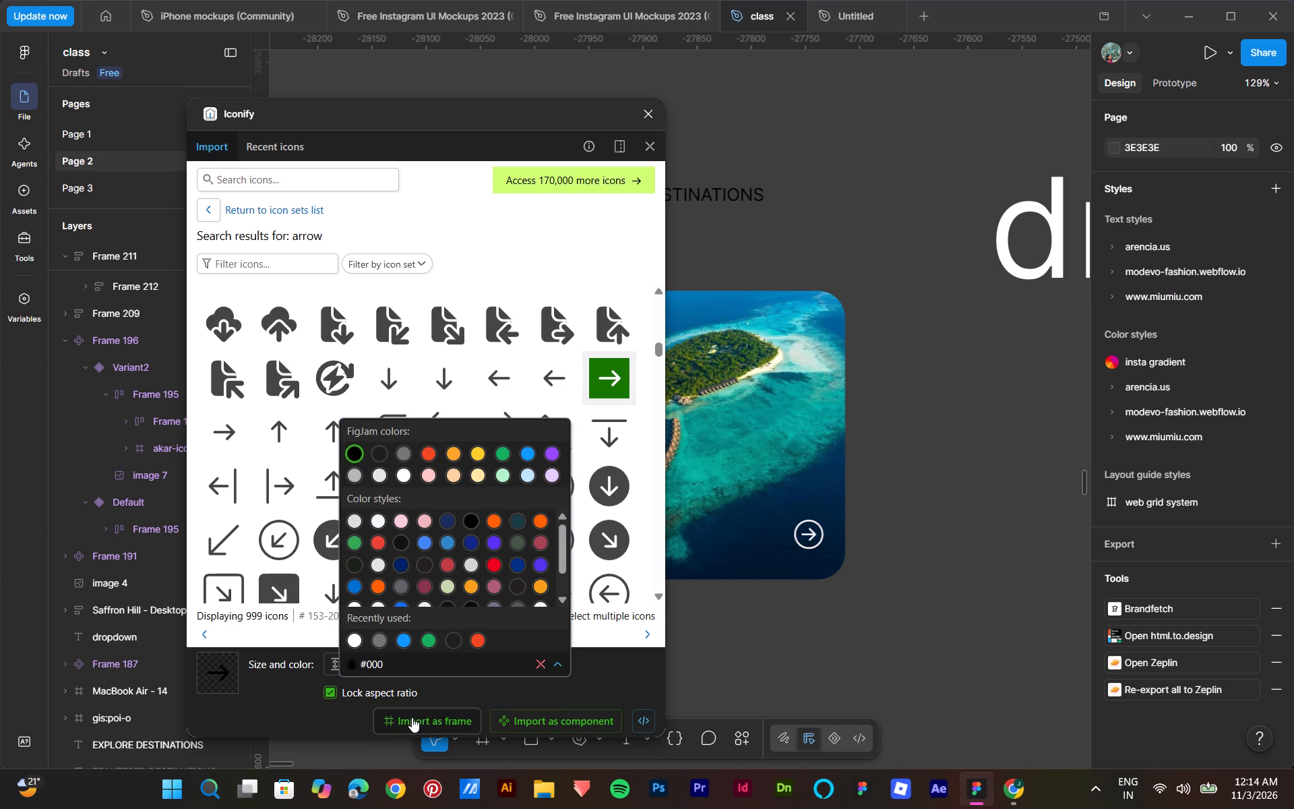
{"action": "left_click", "coordinate": [412, 717]}
{"action": "left_click", "coordinate": [658, 110]}
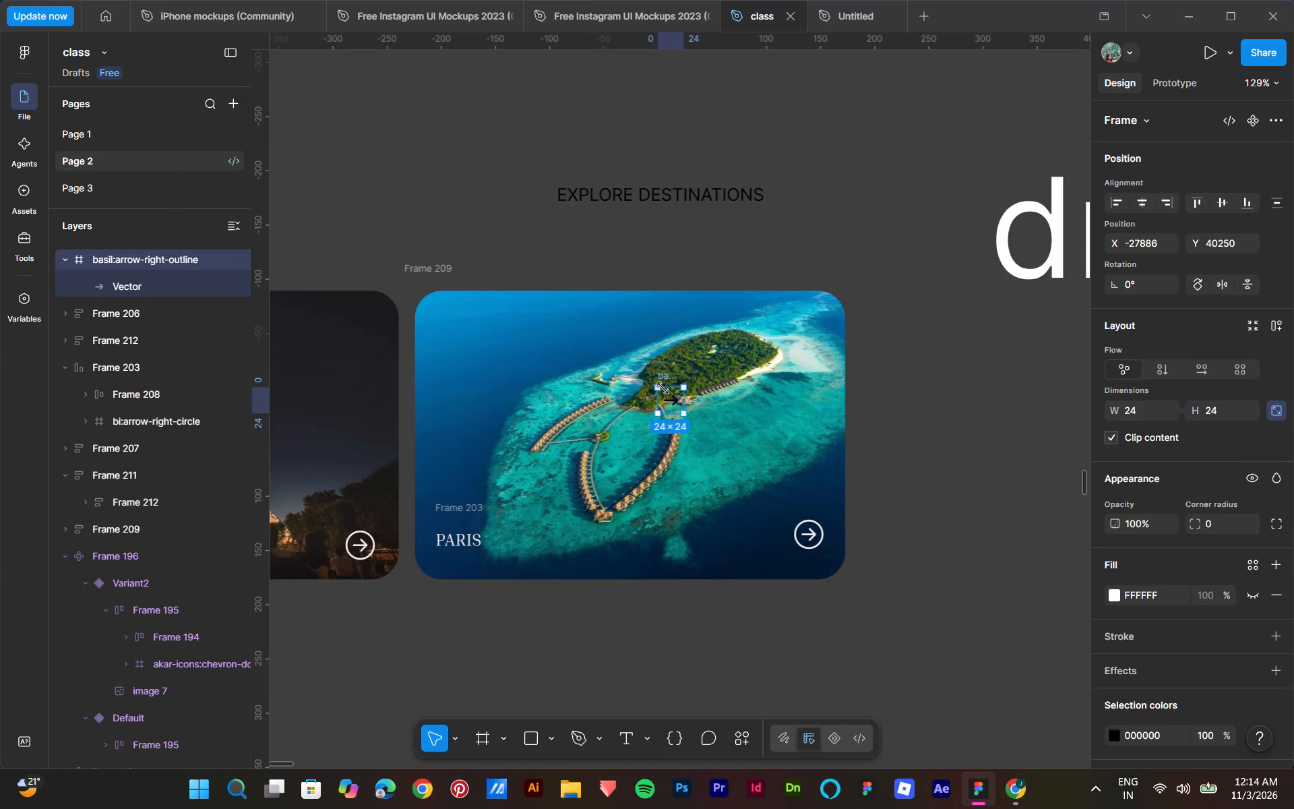
Place the imported arrow icon just after the EXPLORE DESTINATIONS text, level with it.
{"action": "left_click_drag", "start_coordinate": [667, 378], "coordinate": [820, 184]}
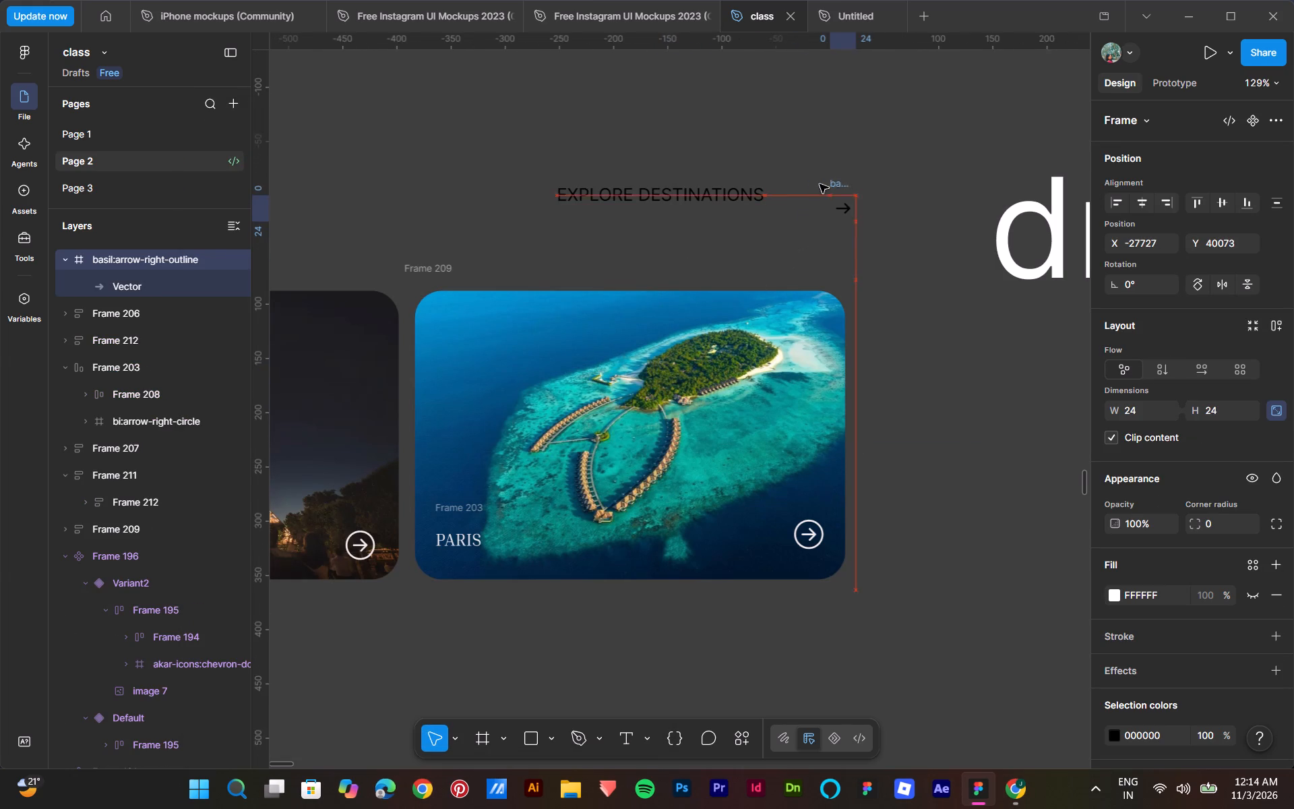
{"action": "left_click_drag", "start_coordinate": [820, 184], "coordinate": [799, 175]}
{"action": "scroll", "coordinate": [859, 288], "scroll_direction": "up", "scroll_amount": 3}
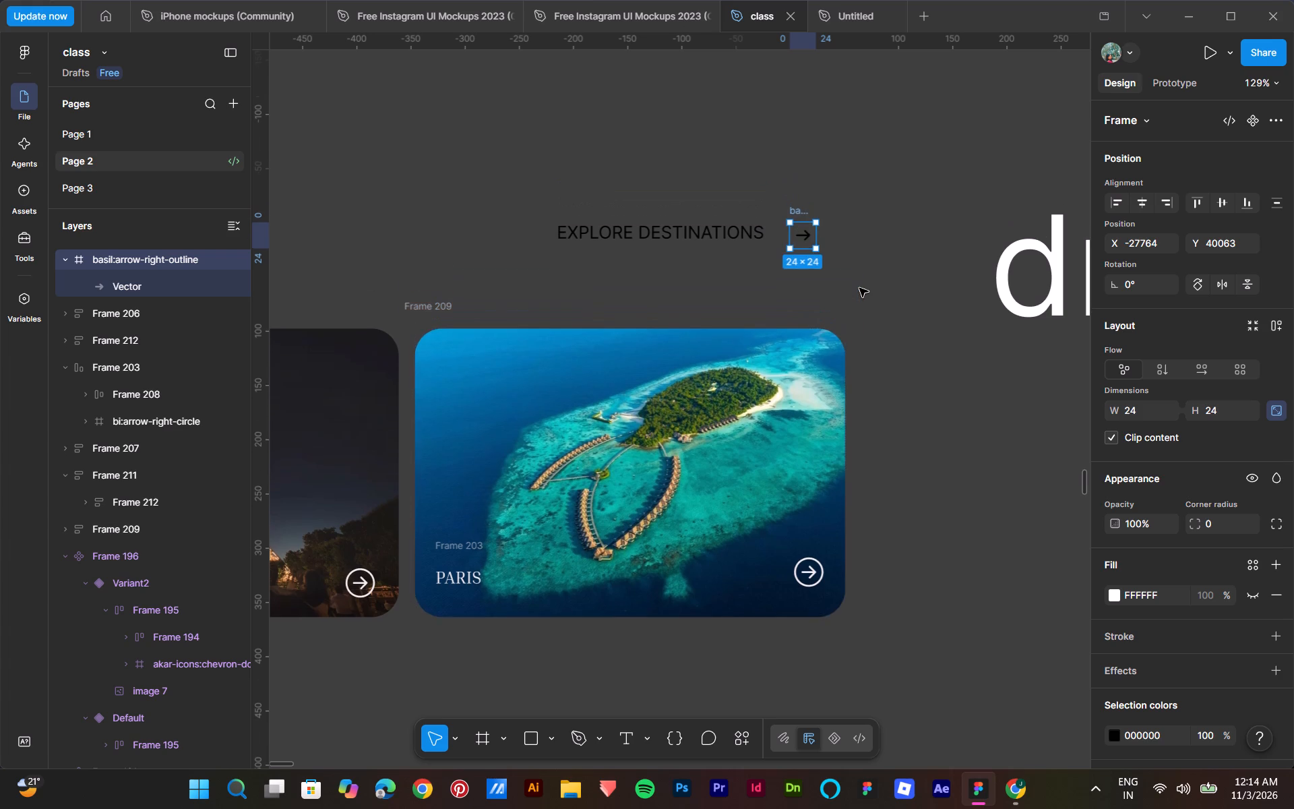
{"action": "scroll", "coordinate": [925, 365], "scroll_direction": "up", "scroll_amount": 1}
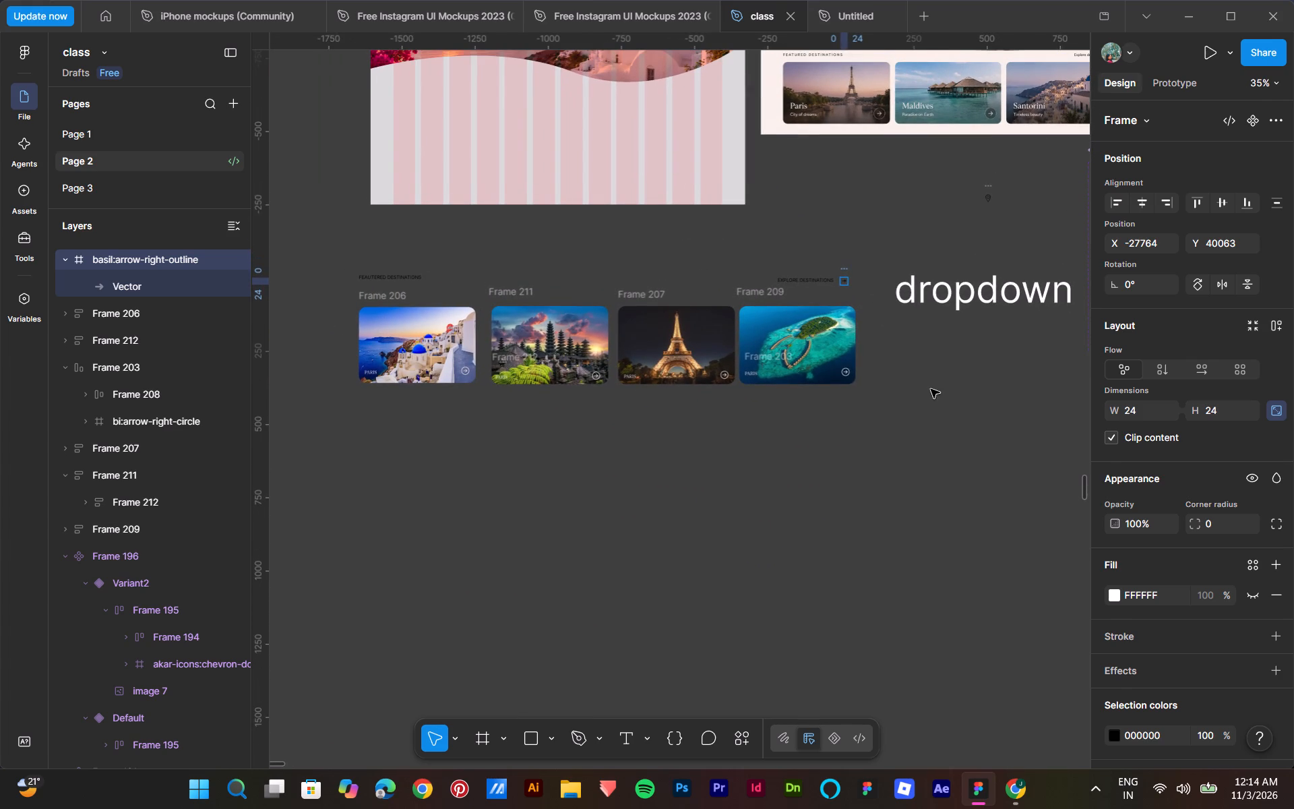
{"action": "left_click", "coordinate": [931, 389]}
Delete the large white dropdown text beside the destination cards.
{"action": "middle_click_drag", "start_coordinate": [916, 421], "coordinate": [929, 421]}
{"action": "scroll", "coordinate": [929, 421], "scroll_direction": "up", "scroll_amount": 1}
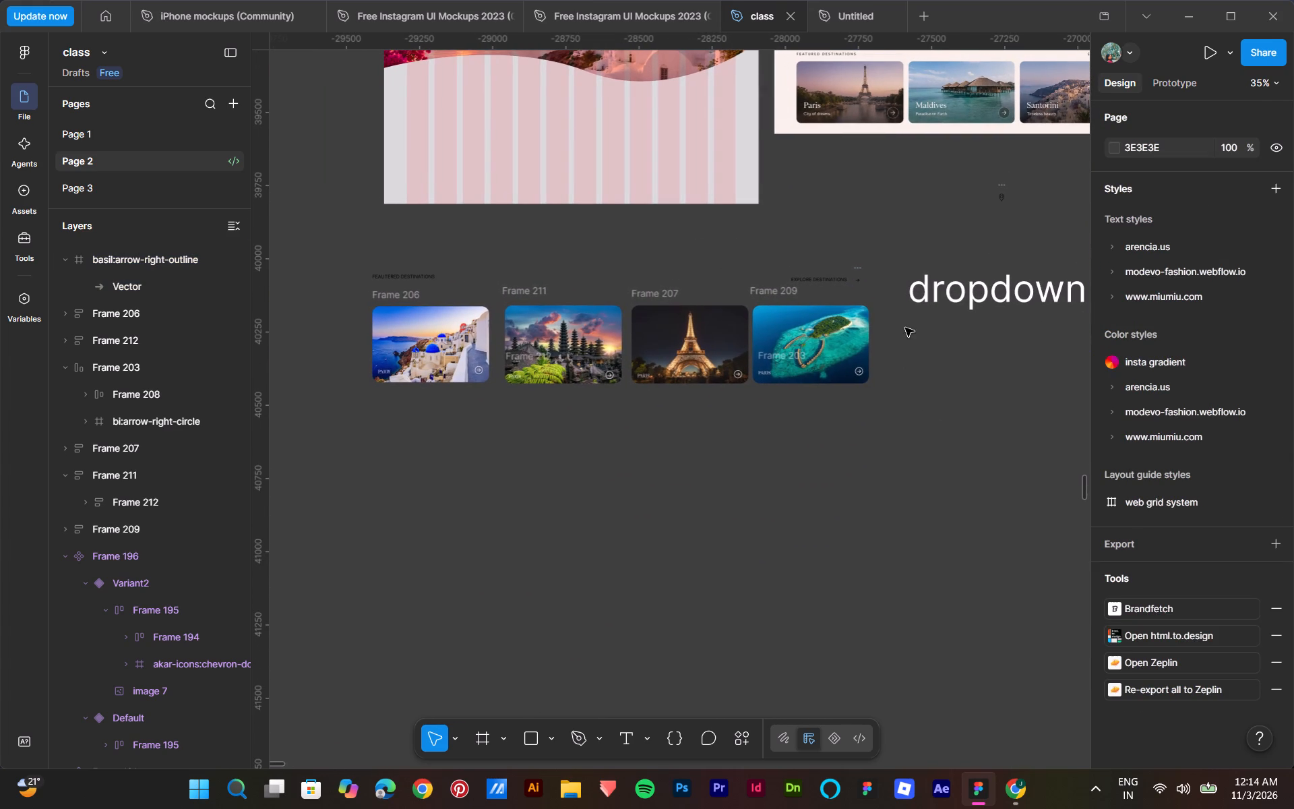
{"action": "left_click_drag", "start_coordinate": [927, 289], "coordinate": [972, 342]}
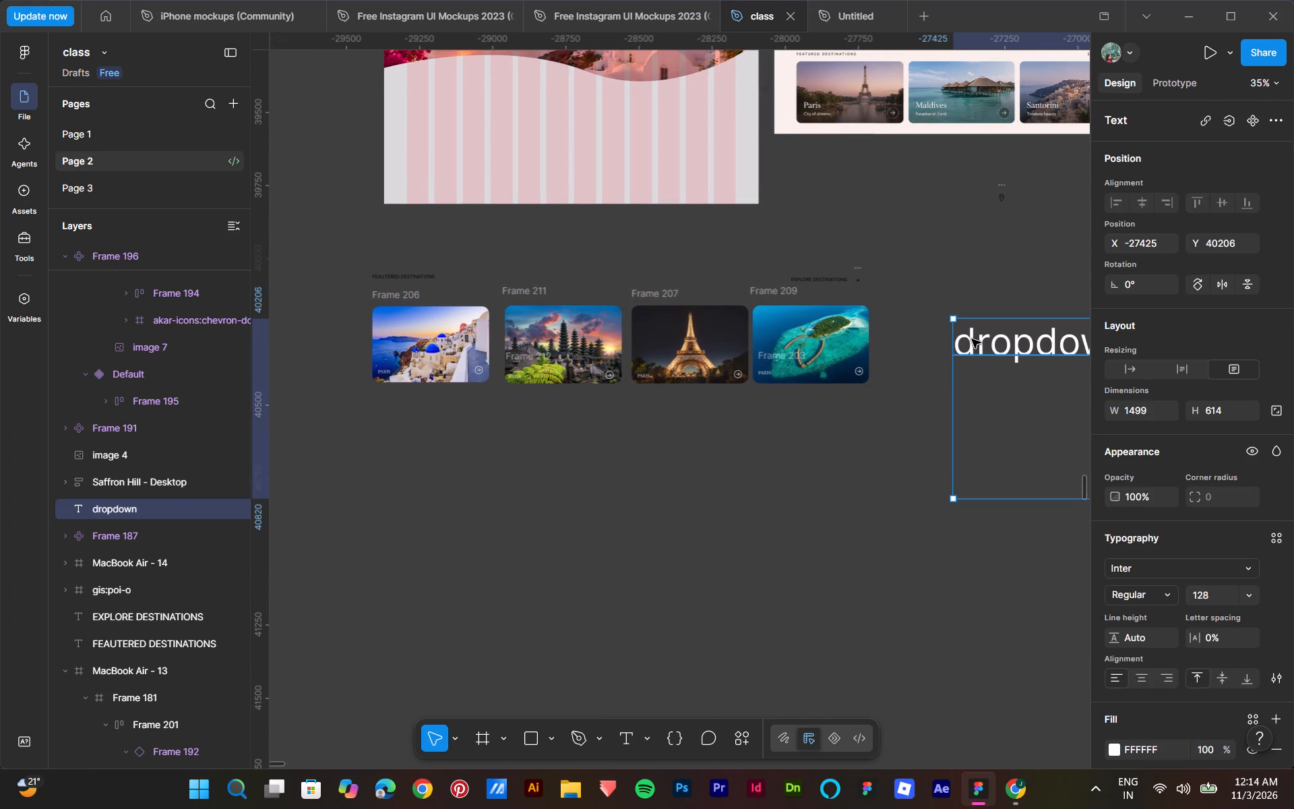
{"action": "key", "text": "Delete"}
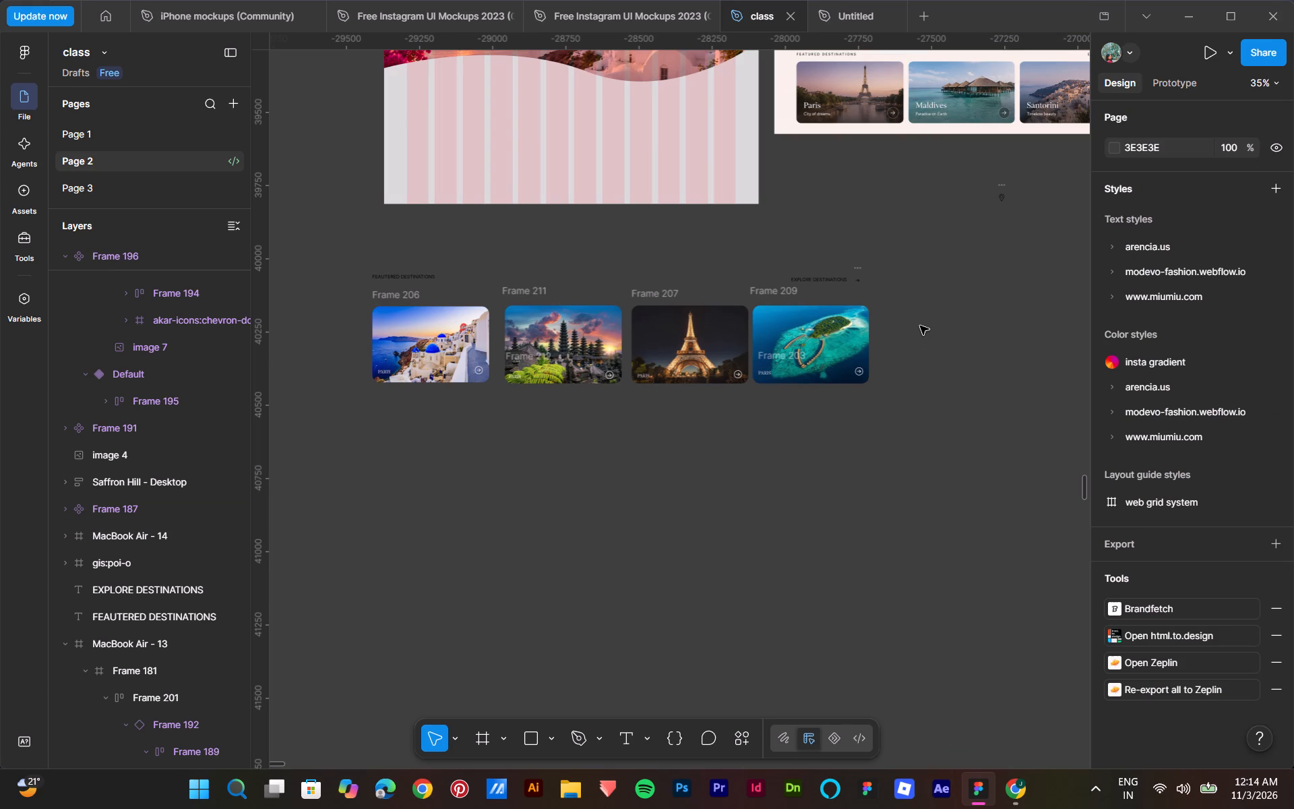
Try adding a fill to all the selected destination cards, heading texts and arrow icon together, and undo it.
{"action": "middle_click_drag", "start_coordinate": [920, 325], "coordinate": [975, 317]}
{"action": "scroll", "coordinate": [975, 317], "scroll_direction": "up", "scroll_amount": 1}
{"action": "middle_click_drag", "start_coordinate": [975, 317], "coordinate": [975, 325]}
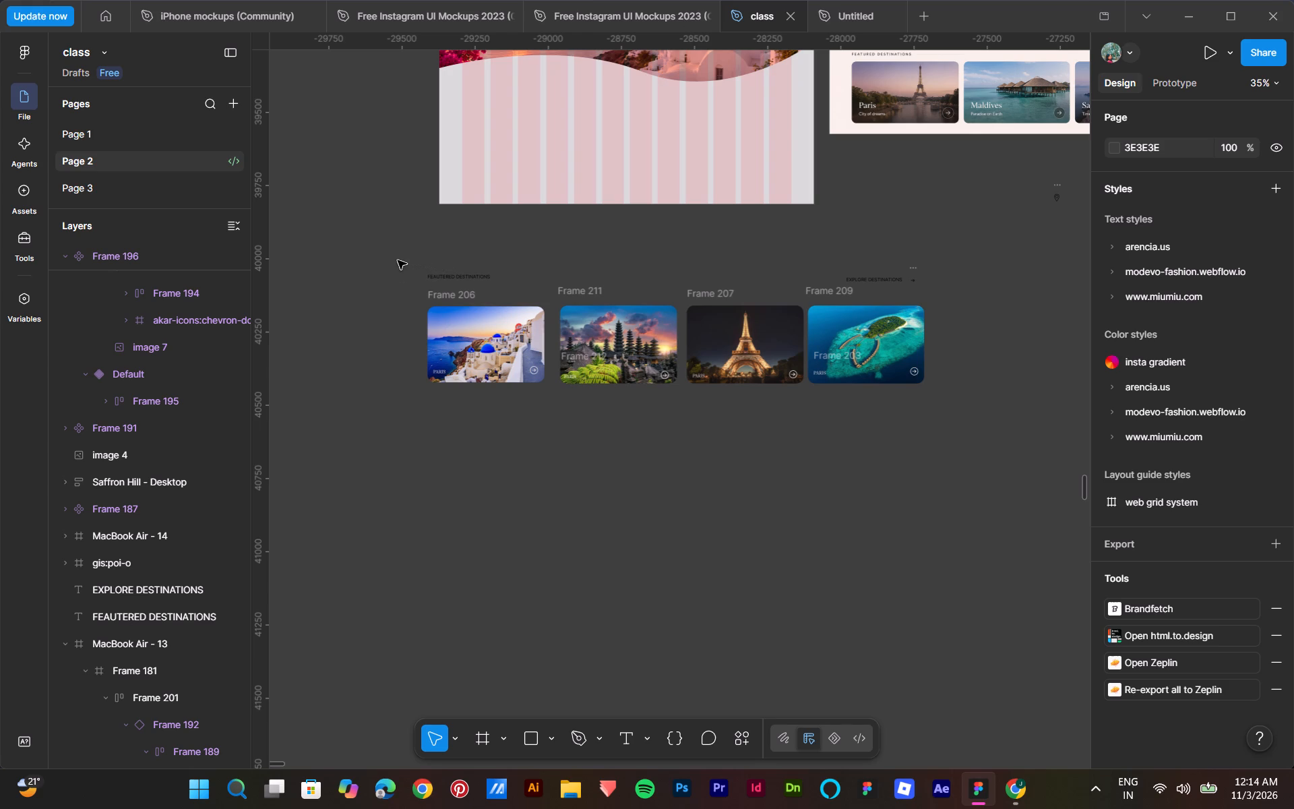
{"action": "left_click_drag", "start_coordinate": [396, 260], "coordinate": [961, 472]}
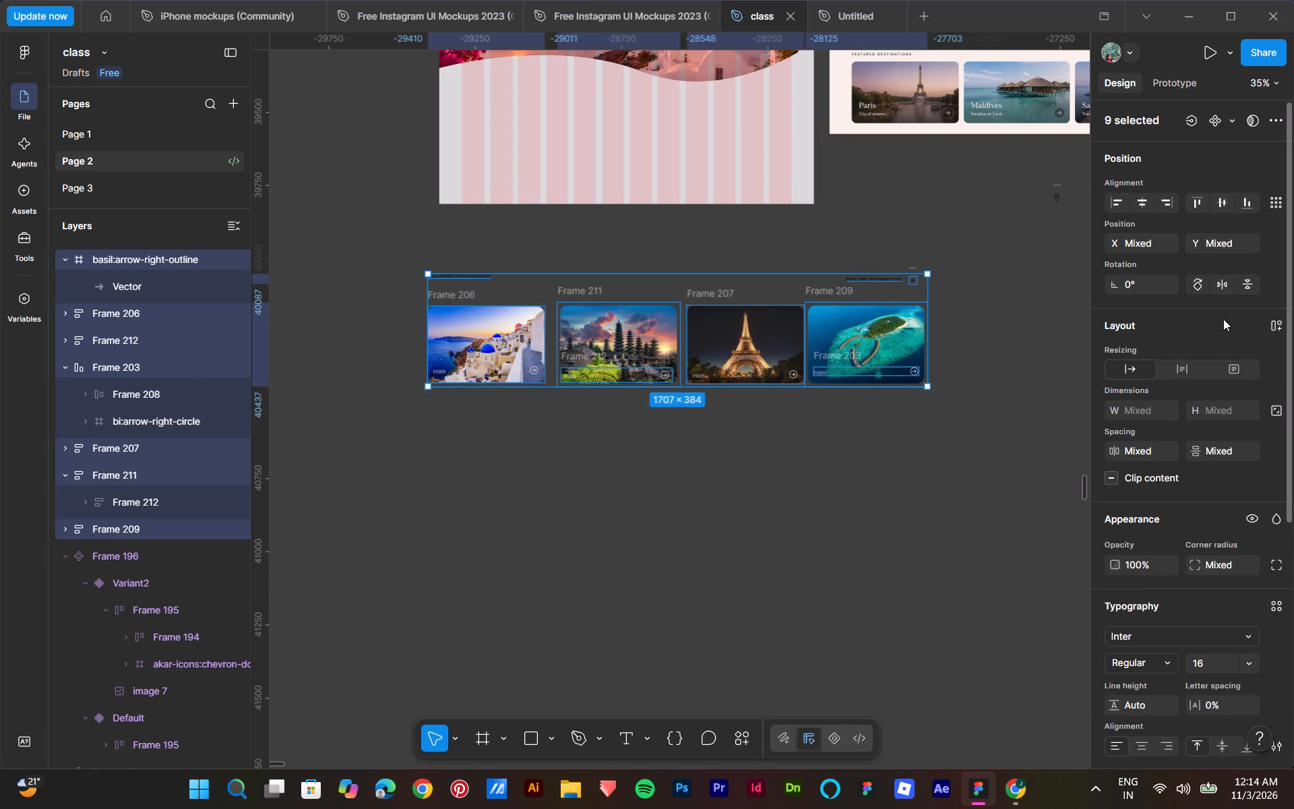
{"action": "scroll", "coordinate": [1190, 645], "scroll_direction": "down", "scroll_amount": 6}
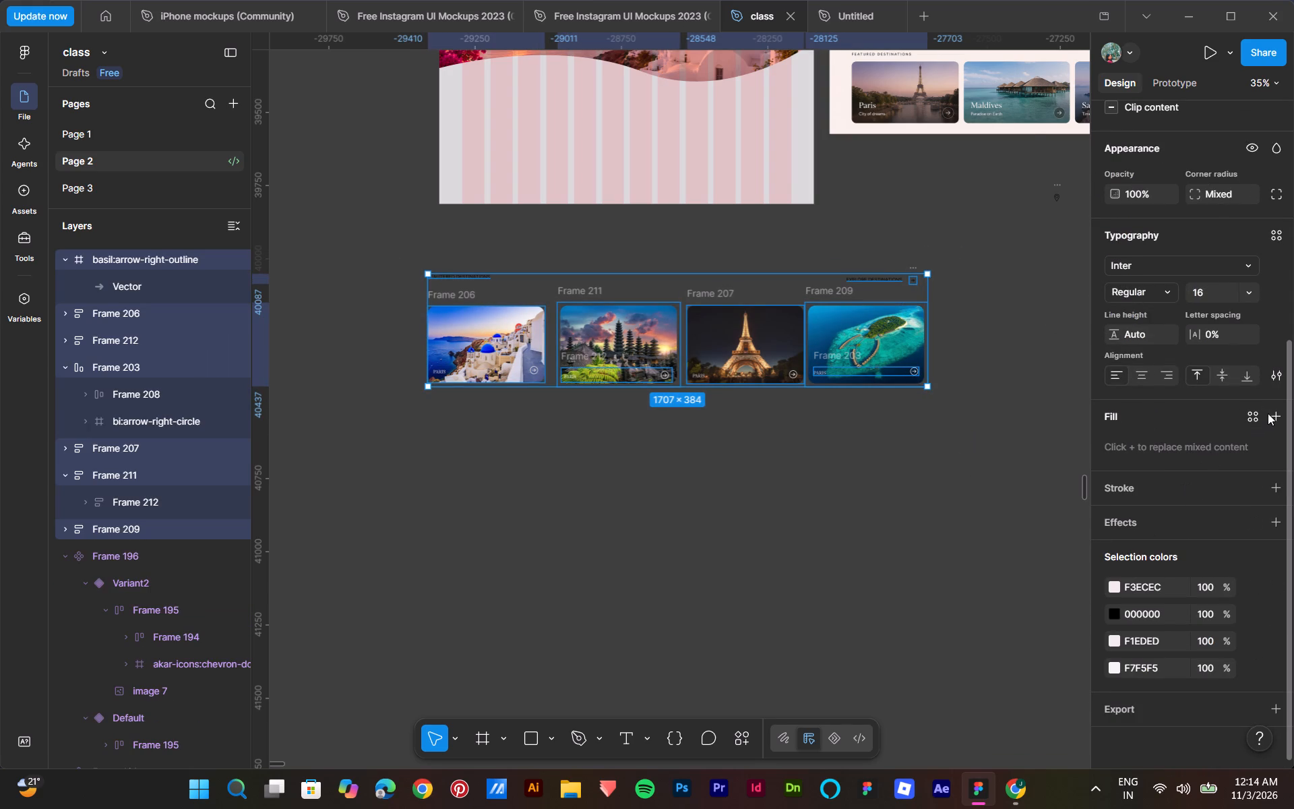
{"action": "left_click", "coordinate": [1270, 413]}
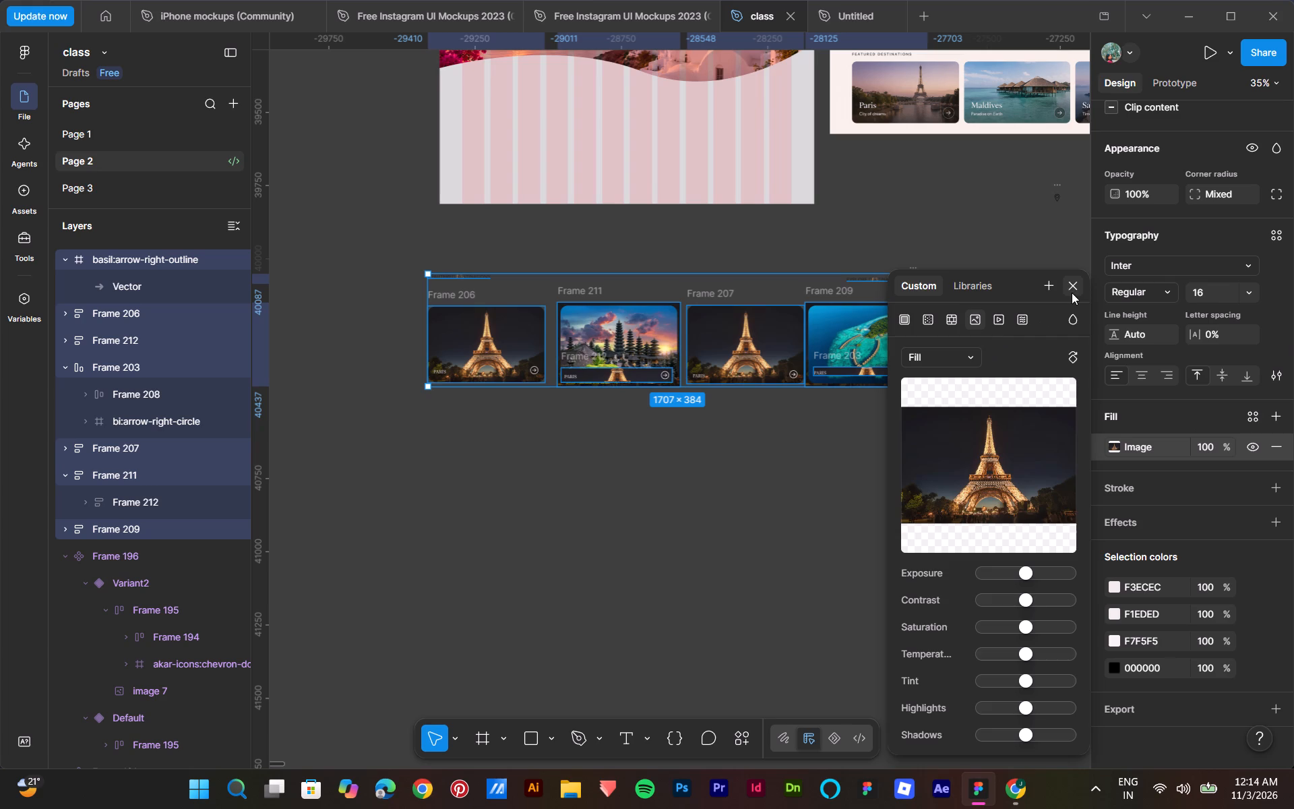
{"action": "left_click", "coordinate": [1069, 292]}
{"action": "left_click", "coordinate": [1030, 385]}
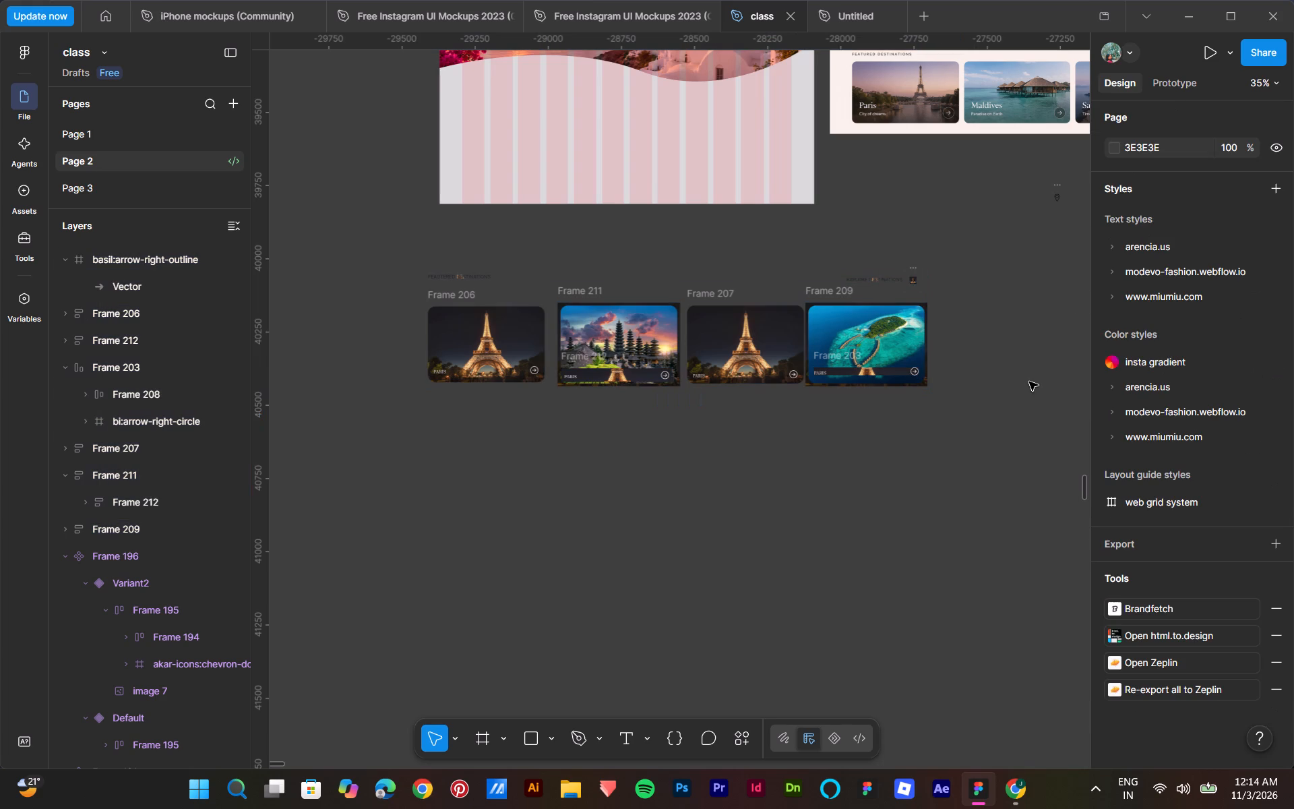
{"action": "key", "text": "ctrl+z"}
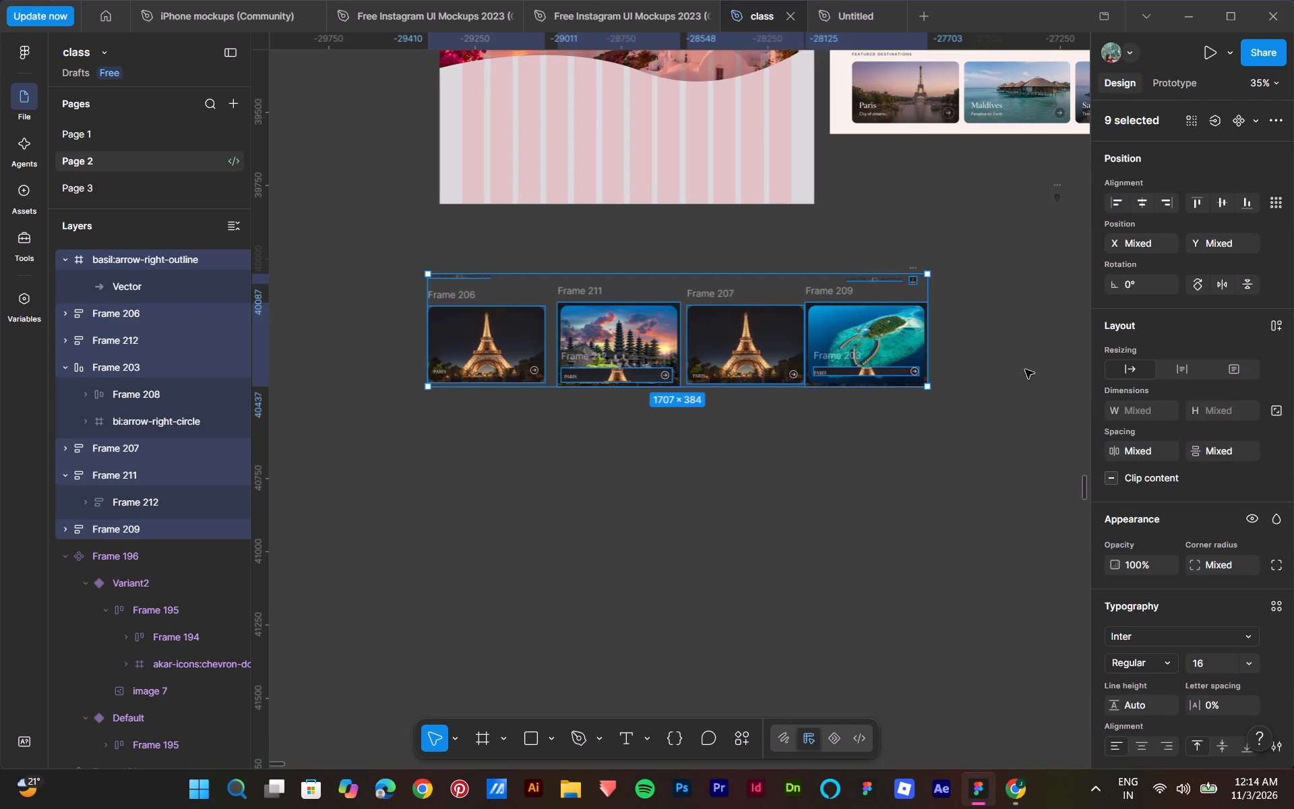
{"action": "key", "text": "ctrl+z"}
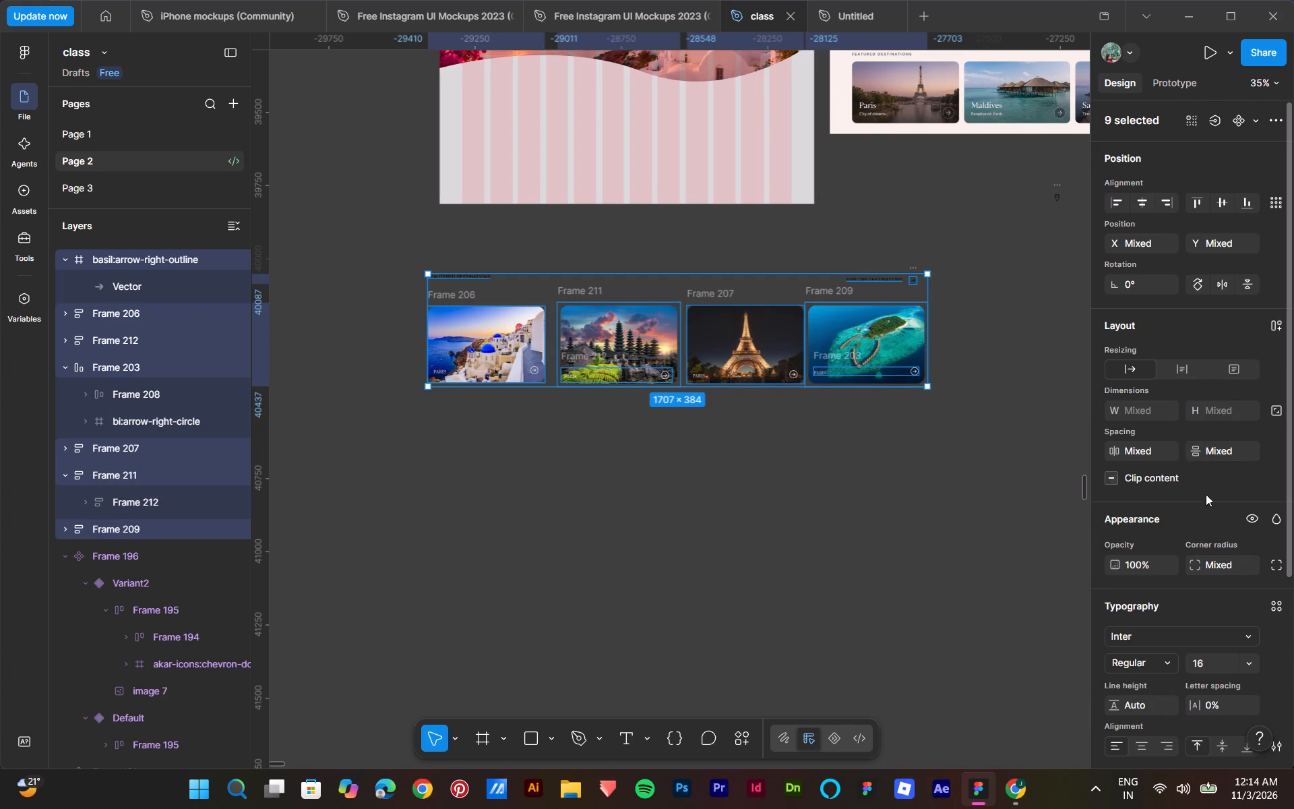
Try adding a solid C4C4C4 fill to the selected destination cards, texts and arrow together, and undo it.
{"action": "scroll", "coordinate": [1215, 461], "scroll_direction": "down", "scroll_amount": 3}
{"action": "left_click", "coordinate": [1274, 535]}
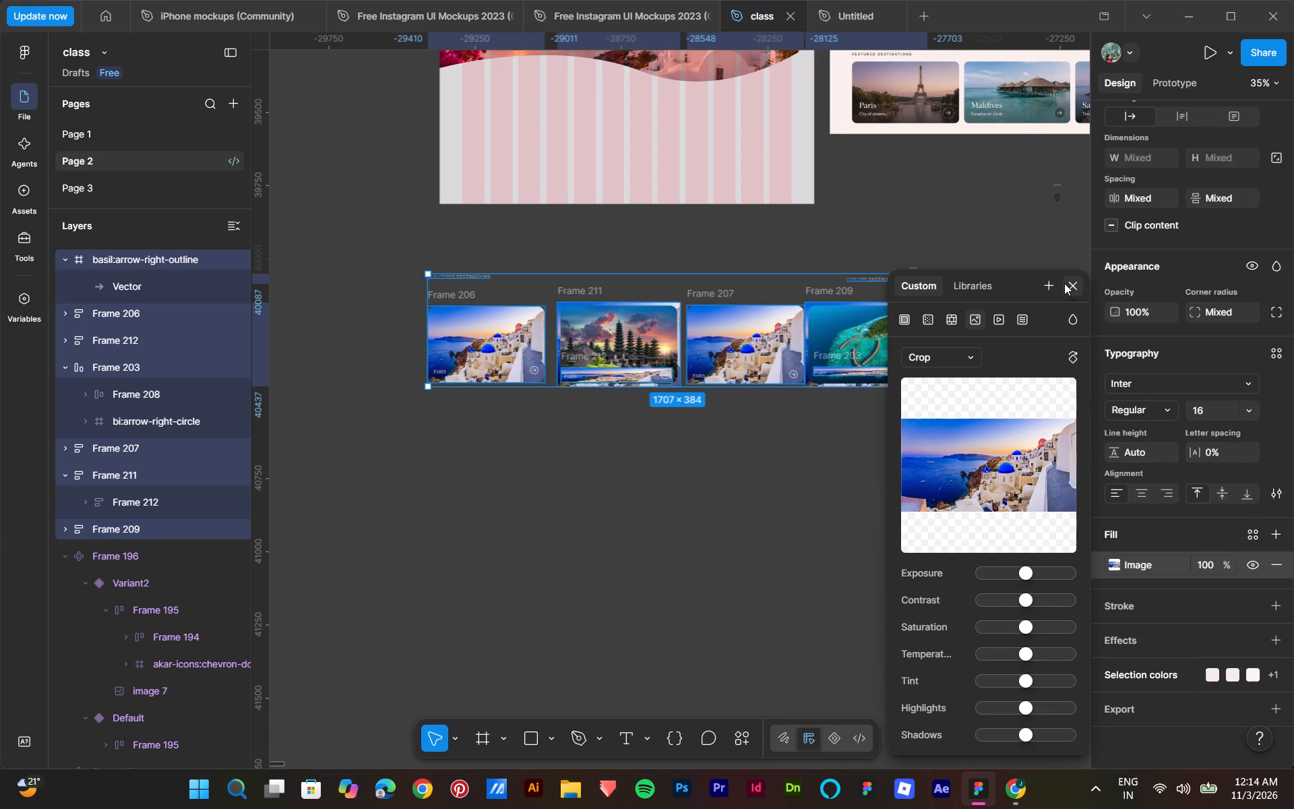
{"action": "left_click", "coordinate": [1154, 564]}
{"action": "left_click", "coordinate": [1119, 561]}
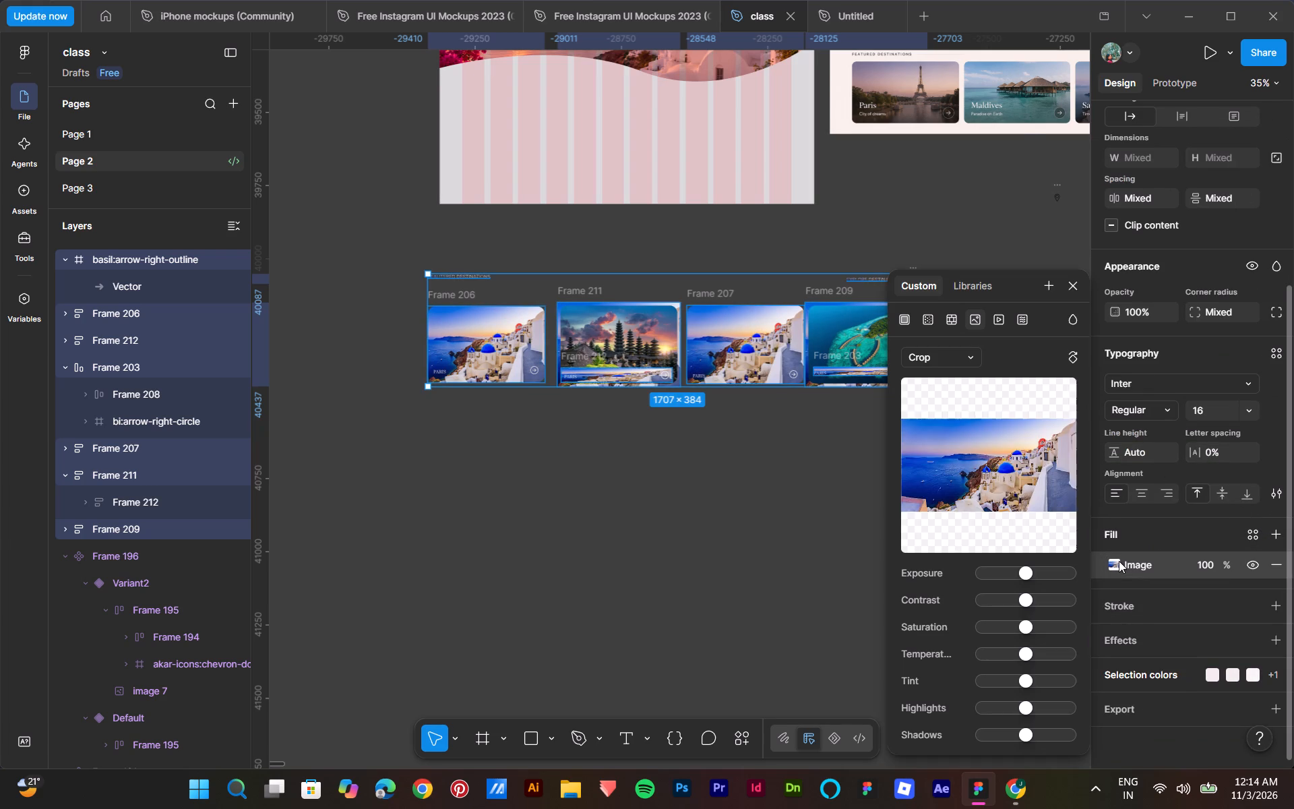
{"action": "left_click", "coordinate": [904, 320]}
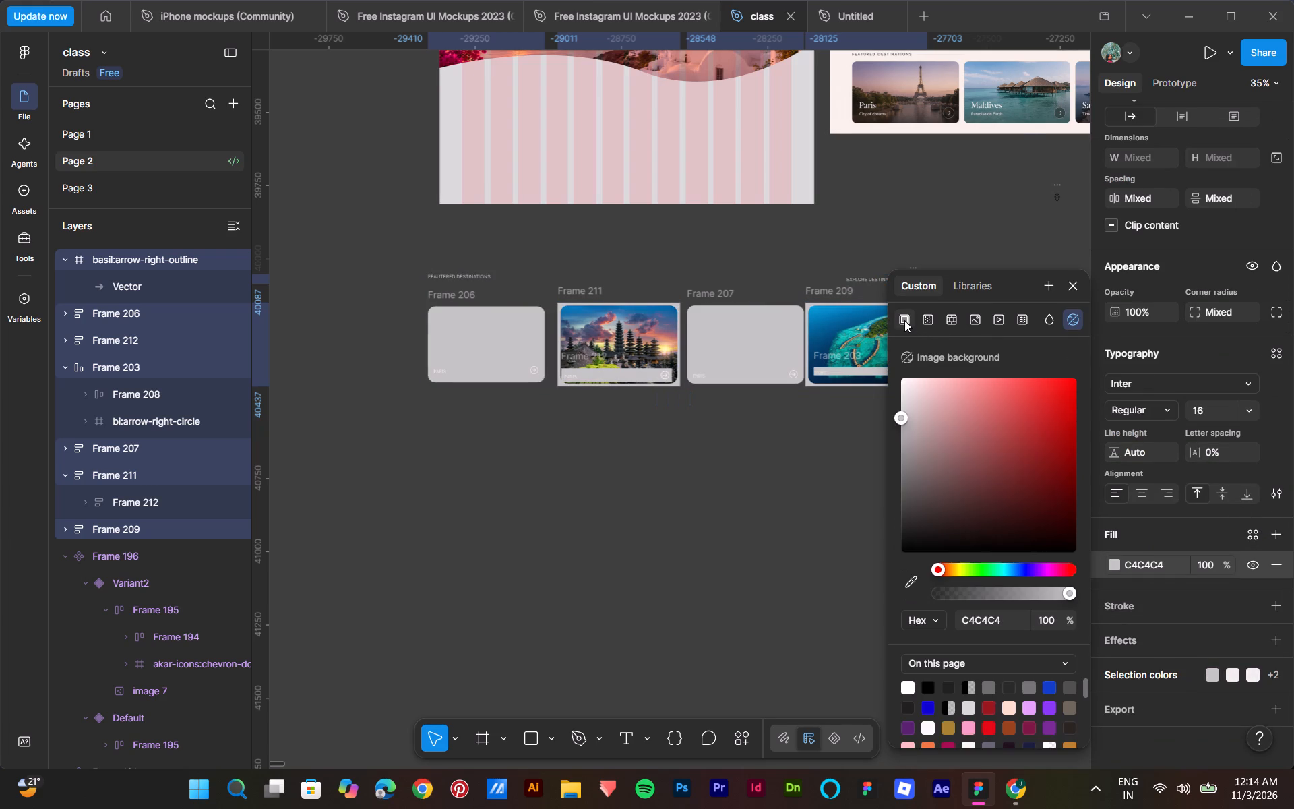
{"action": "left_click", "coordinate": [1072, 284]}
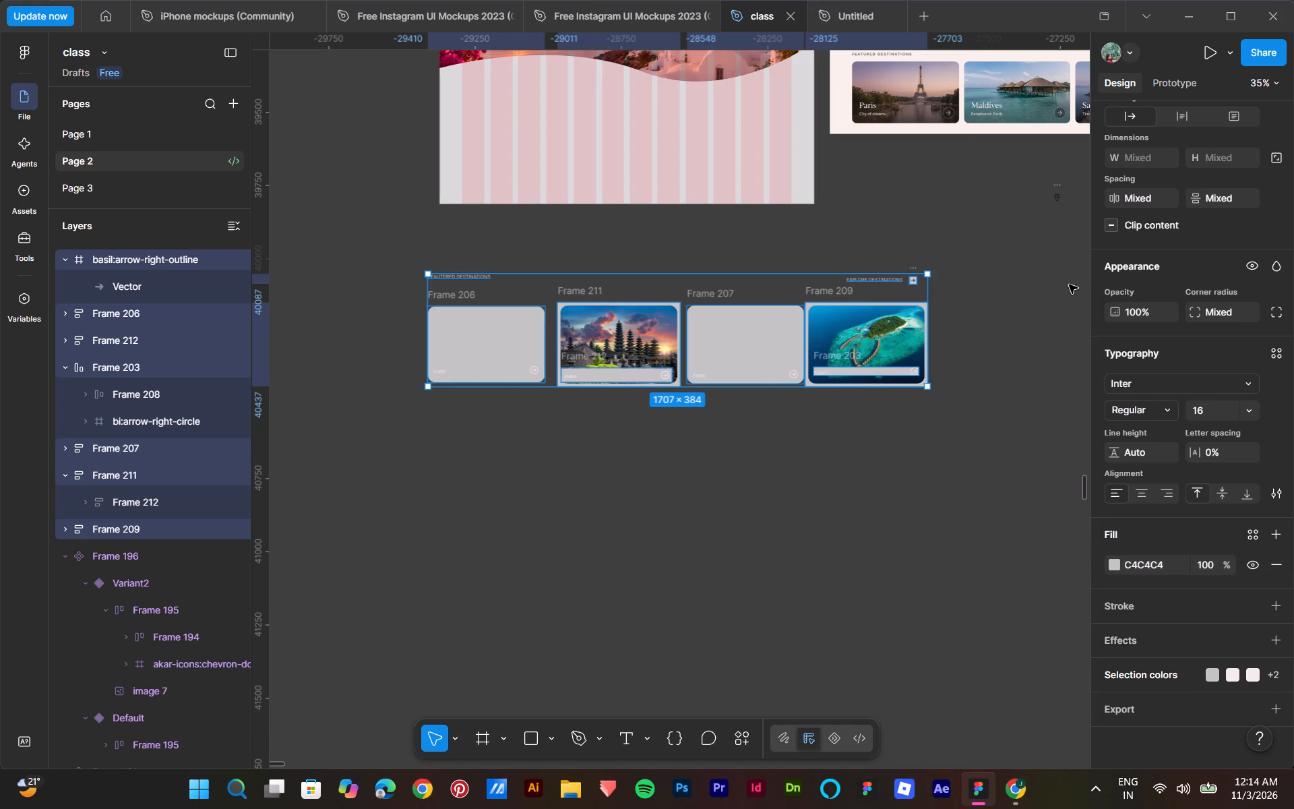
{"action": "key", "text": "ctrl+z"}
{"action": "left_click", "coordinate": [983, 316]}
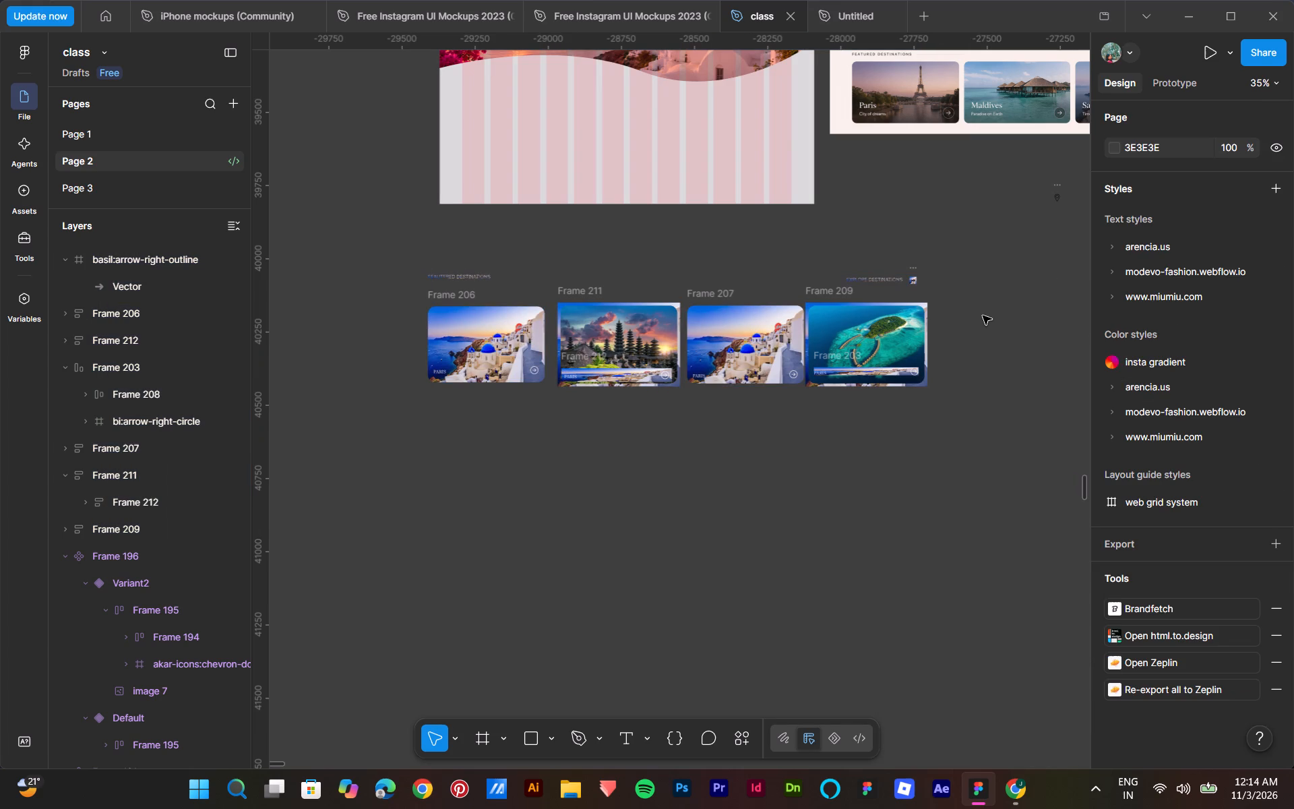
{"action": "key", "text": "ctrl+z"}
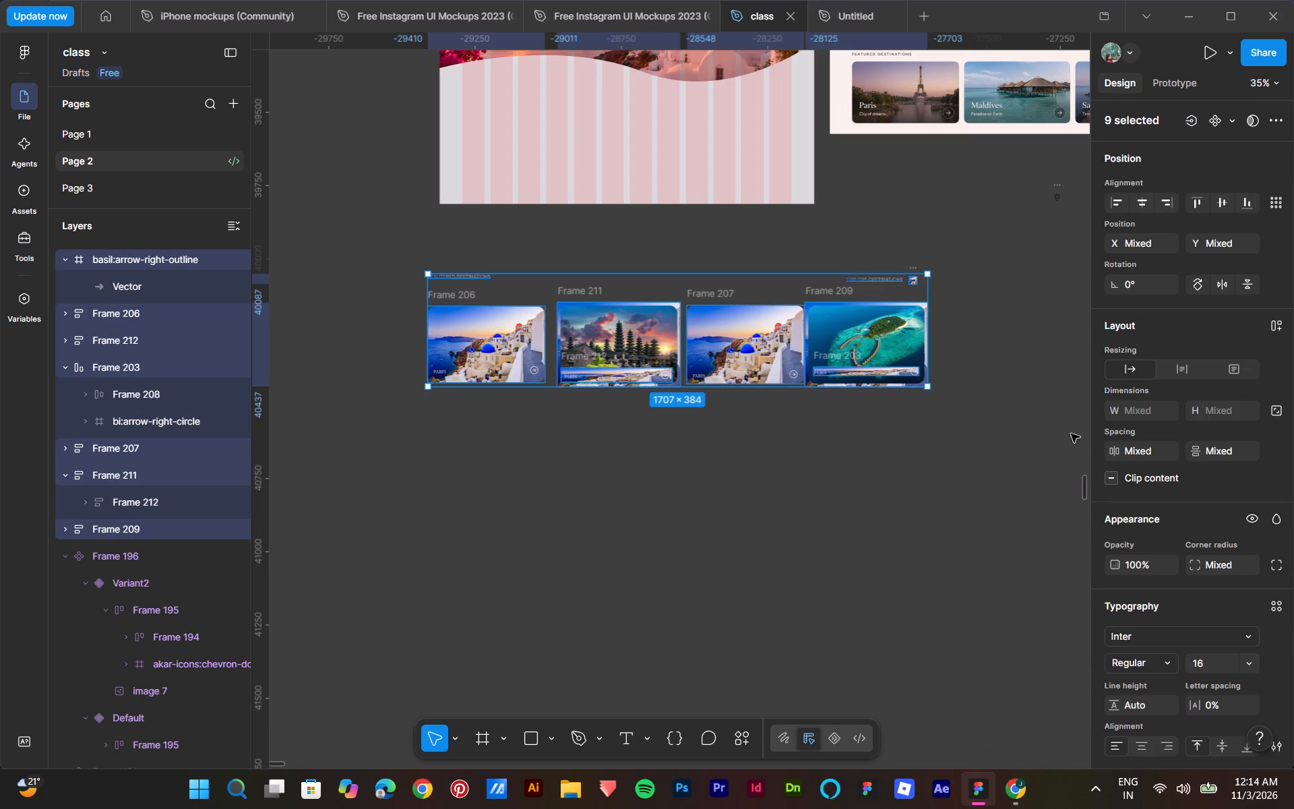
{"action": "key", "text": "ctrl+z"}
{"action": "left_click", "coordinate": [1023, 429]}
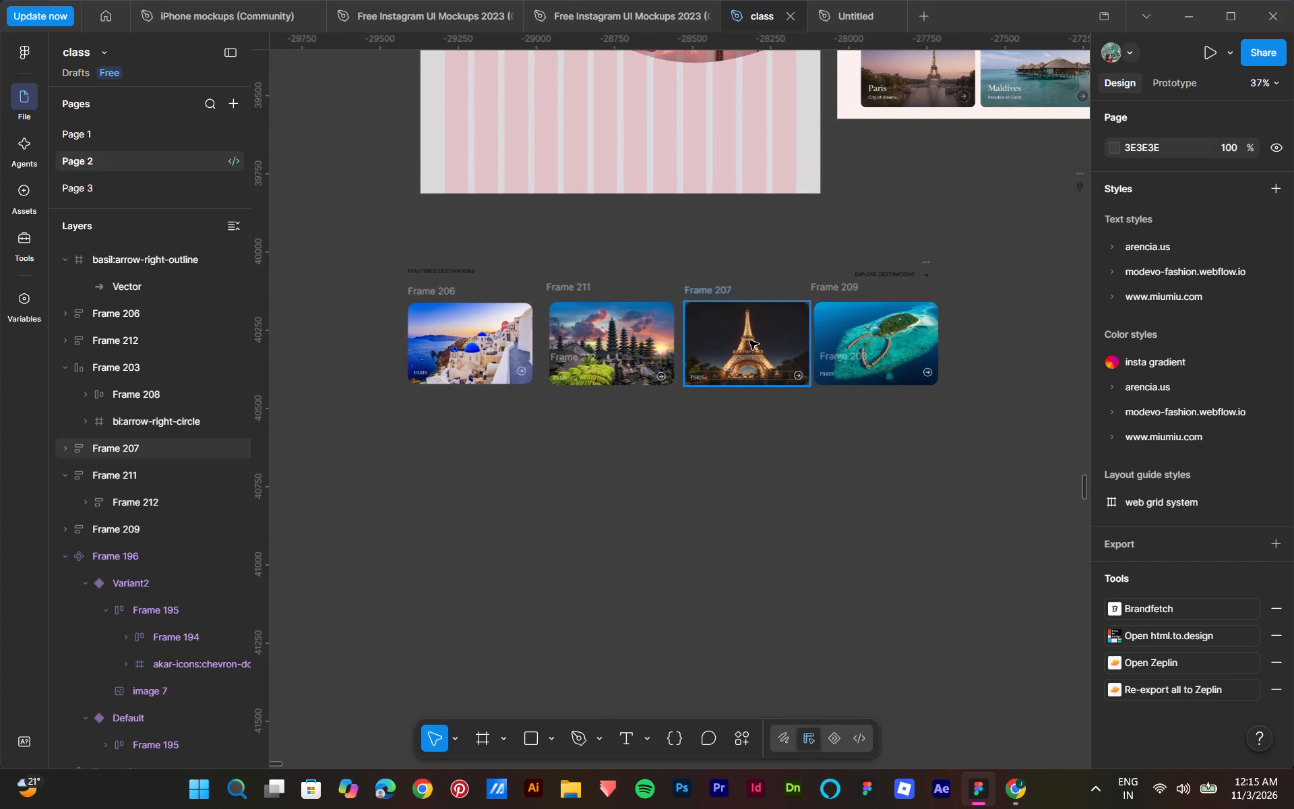
Combine the four destination cards into one horizontal auto layout row with a gap of 24.
{"action": "scroll", "coordinate": [749, 340], "scroll_direction": "right", "scroll_amount": 1}
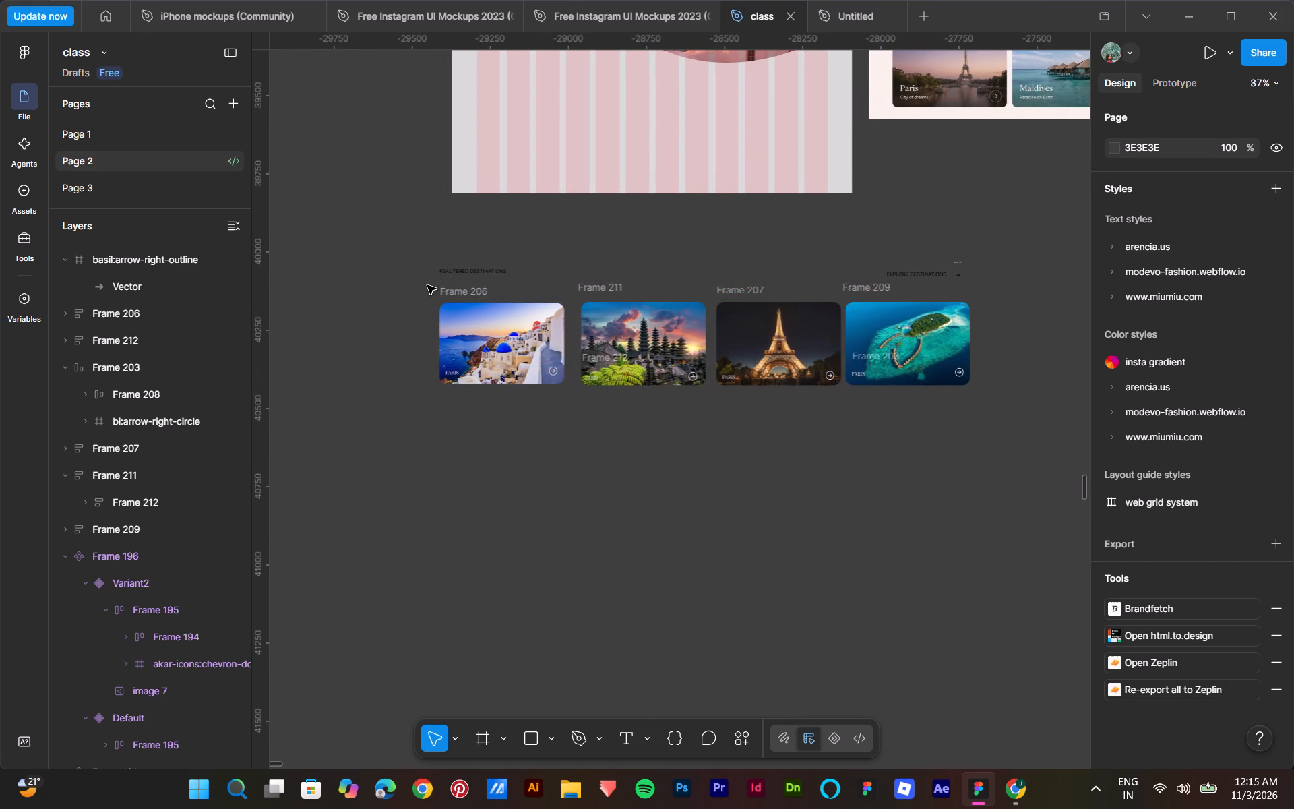
{"action": "left_click_drag", "start_coordinate": [419, 289], "coordinate": [1004, 445]}
{"action": "key", "text": "shift+a"}
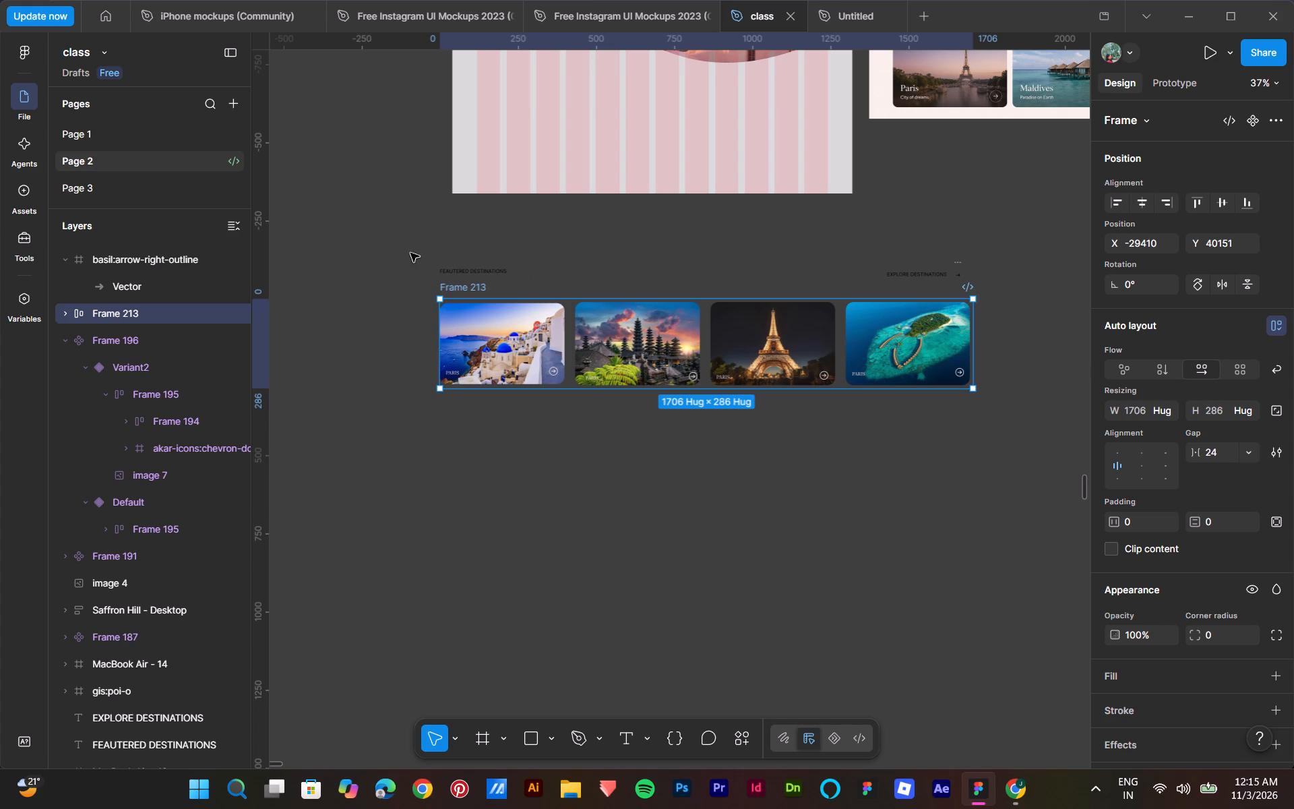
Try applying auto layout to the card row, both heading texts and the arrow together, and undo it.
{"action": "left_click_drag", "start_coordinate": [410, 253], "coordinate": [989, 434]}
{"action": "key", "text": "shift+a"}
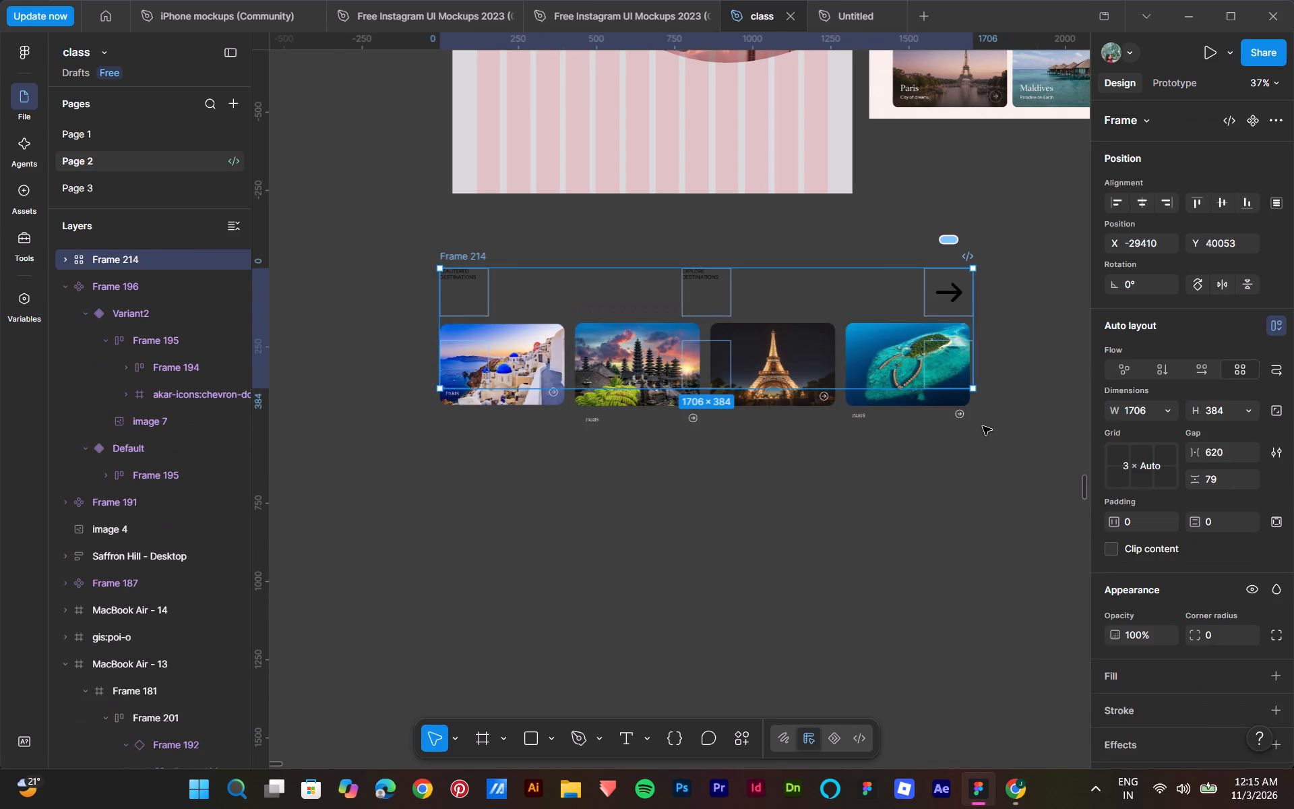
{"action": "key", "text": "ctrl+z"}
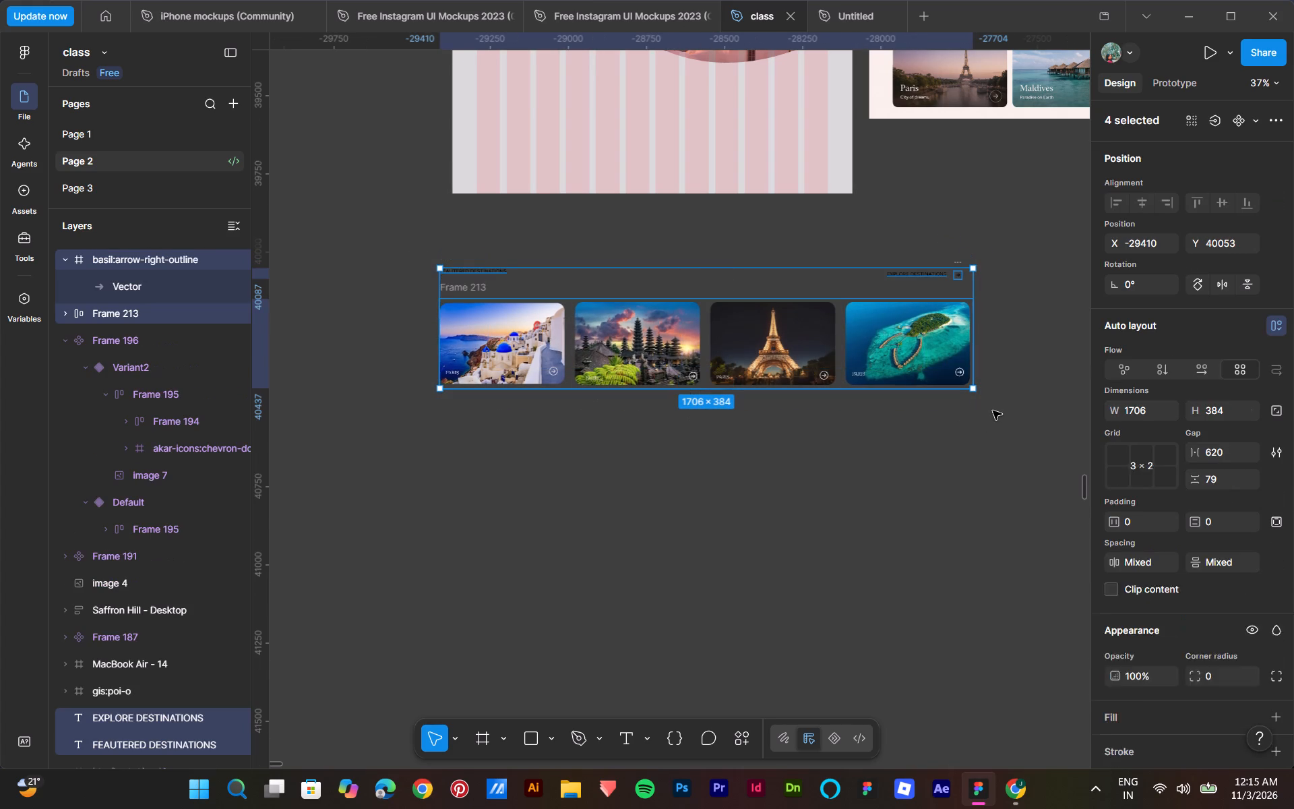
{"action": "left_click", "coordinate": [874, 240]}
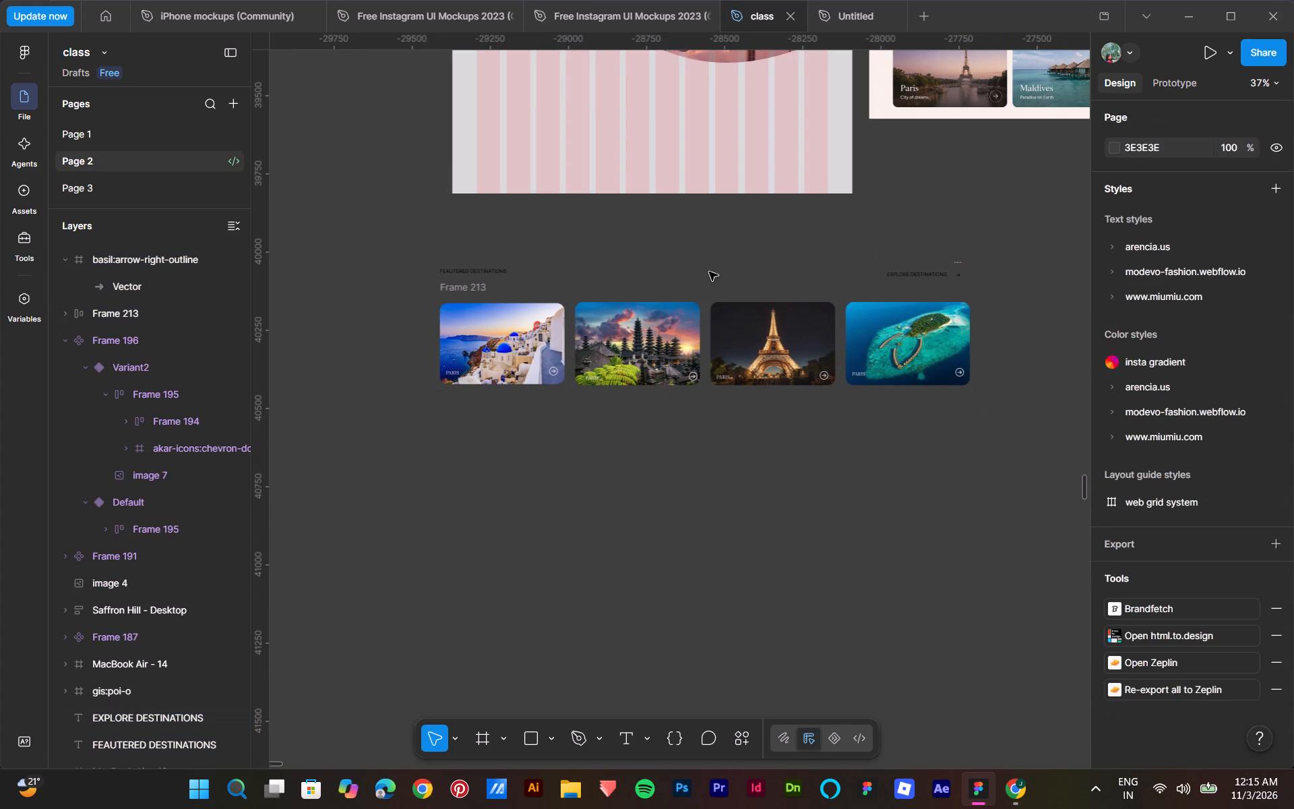
Wrap the FEAUTERED DESTINATIONS heading, EXPLORE DESTINATIONS text, arrow and card row in one plain frame without auto layout.
{"action": "left_click_drag", "start_coordinate": [437, 264], "coordinate": [474, 272]}
{"action": "left_click_drag", "start_coordinate": [474, 272], "coordinate": [1015, 425]}
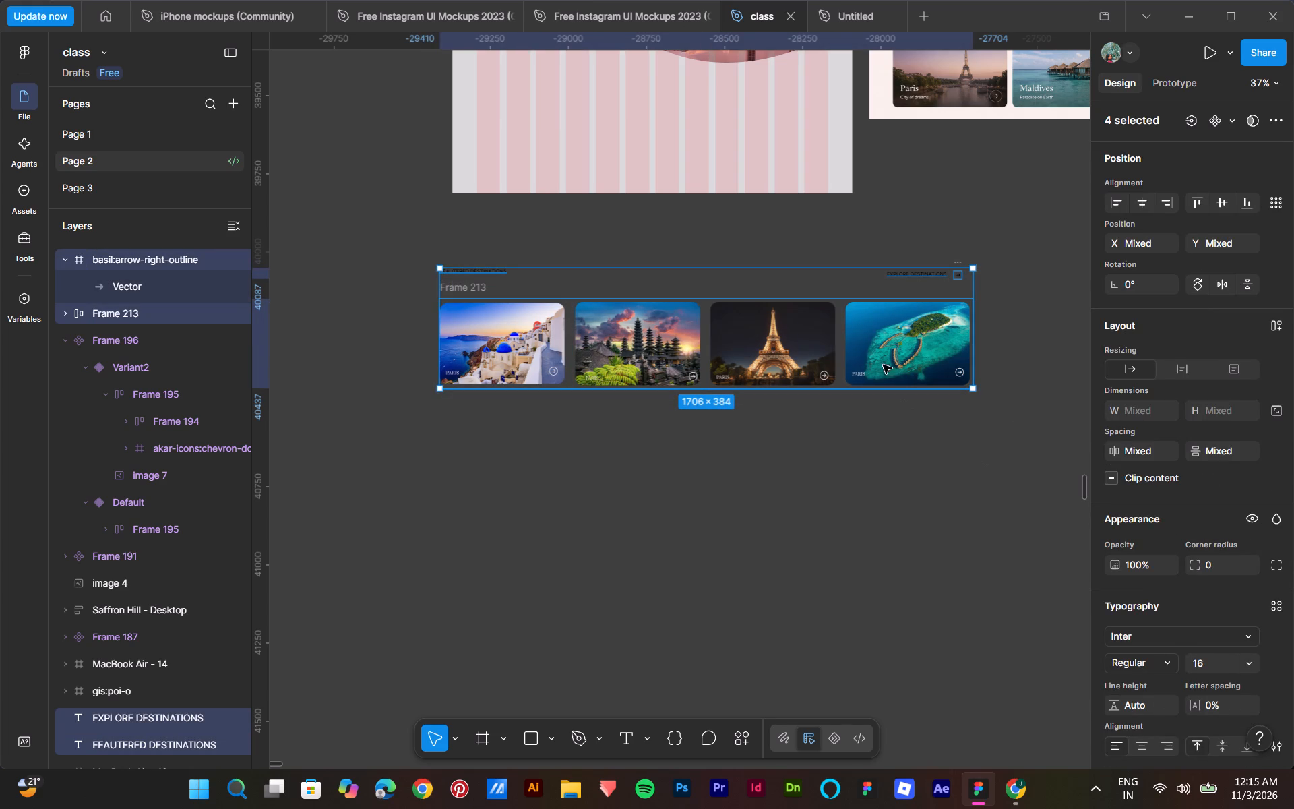
{"action": "right_click", "coordinate": [849, 289]}
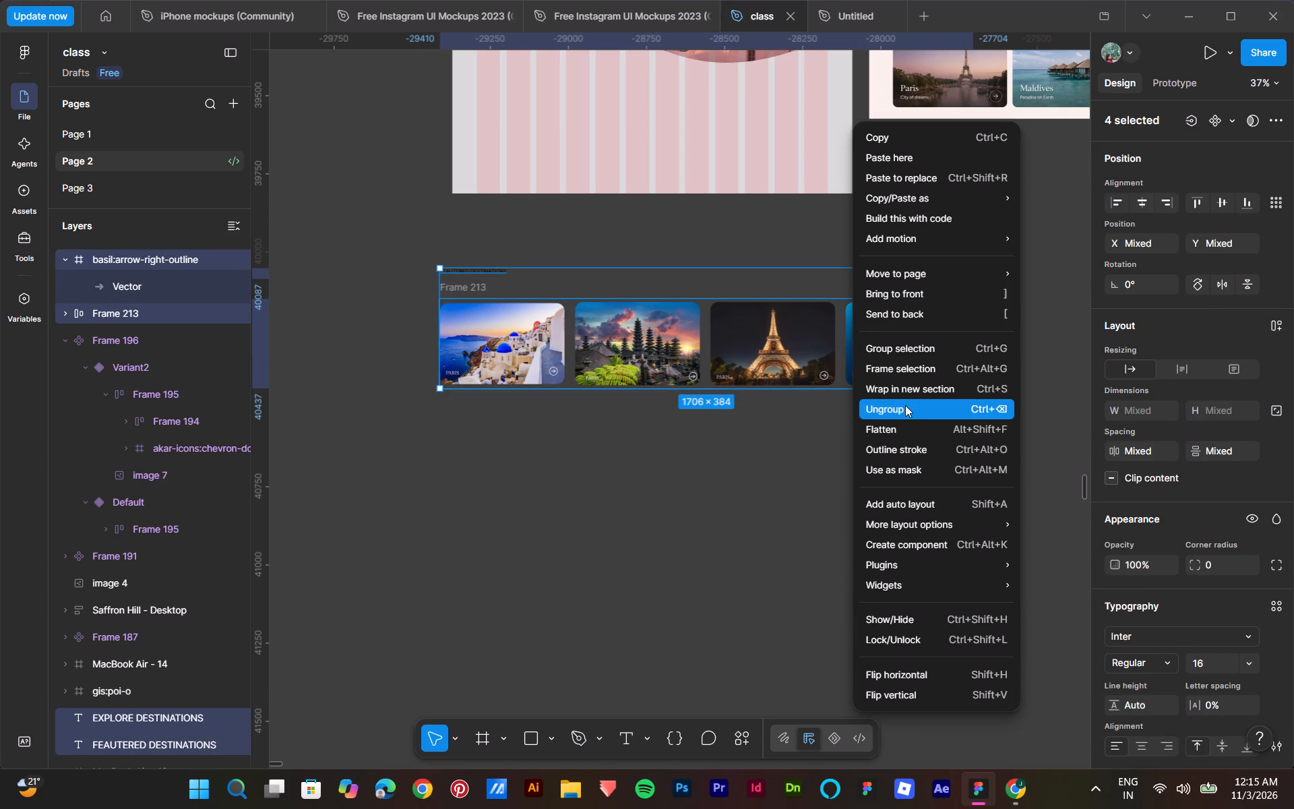
{"action": "left_click", "coordinate": [959, 376]}
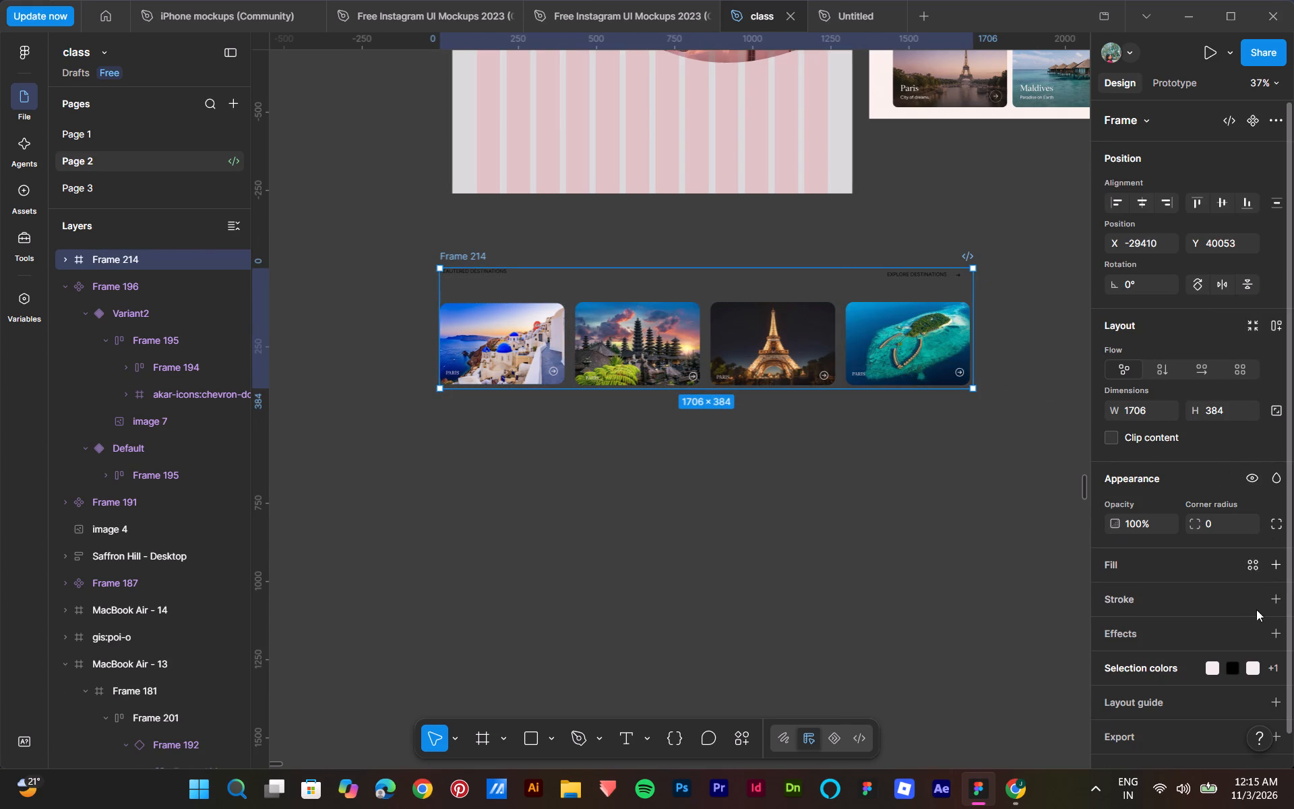
Add a white FFFFFF fill to the new destinations section frame.
{"action": "left_click", "coordinate": [1276, 568]}
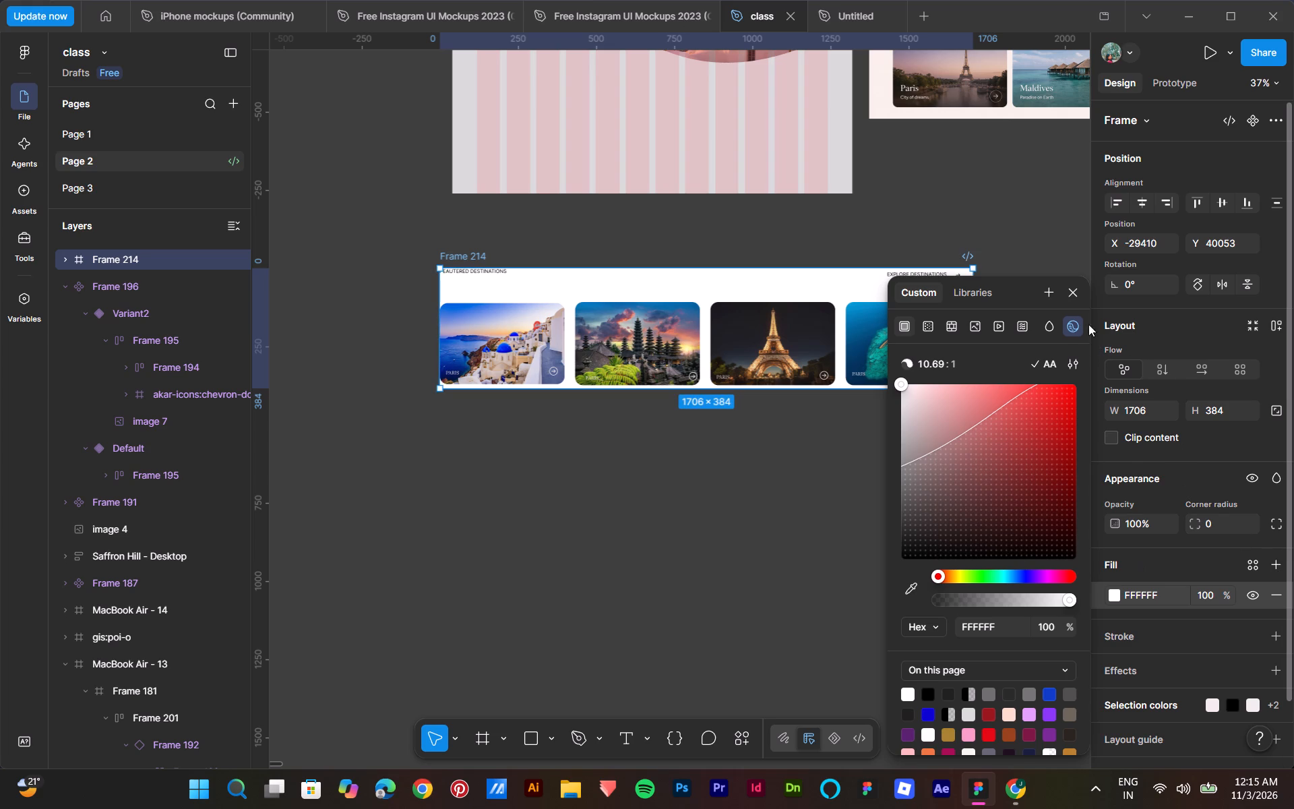
{"action": "left_click", "coordinate": [1074, 295]}
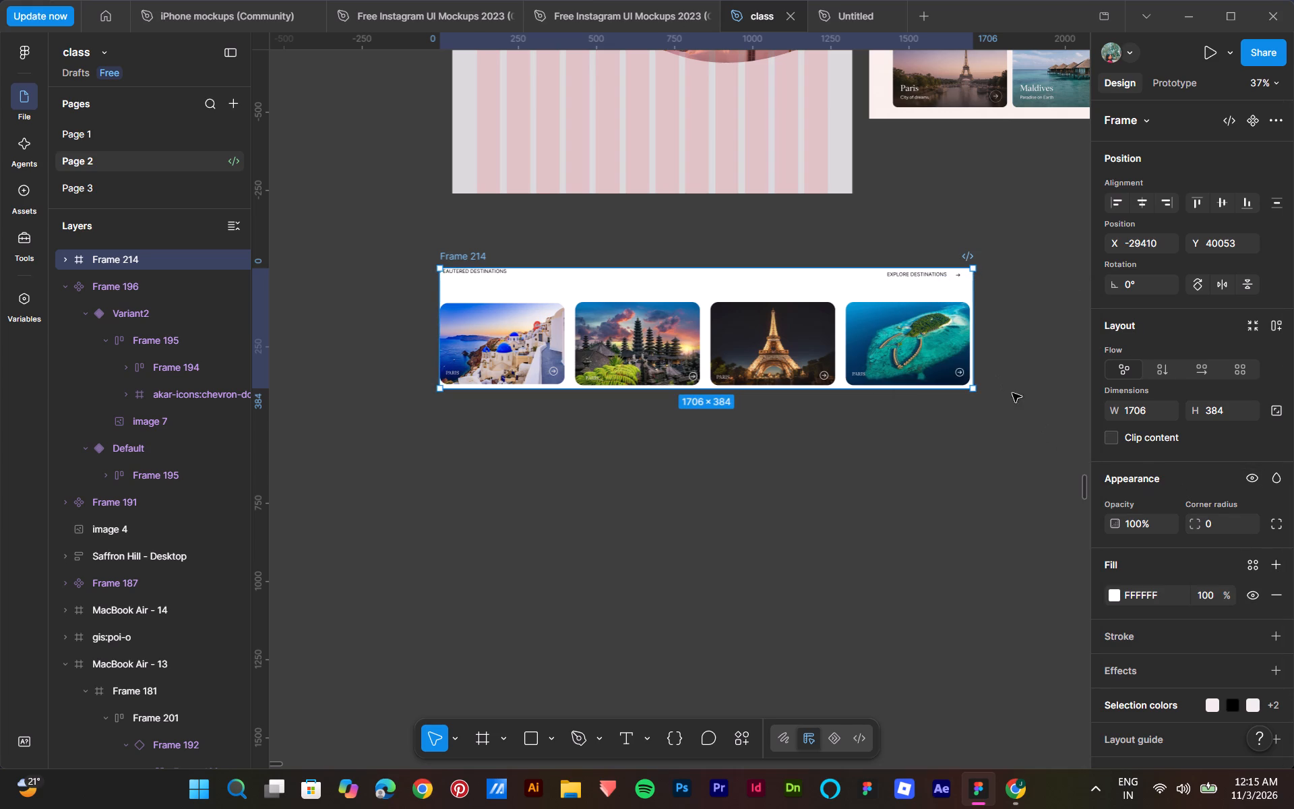
Enlarge the white section frame on all four sides to about 1807 × 448, leaving a margin around its contents.
{"action": "scroll", "coordinate": [1225, 487], "scroll_direction": "up", "scroll_amount": 1}
{"action": "left_click_drag", "start_coordinate": [437, 301], "coordinate": [424, 304], "text": "ctrl"}
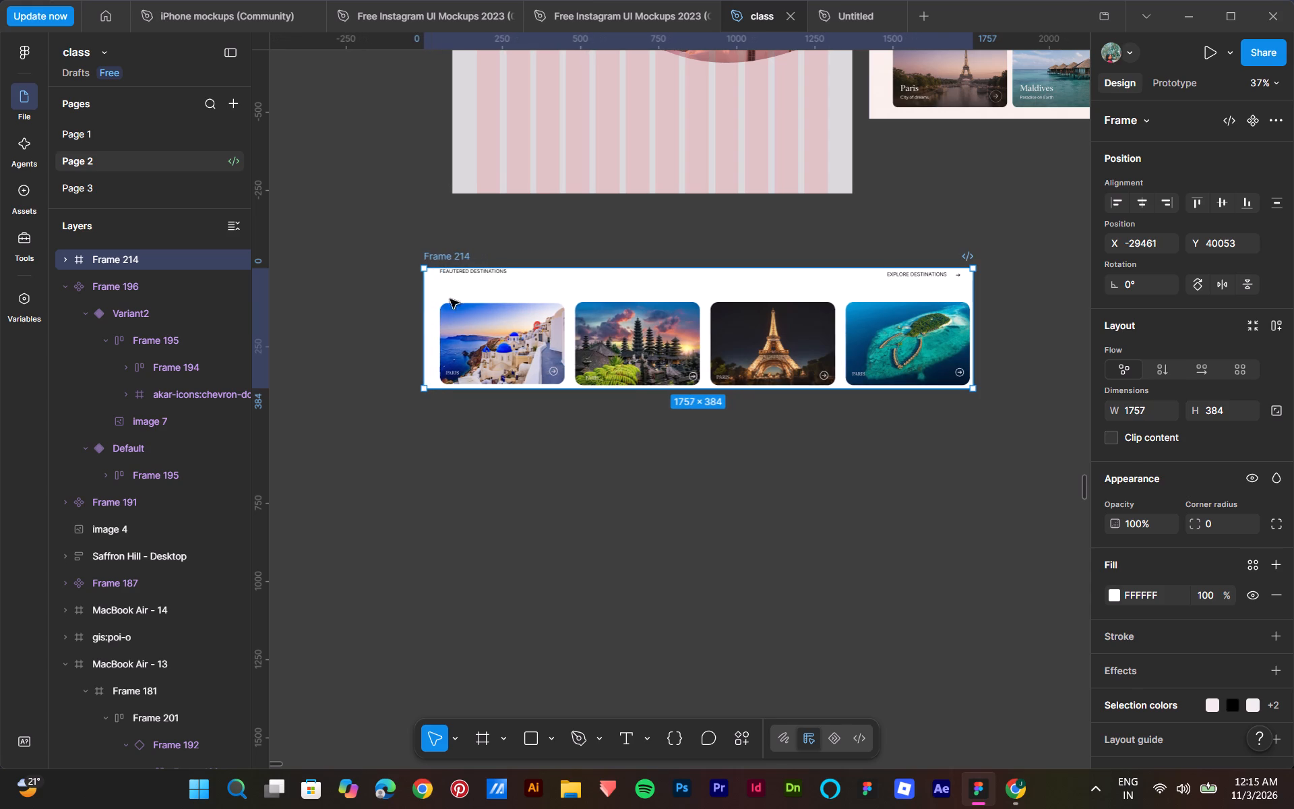
{"action": "left_click_drag", "start_coordinate": [970, 290], "coordinate": [994, 290]}
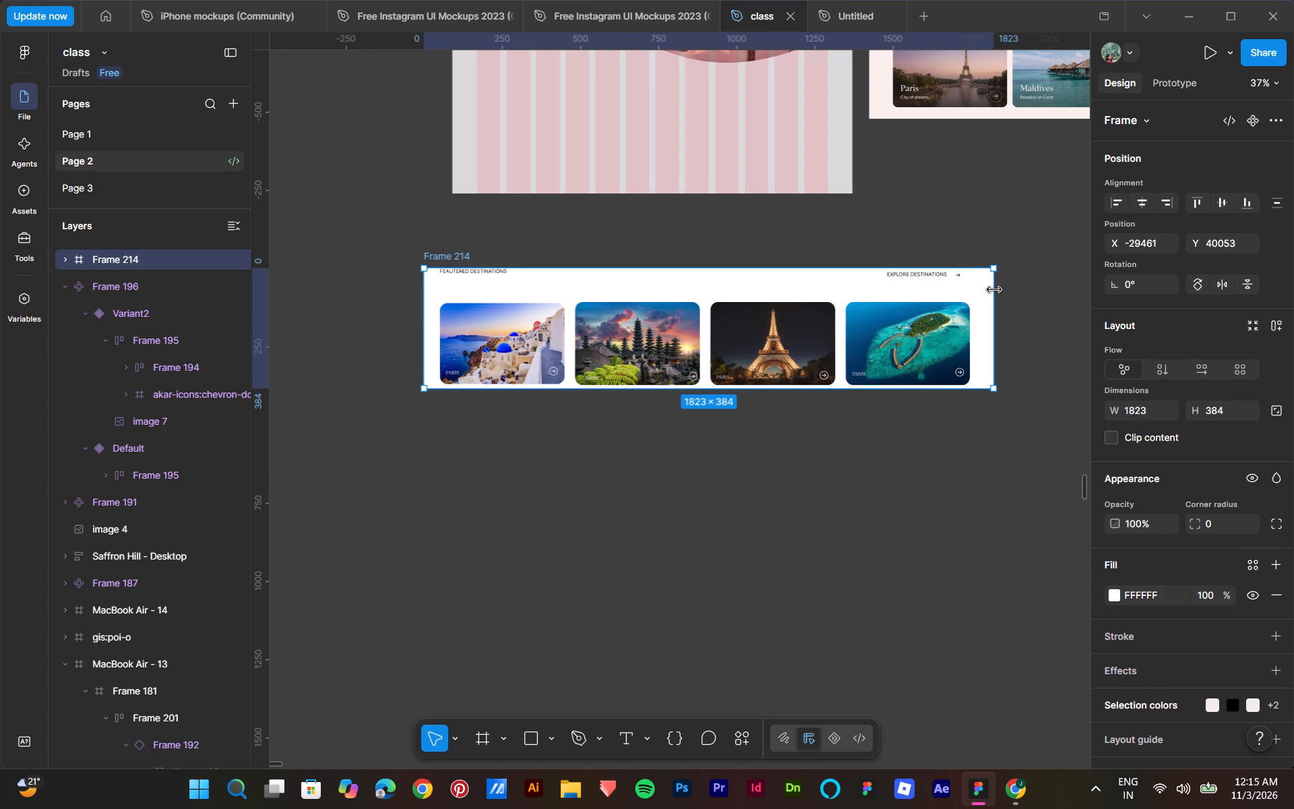
{"action": "left_click_drag", "start_coordinate": [994, 290], "coordinate": [989, 293]}
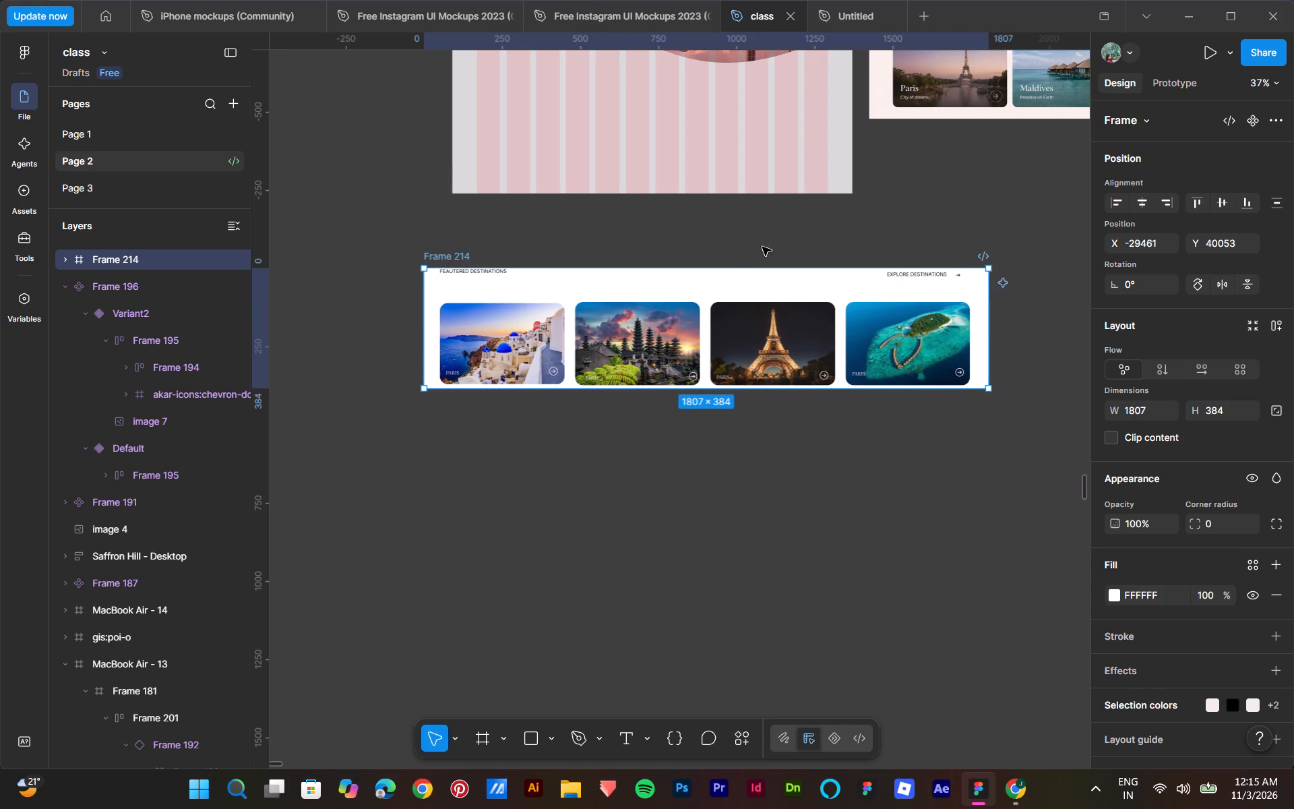
{"action": "left_click_drag", "start_coordinate": [721, 264], "coordinate": [721, 258]}
{"action": "left_click", "coordinate": [756, 481]}
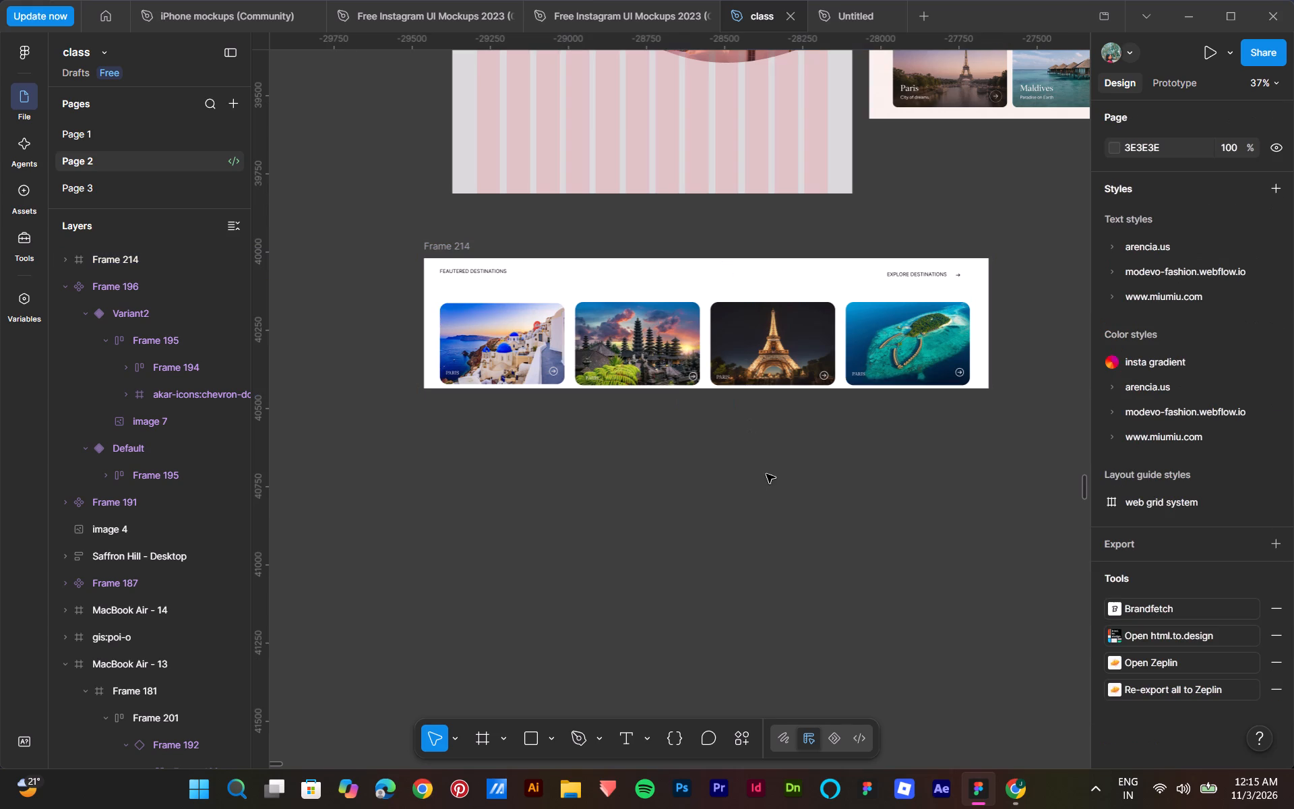
{"action": "left_click", "coordinate": [458, 244]}
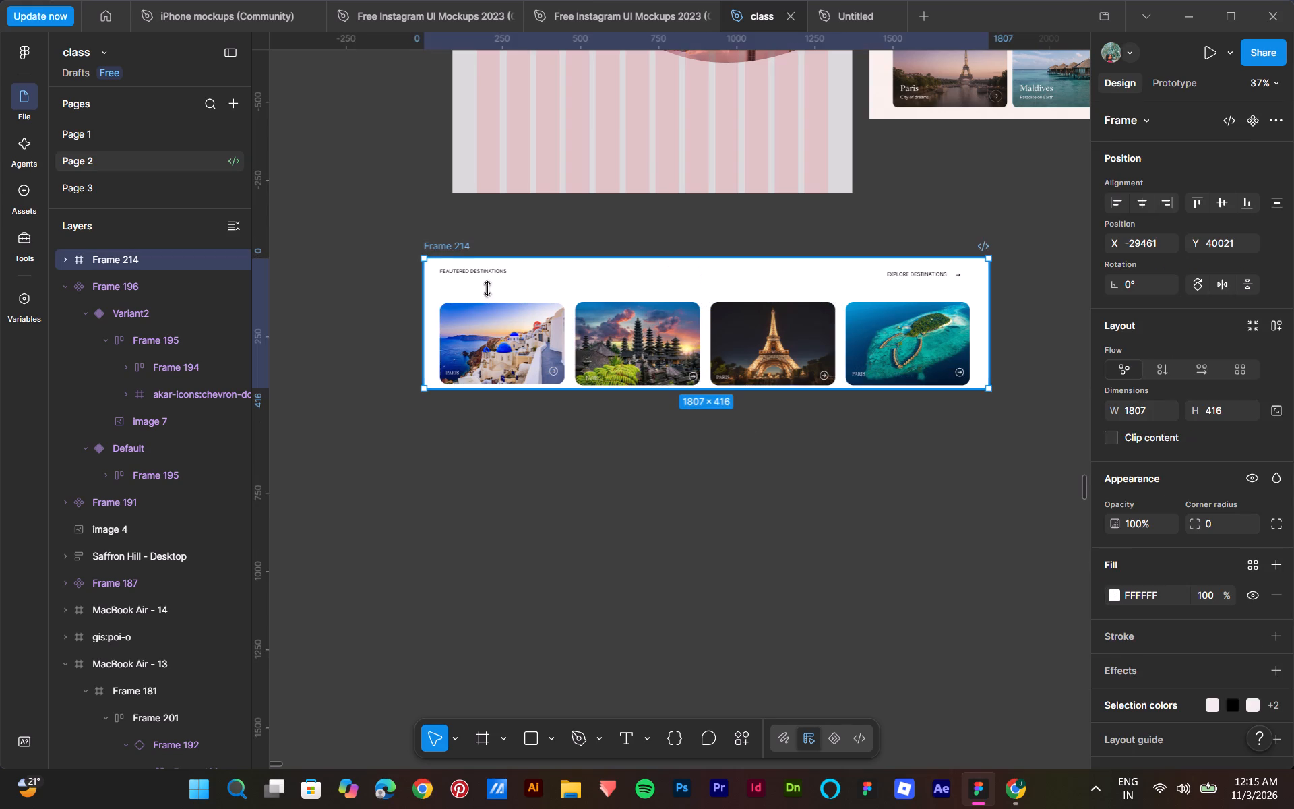
{"action": "left_click_drag", "start_coordinate": [671, 388], "coordinate": [670, 396]}
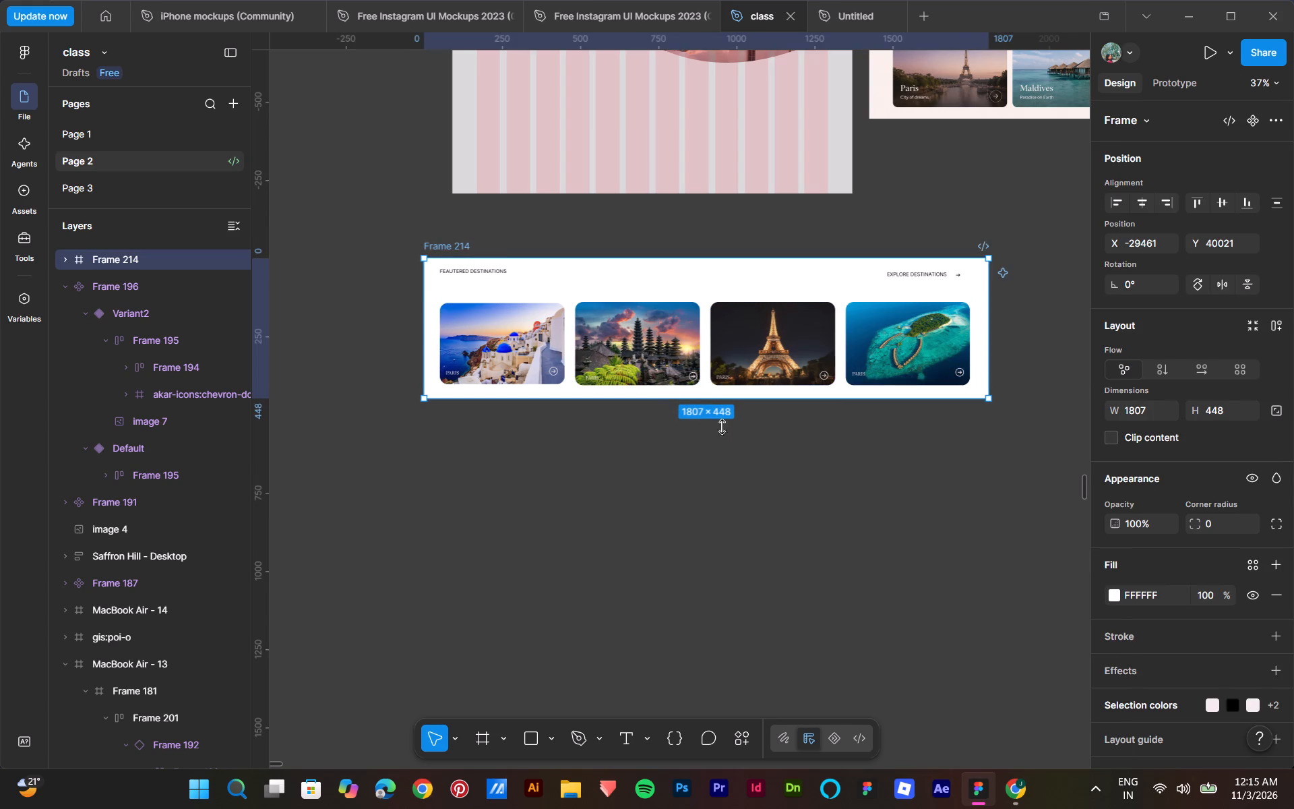
{"action": "left_click", "coordinate": [764, 518]}
Duplicate the destinations section frame directly below the original, aligned with it at about Y 40533.
{"action": "left_click", "coordinate": [468, 246]}
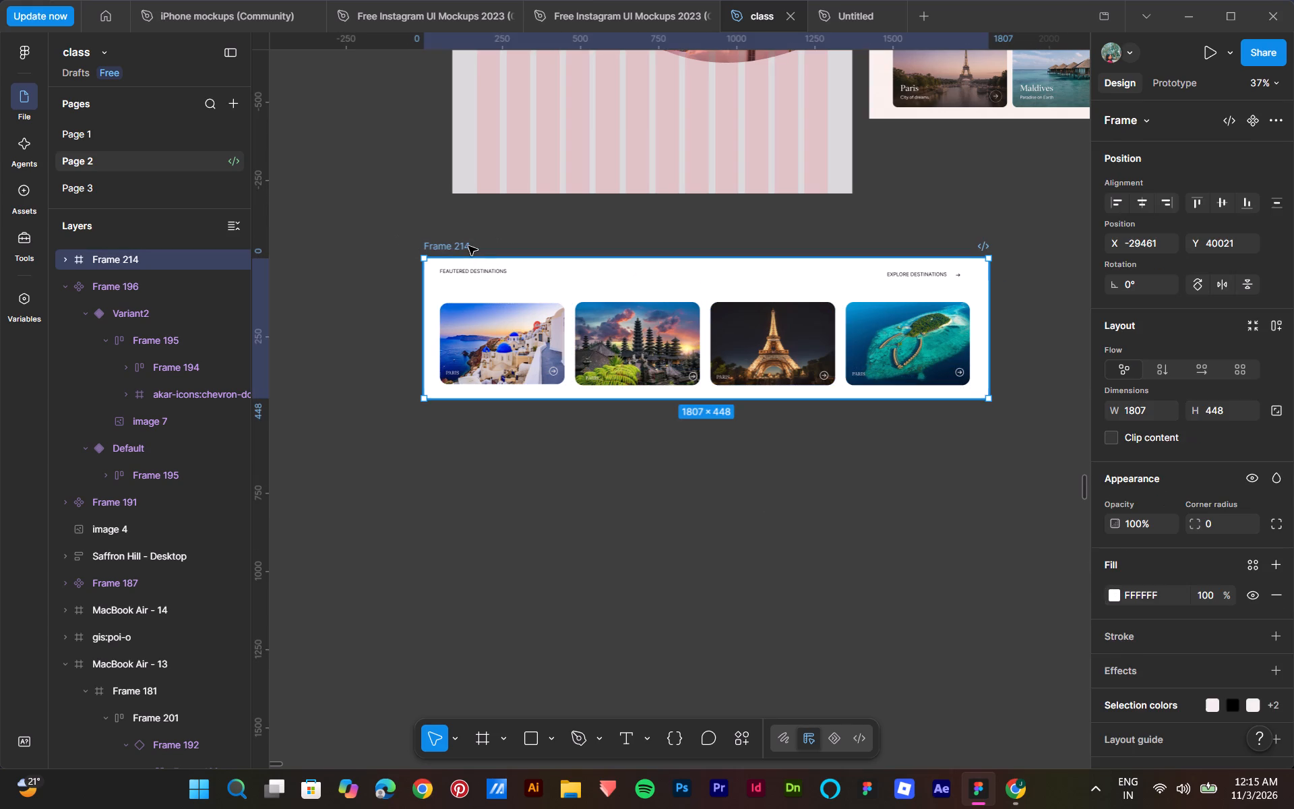
{"action": "left_click_drag", "start_coordinate": [756, 279], "coordinate": [756, 439]}
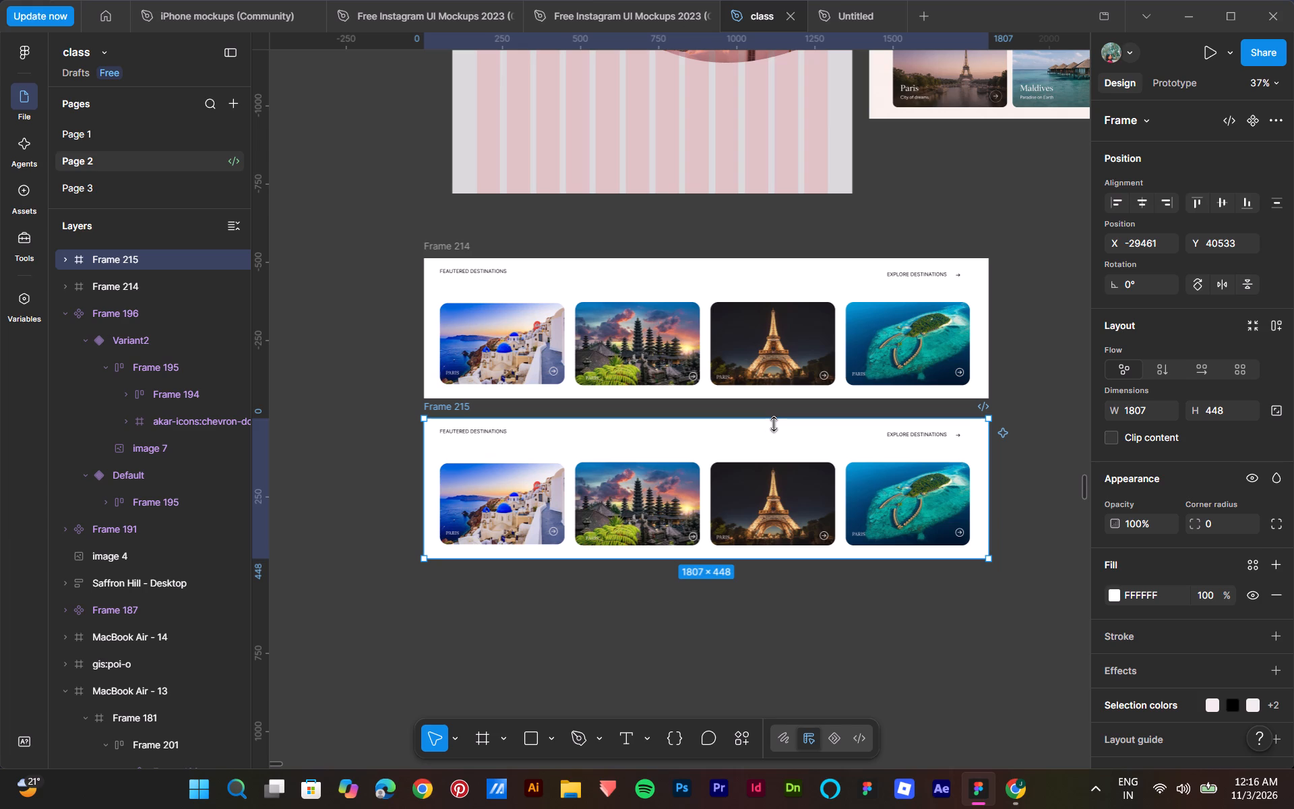
Duplicate the card row inside the lower section, placing the copy shifted right so it extends past the frame's edge.
{"action": "left_click", "coordinate": [684, 513]}
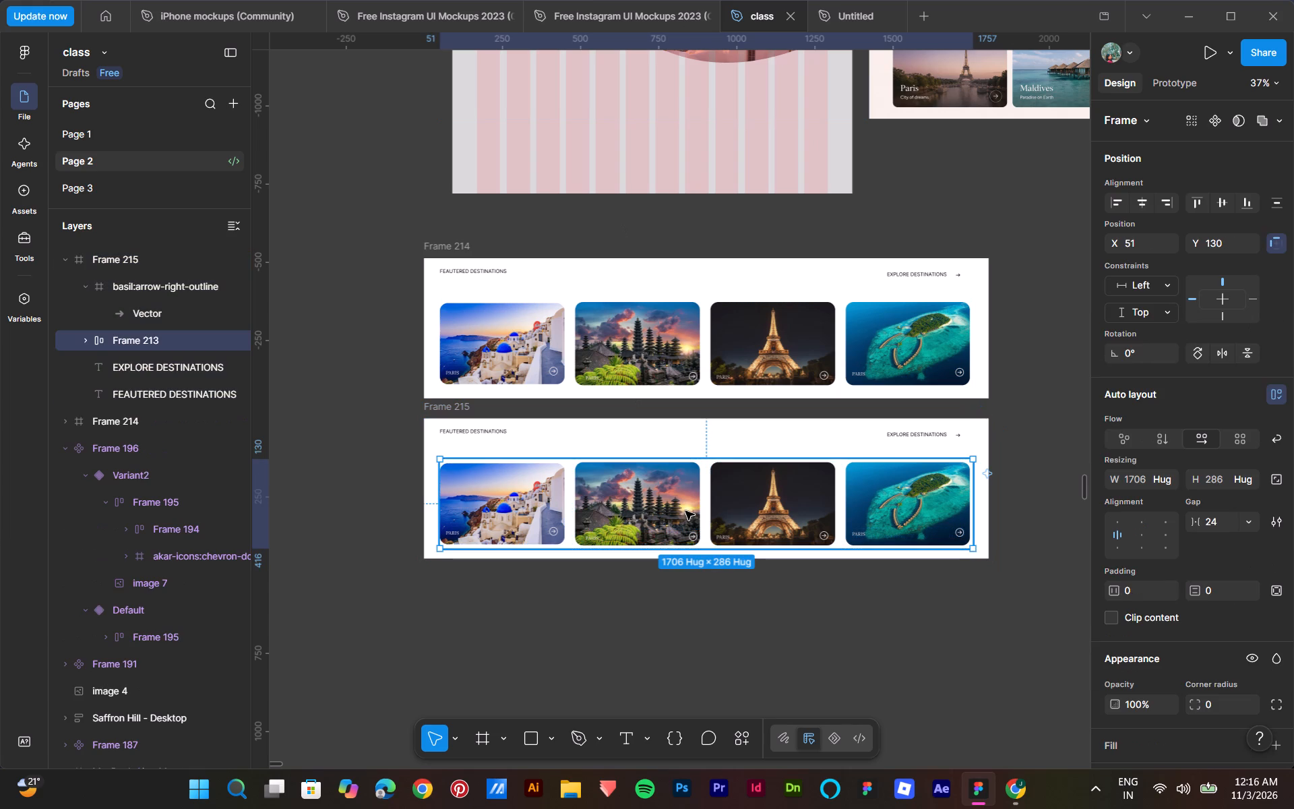
{"action": "left_click_drag", "start_coordinate": [685, 511], "coordinate": [877, 502]}
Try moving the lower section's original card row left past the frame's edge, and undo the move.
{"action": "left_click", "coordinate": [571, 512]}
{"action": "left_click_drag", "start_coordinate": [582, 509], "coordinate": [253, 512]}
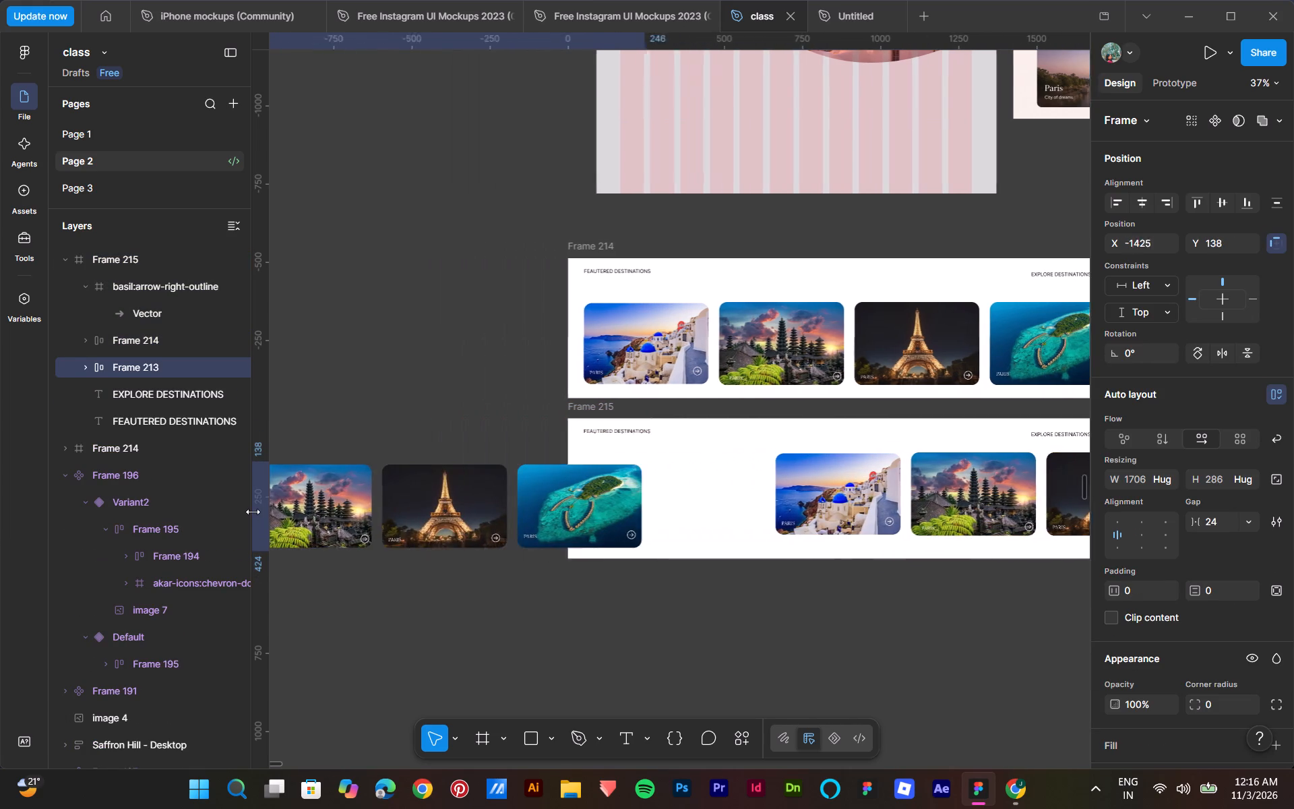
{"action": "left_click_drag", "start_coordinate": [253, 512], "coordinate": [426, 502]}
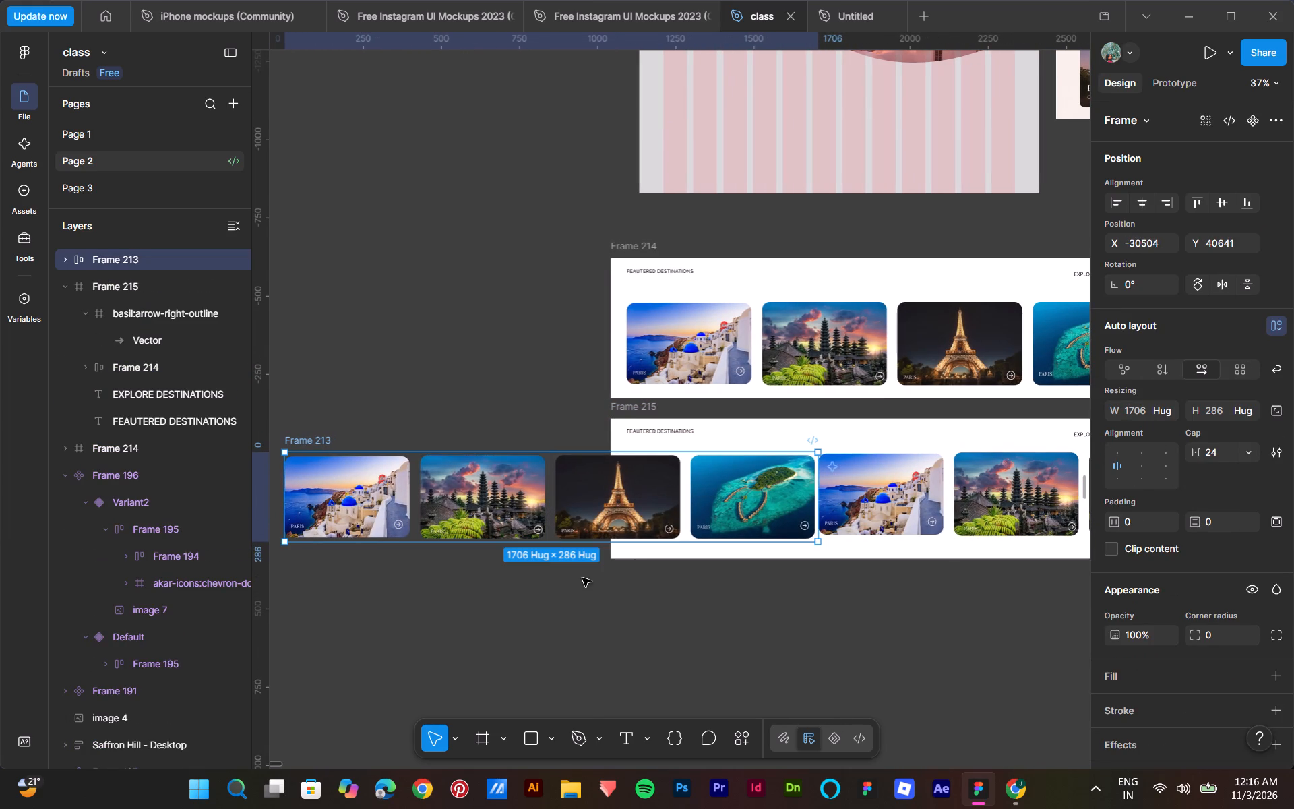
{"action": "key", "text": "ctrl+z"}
Reposition the original card row inside the lower destinations section at about X 24, Y 130.
{"action": "scroll", "coordinate": [695, 624], "scroll_direction": "left", "scroll_amount": 1}
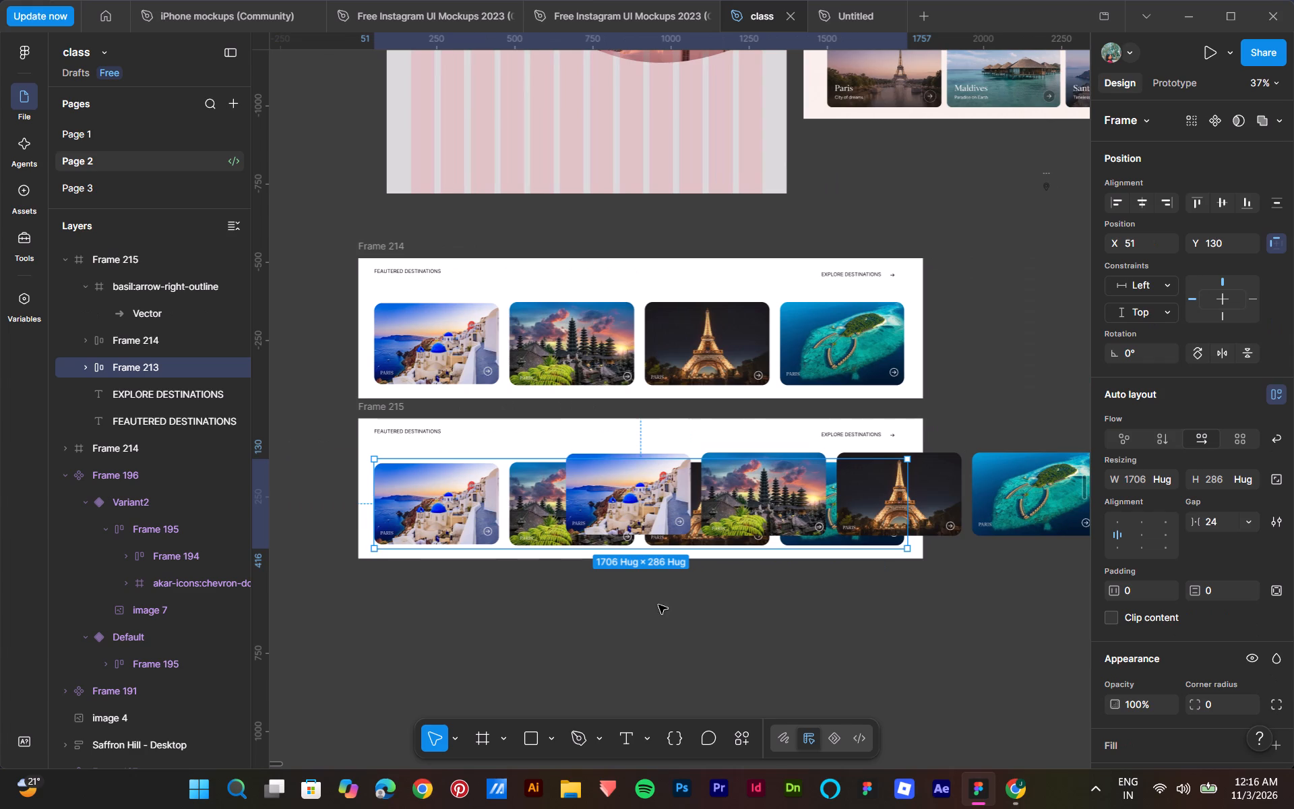
{"action": "scroll", "coordinate": [658, 605], "scroll_direction": "left", "scroll_amount": 1}
{"action": "left_click", "coordinate": [628, 512]}
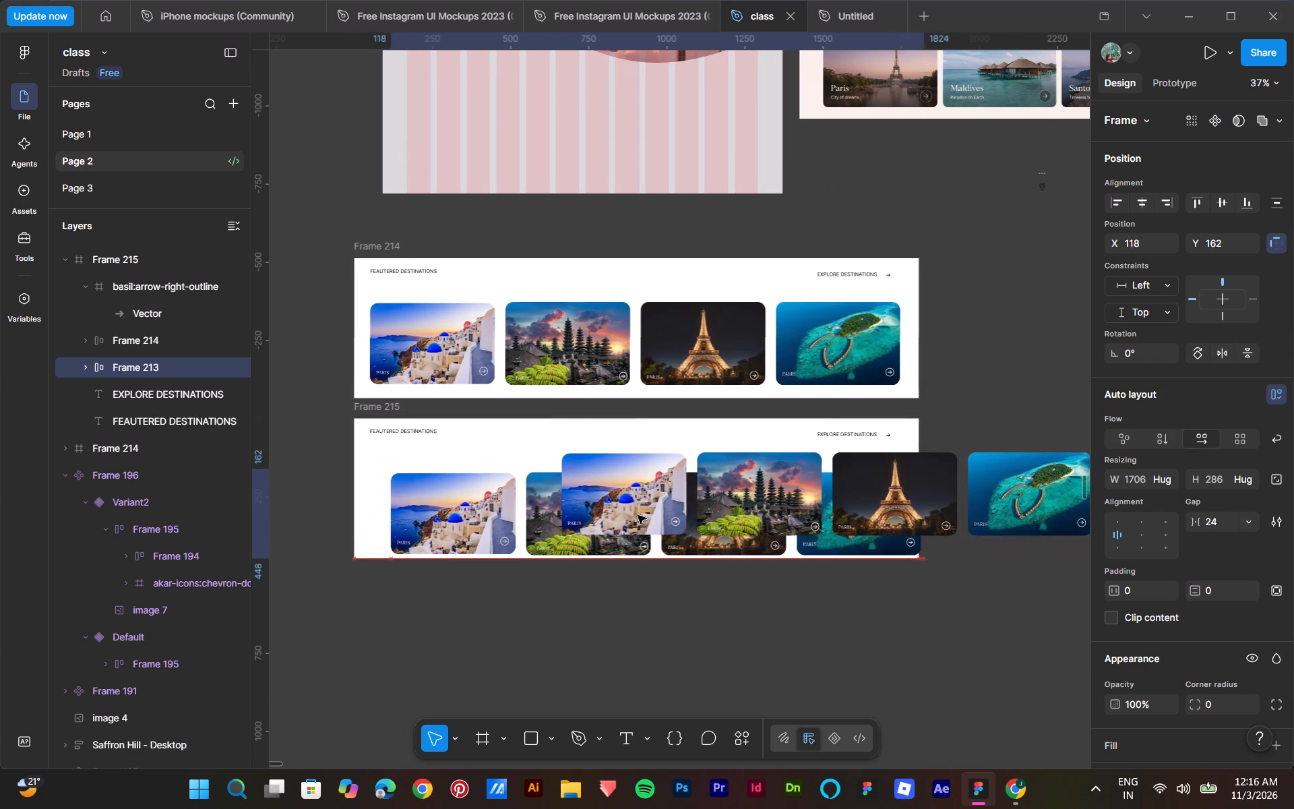
{"action": "left_click_drag", "start_coordinate": [745, 481], "coordinate": [915, 504]}
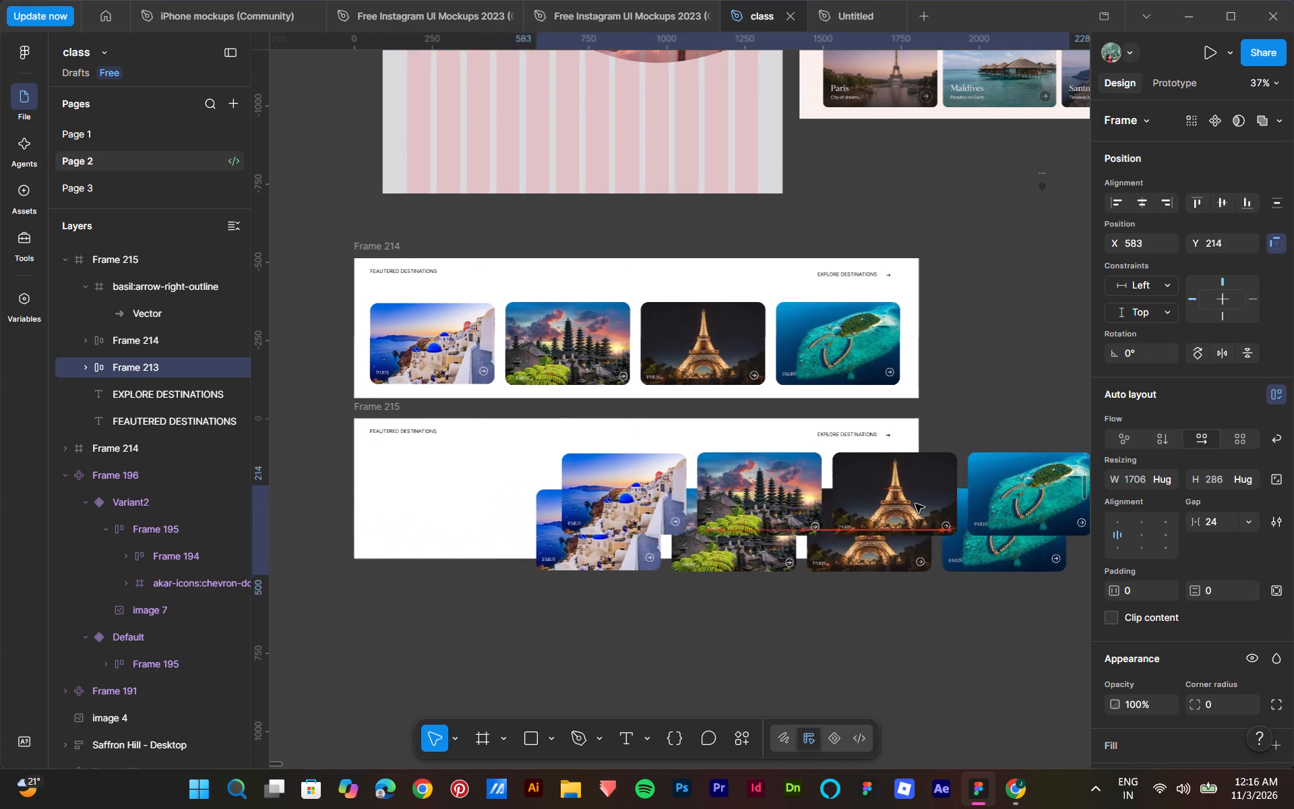
{"action": "left_click_drag", "start_coordinate": [915, 504], "coordinate": [737, 481]}
{"action": "scroll", "coordinate": [738, 481], "scroll_direction": "down", "scroll_amount": 1}
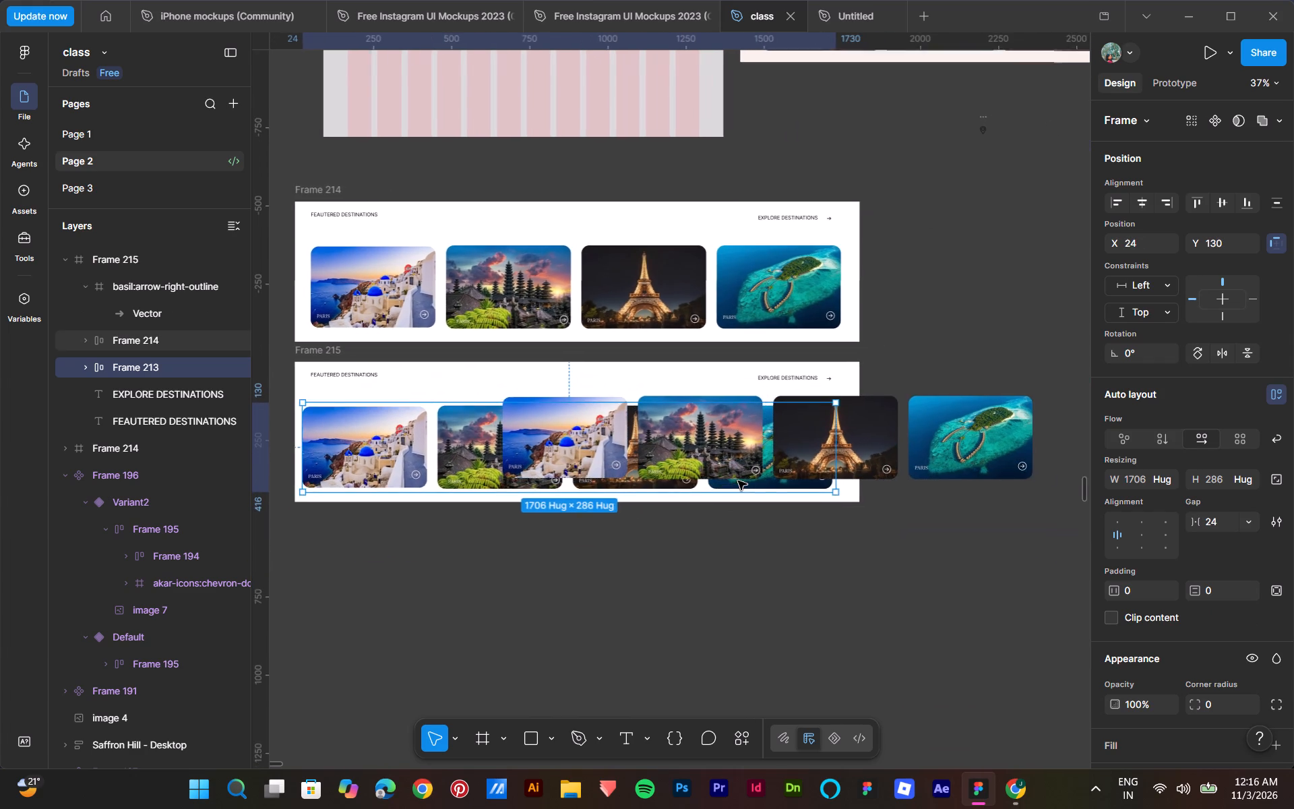
{"action": "scroll", "coordinate": [738, 481], "scroll_direction": "down", "scroll_amount": 1}
{"action": "left_click_drag", "start_coordinate": [801, 446], "coordinate": [839, 453]}
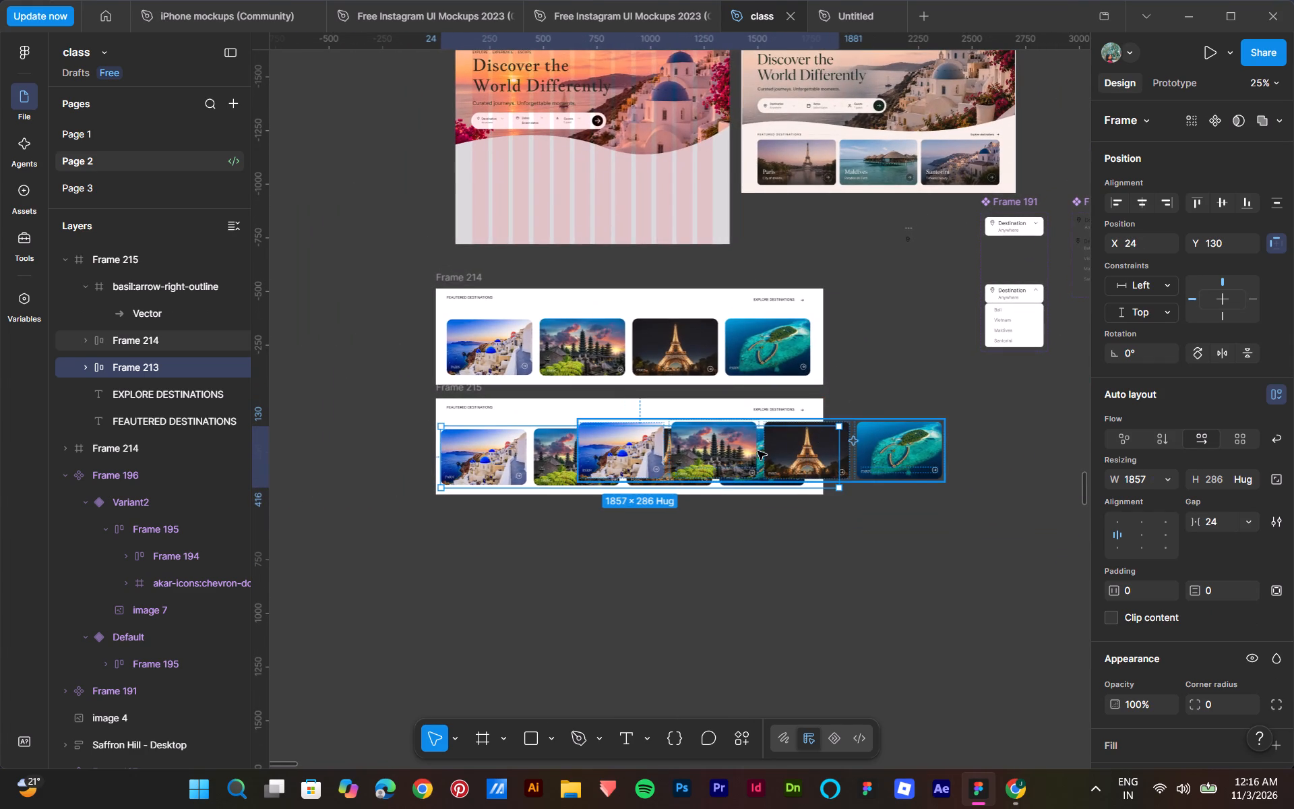
{"action": "key", "text": "ctrl+z"}
Move the duplicated card row in line after the original row, at about X 1757, Y 130.
{"action": "left_click", "coordinate": [847, 441]}
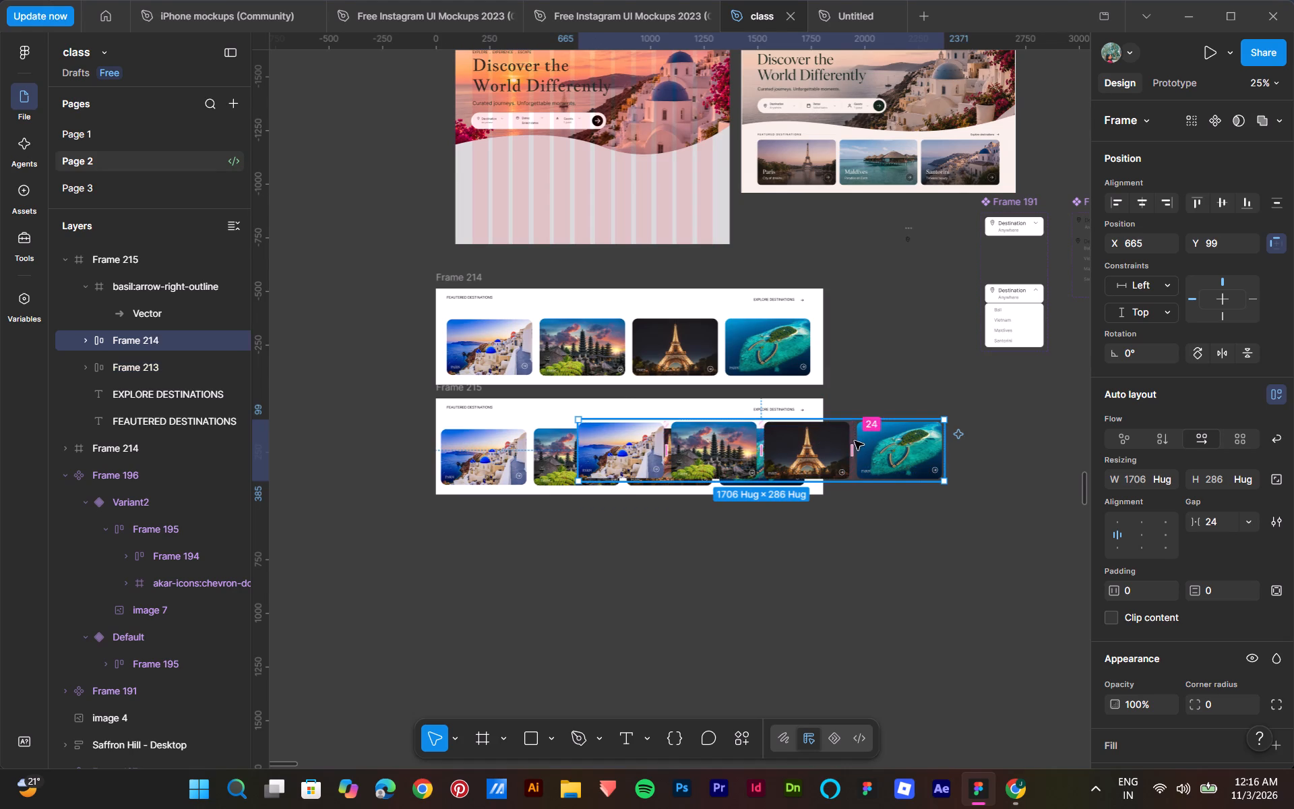
{"action": "left_click_drag", "start_coordinate": [871, 440], "coordinate": [1055, 447]}
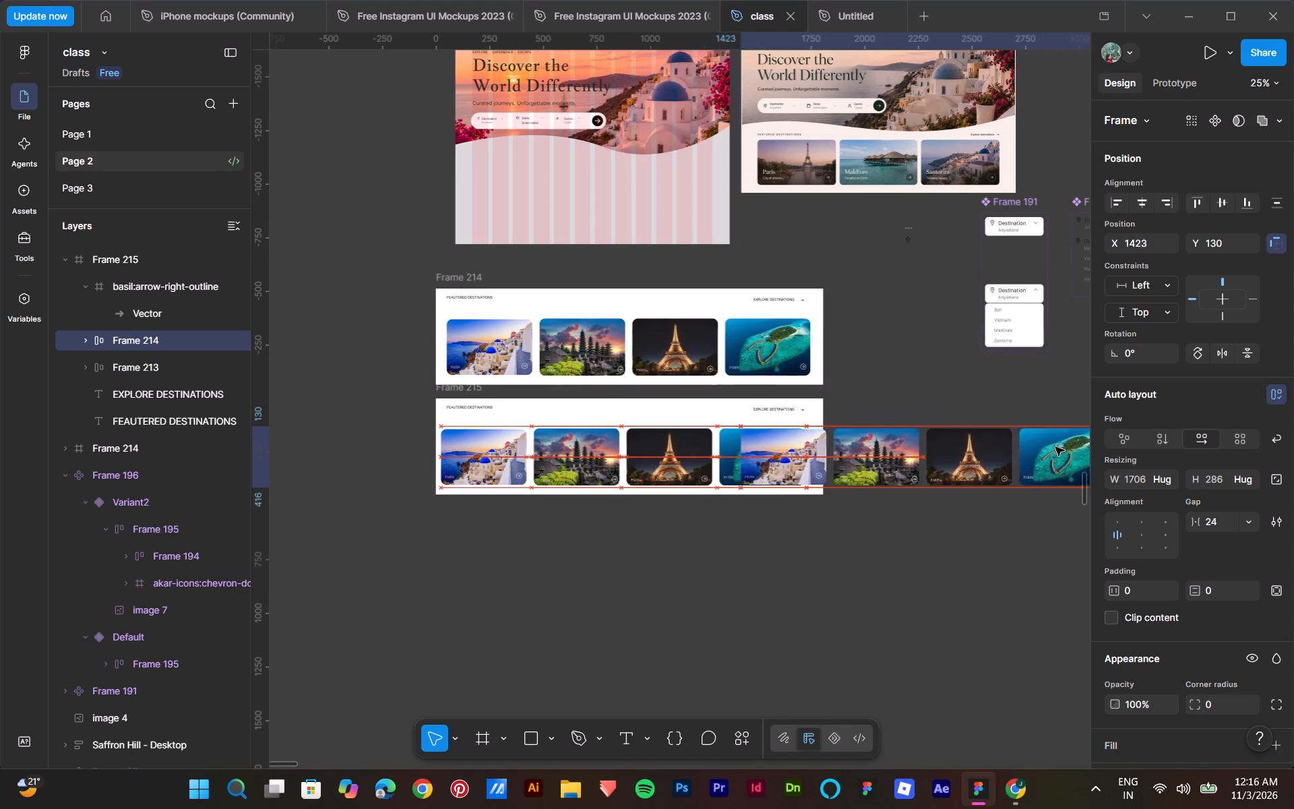
{"action": "left_click_drag", "start_coordinate": [1055, 447], "coordinate": [946, 444]}
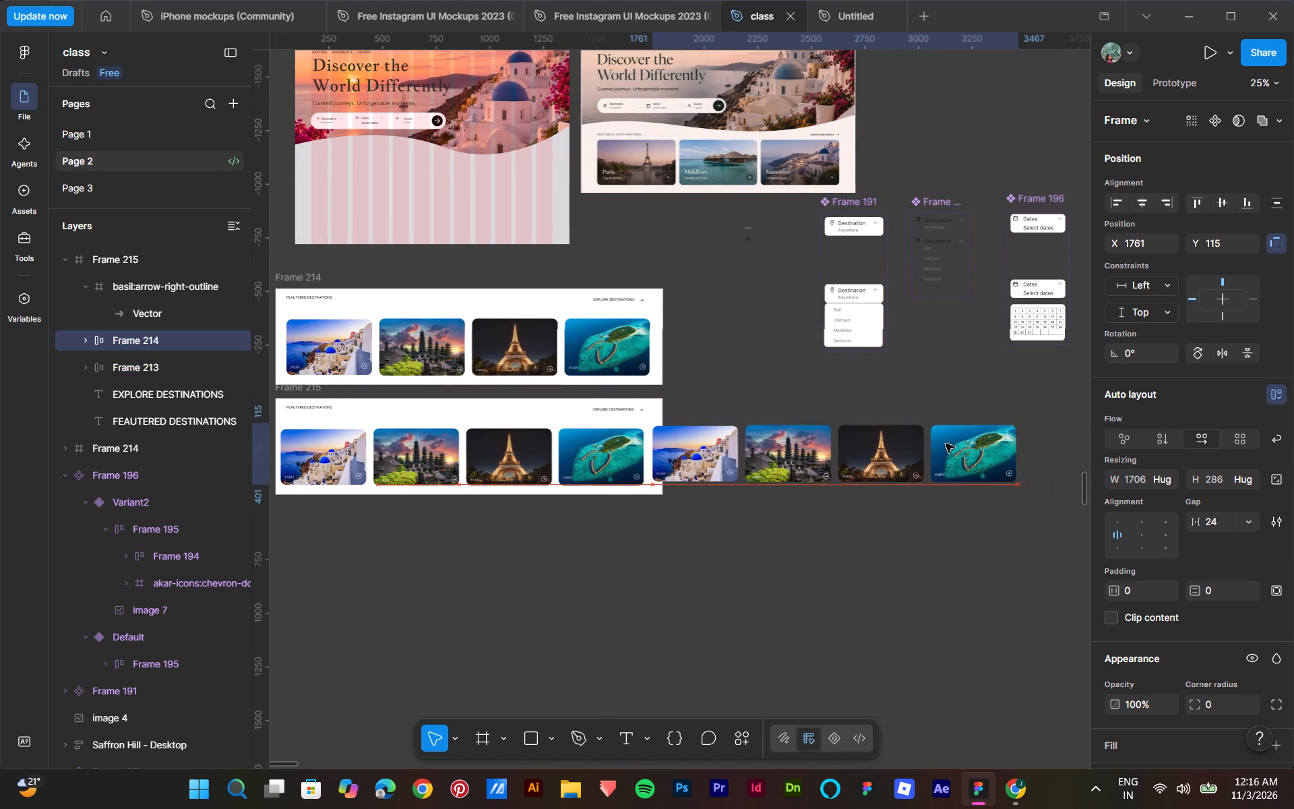
{"action": "left_click_drag", "start_coordinate": [946, 444], "coordinate": [944, 446]}
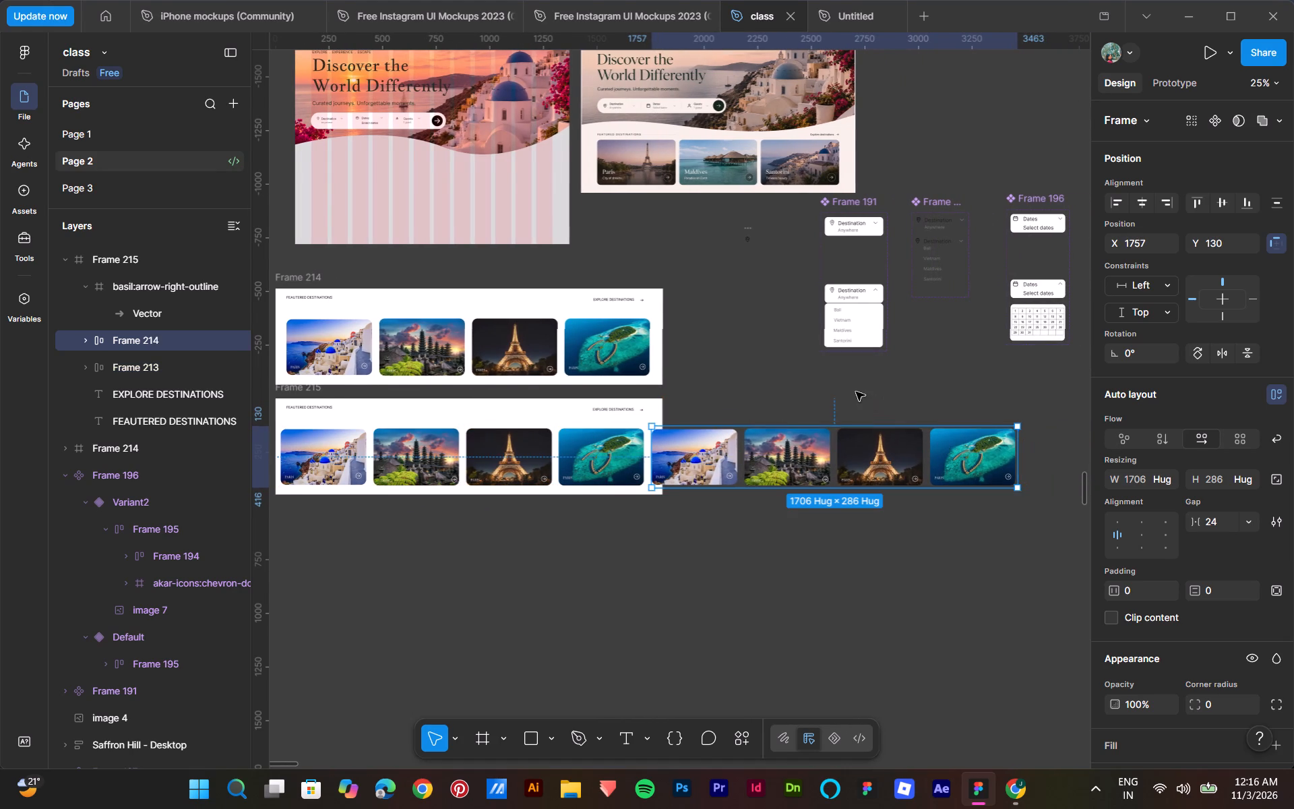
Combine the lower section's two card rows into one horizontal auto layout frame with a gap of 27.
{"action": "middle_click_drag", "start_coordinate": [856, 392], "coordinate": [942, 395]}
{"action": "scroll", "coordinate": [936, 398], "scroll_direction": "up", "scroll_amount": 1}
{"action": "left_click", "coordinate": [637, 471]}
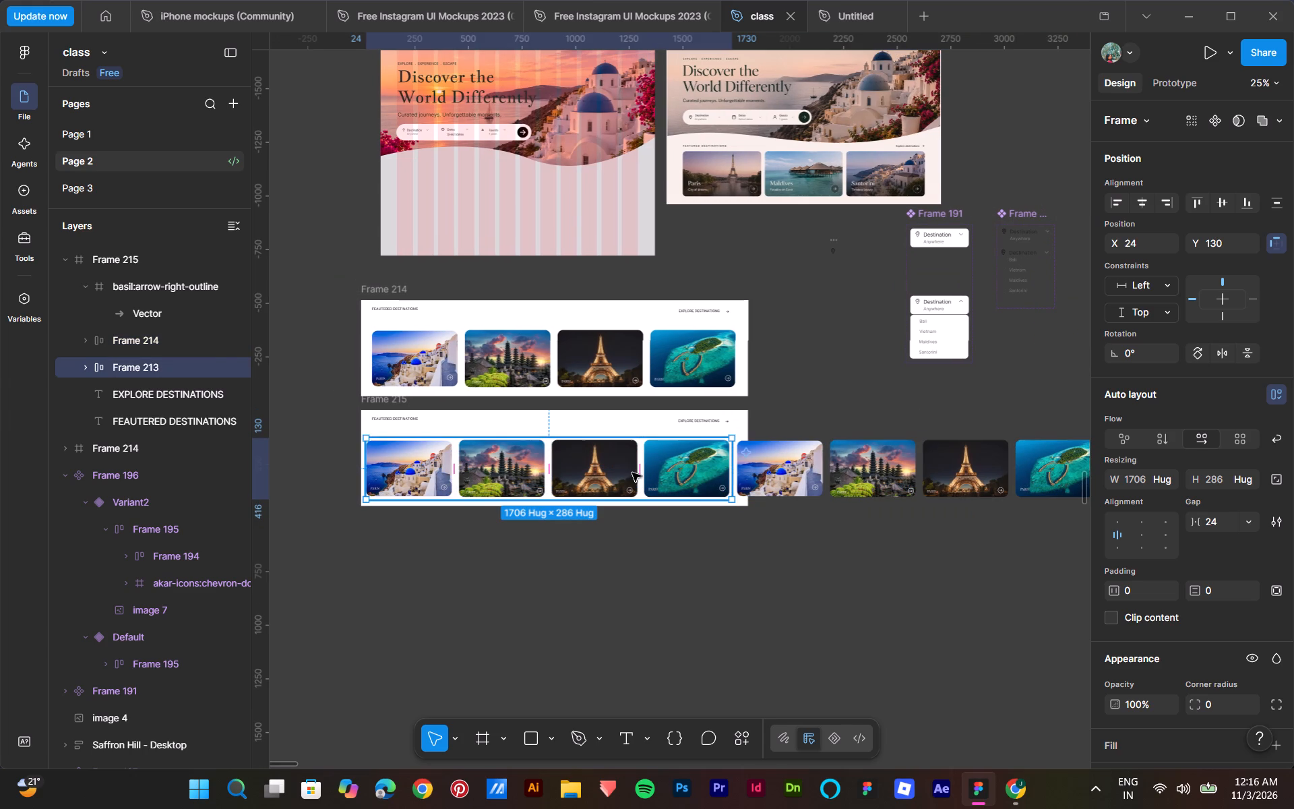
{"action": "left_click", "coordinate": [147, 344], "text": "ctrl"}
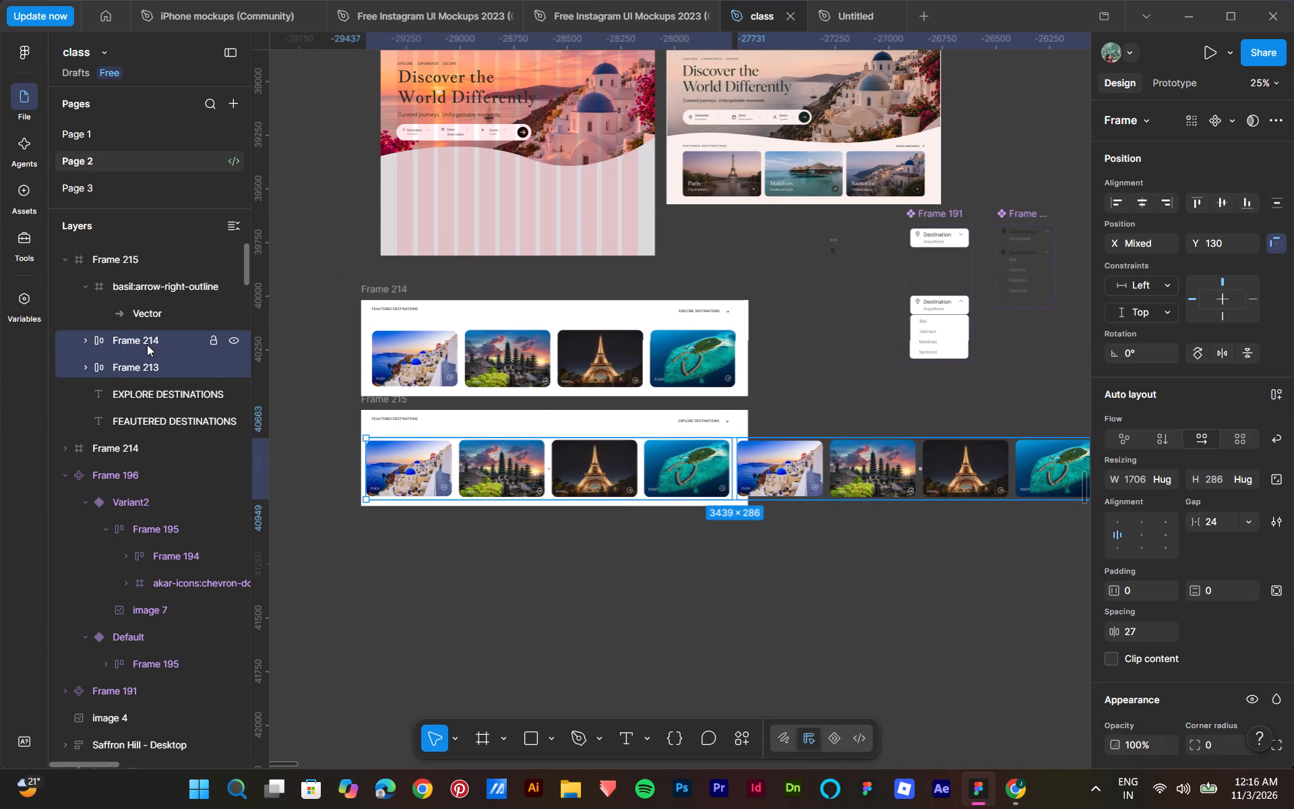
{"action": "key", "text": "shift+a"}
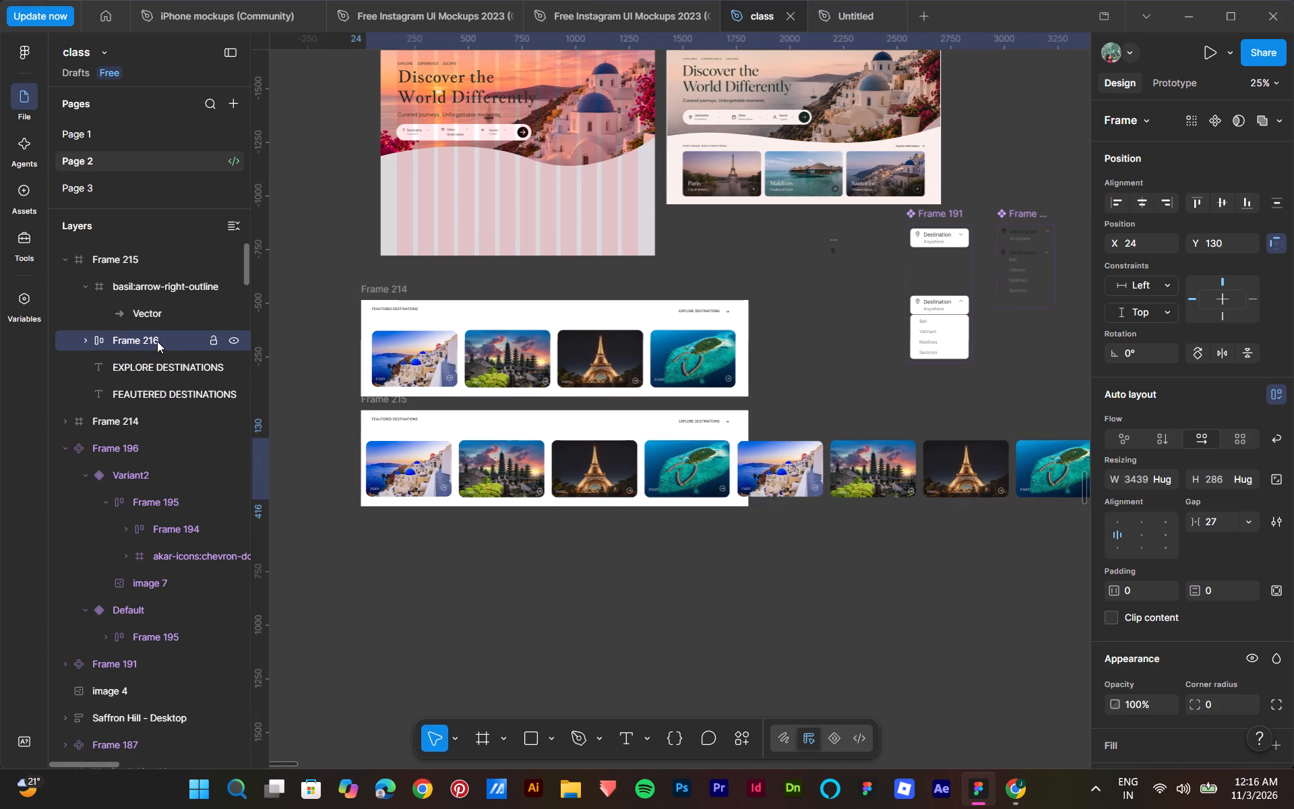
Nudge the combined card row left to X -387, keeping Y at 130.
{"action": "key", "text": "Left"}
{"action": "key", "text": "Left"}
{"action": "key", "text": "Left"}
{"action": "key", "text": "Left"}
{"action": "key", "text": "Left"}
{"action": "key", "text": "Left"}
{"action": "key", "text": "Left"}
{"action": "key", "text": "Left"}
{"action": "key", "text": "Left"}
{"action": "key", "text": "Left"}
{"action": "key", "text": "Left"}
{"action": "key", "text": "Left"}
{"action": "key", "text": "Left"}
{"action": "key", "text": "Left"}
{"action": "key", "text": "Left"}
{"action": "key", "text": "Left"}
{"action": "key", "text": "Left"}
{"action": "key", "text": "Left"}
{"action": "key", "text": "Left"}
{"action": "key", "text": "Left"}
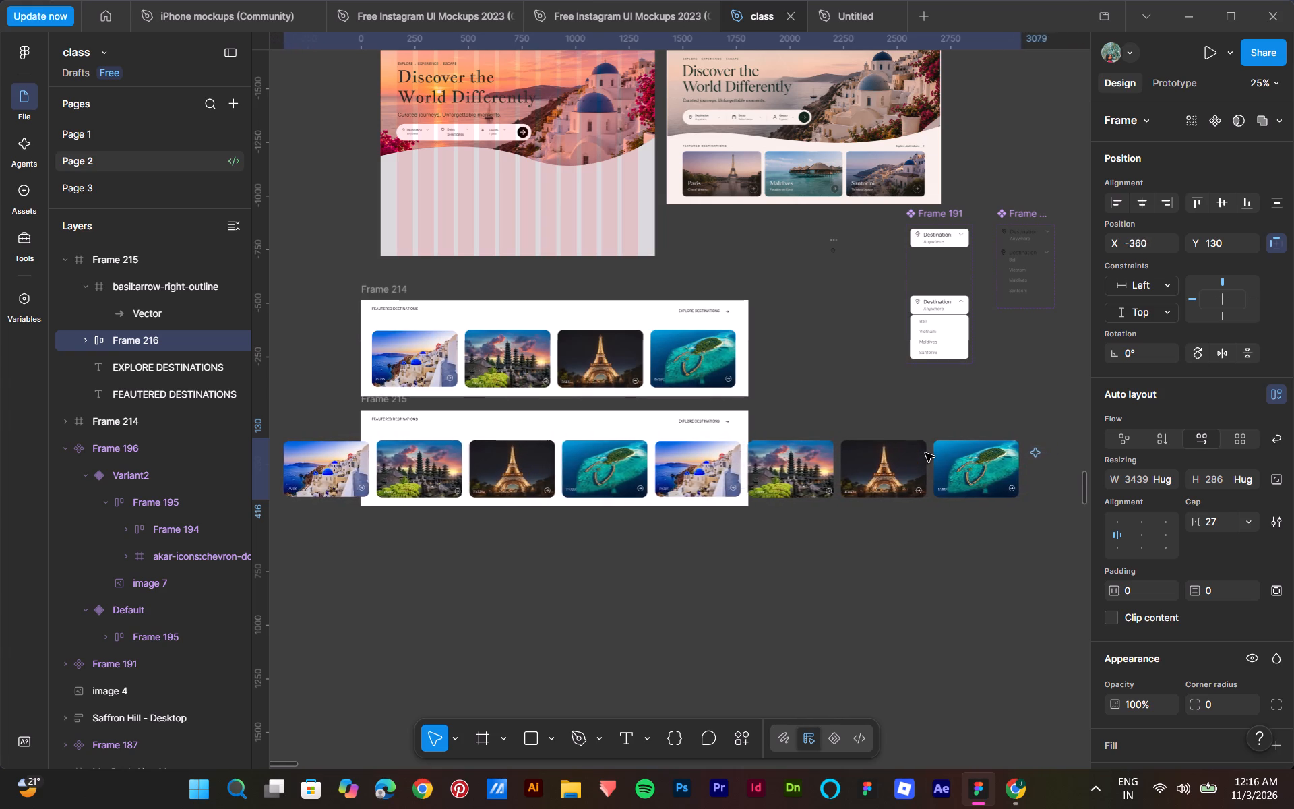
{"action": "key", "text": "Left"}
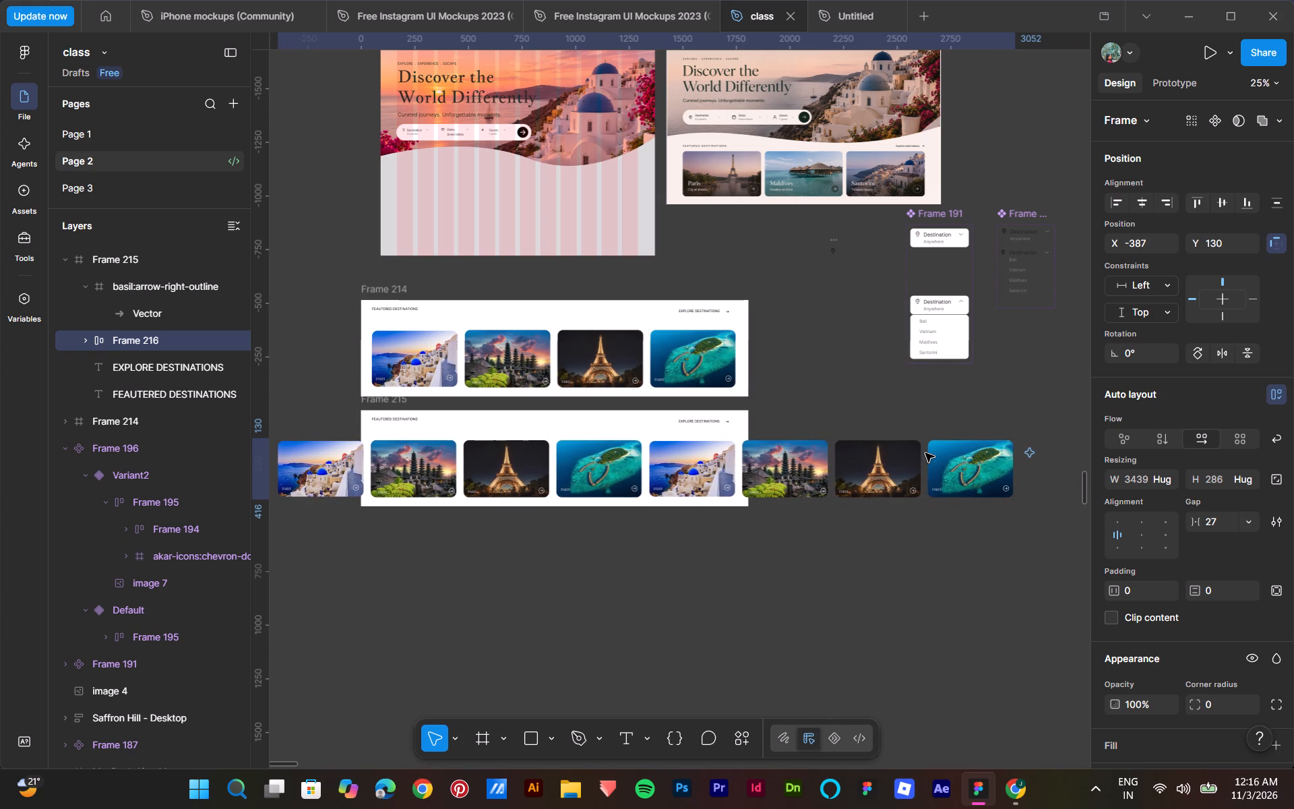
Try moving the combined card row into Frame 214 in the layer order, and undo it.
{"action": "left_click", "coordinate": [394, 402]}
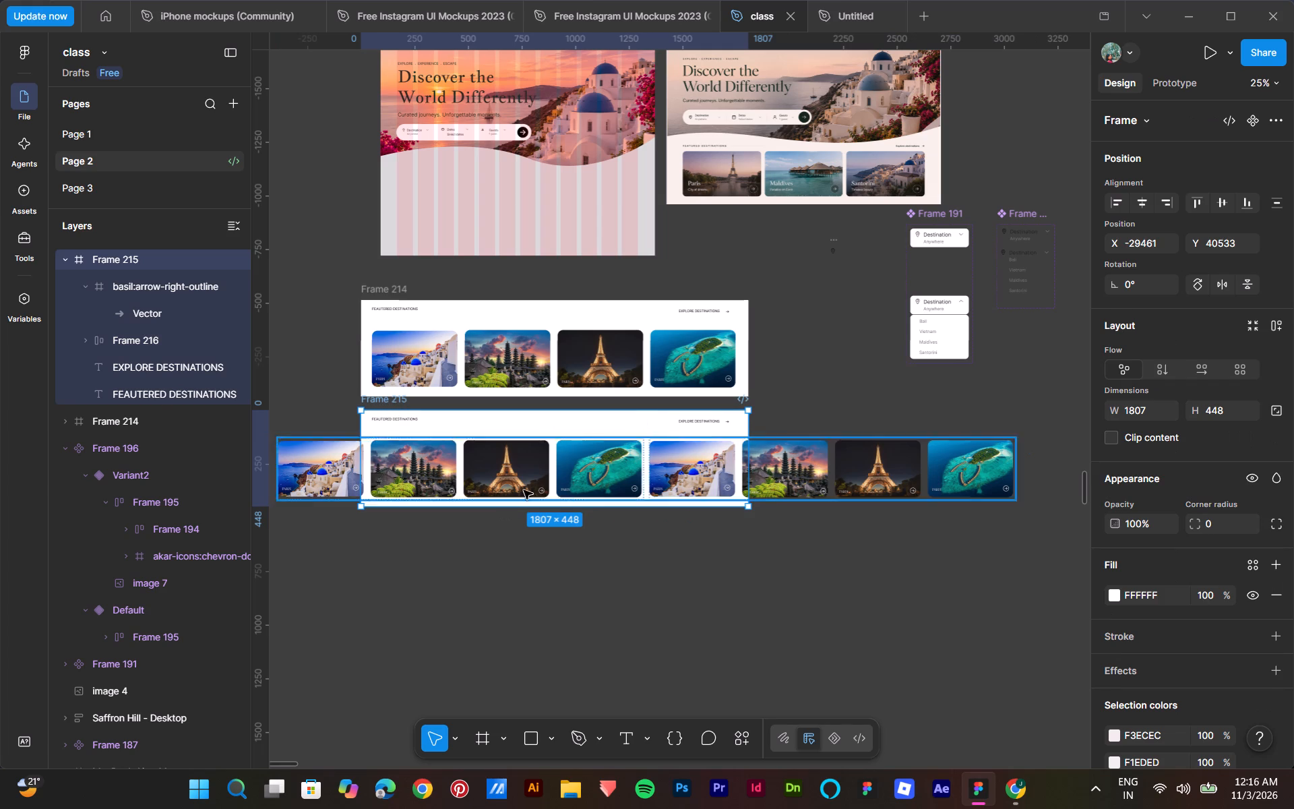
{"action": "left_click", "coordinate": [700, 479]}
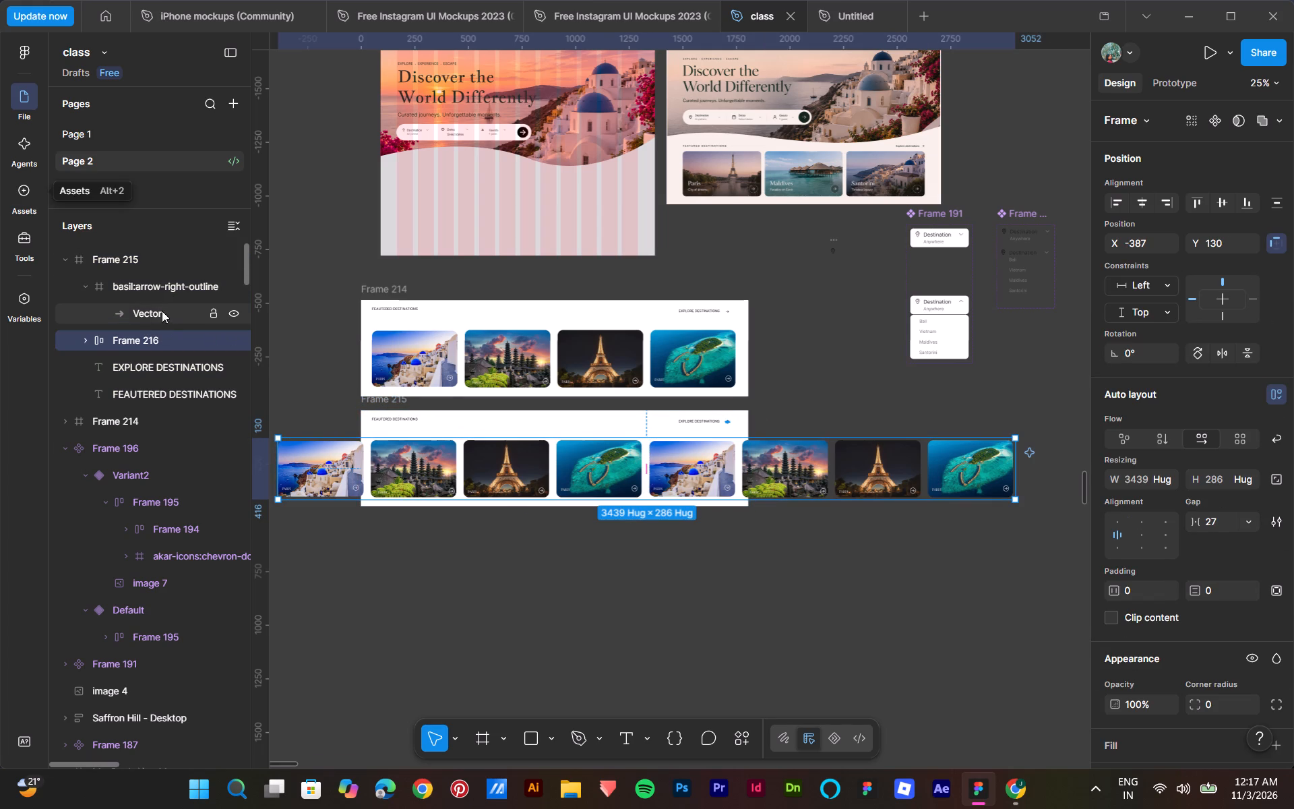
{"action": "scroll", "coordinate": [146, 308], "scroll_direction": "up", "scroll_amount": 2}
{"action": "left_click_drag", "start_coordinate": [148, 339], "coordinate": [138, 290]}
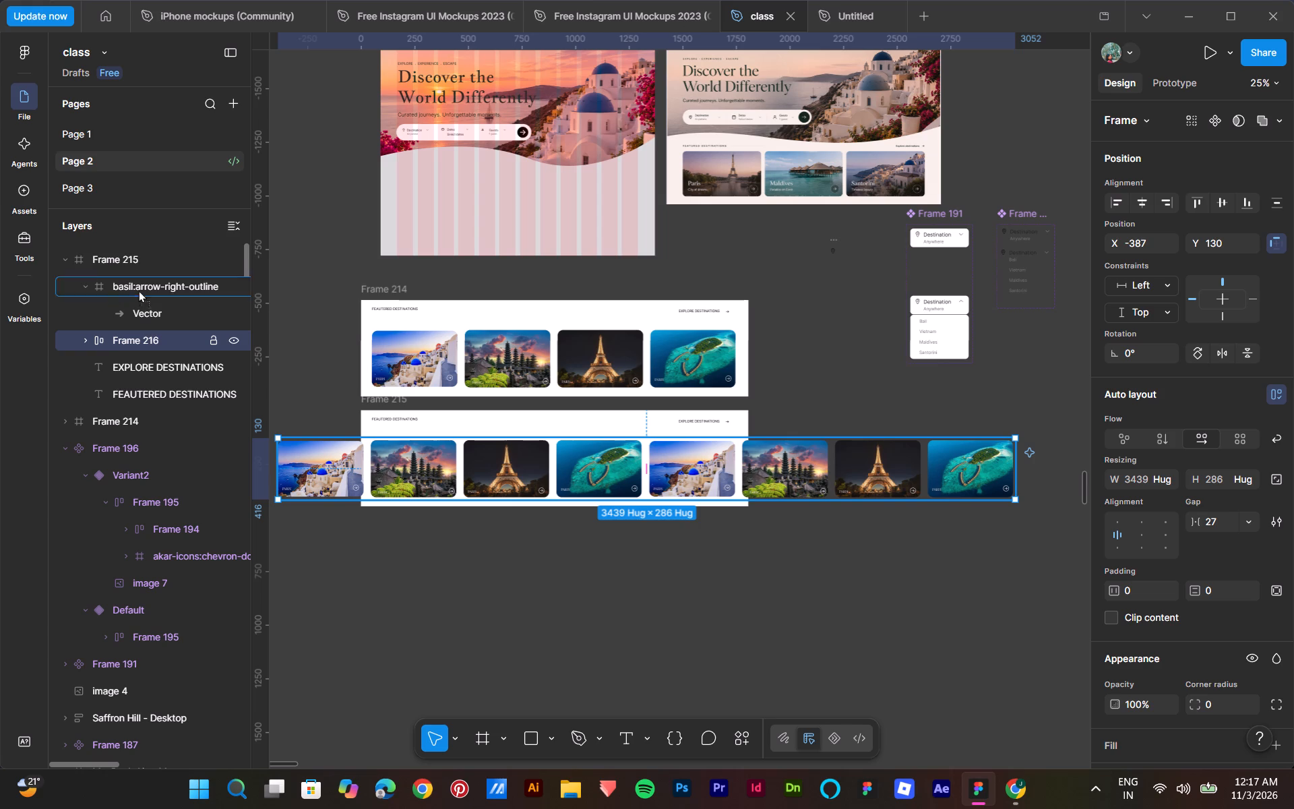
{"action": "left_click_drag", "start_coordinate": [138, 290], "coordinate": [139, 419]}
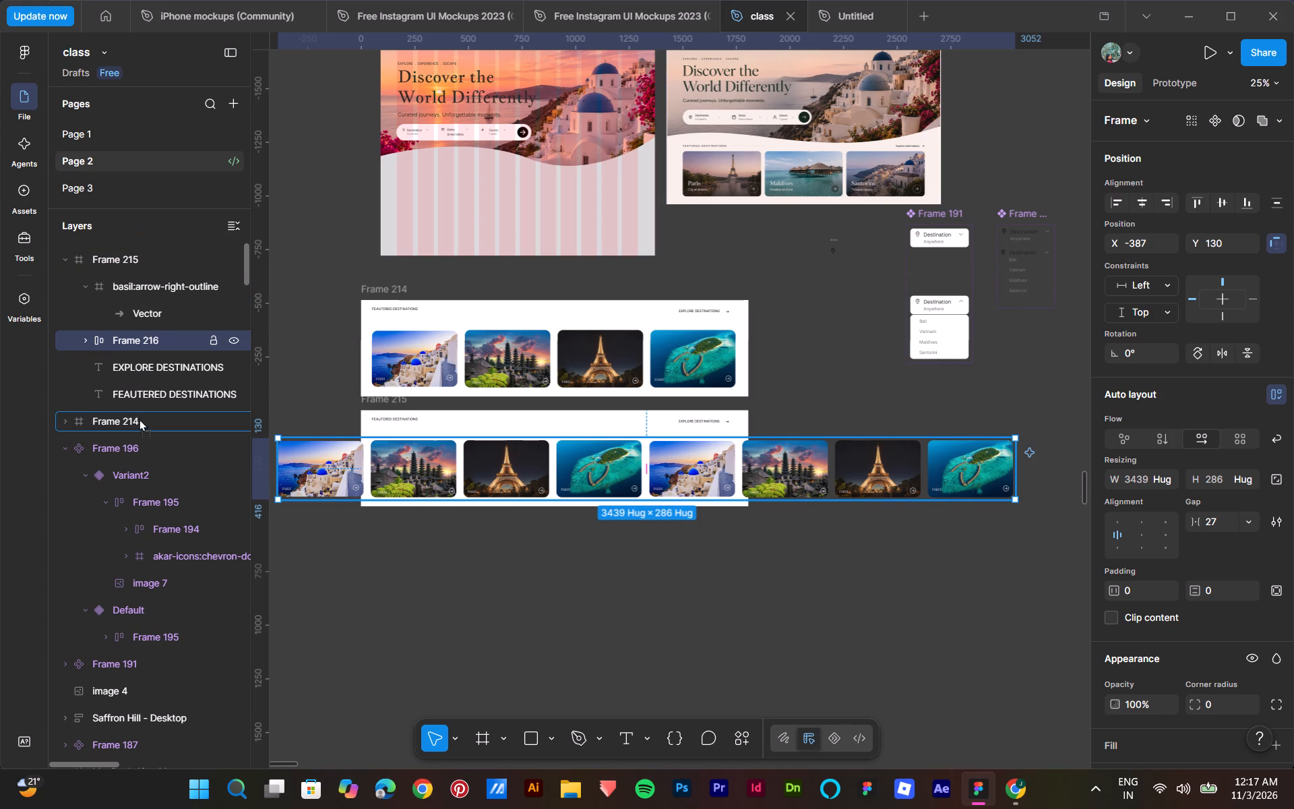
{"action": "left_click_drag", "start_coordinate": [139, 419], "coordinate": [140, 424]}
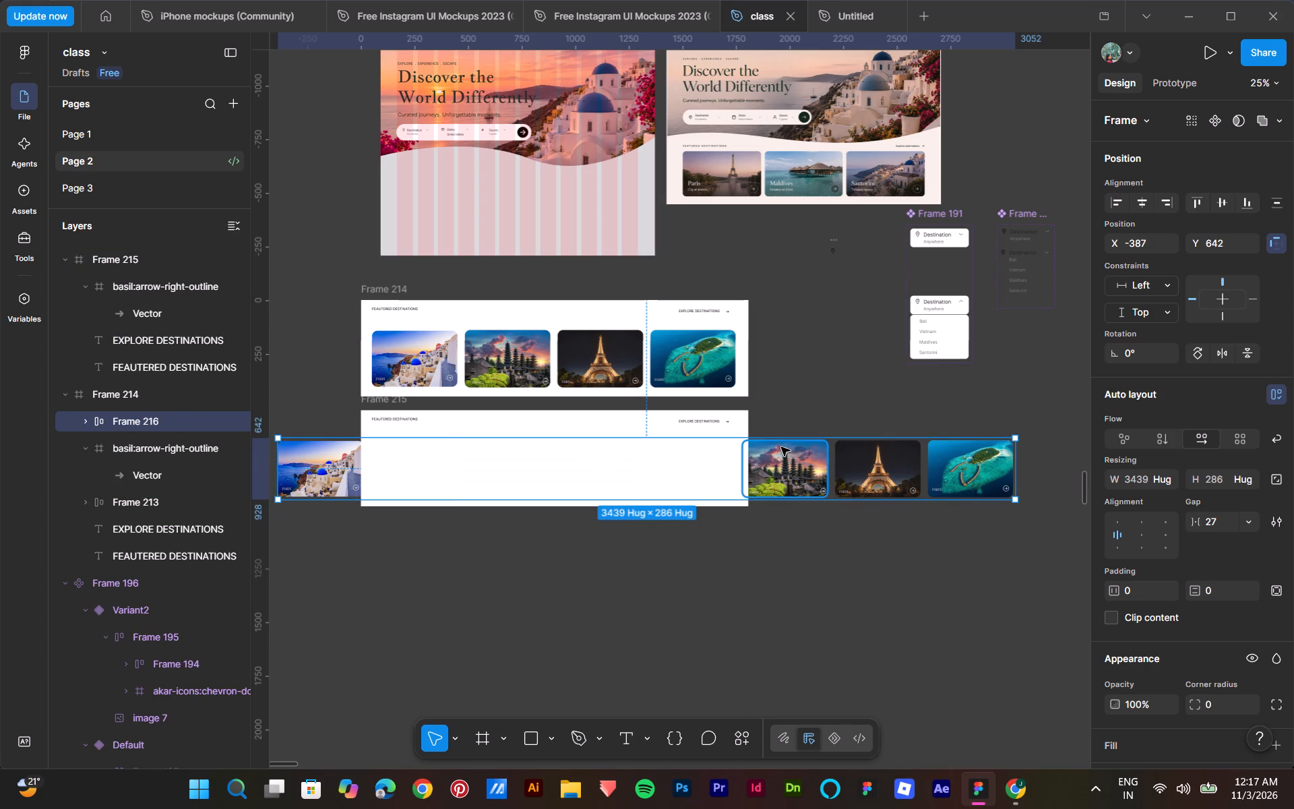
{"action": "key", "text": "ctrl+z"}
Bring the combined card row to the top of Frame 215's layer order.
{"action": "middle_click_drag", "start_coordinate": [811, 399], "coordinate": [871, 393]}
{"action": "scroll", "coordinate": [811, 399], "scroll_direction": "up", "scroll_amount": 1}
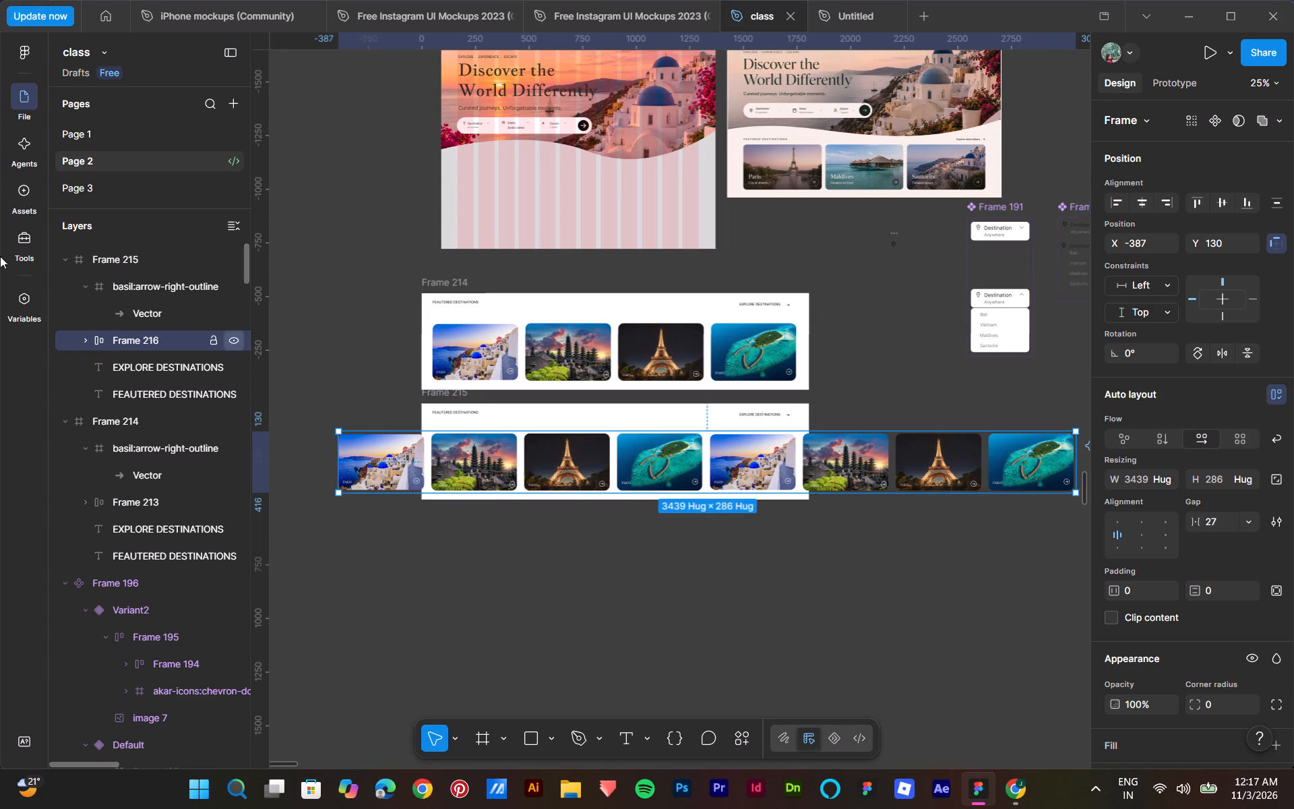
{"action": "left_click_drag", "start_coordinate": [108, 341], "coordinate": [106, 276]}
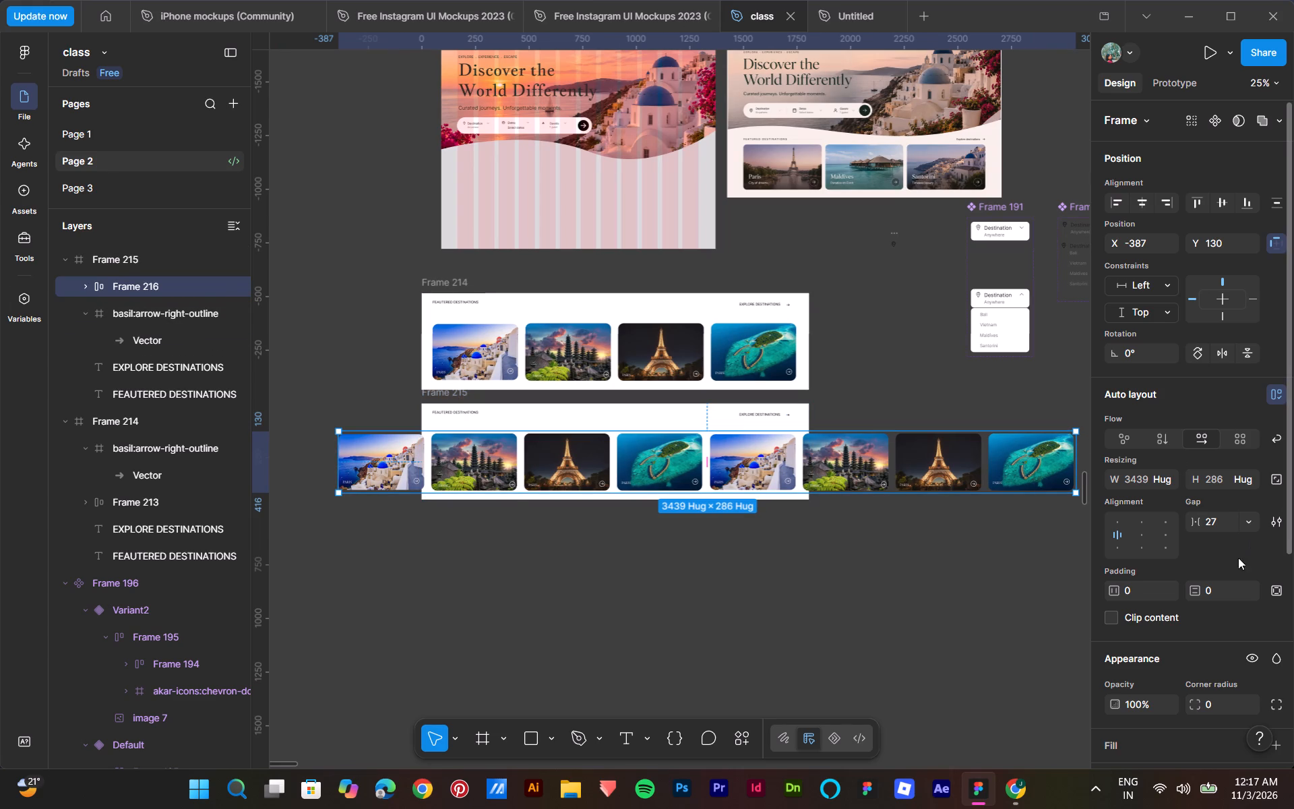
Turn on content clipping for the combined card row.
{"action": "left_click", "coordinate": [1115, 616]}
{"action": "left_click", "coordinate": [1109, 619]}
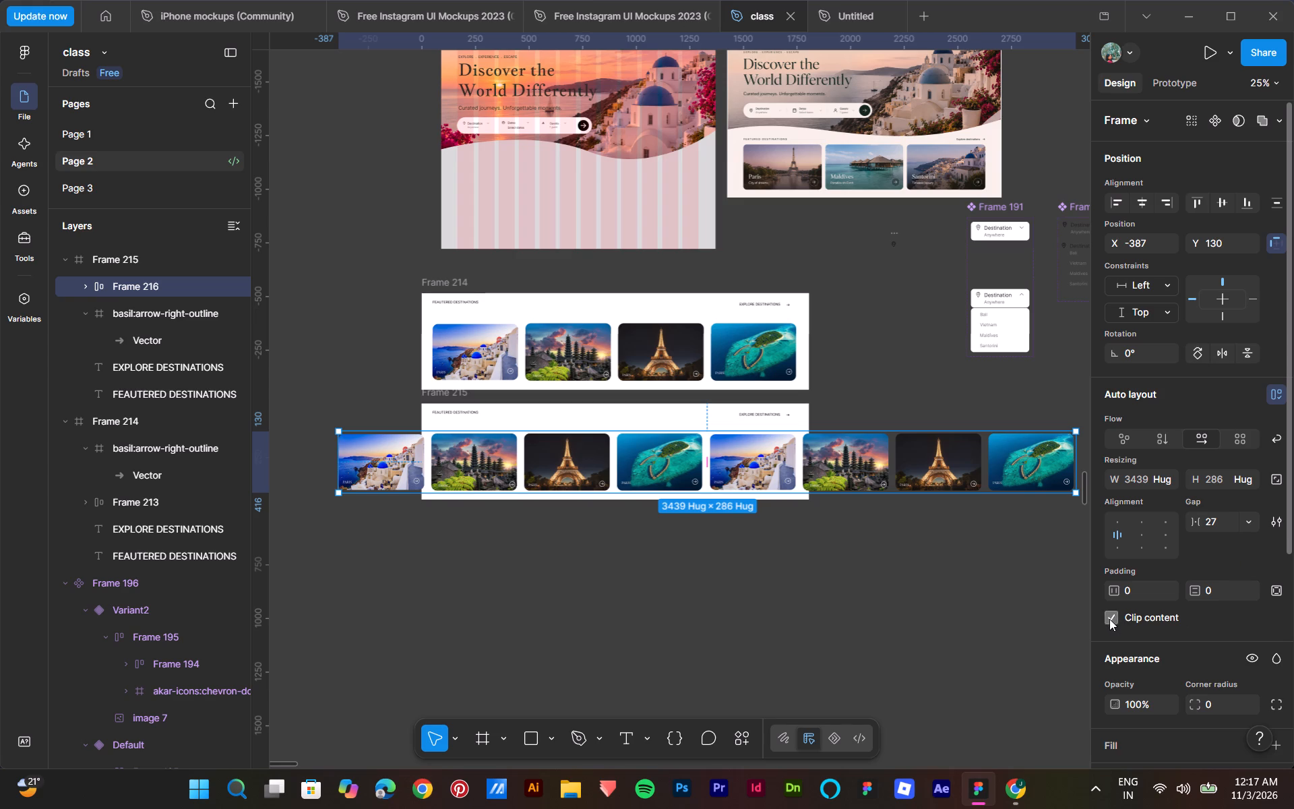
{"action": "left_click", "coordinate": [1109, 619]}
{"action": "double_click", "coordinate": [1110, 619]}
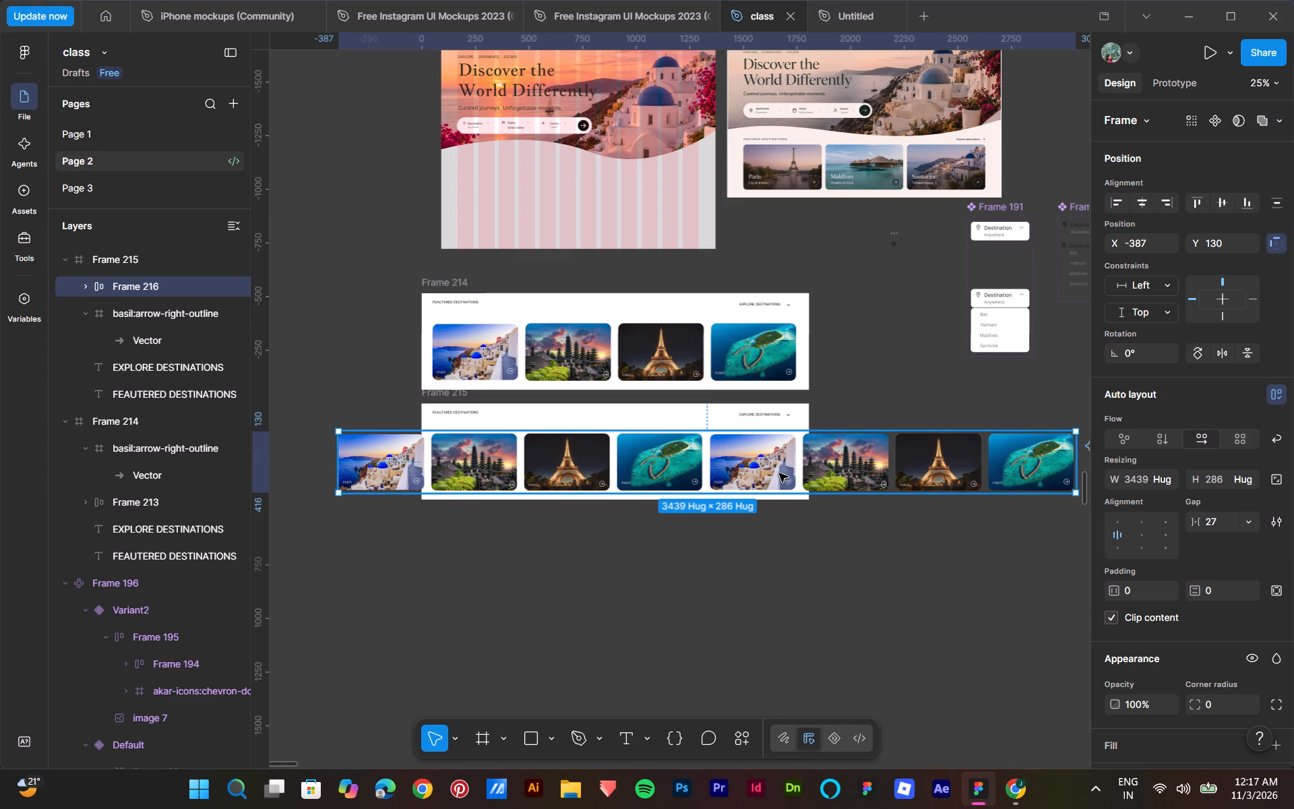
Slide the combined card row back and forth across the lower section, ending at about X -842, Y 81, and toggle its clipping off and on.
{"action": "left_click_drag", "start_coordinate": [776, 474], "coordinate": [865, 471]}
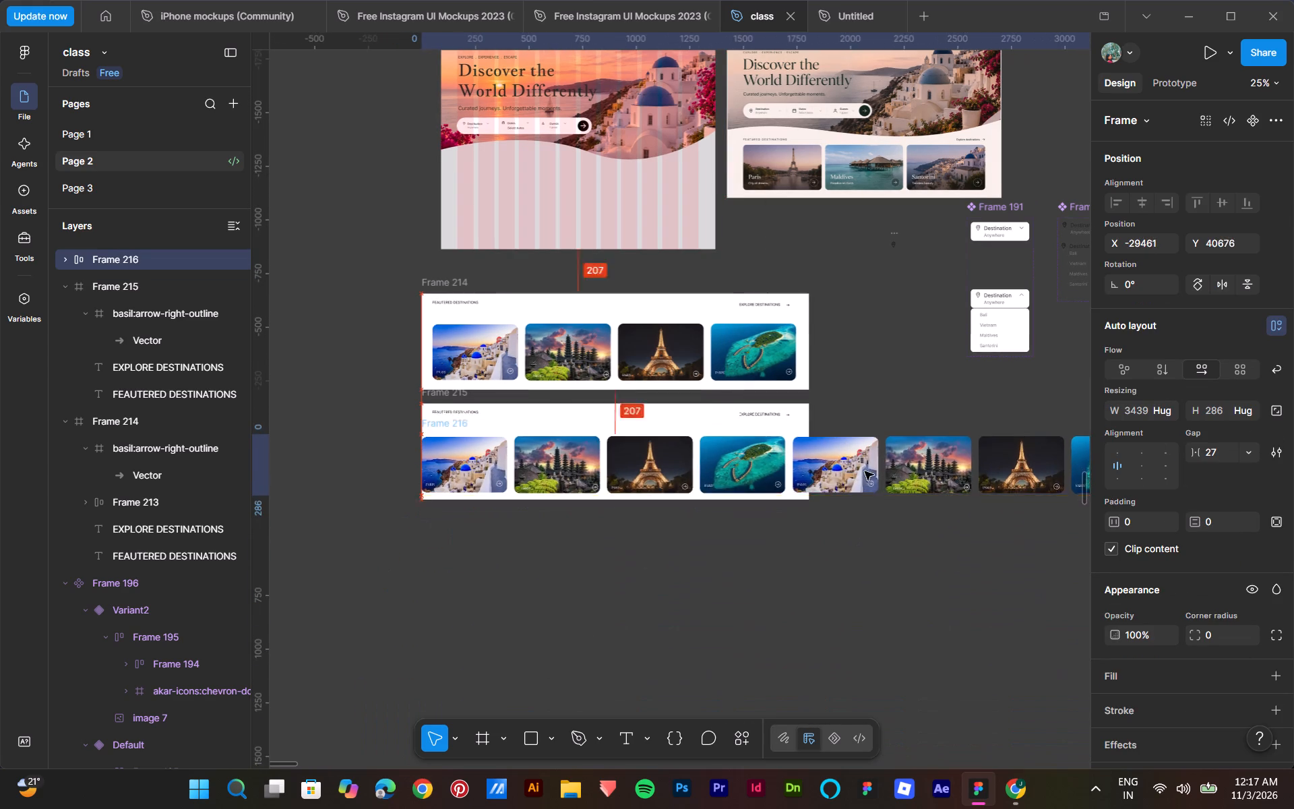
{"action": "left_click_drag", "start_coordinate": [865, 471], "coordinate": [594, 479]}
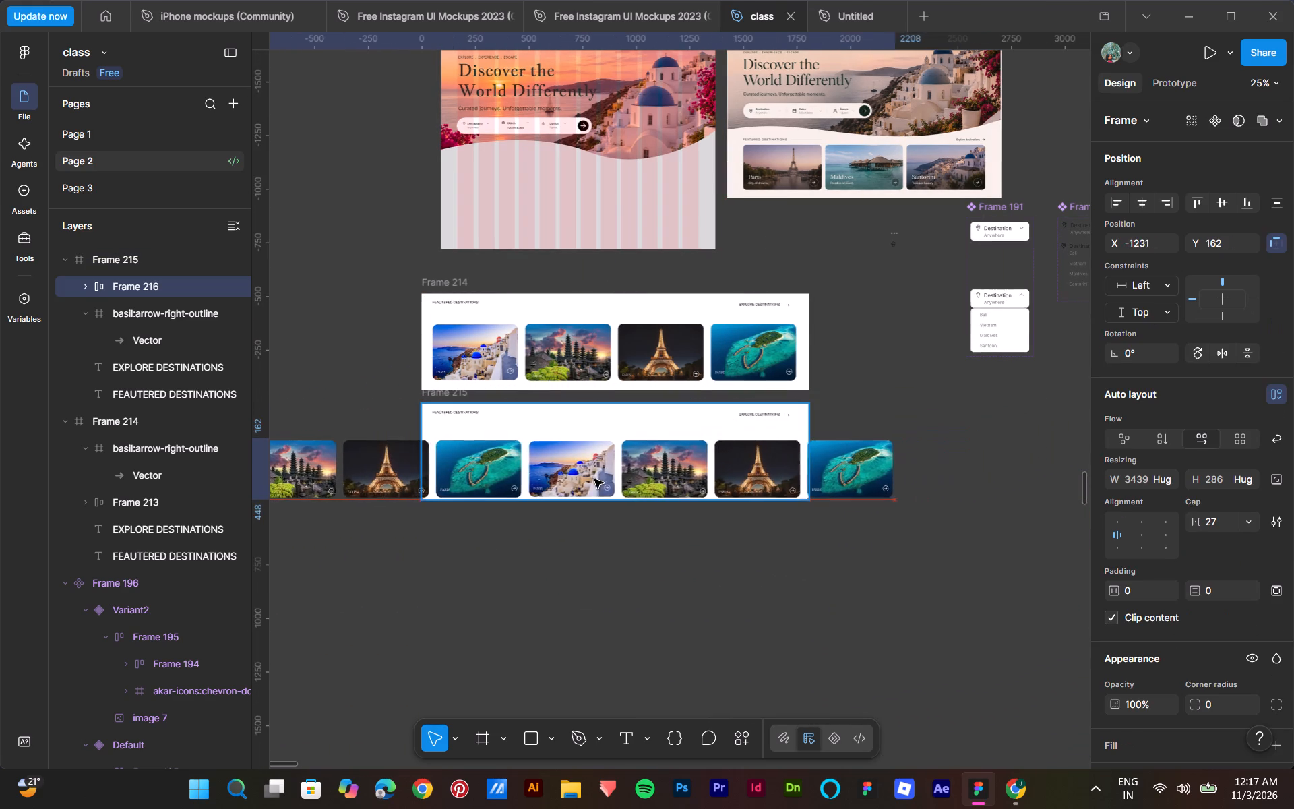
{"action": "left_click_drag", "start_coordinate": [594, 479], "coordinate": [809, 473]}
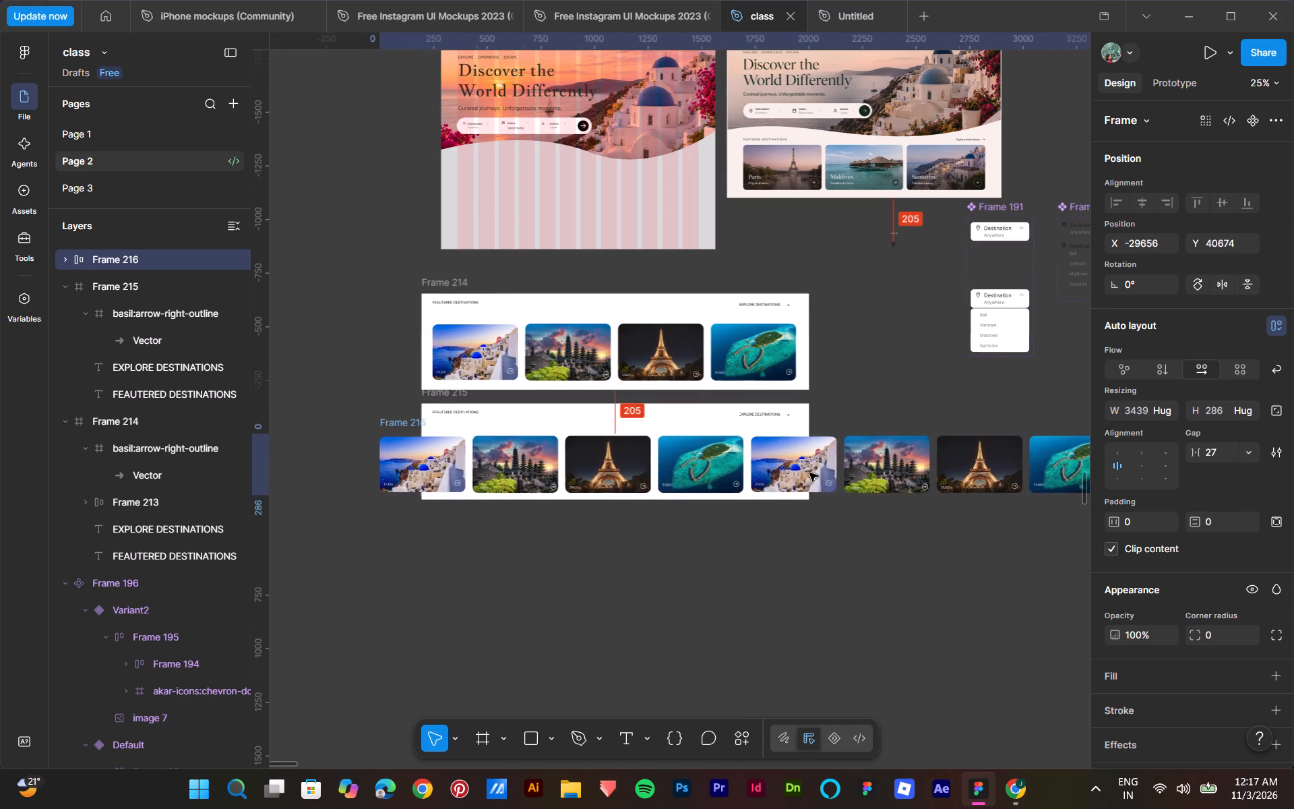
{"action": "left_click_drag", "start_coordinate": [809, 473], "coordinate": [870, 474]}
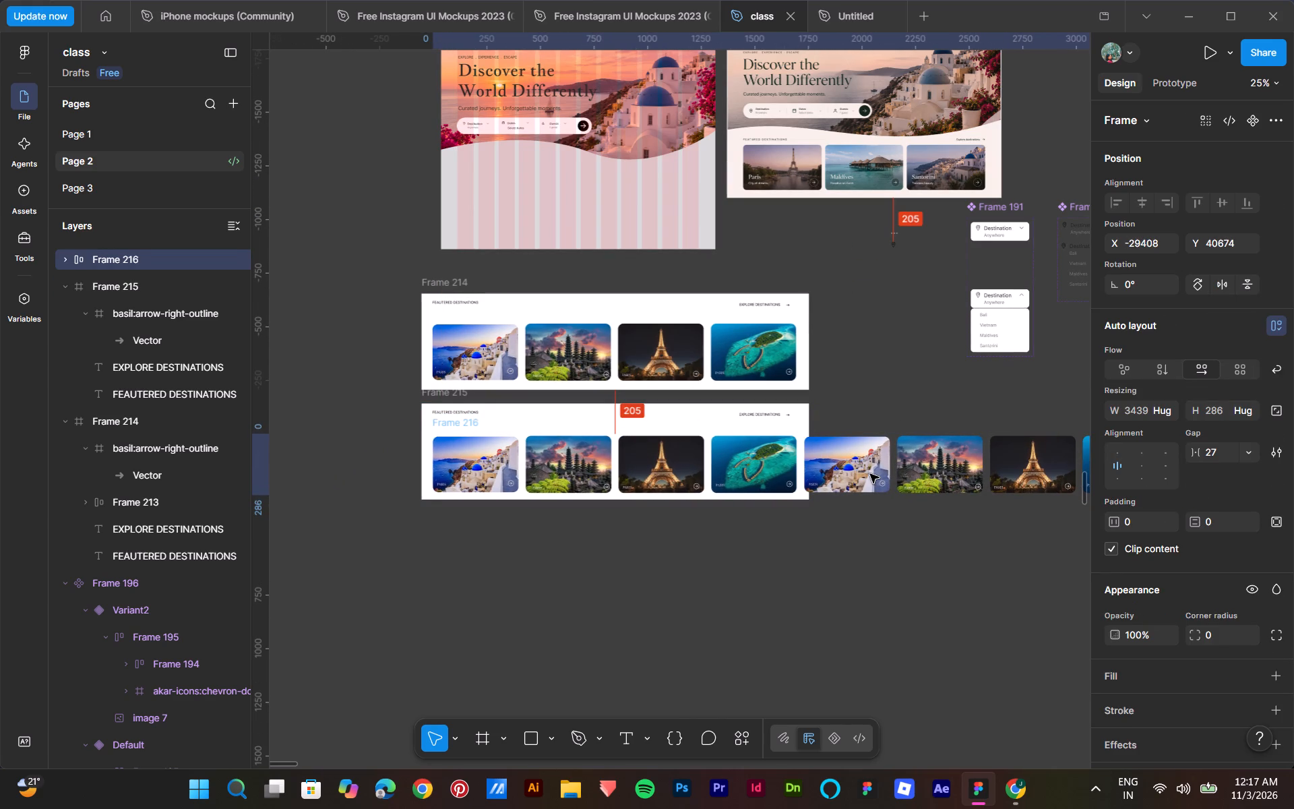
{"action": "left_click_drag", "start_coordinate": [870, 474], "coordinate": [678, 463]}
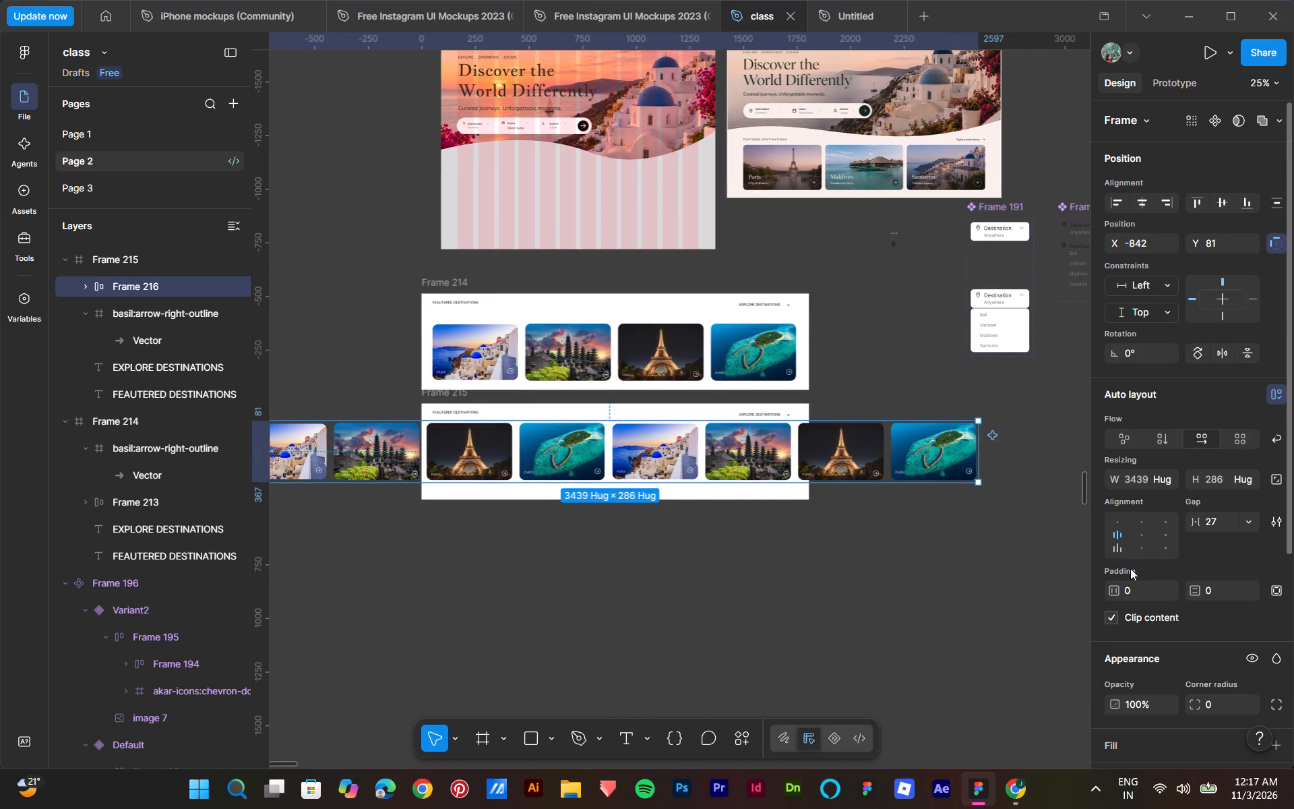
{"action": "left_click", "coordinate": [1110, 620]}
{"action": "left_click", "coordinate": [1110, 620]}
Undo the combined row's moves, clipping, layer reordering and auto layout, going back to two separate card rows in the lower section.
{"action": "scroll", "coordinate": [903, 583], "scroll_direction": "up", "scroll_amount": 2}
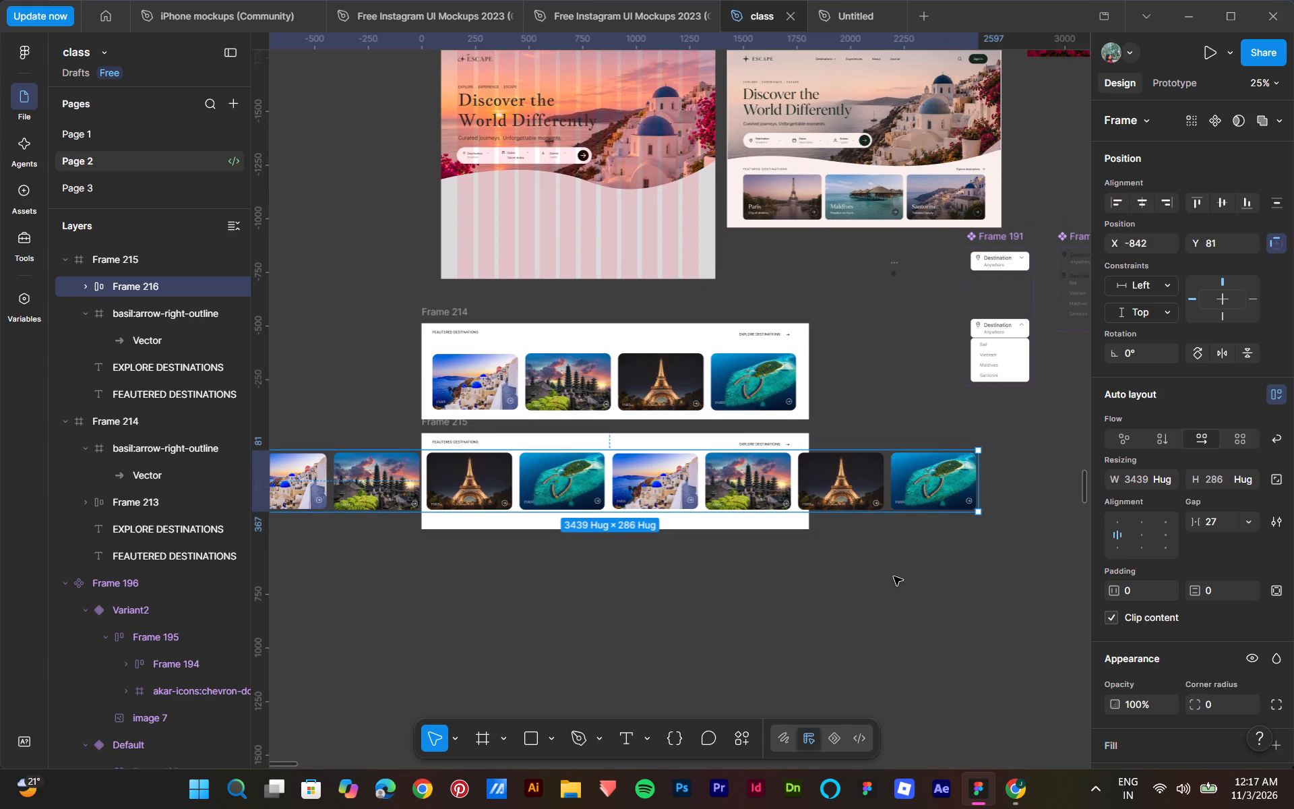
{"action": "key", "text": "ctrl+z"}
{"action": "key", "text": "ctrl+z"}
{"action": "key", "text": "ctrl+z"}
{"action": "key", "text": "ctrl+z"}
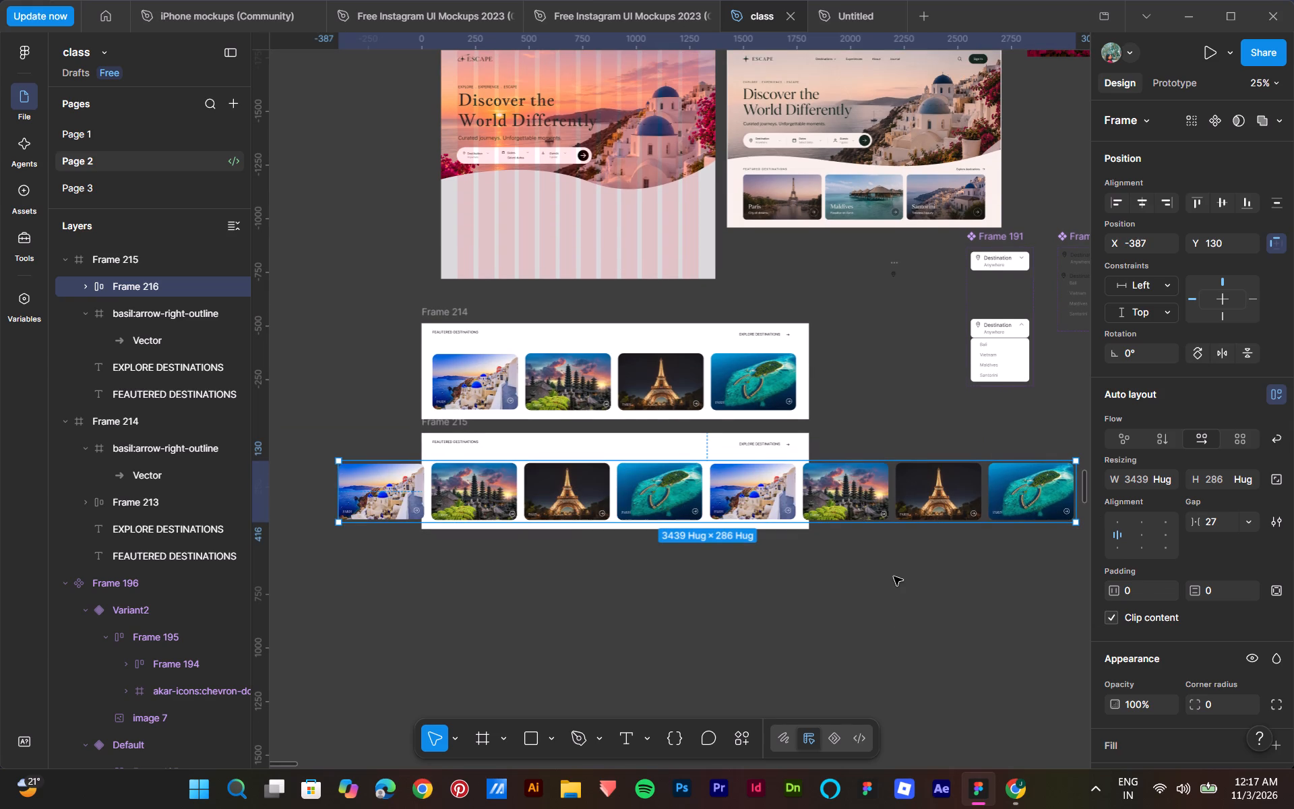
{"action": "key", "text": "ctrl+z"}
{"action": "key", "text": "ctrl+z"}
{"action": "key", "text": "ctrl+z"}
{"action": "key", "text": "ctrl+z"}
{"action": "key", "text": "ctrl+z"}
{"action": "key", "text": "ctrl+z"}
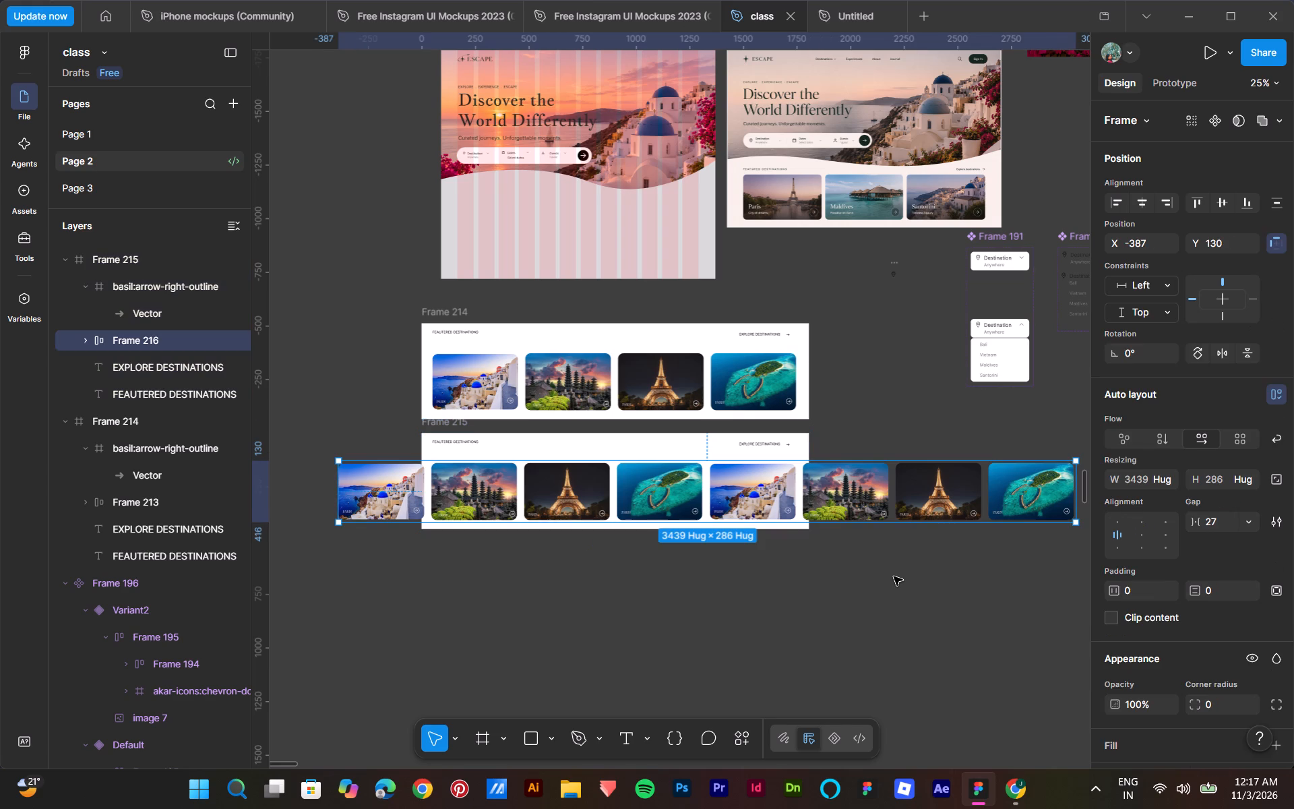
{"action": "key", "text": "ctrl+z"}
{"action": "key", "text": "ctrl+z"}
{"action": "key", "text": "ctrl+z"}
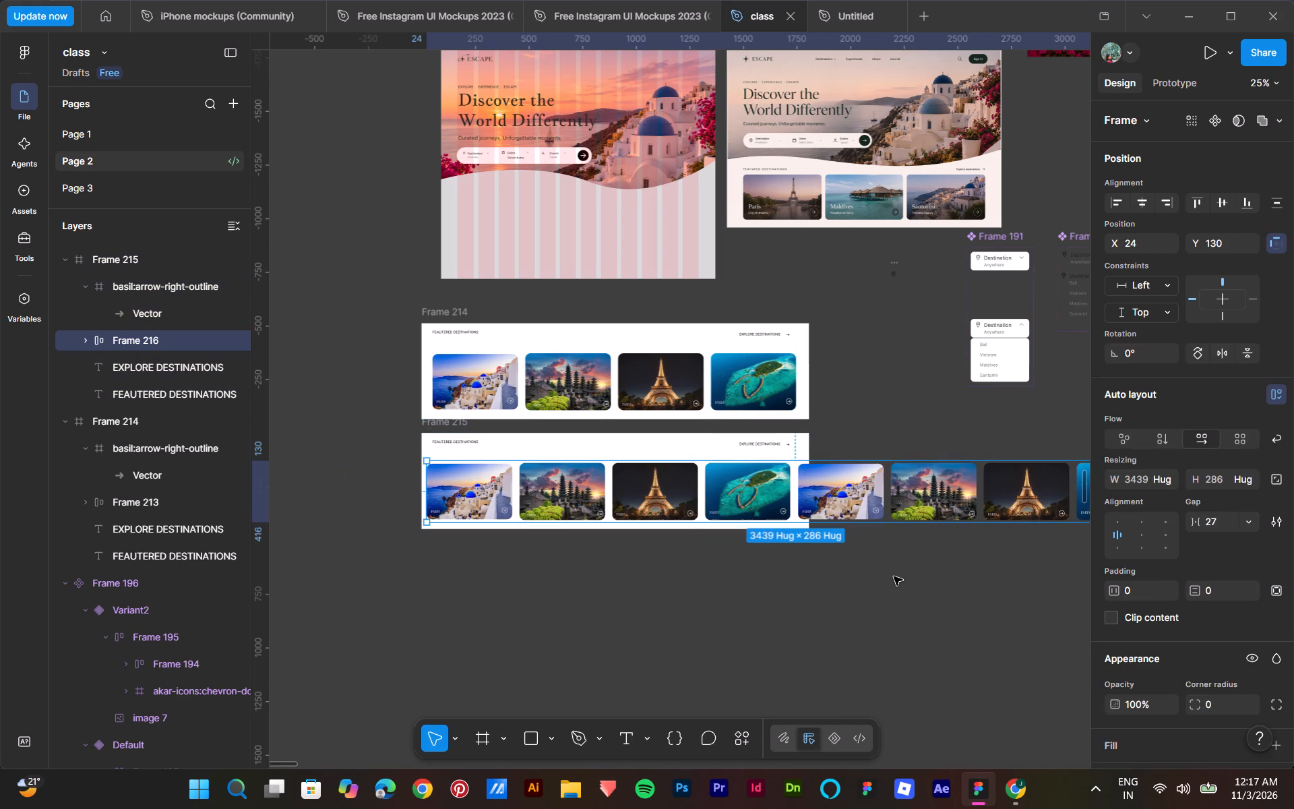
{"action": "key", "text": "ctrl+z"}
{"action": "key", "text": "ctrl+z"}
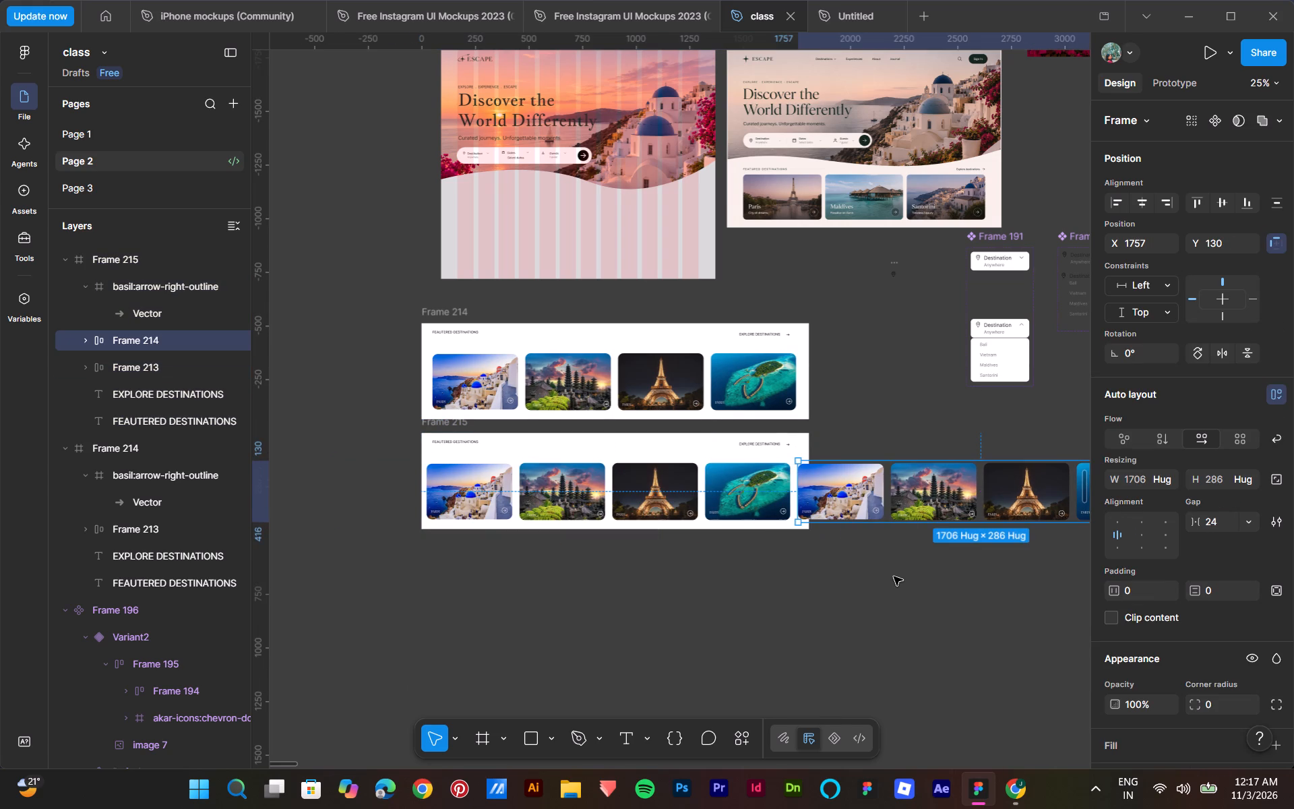
Move the original featured destinations section (Frame 214) into MacBook Air - 13 beneath the hero, at X 0, Y 732.
{"action": "left_click_drag", "start_coordinate": [452, 313], "coordinate": [475, 200]}
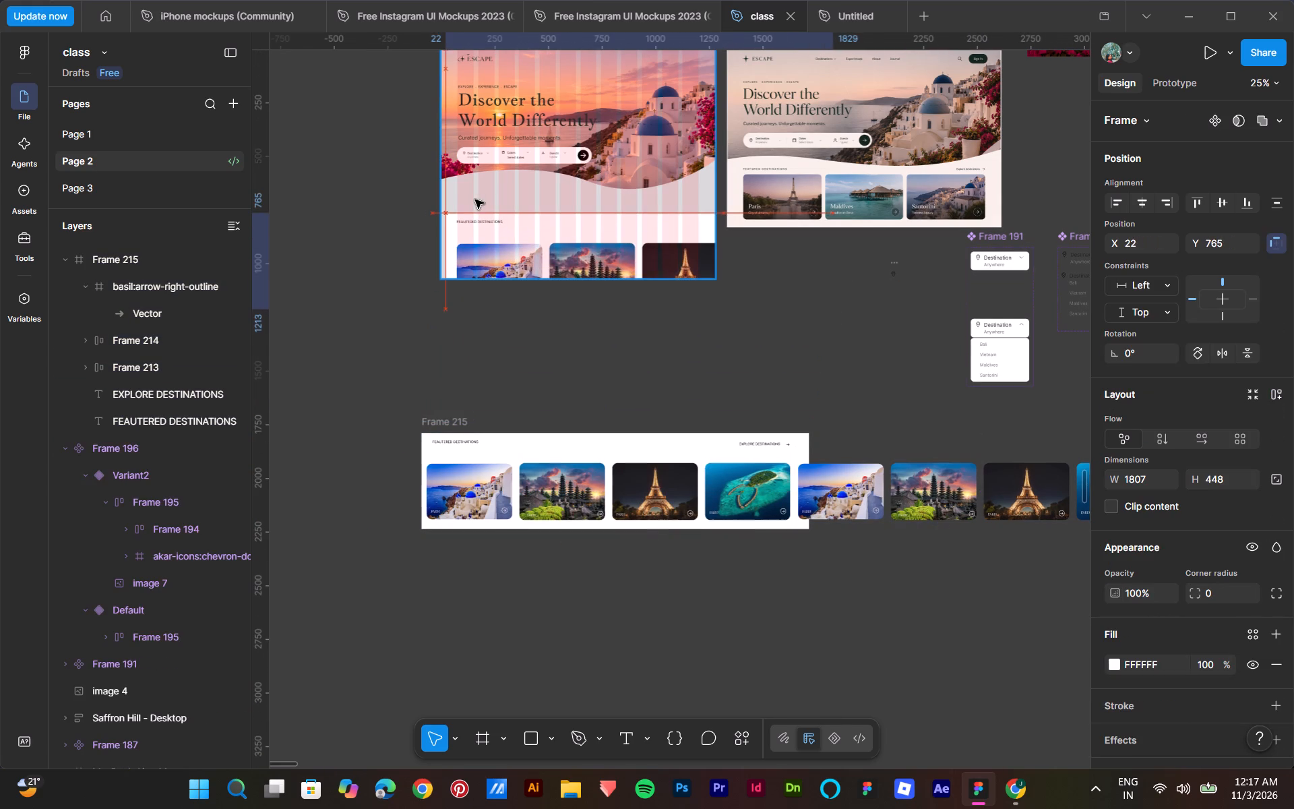
{"action": "left_click_drag", "start_coordinate": [475, 200], "coordinate": [469, 196]}
{"action": "scroll", "coordinate": [612, 267], "scroll_direction": "left", "scroll_amount": 1}
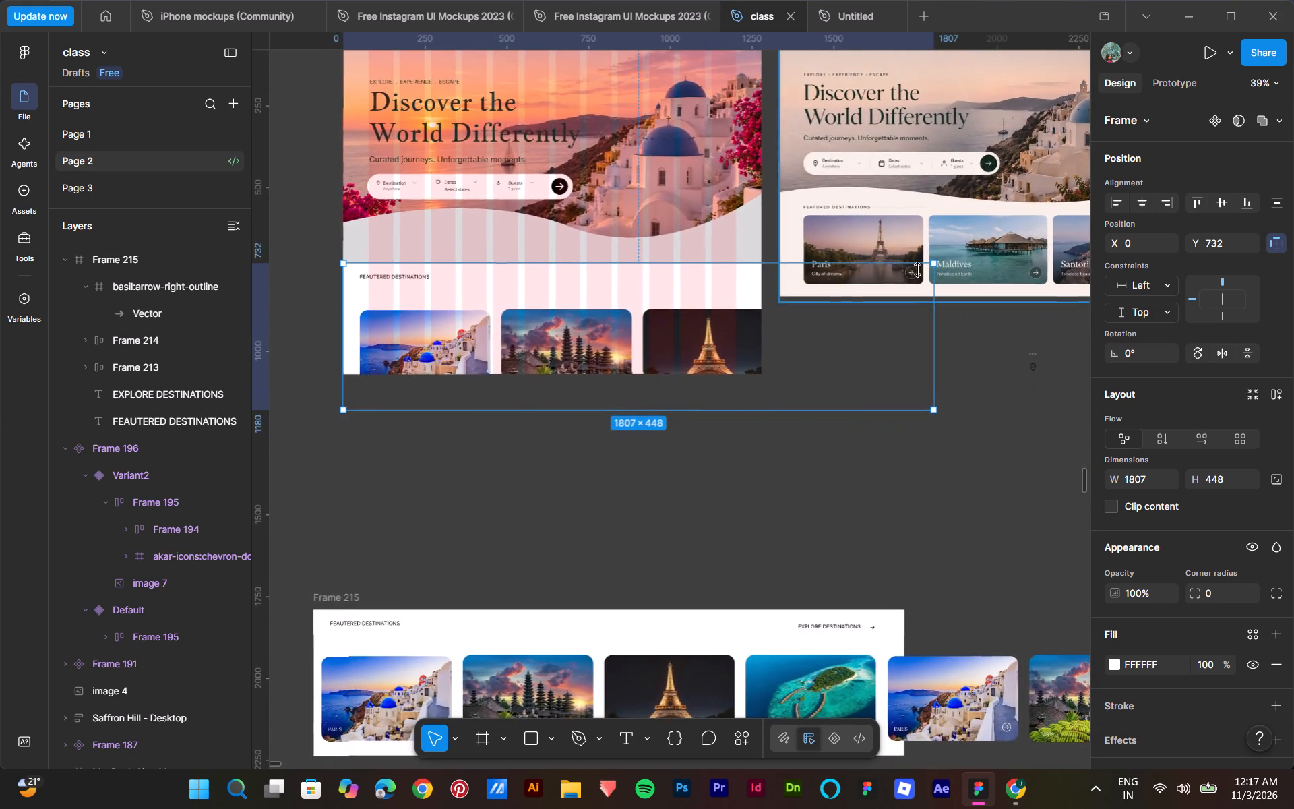
Scale the featured destinations section proportionally to about 1270 × 315 and fit it beneath the hero's wave.
{"action": "key", "text": "k"}
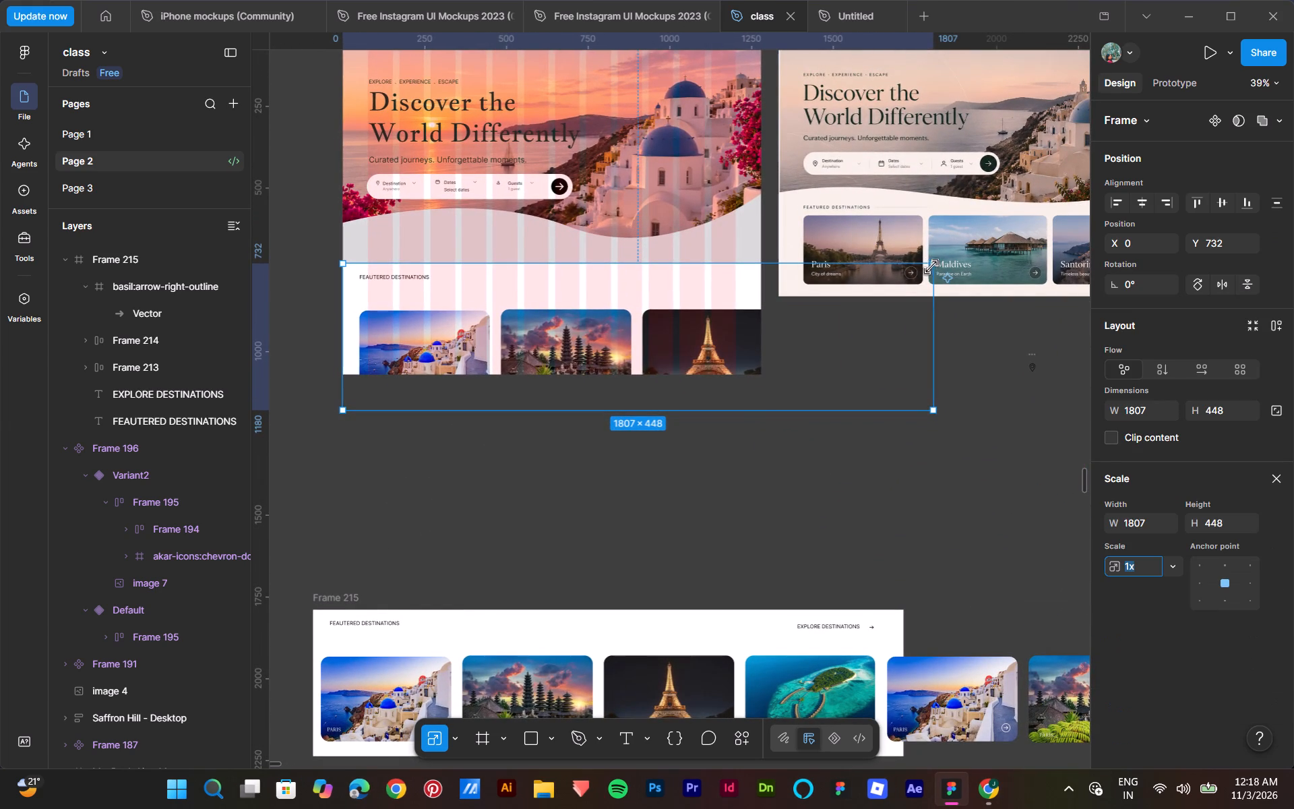
{"action": "left_click_drag", "start_coordinate": [931, 265], "coordinate": [702, 326]}
{"action": "left_click_drag", "start_coordinate": [605, 338], "coordinate": [623, 307]}
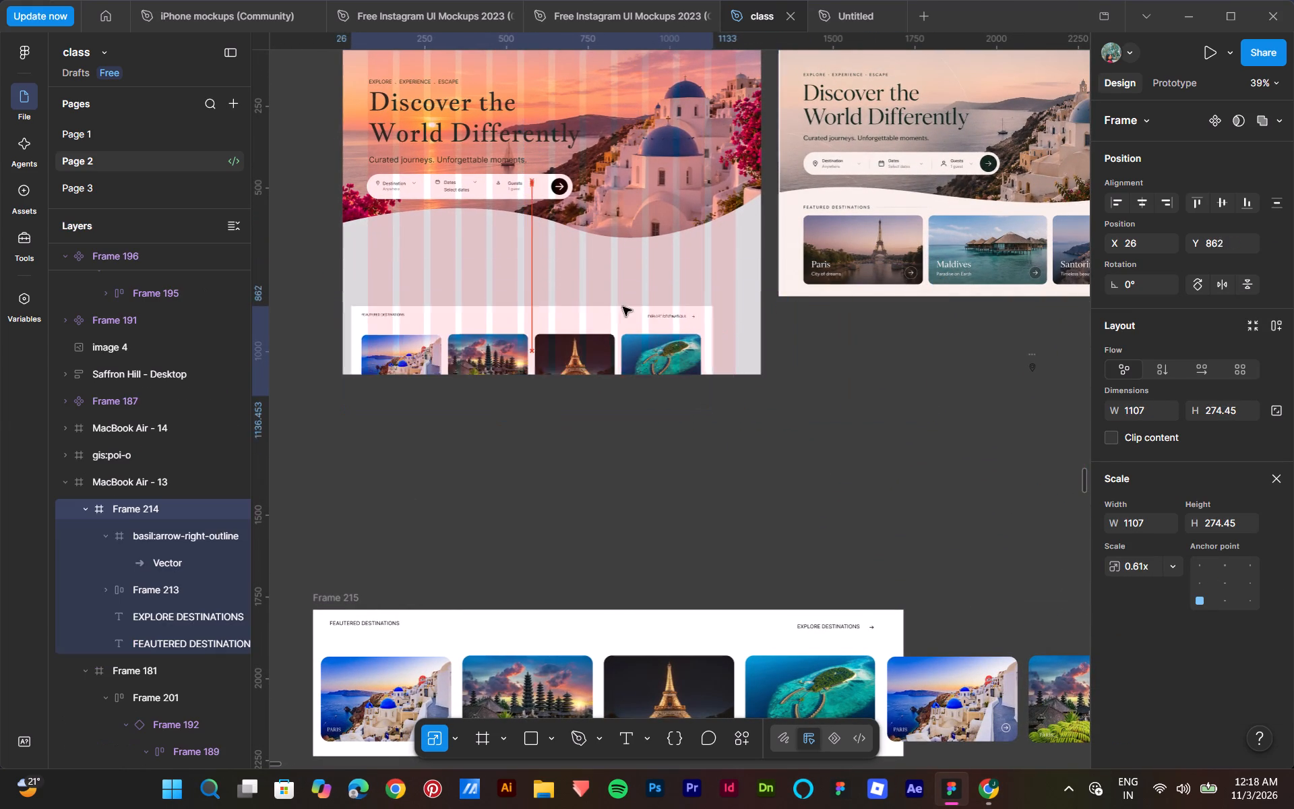
{"action": "left_click_drag", "start_coordinate": [623, 307], "coordinate": [621, 270]}
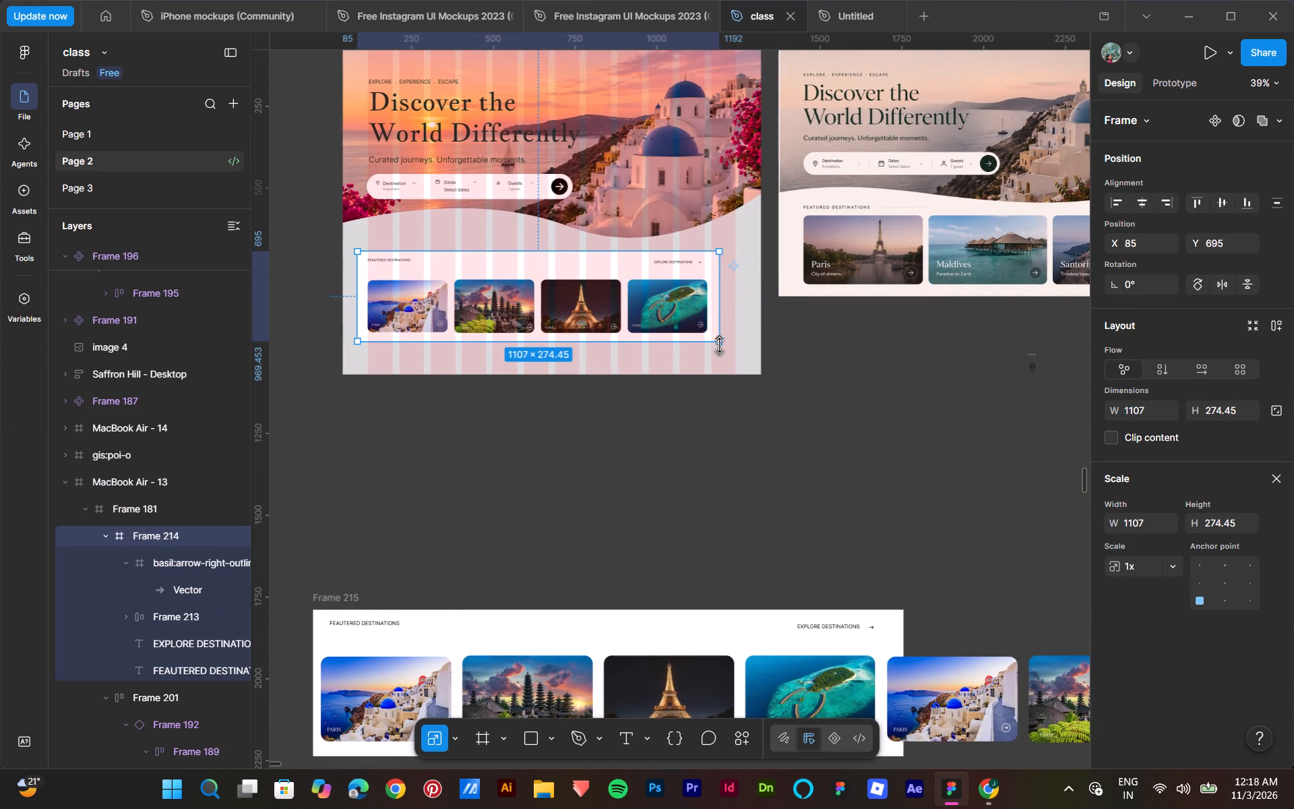
{"action": "left_click_drag", "start_coordinate": [720, 345], "coordinate": [727, 350]}
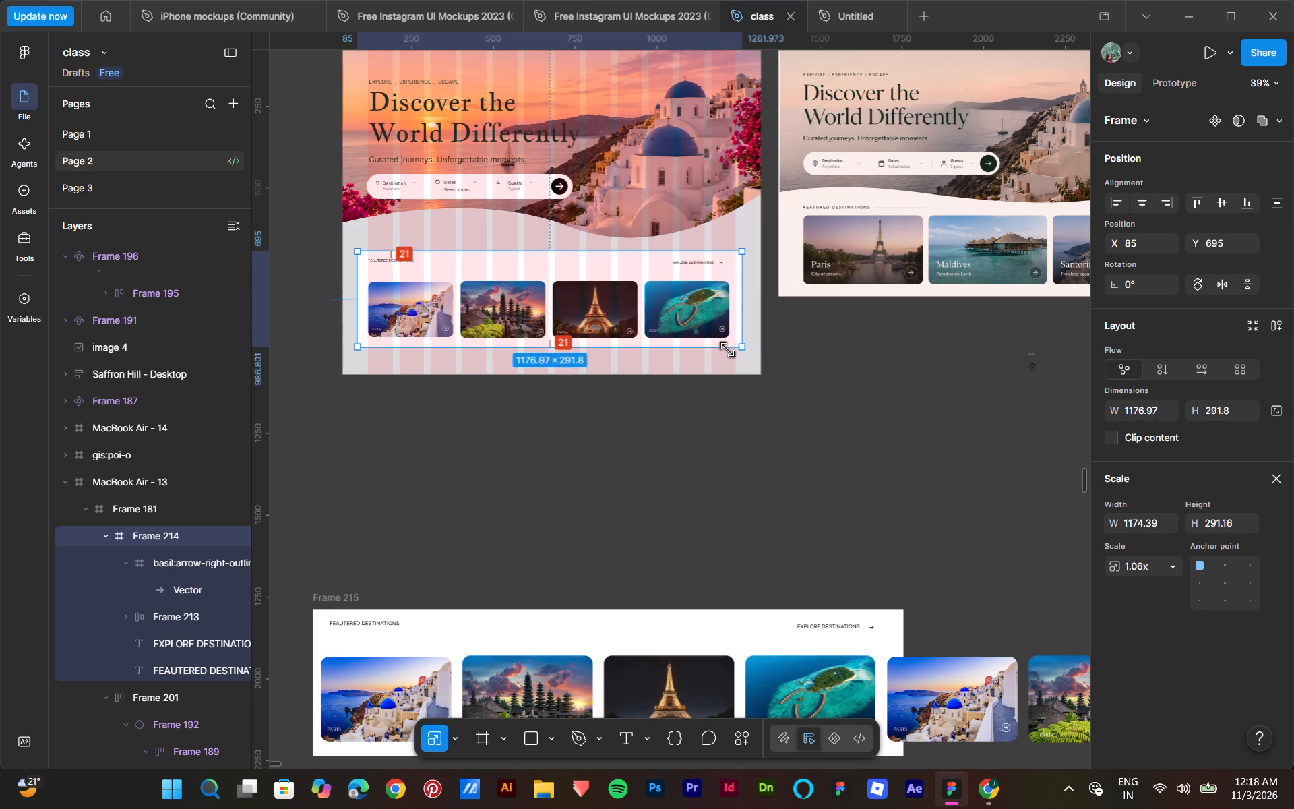
{"action": "left_click_drag", "start_coordinate": [727, 350], "coordinate": [736, 363]}
{"action": "left_click_drag", "start_coordinate": [683, 282], "coordinate": [658, 271]}
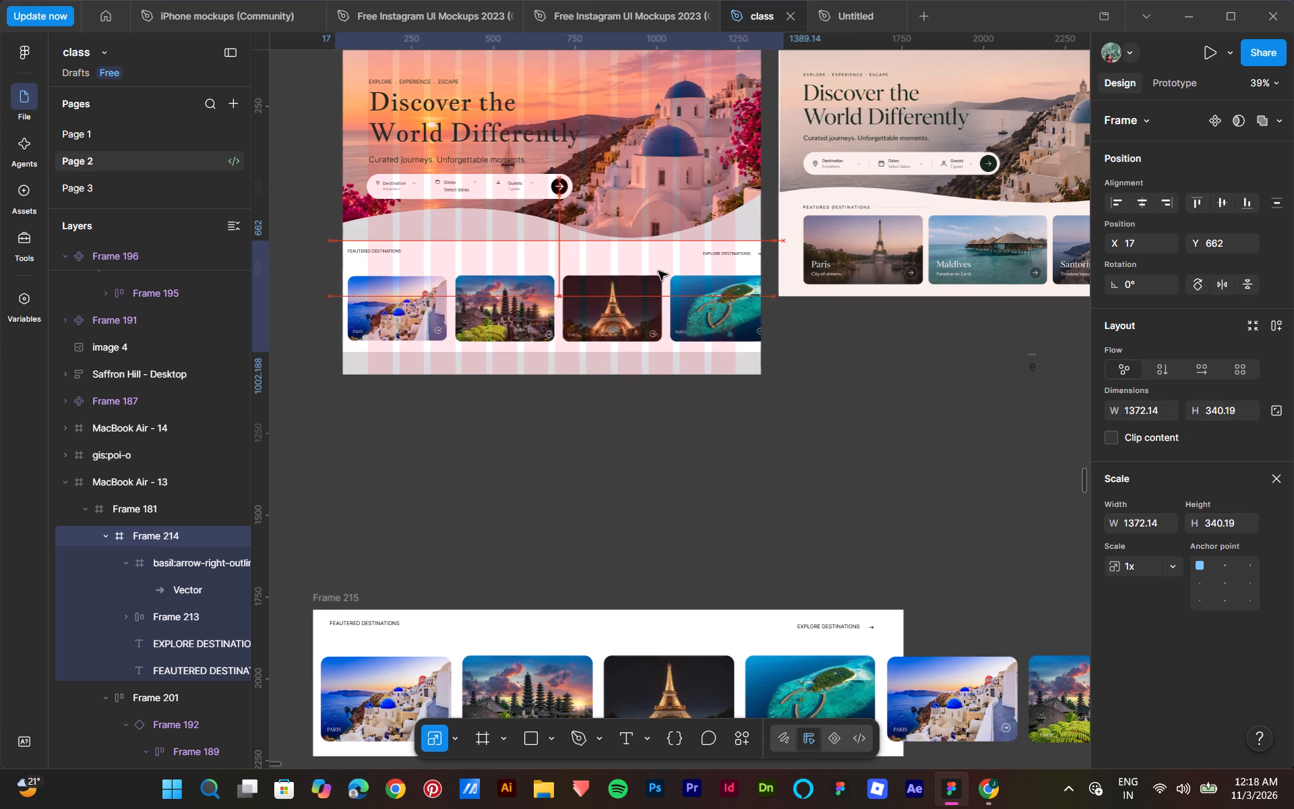
{"action": "left_click_drag", "start_coordinate": [658, 271], "coordinate": [661, 271]}
{"action": "left_click_drag", "start_coordinate": [783, 242], "coordinate": [768, 243]}
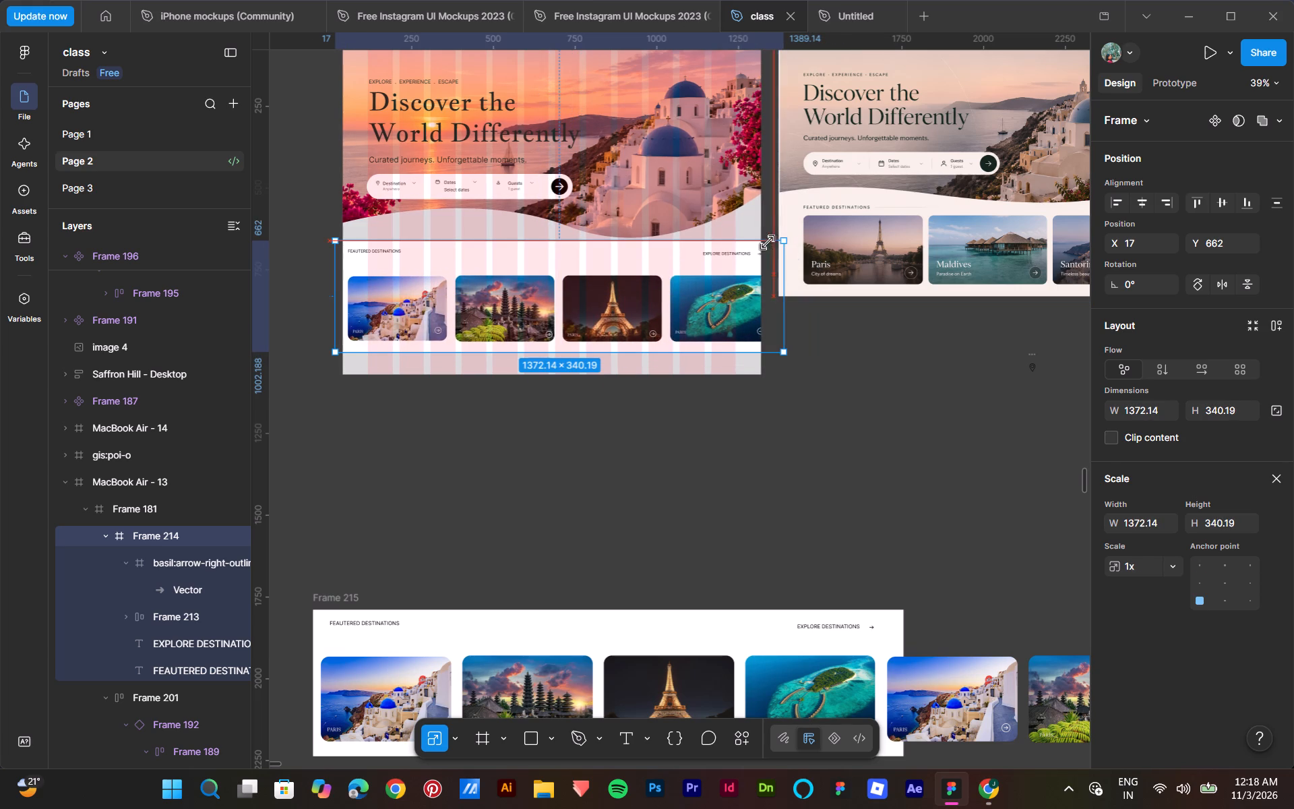
{"action": "left_click_drag", "start_coordinate": [768, 243], "coordinate": [762, 243]}
{"action": "left_click_drag", "start_coordinate": [785, 242], "coordinate": [755, 247]}
{"action": "left_click_drag", "start_coordinate": [652, 323], "coordinate": [657, 313]}
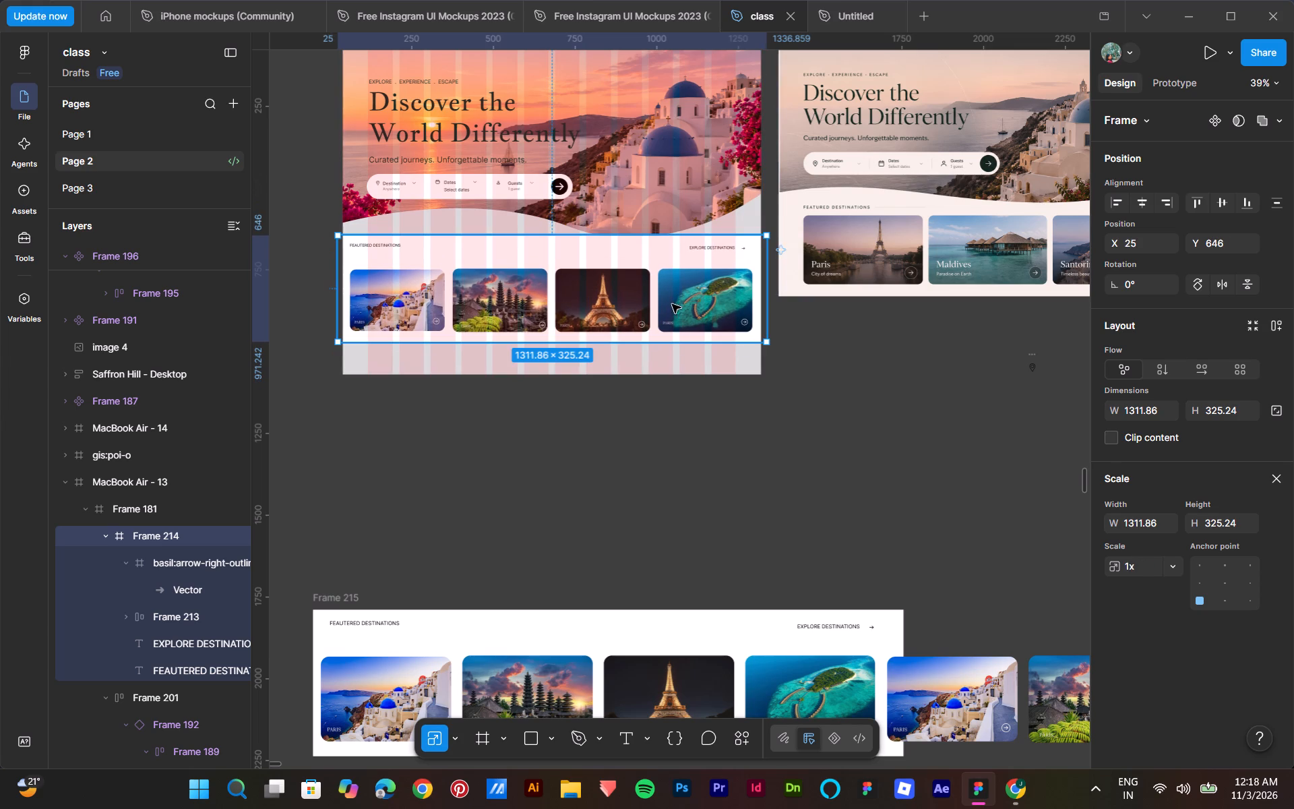
{"action": "left_click_drag", "start_coordinate": [765, 237], "coordinate": [753, 243]}
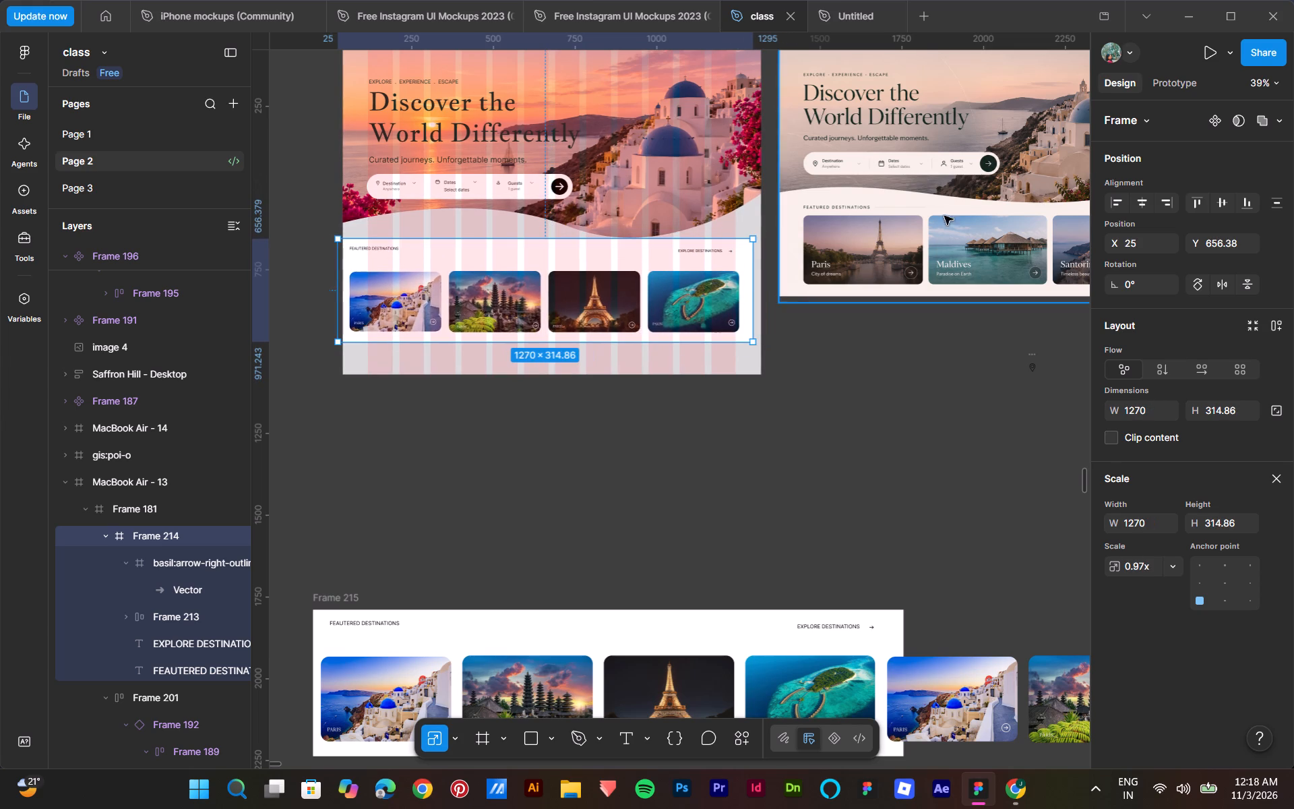
Centre the featured destinations section horizontally within its parent and lower it to Y 681.
{"action": "left_click", "coordinate": [1141, 201]}
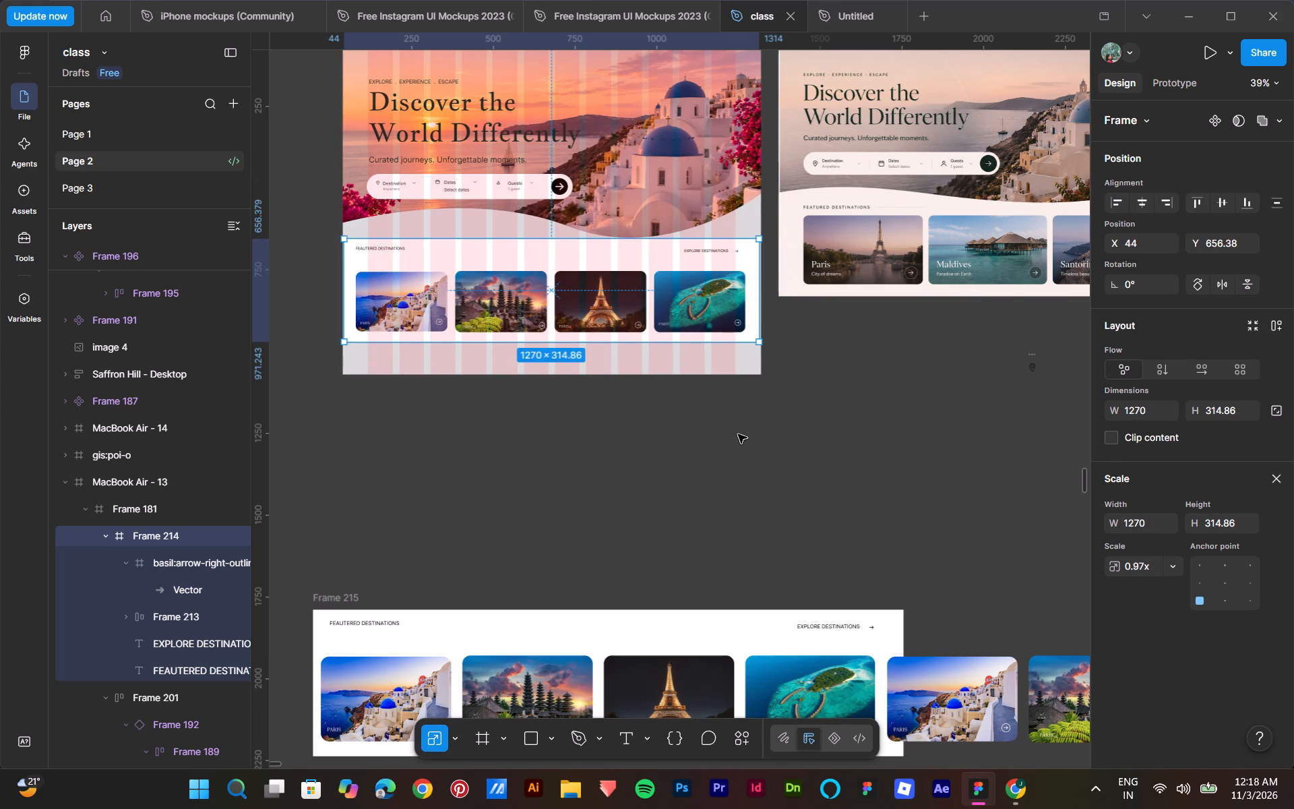
{"action": "scroll", "coordinate": [738, 433], "scroll_direction": "up", "scroll_amount": 4}
{"action": "left_click", "coordinate": [622, 499]}
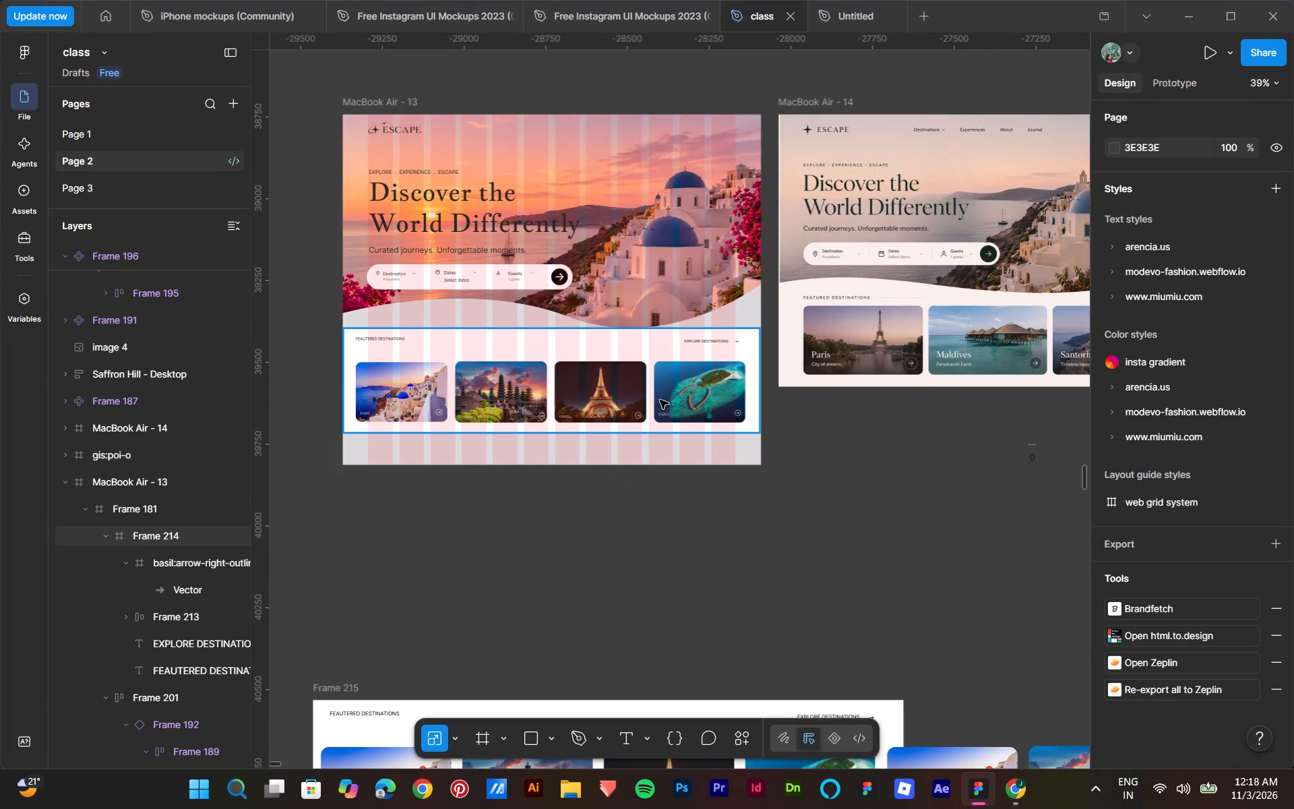
{"action": "left_click_drag", "start_coordinate": [660, 400], "coordinate": [660, 408]}
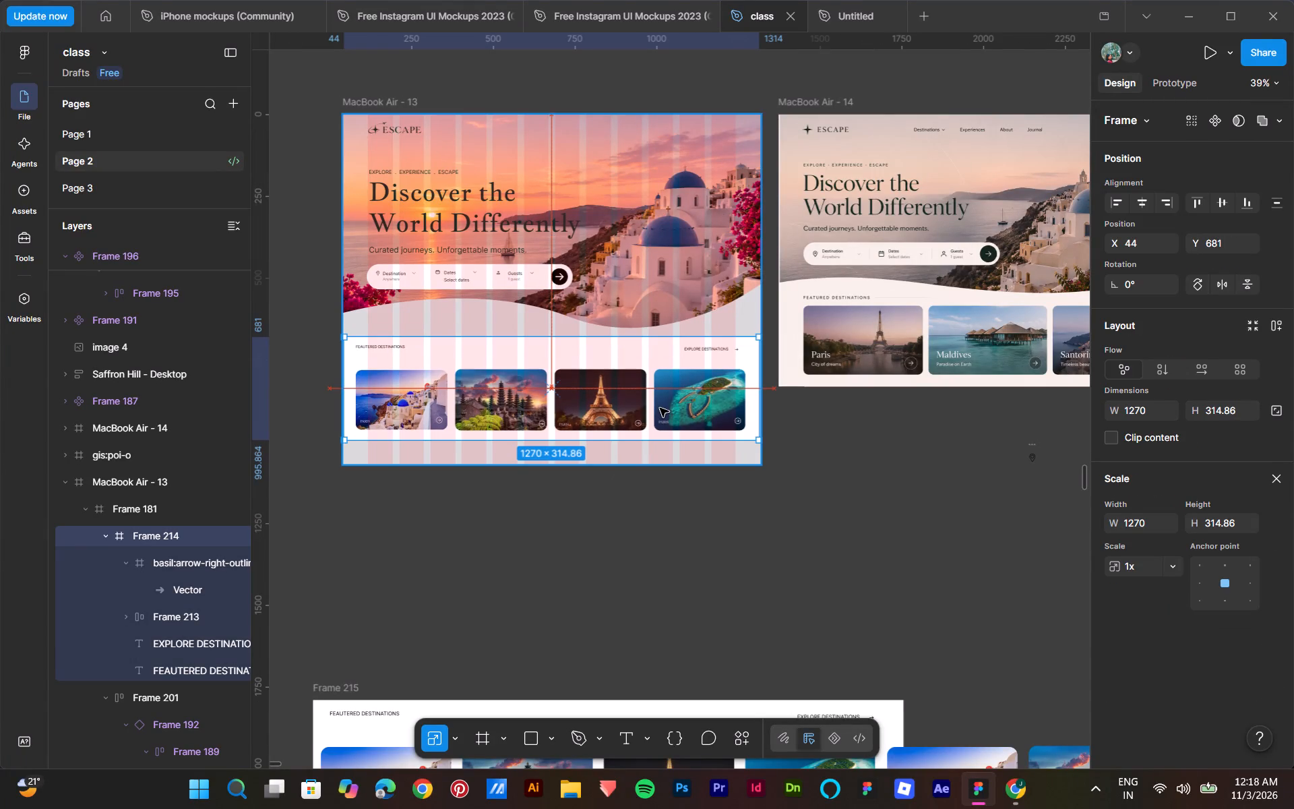
{"action": "left_click_drag", "start_coordinate": [660, 408], "coordinate": [660, 409]}
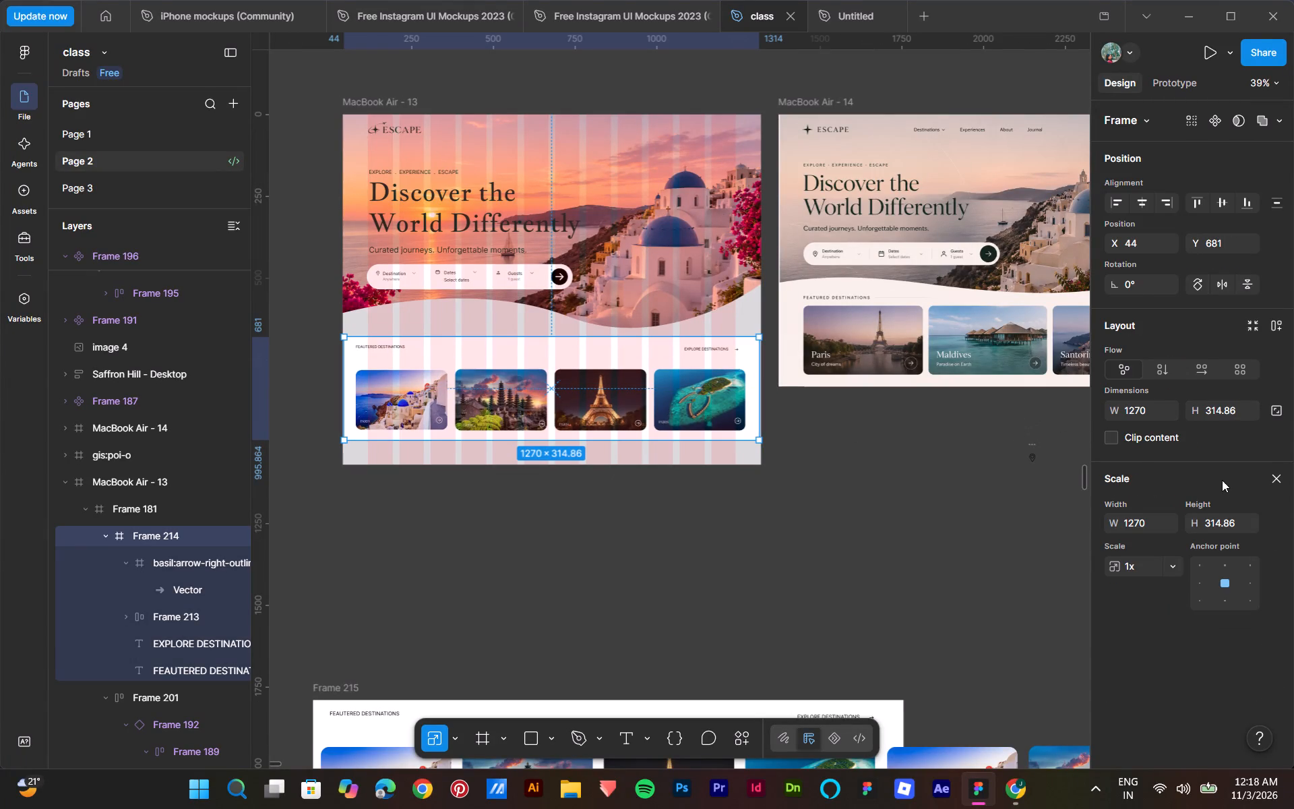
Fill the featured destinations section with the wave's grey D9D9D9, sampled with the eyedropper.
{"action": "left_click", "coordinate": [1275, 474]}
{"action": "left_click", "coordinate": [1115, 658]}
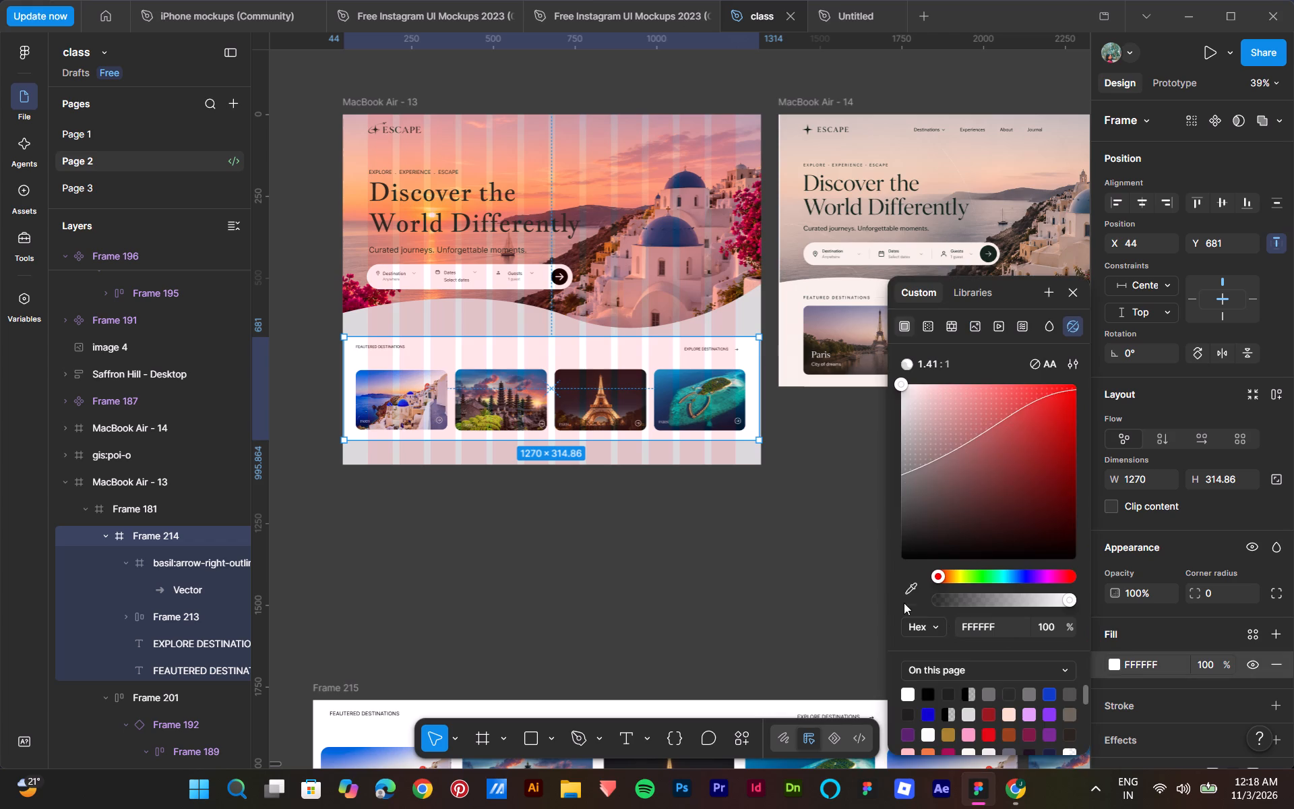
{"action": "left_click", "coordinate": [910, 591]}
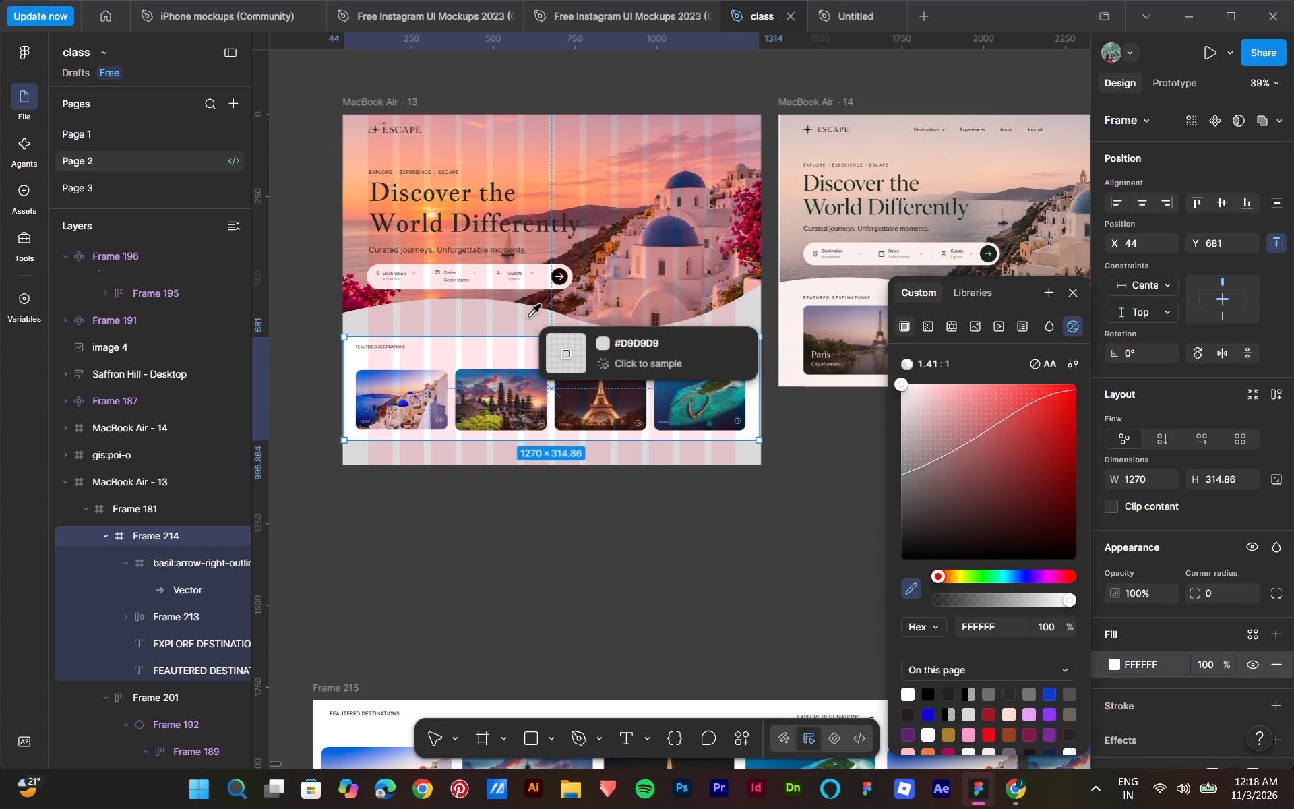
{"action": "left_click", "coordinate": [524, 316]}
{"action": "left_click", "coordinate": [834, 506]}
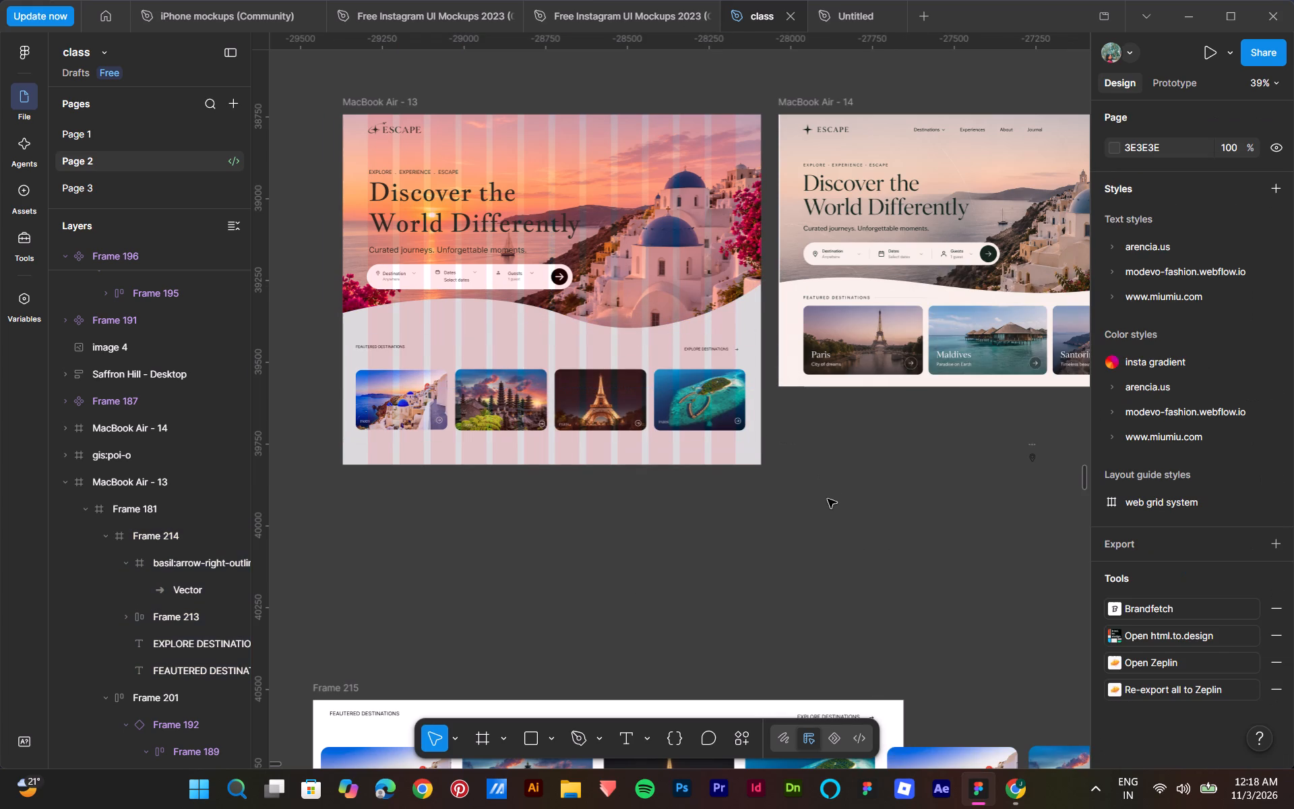
Preview MacBook Air - 13 as a prototype and examine how the hero and featured destinations section look when scrolled.
{"action": "left_click", "coordinate": [396, 104]}
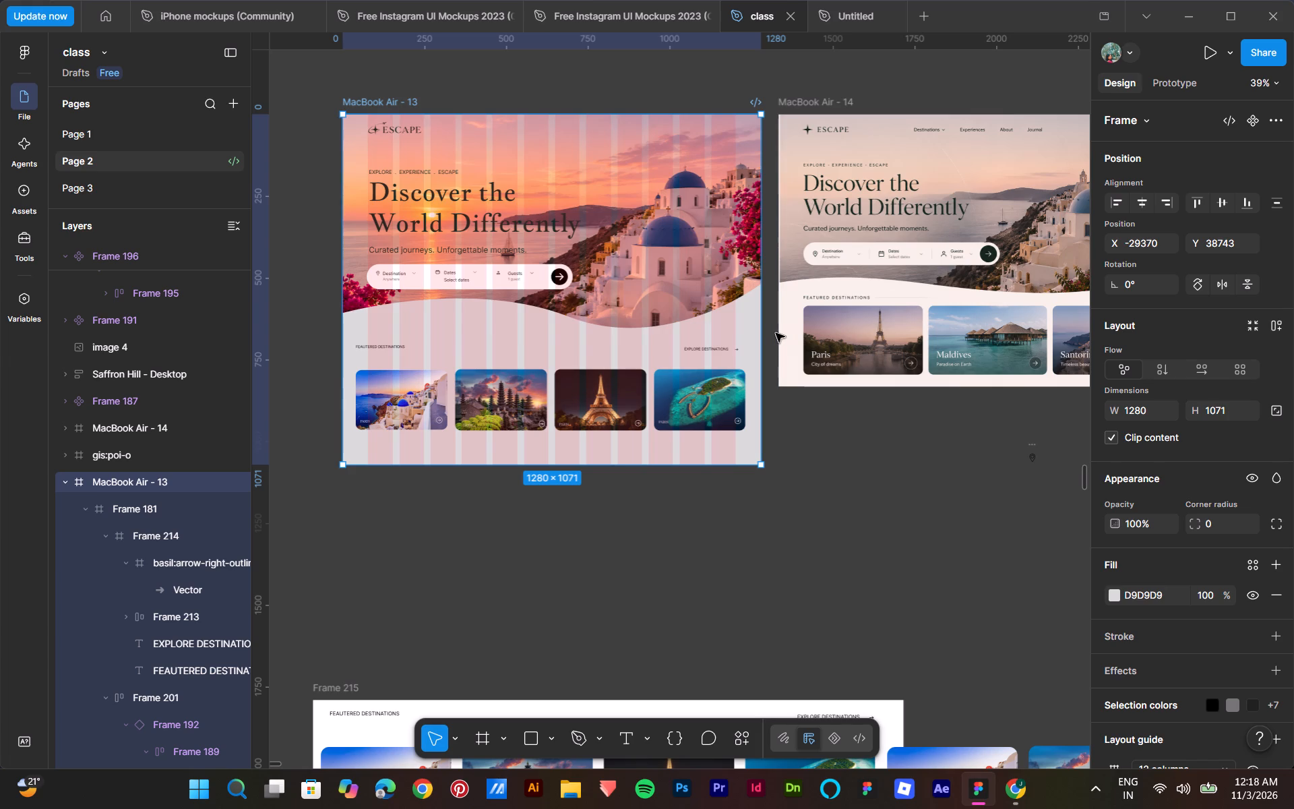
{"action": "key", "text": "shift+space"}
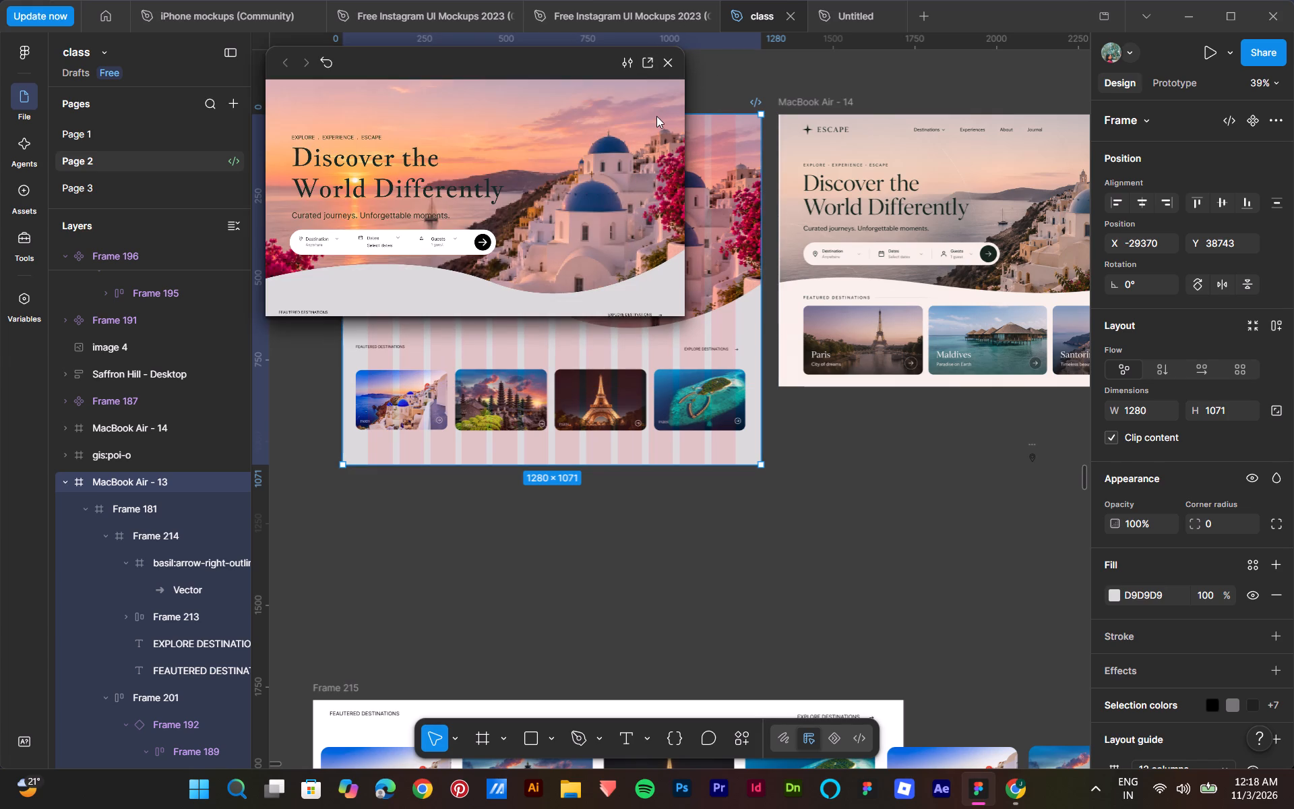
{"action": "scroll", "coordinate": [543, 201], "scroll_direction": "down", "scroll_amount": 5}
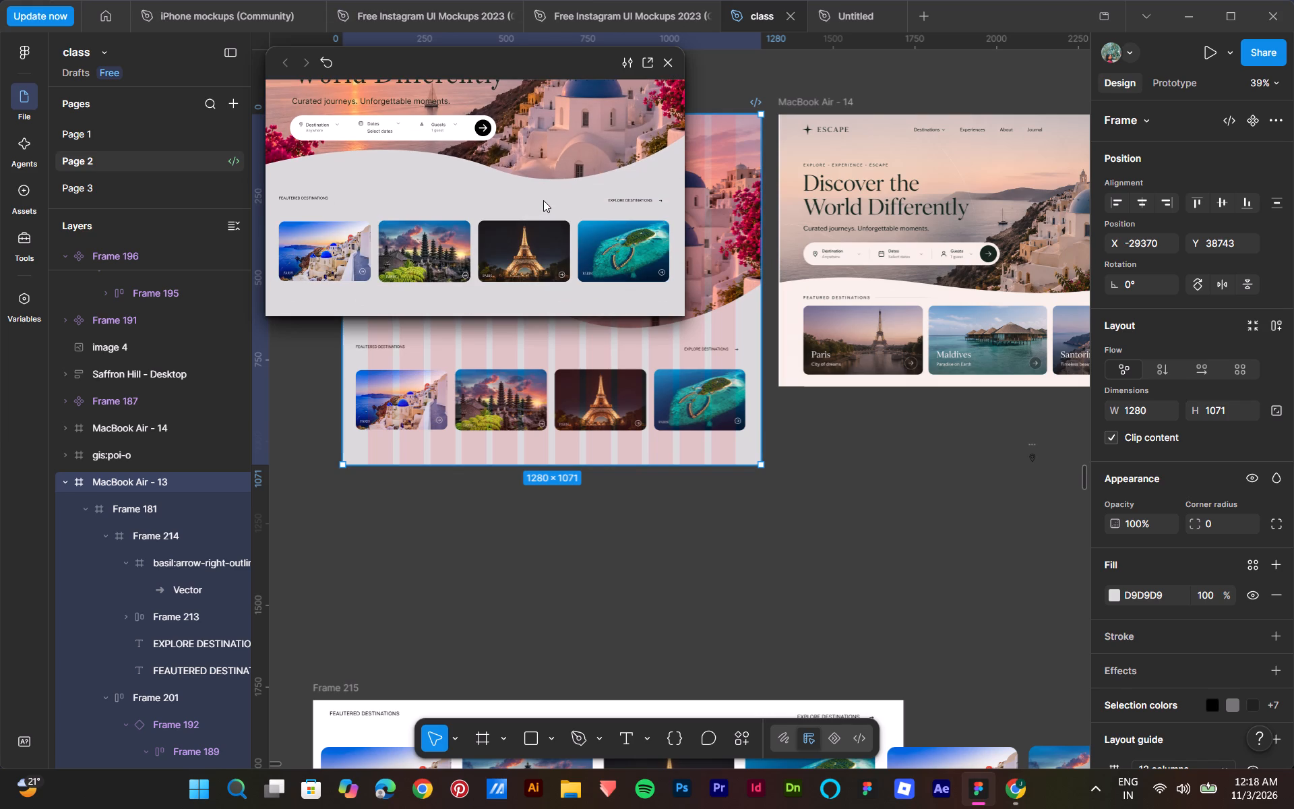
{"action": "scroll", "coordinate": [543, 200], "scroll_direction": "up", "scroll_amount": 3}
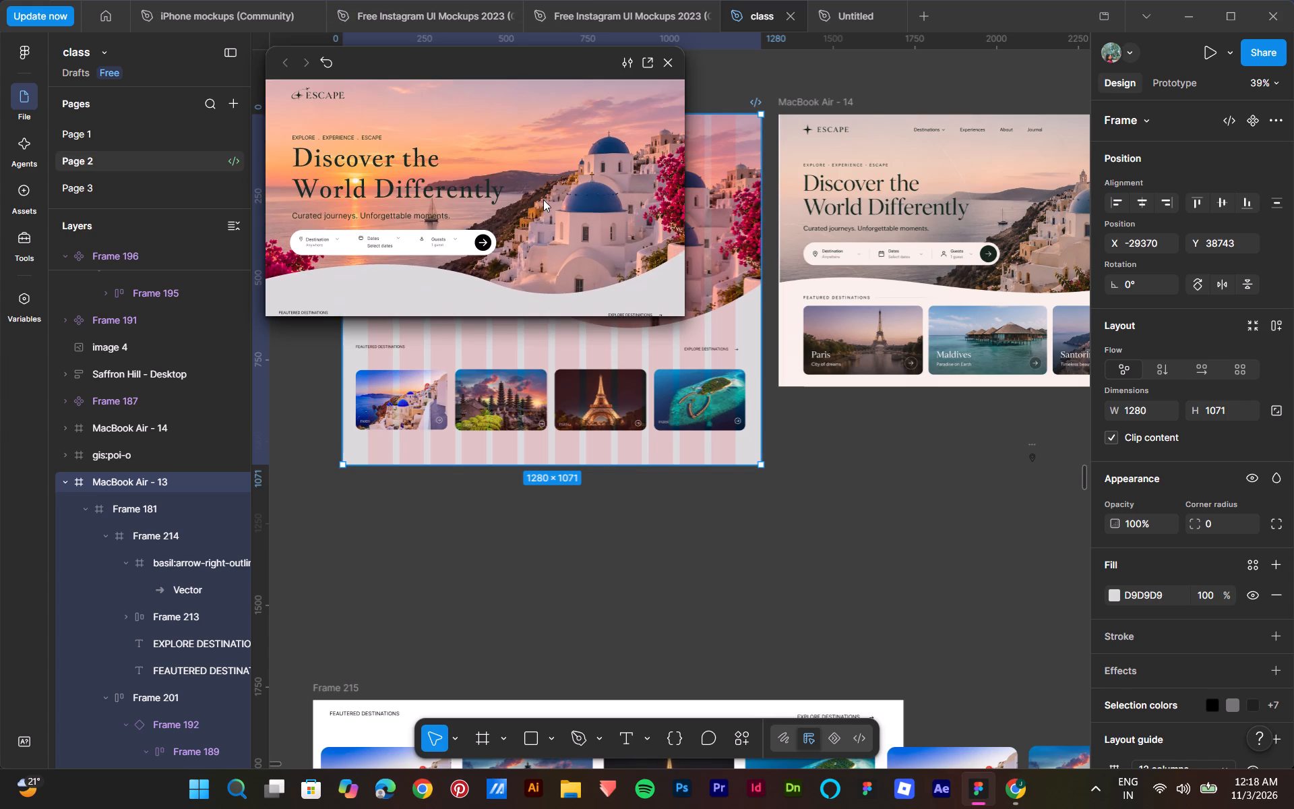
{"action": "scroll", "coordinate": [543, 200], "scroll_direction": "down", "scroll_amount": 3}
{"action": "scroll", "coordinate": [544, 199], "scroll_direction": "up", "scroll_amount": 3}
{"action": "scroll", "coordinate": [545, 198], "scroll_direction": "down", "scroll_amount": 4}
{"action": "scroll", "coordinate": [545, 198], "scroll_direction": "up", "scroll_amount": 2}
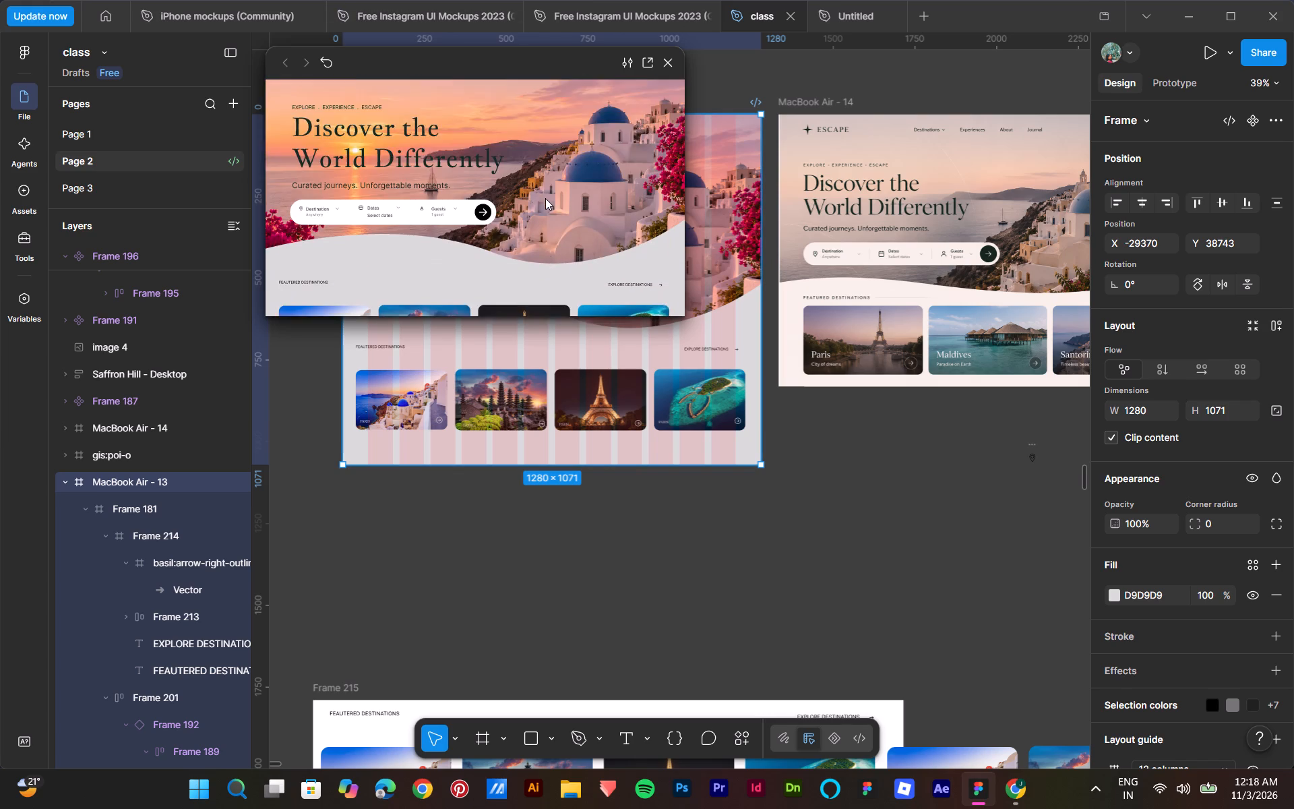
{"action": "scroll", "coordinate": [545, 198], "scroll_direction": "down", "scroll_amount": 2}
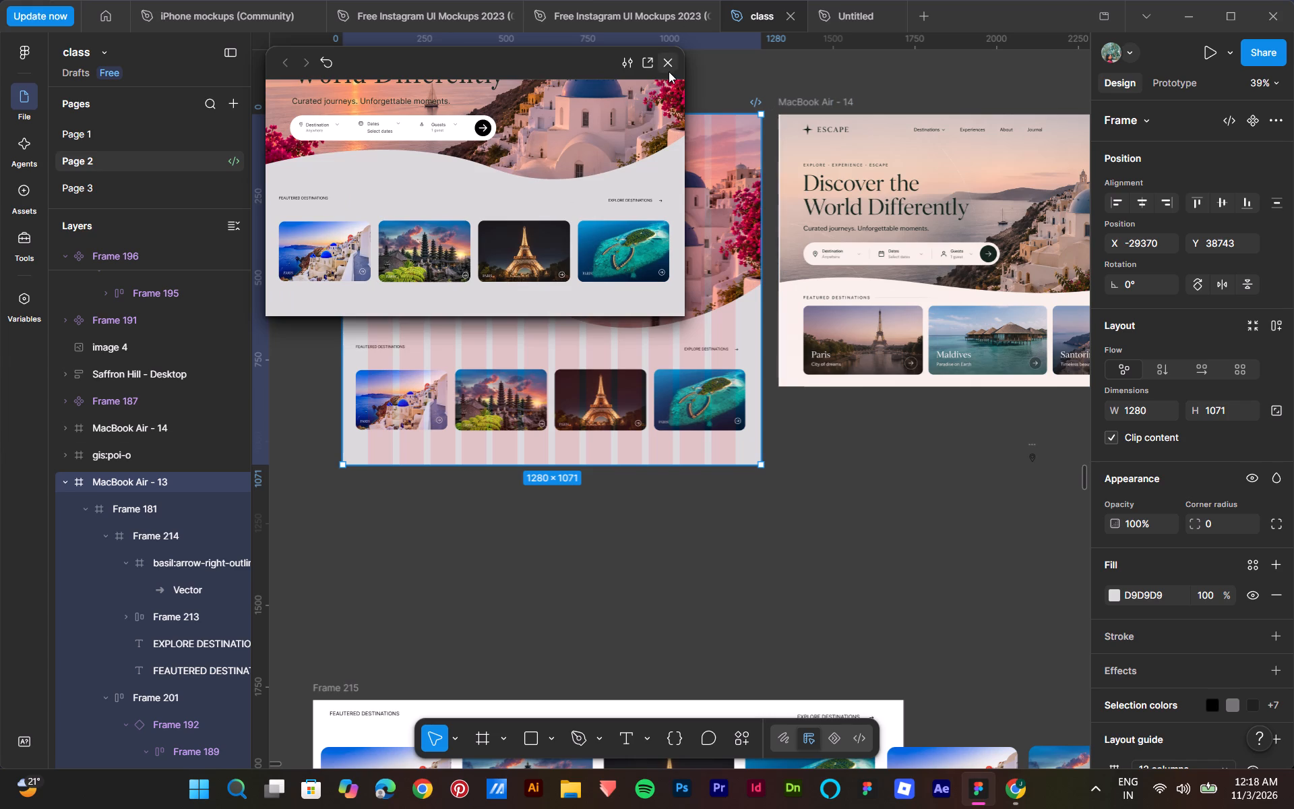
{"action": "left_click", "coordinate": [669, 71]}
Change the fill of the hero's wave shape (Vector 7) to the pale pink-white FFF7F7.
{"action": "left_click", "coordinate": [744, 319]}
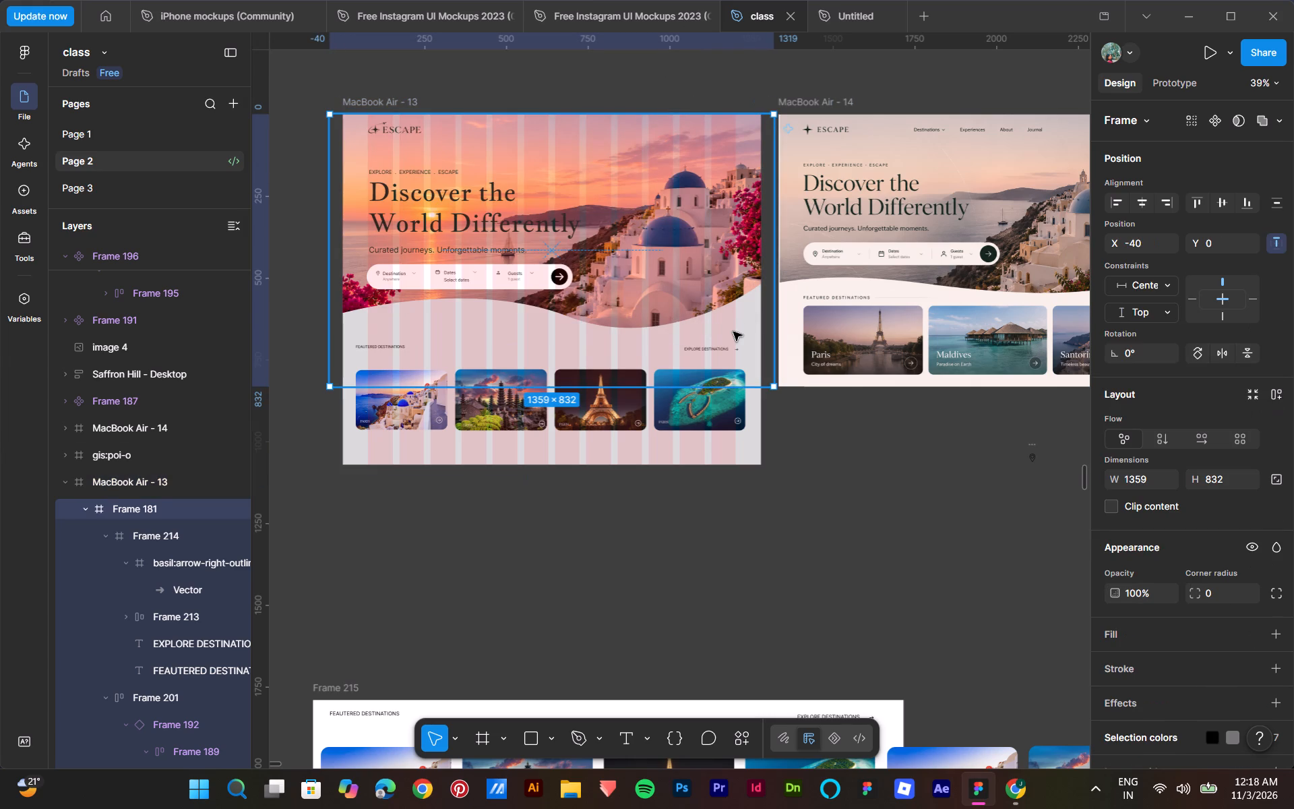
{"action": "double_click", "coordinate": [733, 330]}
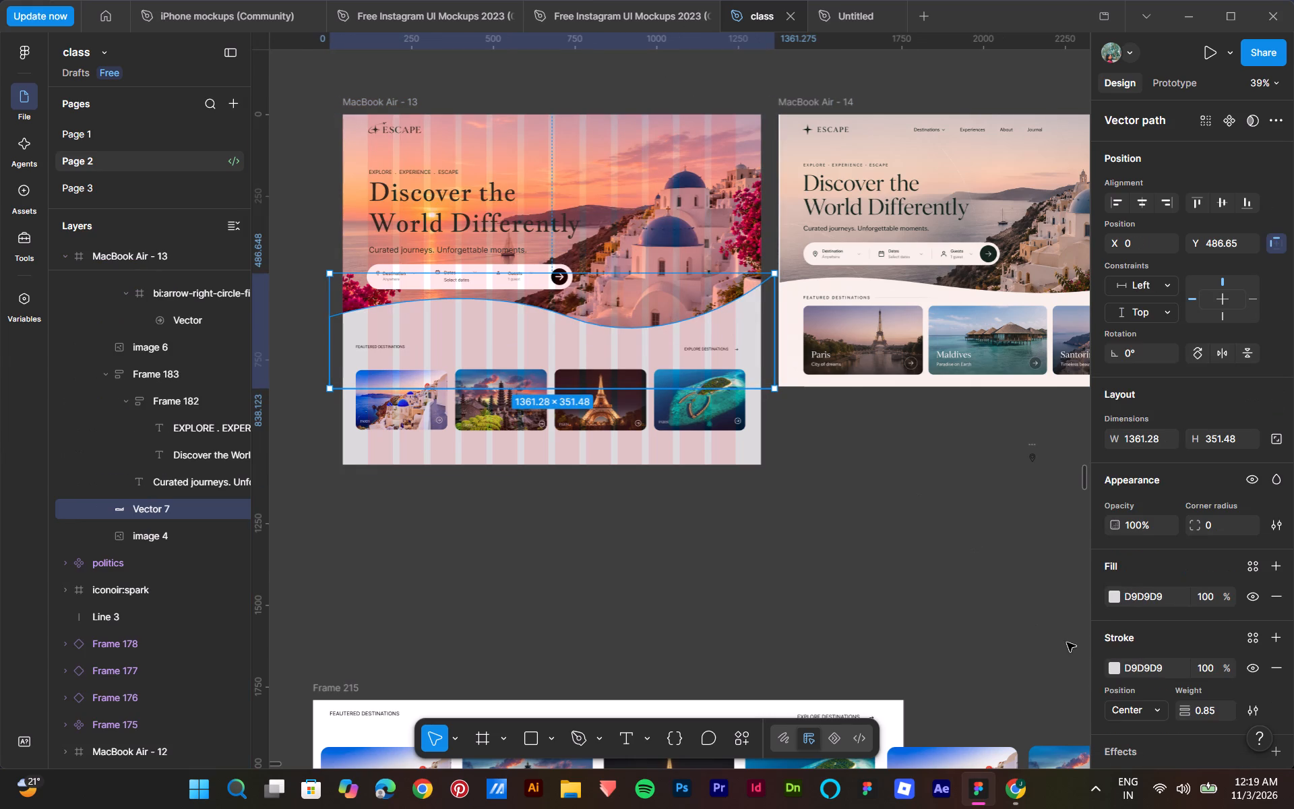
{"action": "left_click", "coordinate": [1114, 595]}
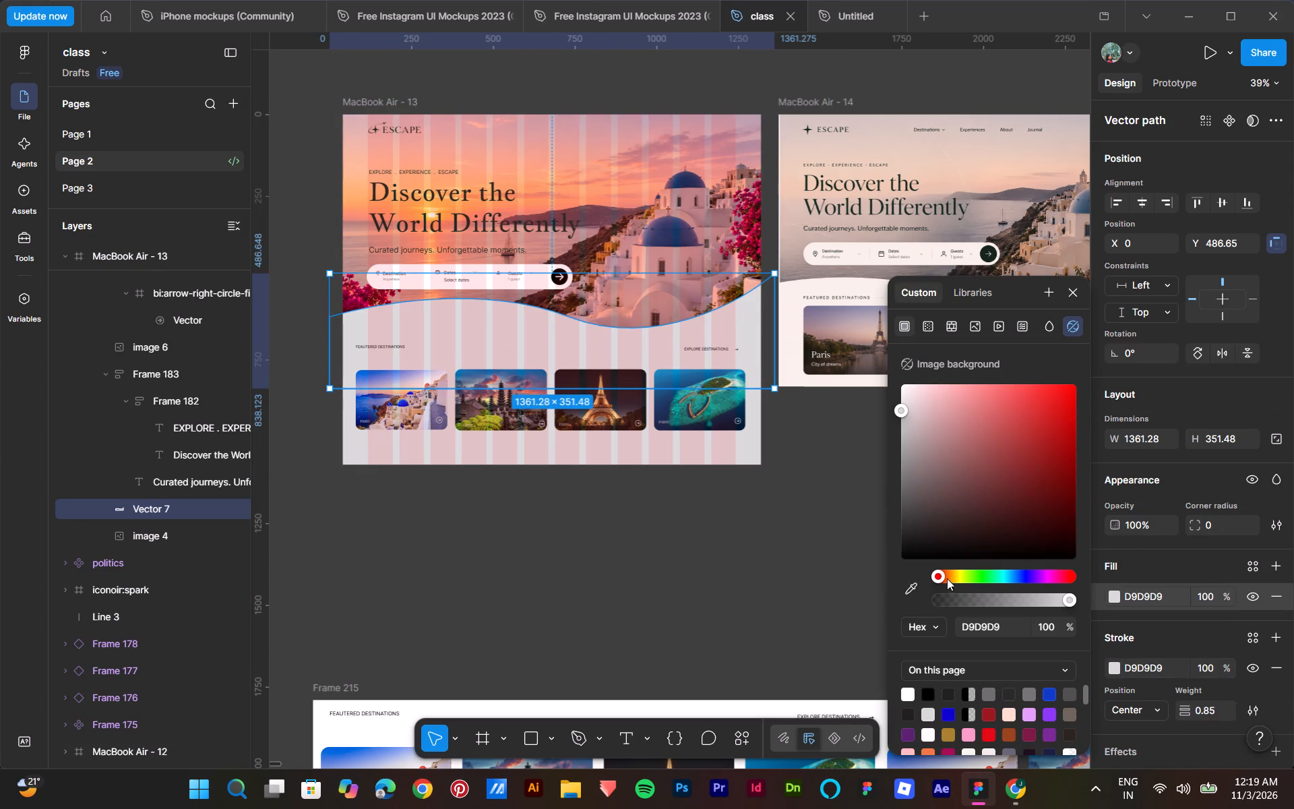
{"action": "left_click_drag", "start_coordinate": [905, 396], "coordinate": [906, 386]}
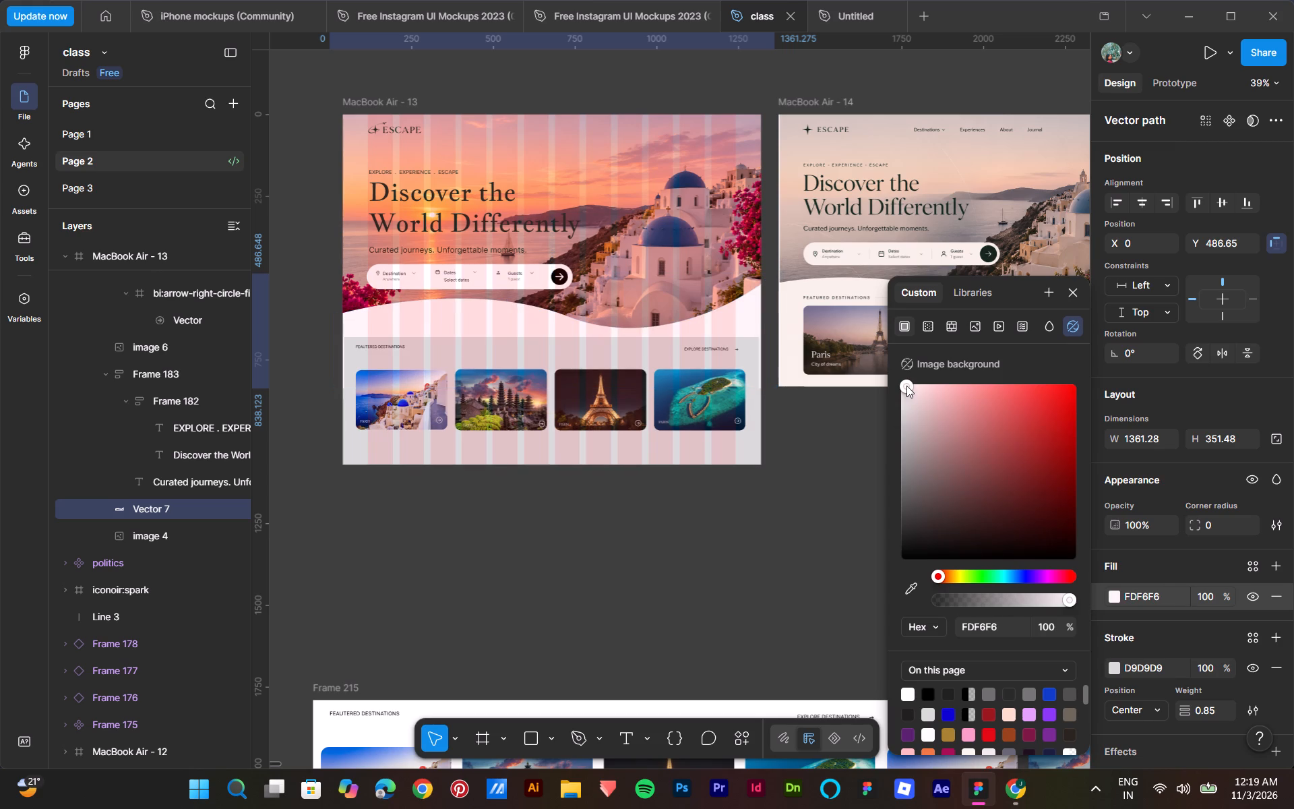
{"action": "left_click_drag", "start_coordinate": [906, 386], "coordinate": [906, 384]}
Fill the featured destinations section (Frame 214) with FFF7F7, sampled from the wave shape.
{"action": "left_click", "coordinate": [621, 371]}
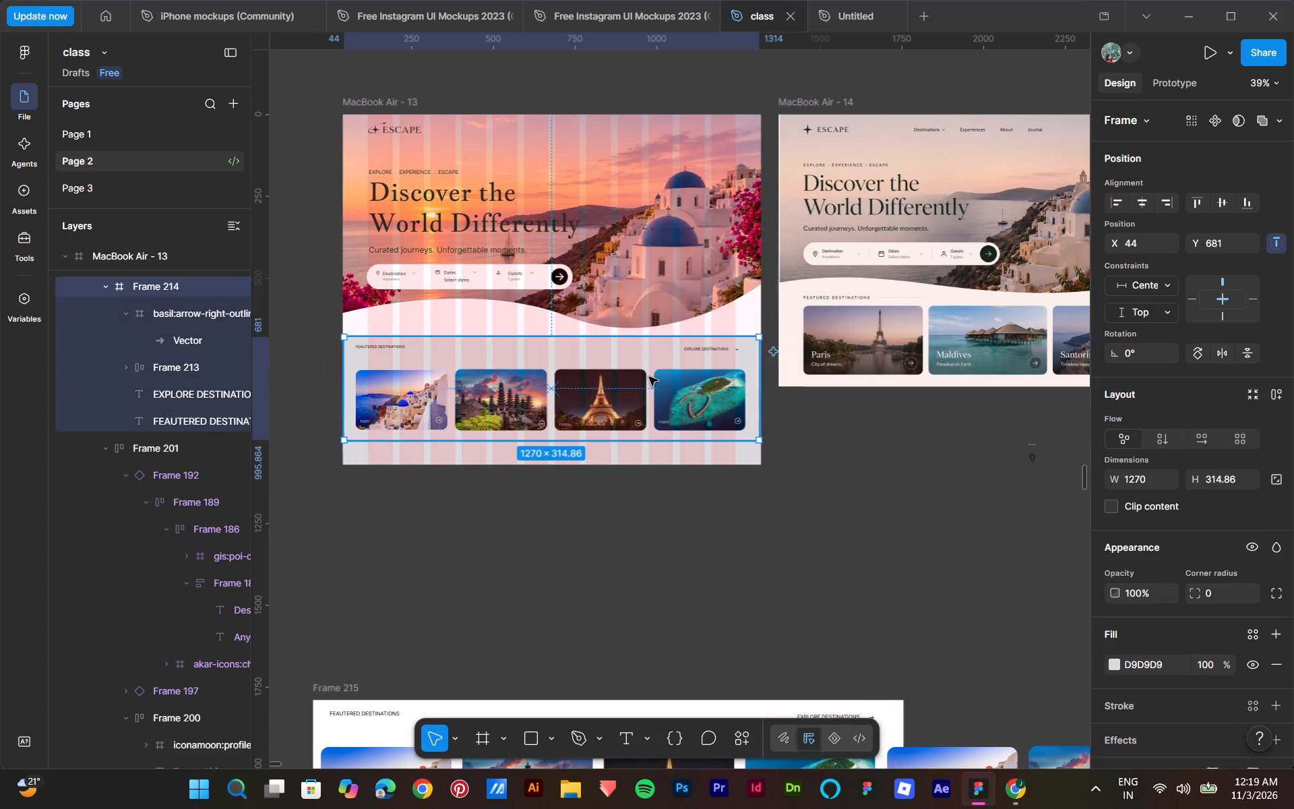
{"action": "left_click", "coordinate": [1112, 664]}
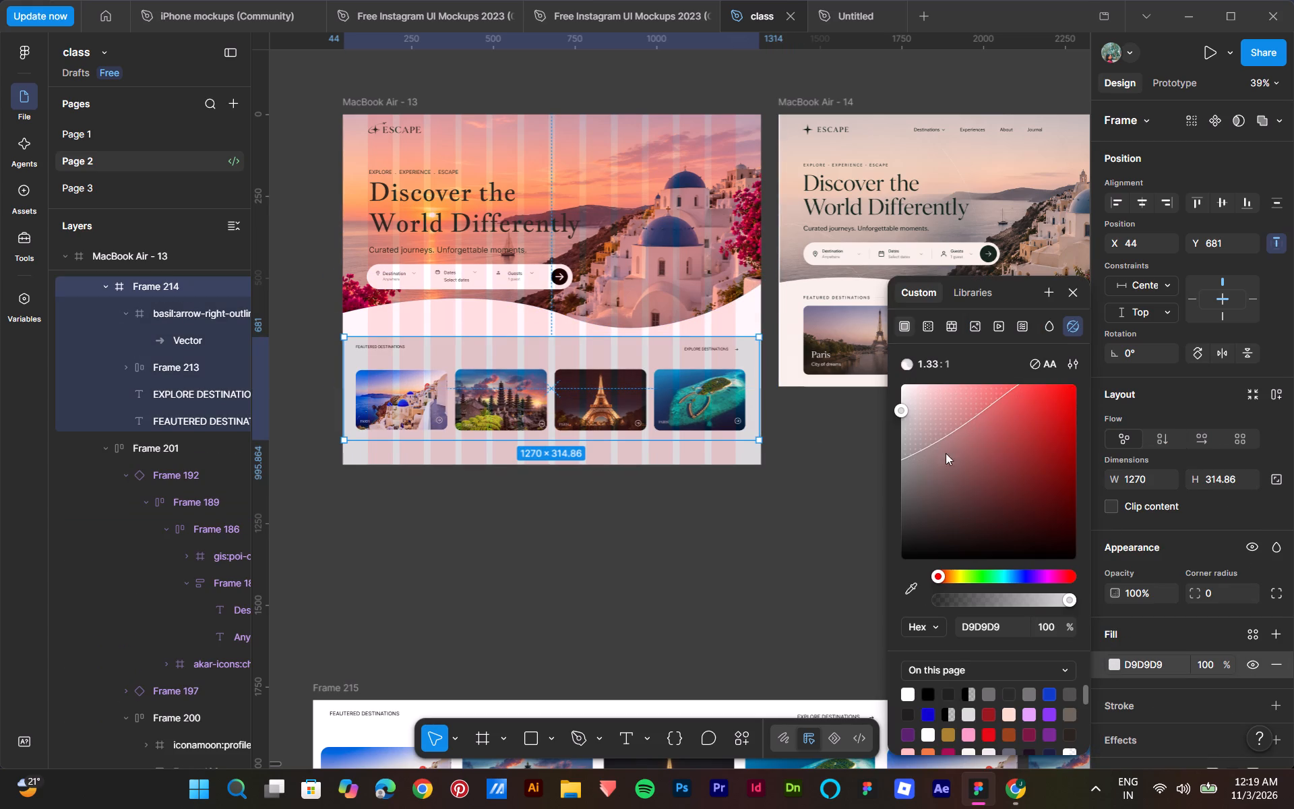
{"action": "left_click", "coordinate": [912, 587]}
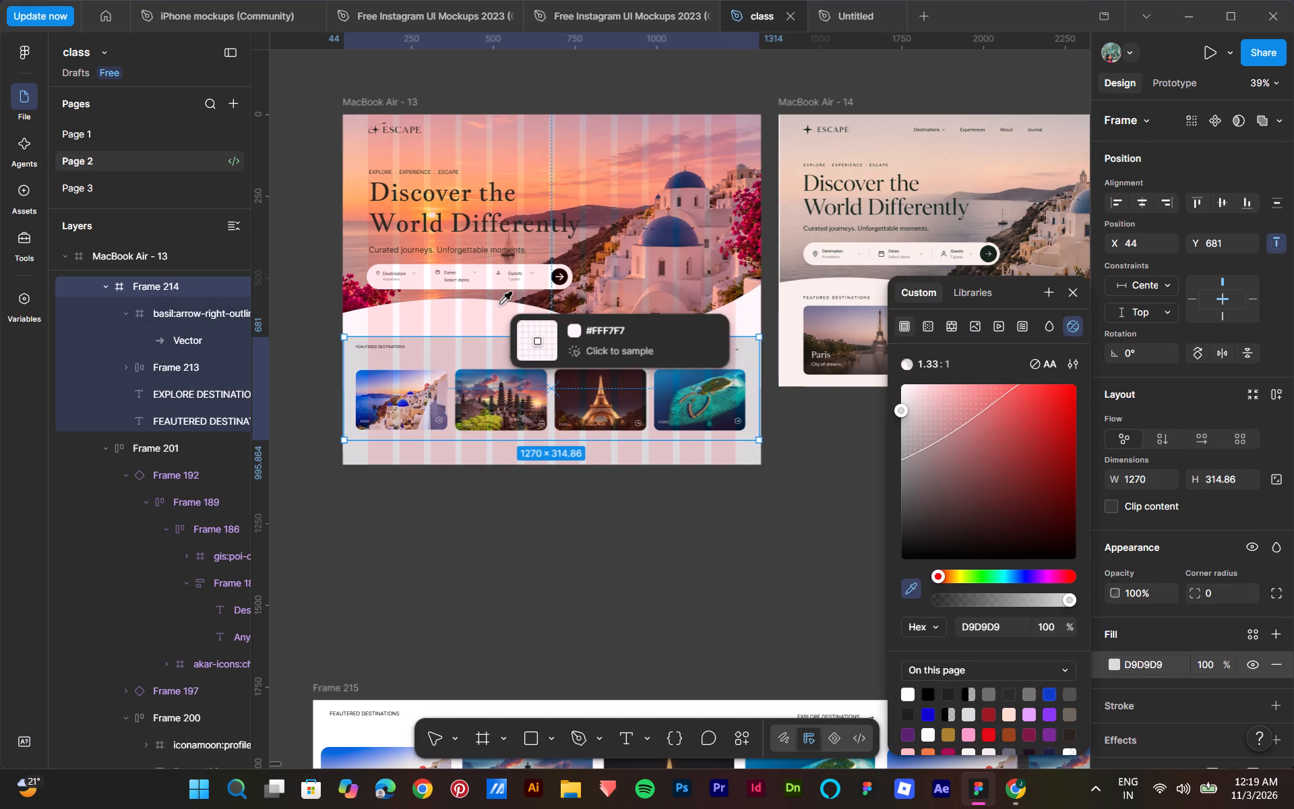
{"action": "left_click", "coordinate": [489, 308]}
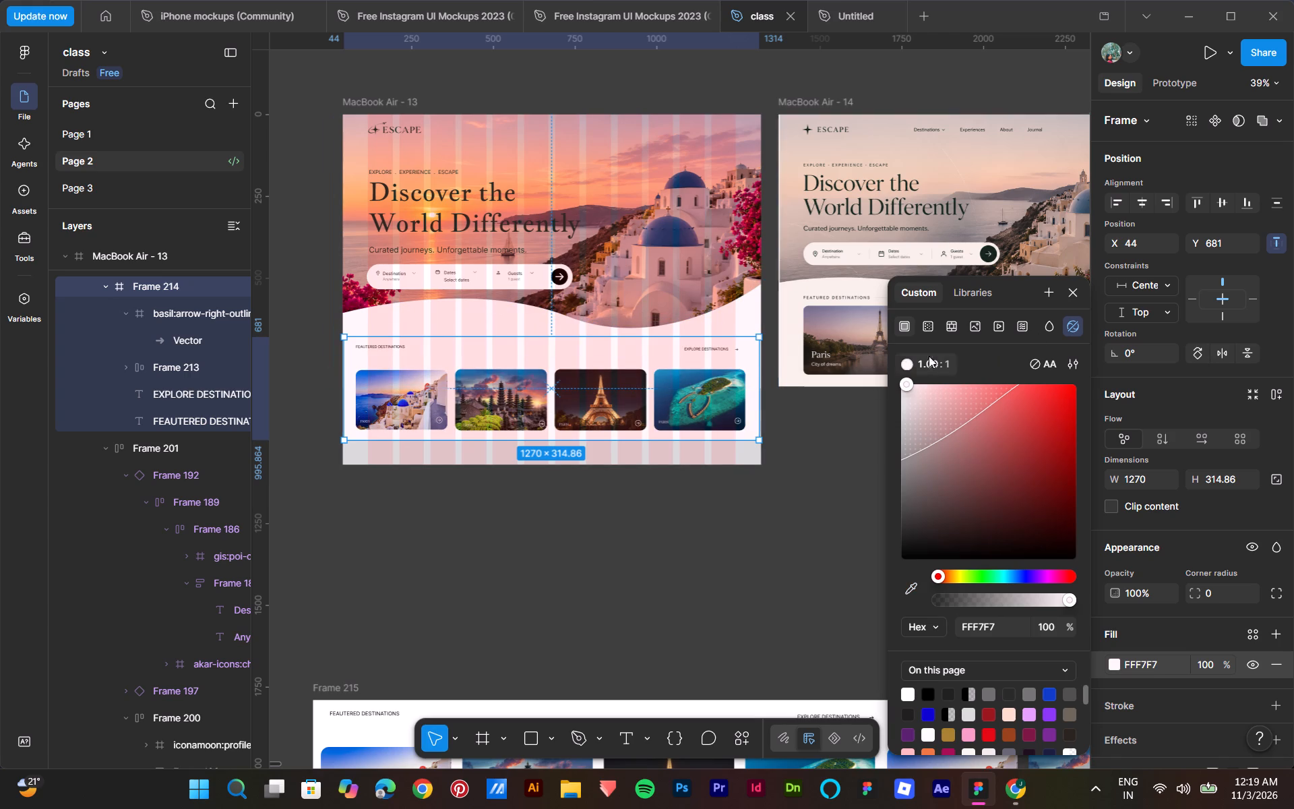
{"action": "left_click", "coordinate": [727, 458]}
Fill the MacBook Air - 13 frame background with FFF7F7, sampled from the wave shape.
{"action": "left_click", "coordinate": [739, 450]}
{"action": "left_click", "coordinate": [731, 453]}
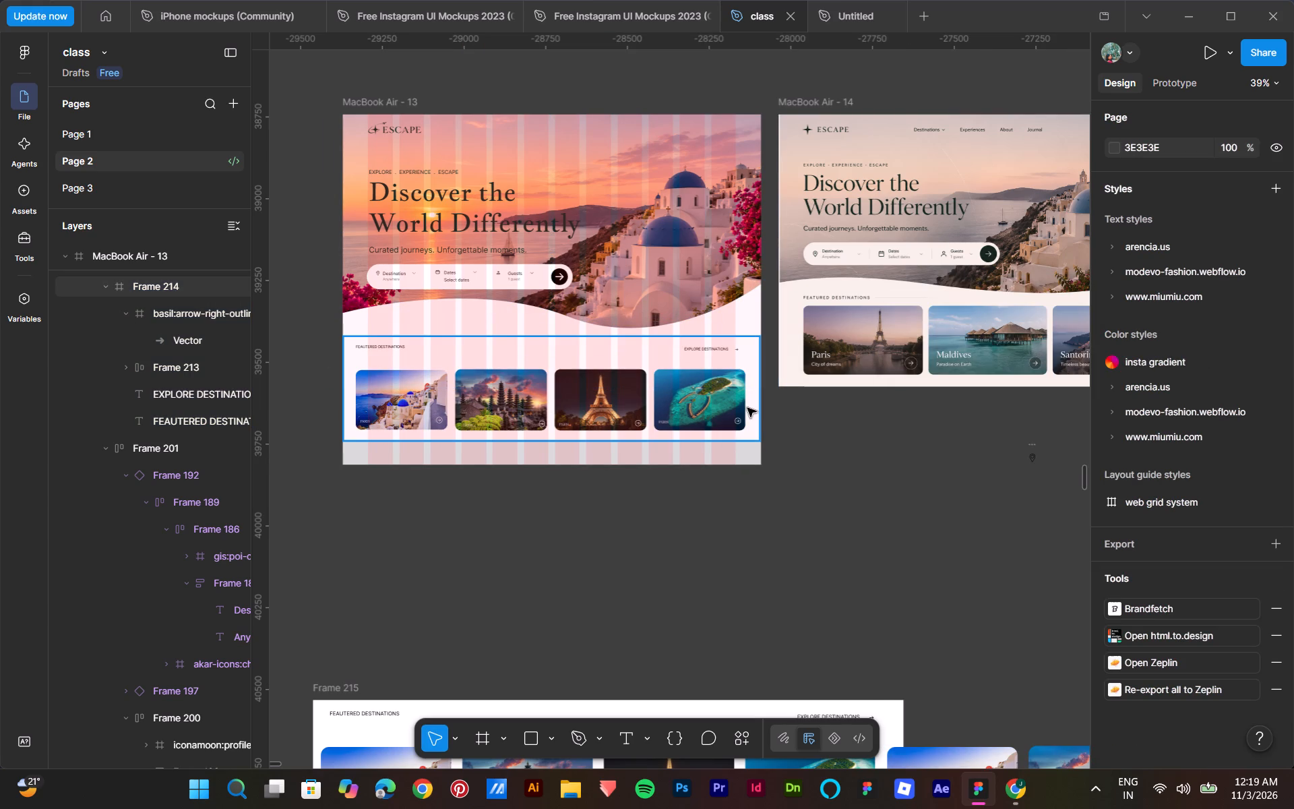
{"action": "left_click", "coordinate": [382, 97]}
{"action": "left_click", "coordinate": [1117, 597]}
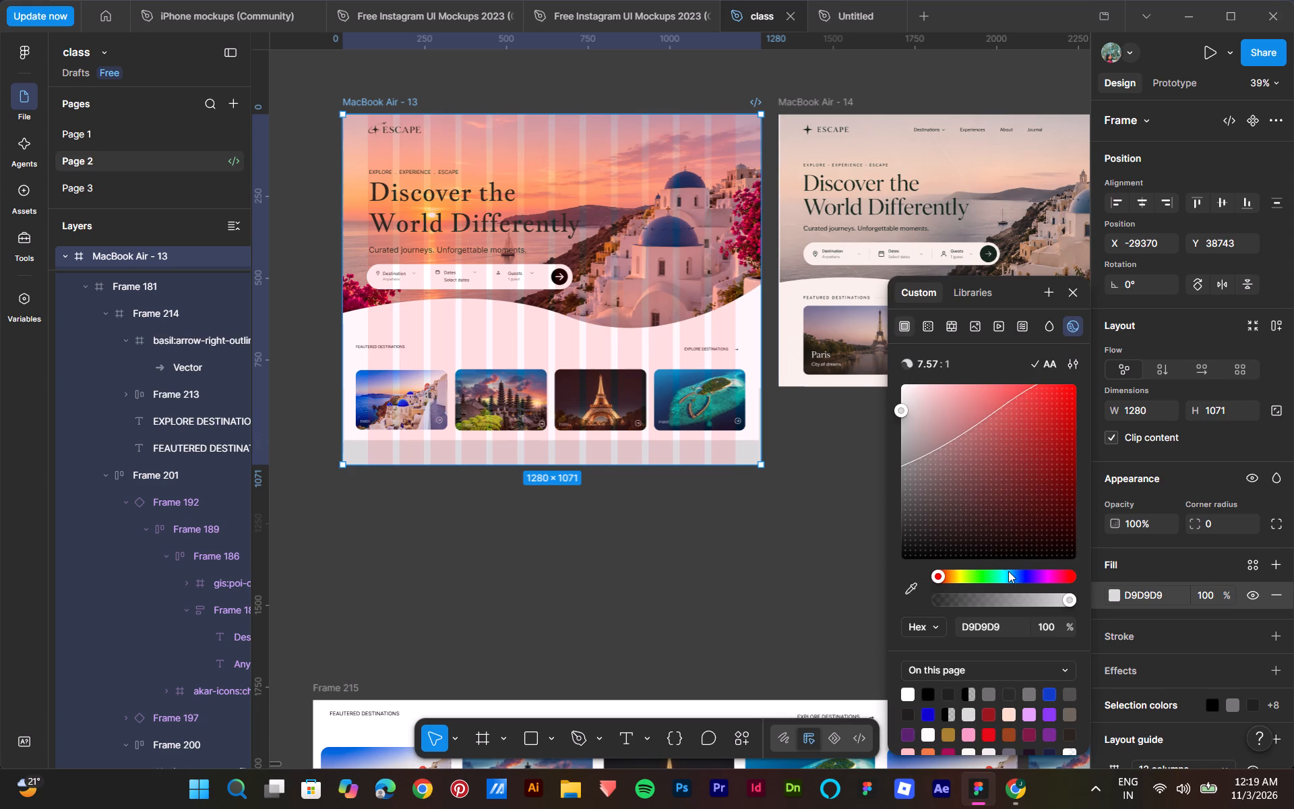
{"action": "left_click", "coordinate": [913, 585]}
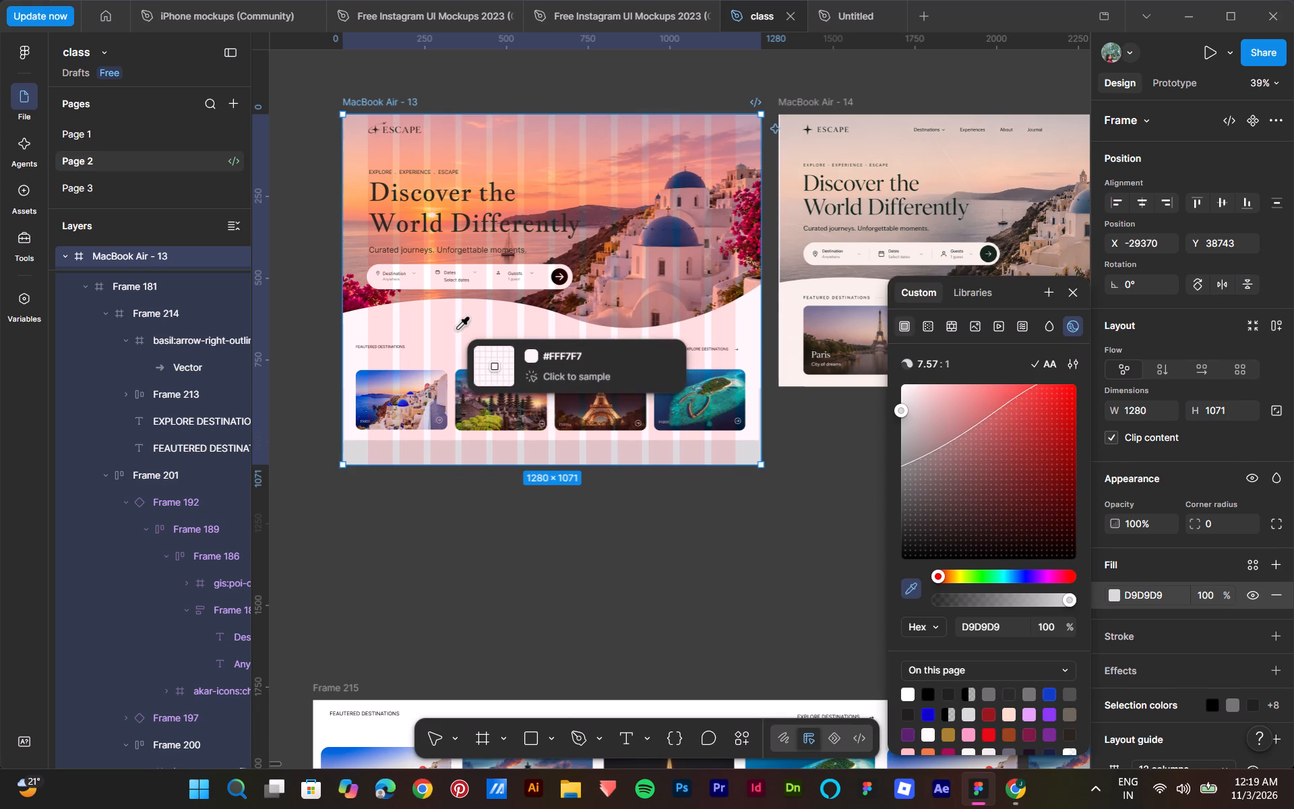
{"action": "left_click", "coordinate": [458, 326]}
{"action": "left_click", "coordinate": [717, 600]}
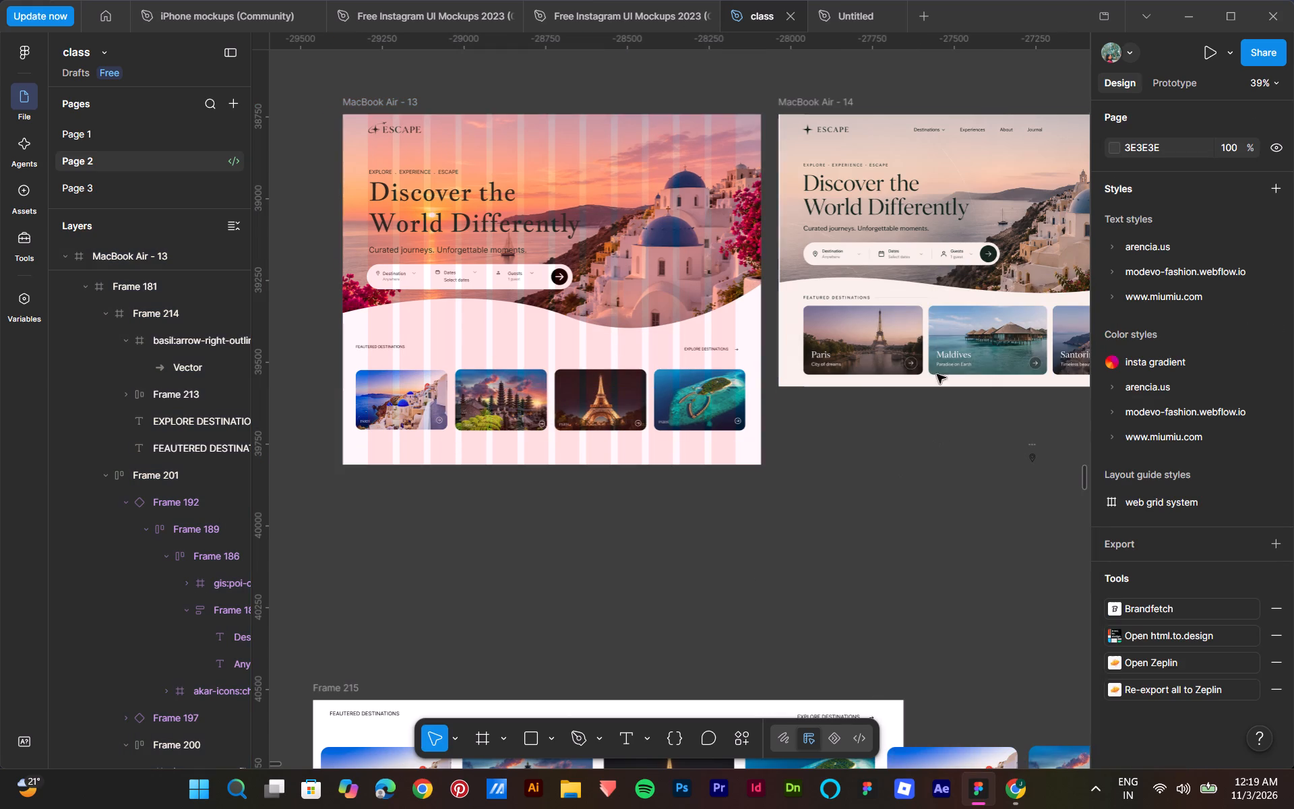
Preview MacBook Air - 13 as a prototype and examine how the hero blends into the featured destinations section when scrolled.
{"action": "left_click", "coordinate": [394, 102]}
{"action": "key", "text": "shift+space"}
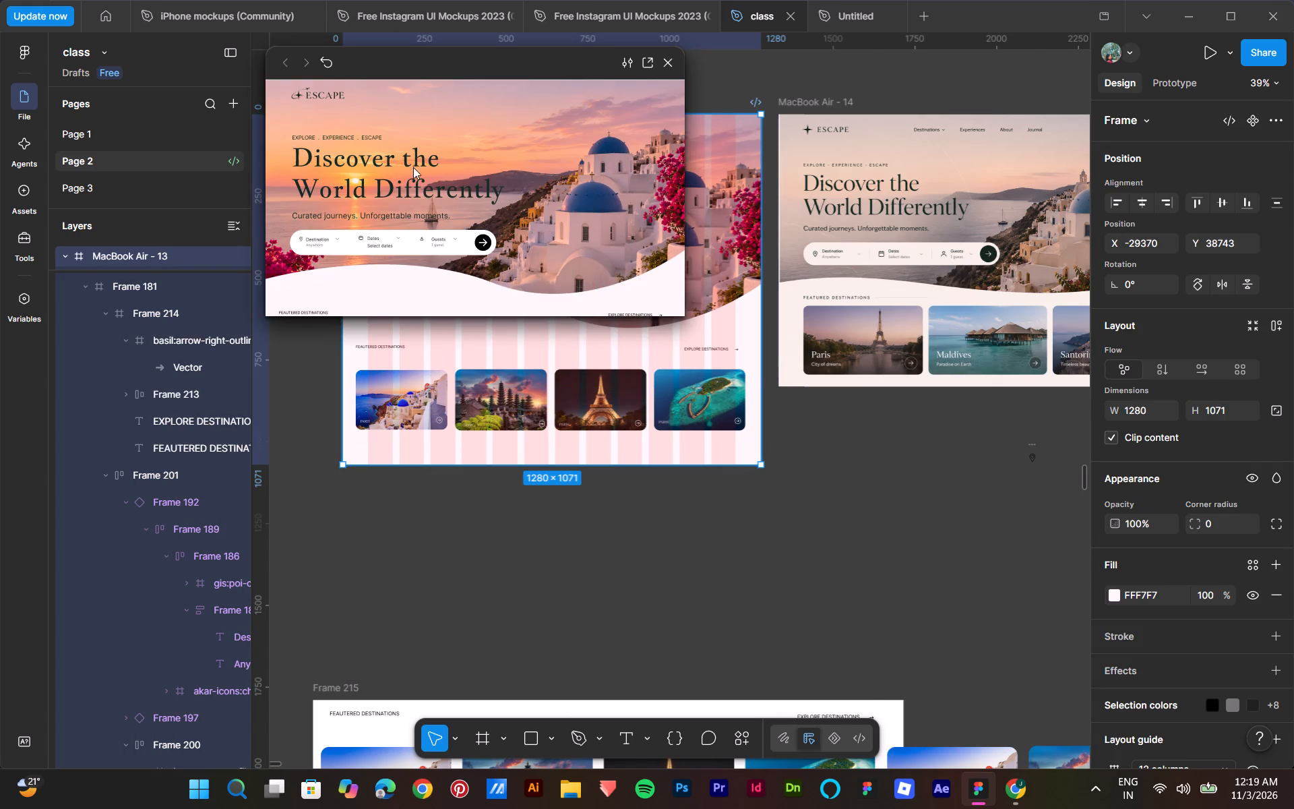
{"action": "scroll", "coordinate": [439, 168], "scroll_direction": "down", "scroll_amount": 5}
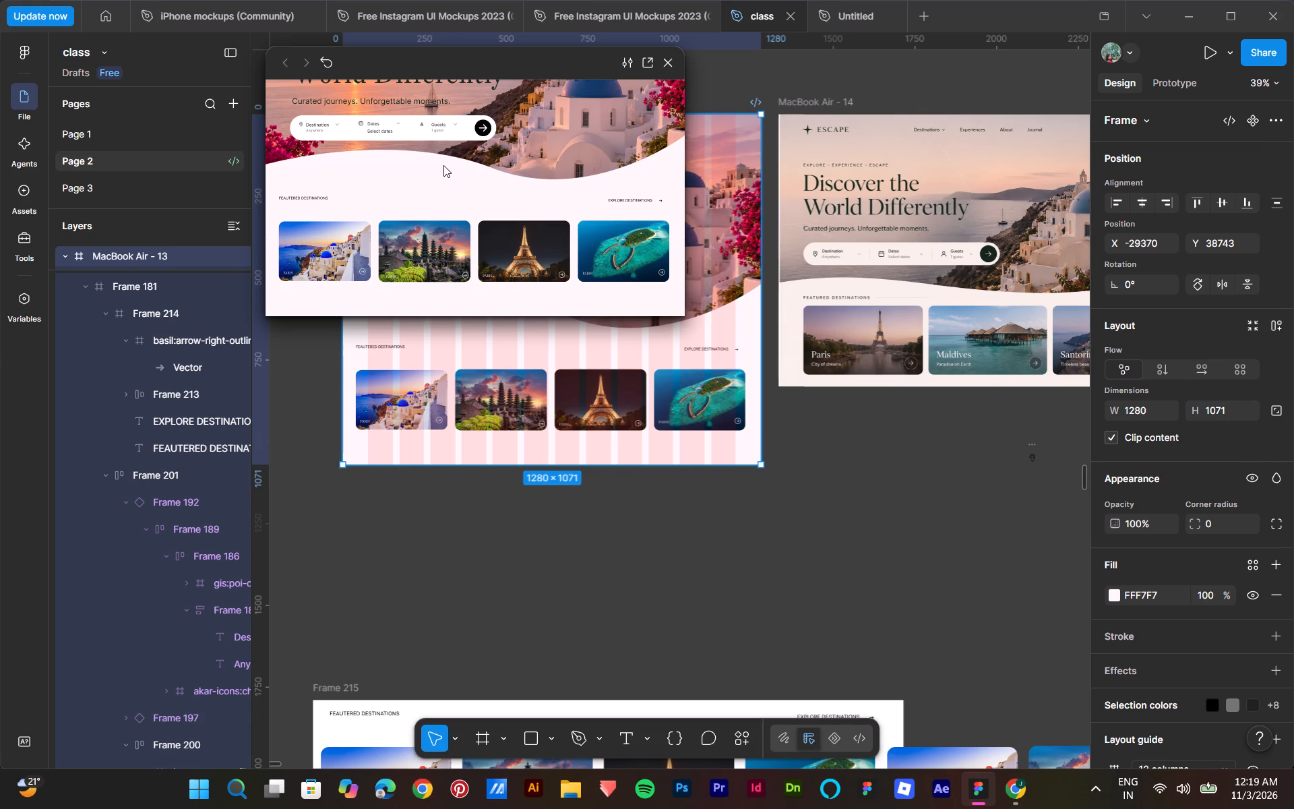
{"action": "scroll", "coordinate": [443, 165], "scroll_direction": "down", "scroll_amount": 2}
{"action": "scroll", "coordinate": [443, 165], "scroll_direction": "up", "scroll_amount": 4}
{"action": "scroll", "coordinate": [443, 165], "scroll_direction": "down", "scroll_amount": 5}
{"action": "scroll", "coordinate": [443, 165], "scroll_direction": "up", "scroll_amount": 4}
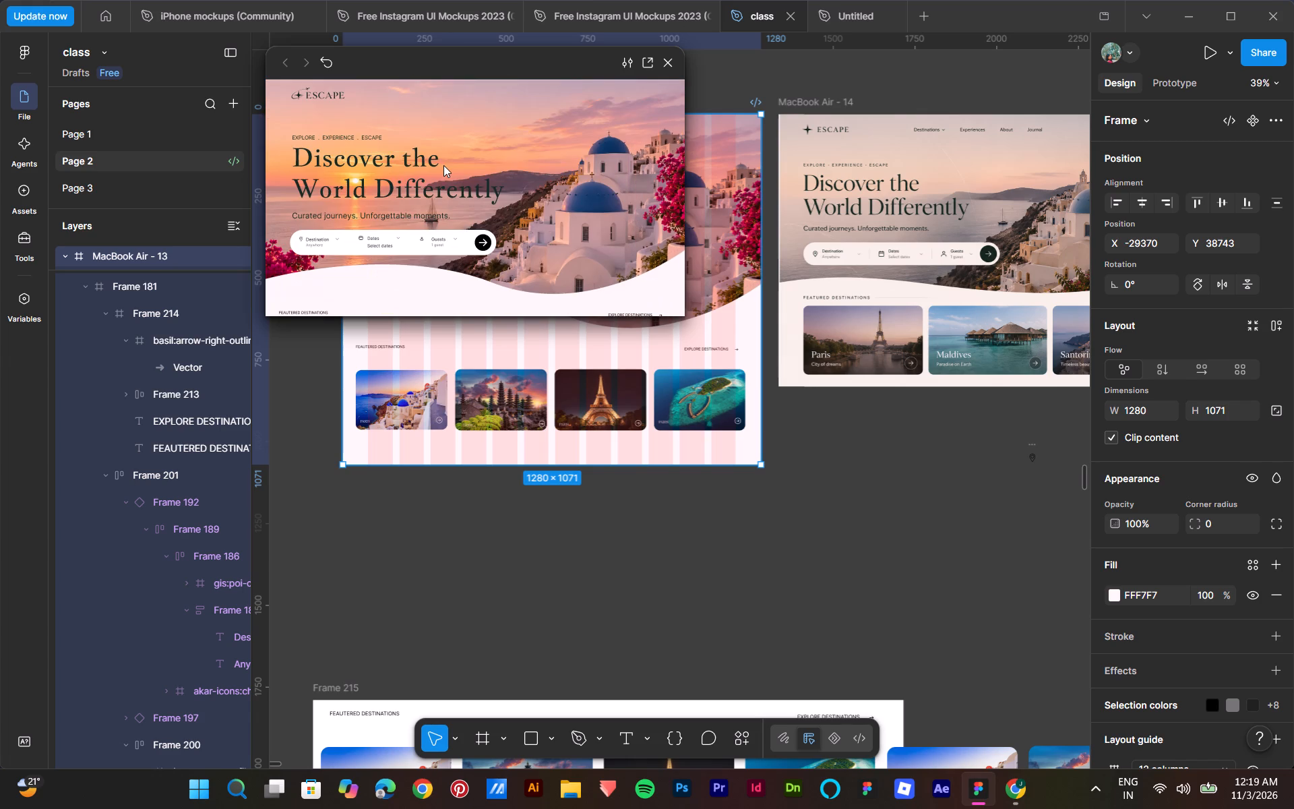
{"action": "scroll", "coordinate": [443, 165], "scroll_direction": "down", "scroll_amount": 4}
{"action": "scroll", "coordinate": [443, 165], "scroll_direction": "up", "scroll_amount": 3}
{"action": "scroll", "coordinate": [443, 165], "scroll_direction": "down", "scroll_amount": 3}
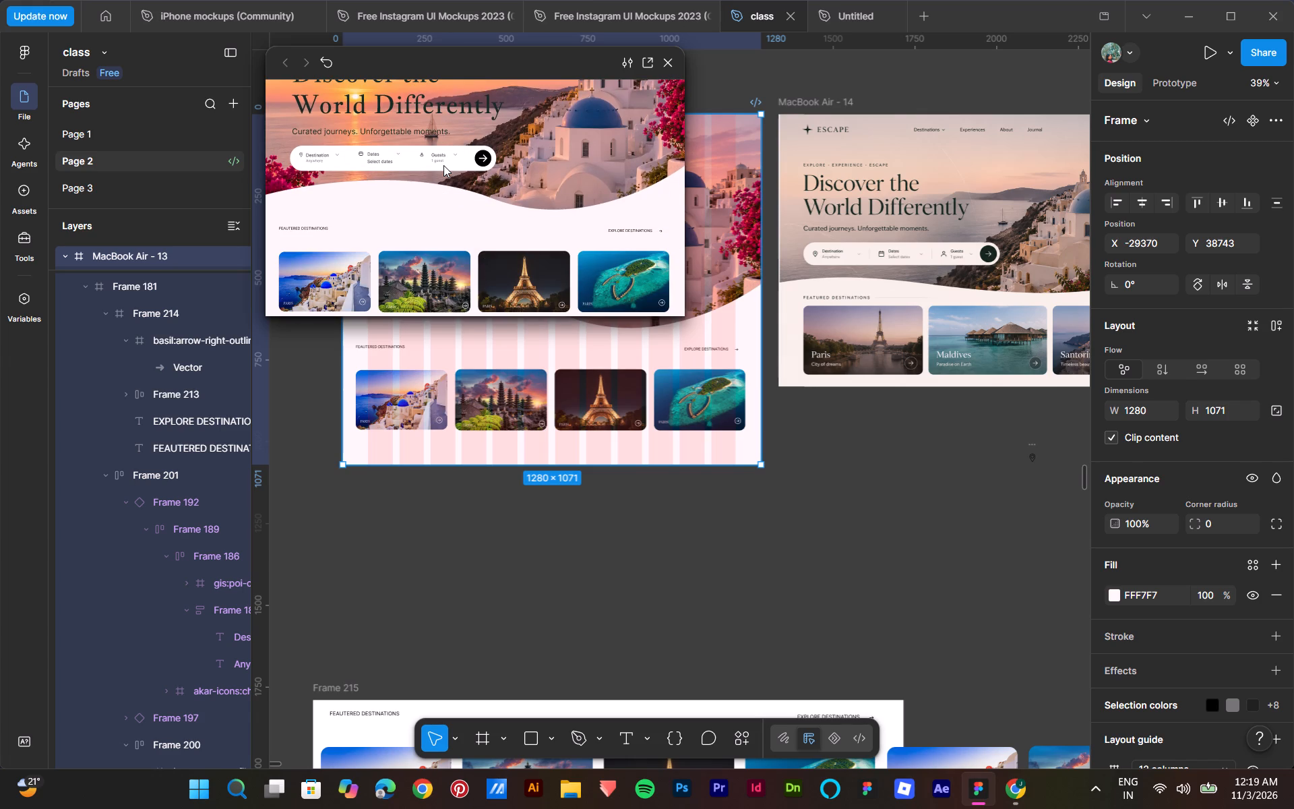
{"action": "scroll", "coordinate": [443, 165], "scroll_direction": "up", "scroll_amount": 3}
{"action": "scroll", "coordinate": [443, 165], "scroll_direction": "down", "scroll_amount": 3}
{"action": "scroll", "coordinate": [443, 165], "scroll_direction": "up", "scroll_amount": 5}
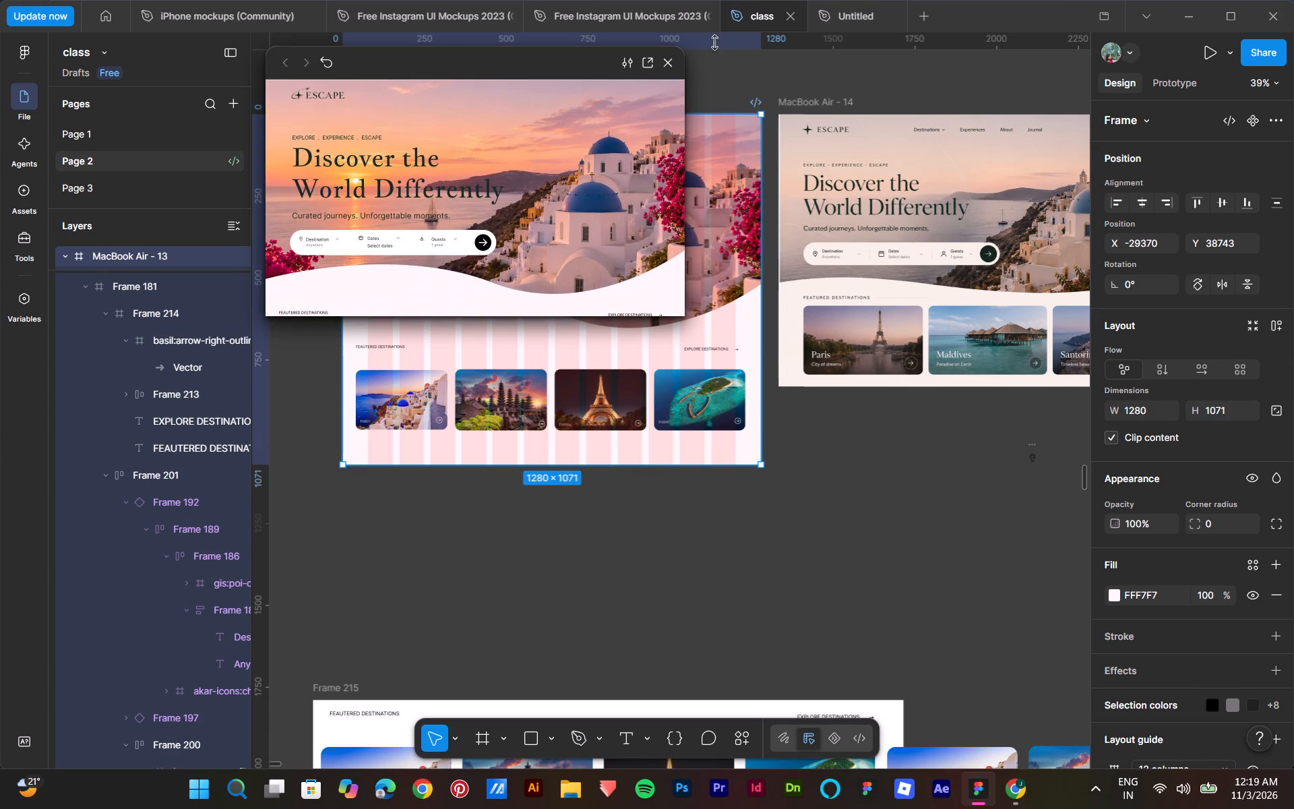
{"action": "left_click", "coordinate": [675, 61]}
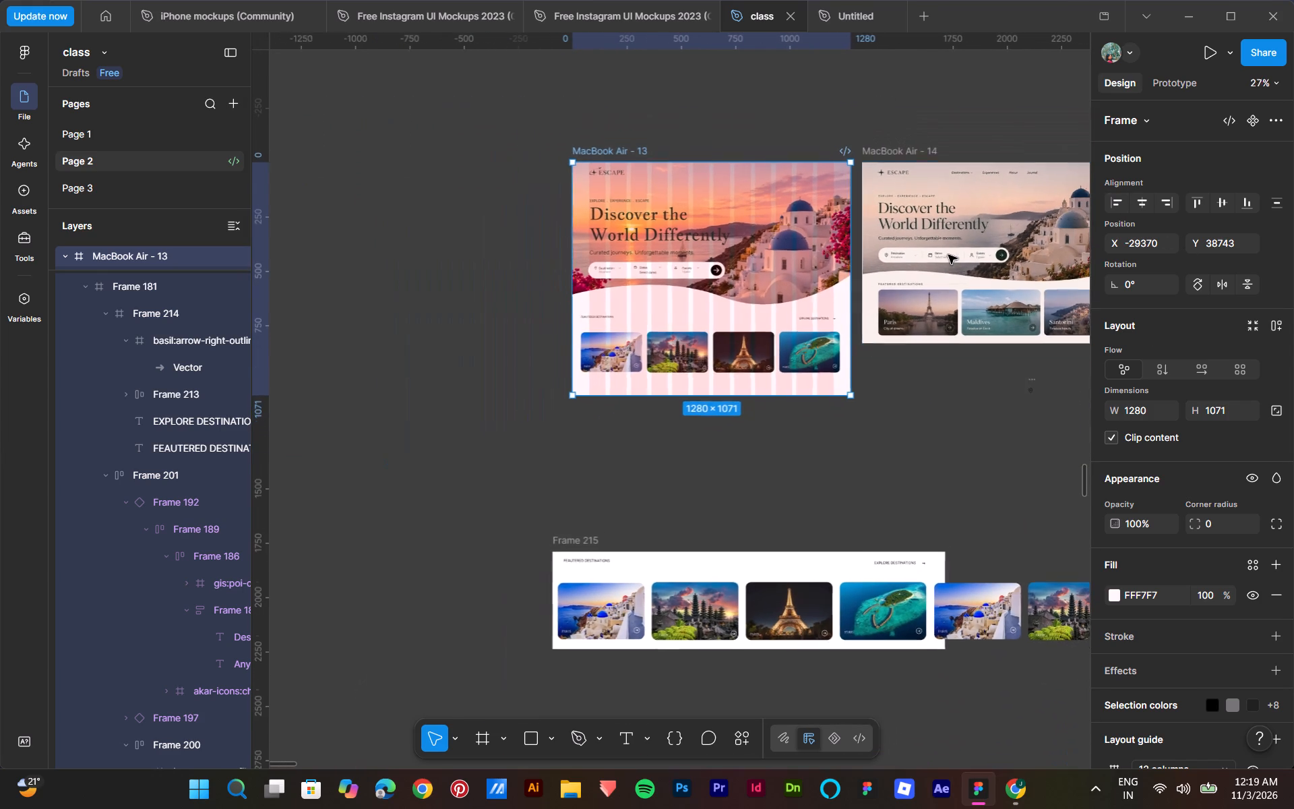
Add the text label HEADER CRAOUSEL, its two words separated by seven spaces, on the canvas between MacBook Air - 13 and Frame 215.
{"action": "left_click", "coordinate": [624, 737]}
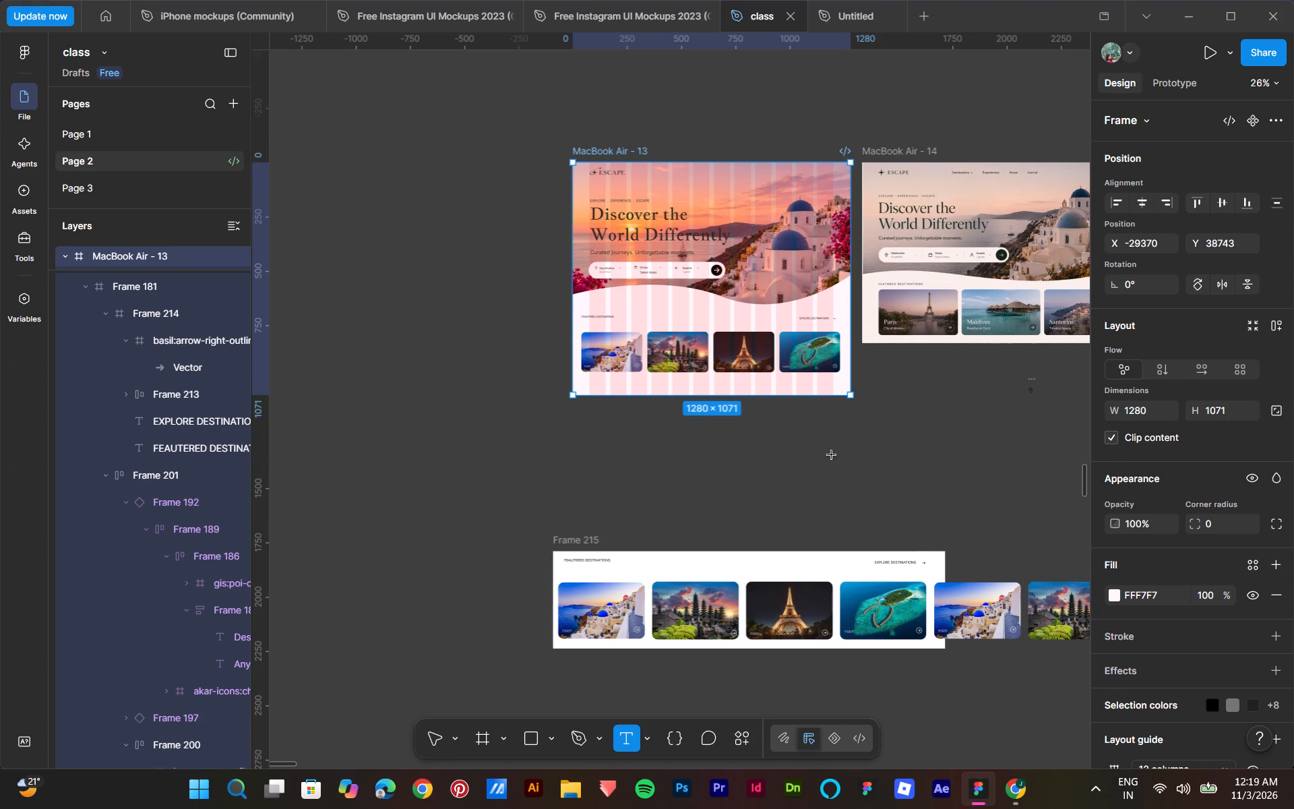
{"action": "left_click", "coordinate": [663, 477]}
{"action": "type", "text": "HEADER"}
{"action": "key", "text": "space"}
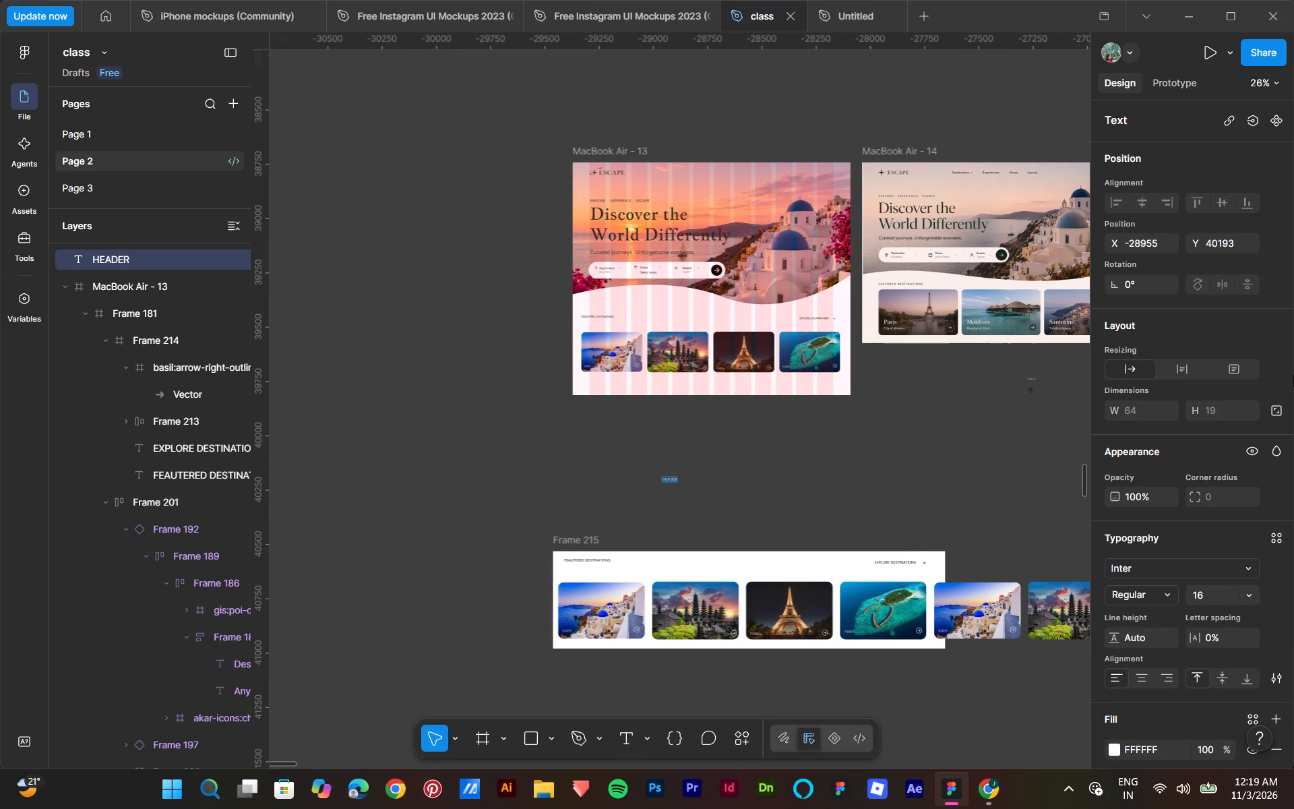
{"action": "key", "text": "space"}
{"action": "key", "text": "space"}
{"action": "key", "text": "space"}
{"action": "key", "text": "space"}
{"action": "key", "text": "space"}
{"action": "key", "text": "space"}
{"action": "type", "text": "CRA"}
{"action": "type", "text": "OUSEL"}
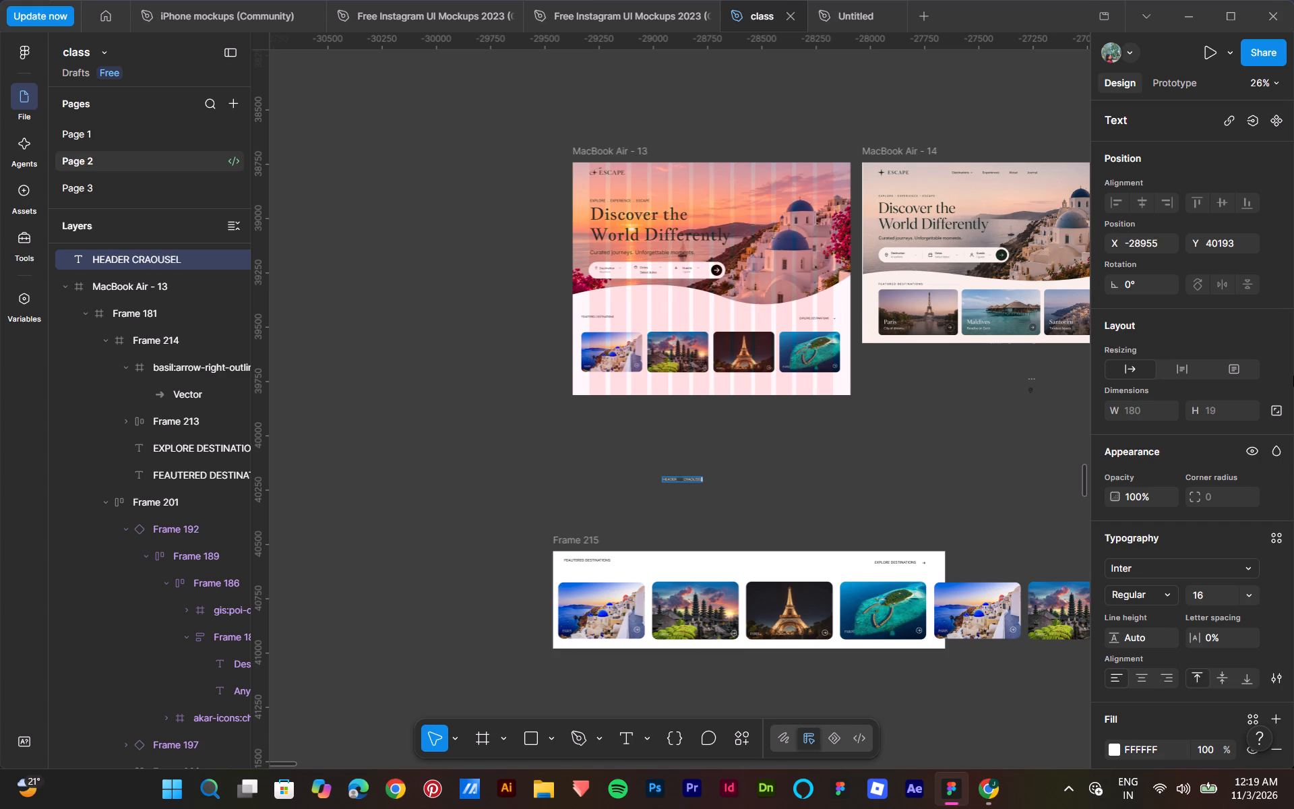
Set the font size of the HEADER CRAOUSEL label to 128.
{"action": "left_click_drag", "start_coordinate": [635, 454], "coordinate": [815, 539]}
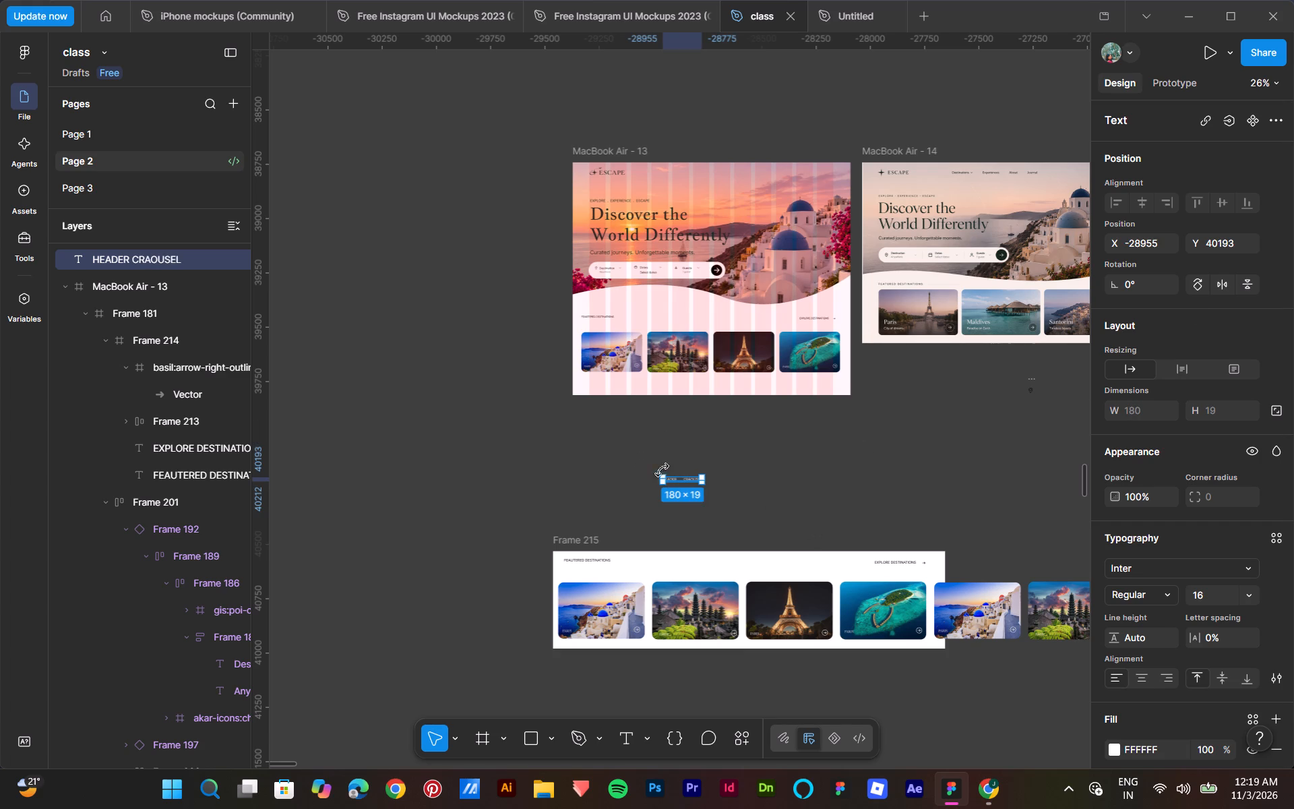
{"action": "left_click_drag", "start_coordinate": [645, 464], "coordinate": [762, 516]}
{"action": "left_click", "coordinate": [1250, 603]}
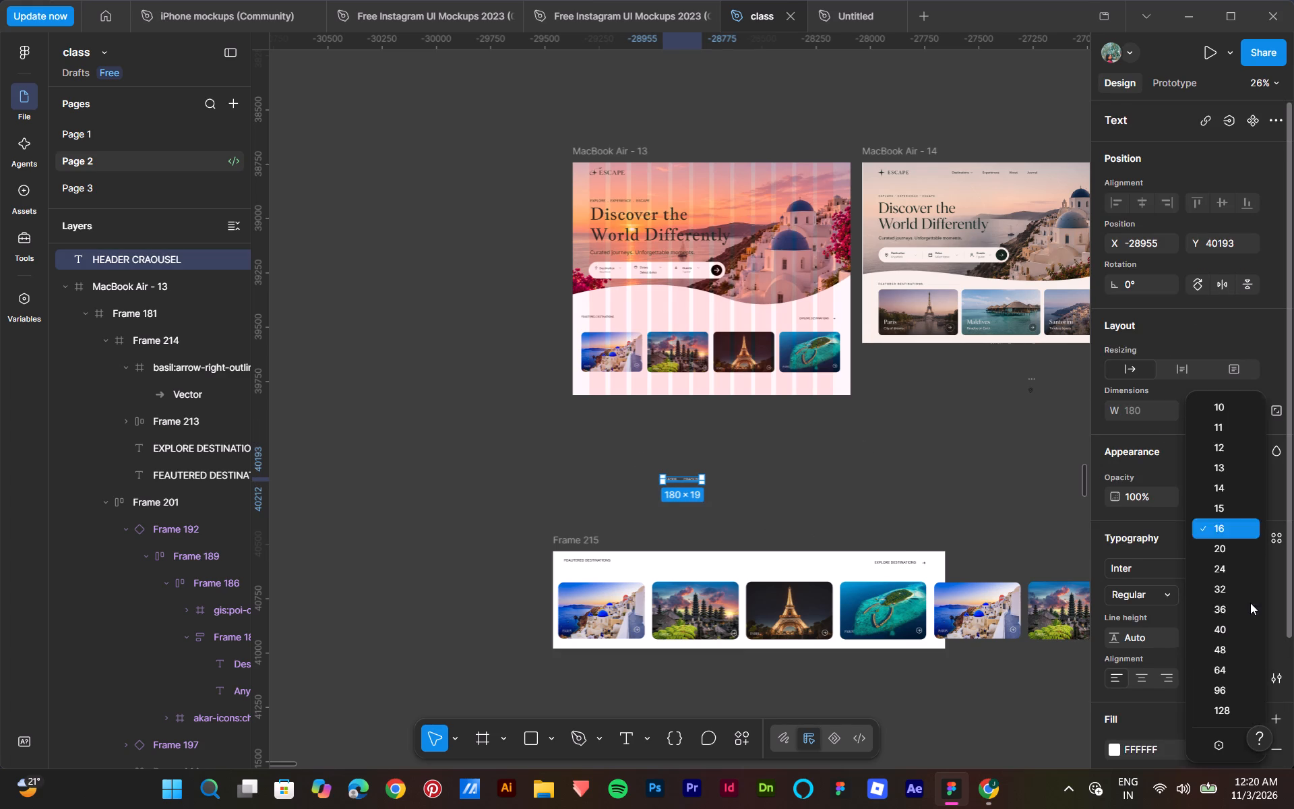
{"action": "left_click", "coordinate": [1237, 711]}
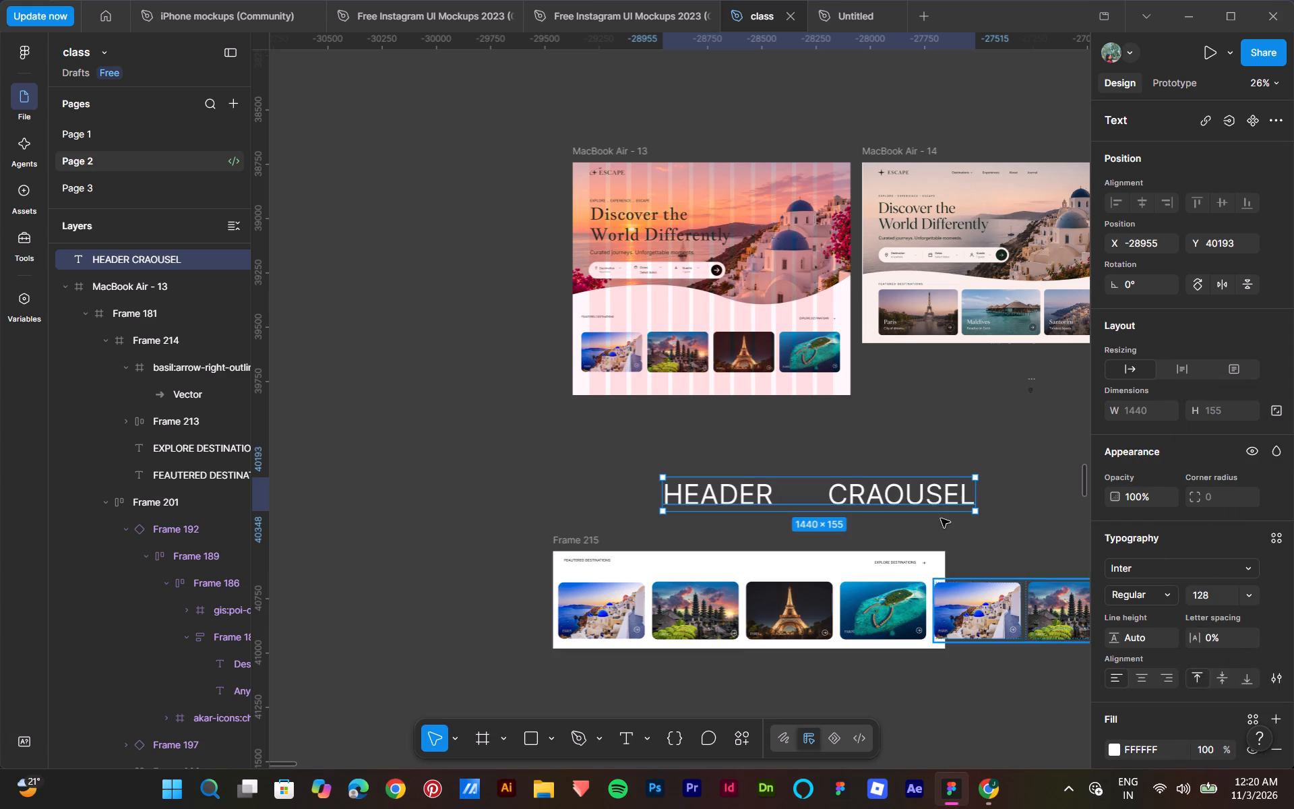
{"action": "left_click", "coordinate": [443, 340]}
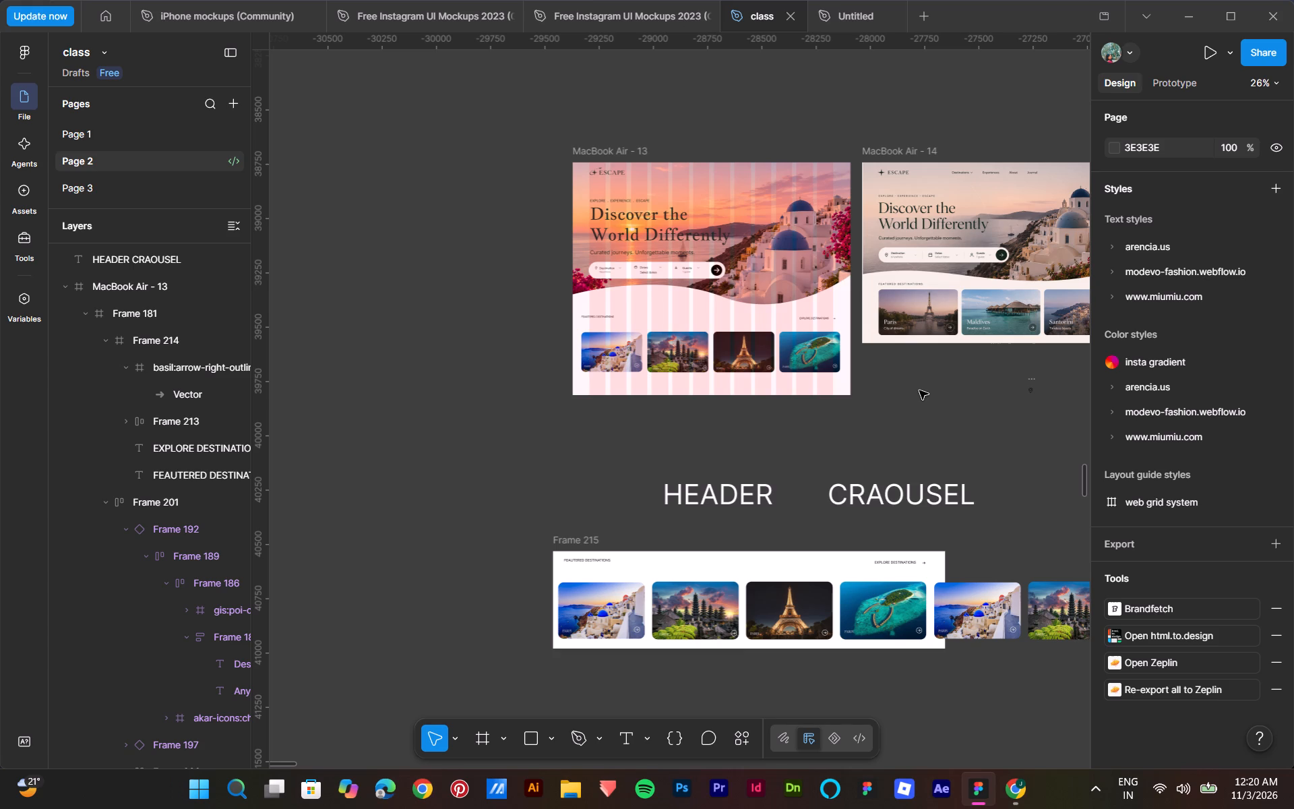
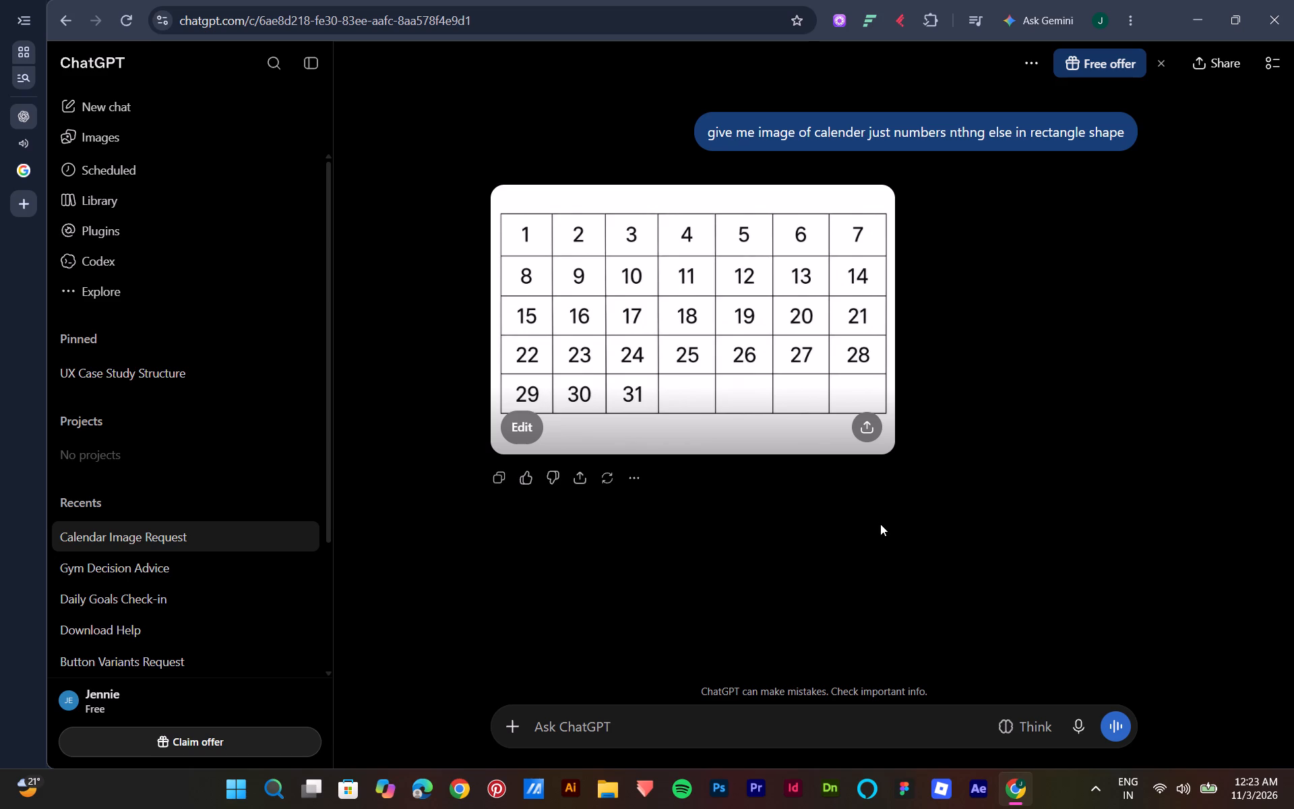
Close the Chrome browser window with the ChatGPT conversation and the video tab.
{"action": "left_click", "coordinate": [1279, 9]}
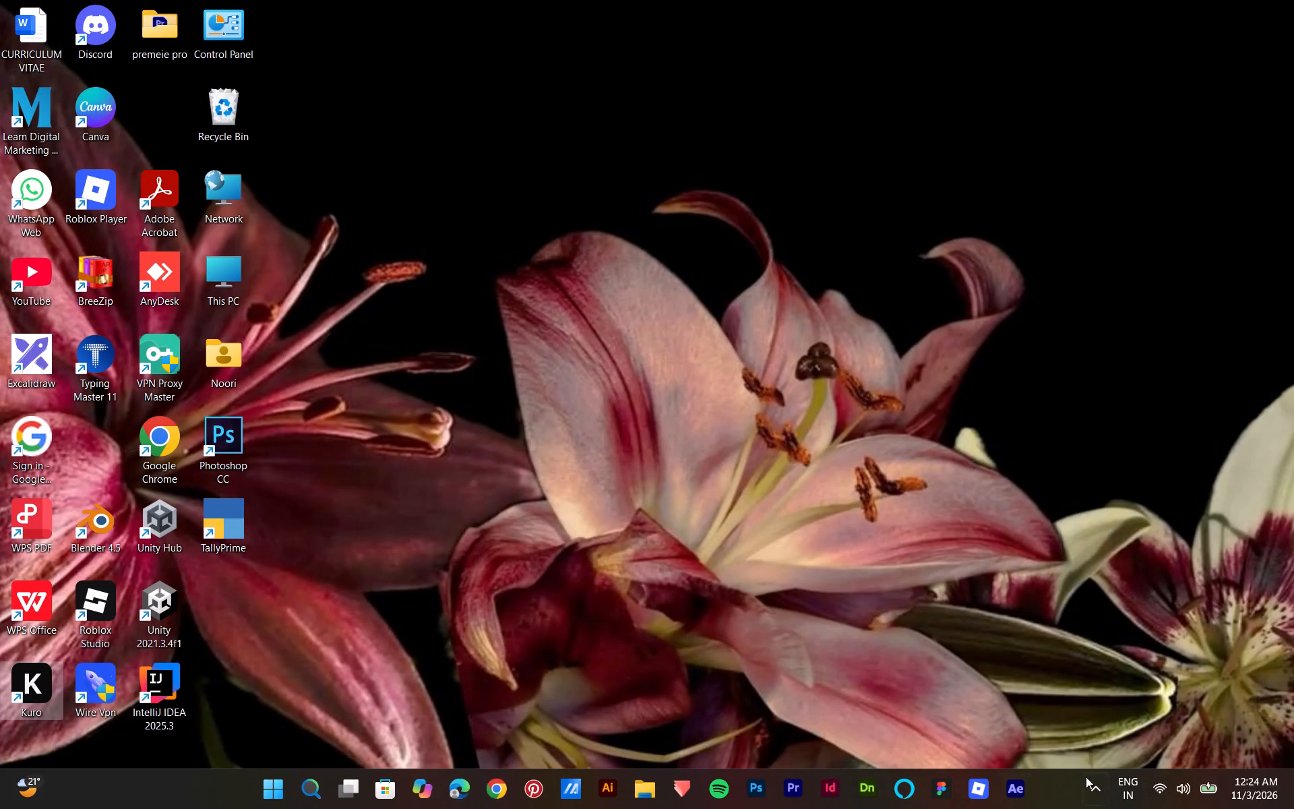
Reveal the hidden background apps in the Windows system tray.
{"action": "left_click", "coordinate": [1092, 777]}
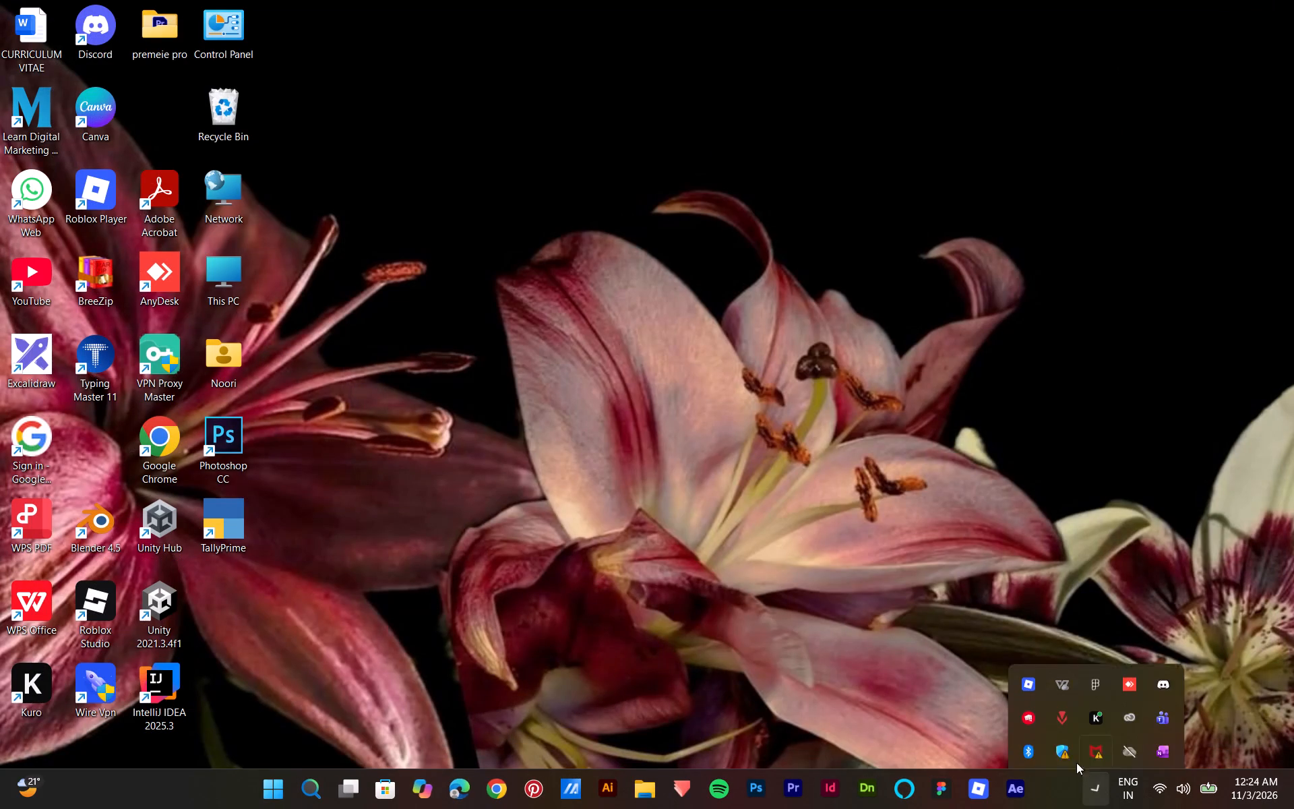